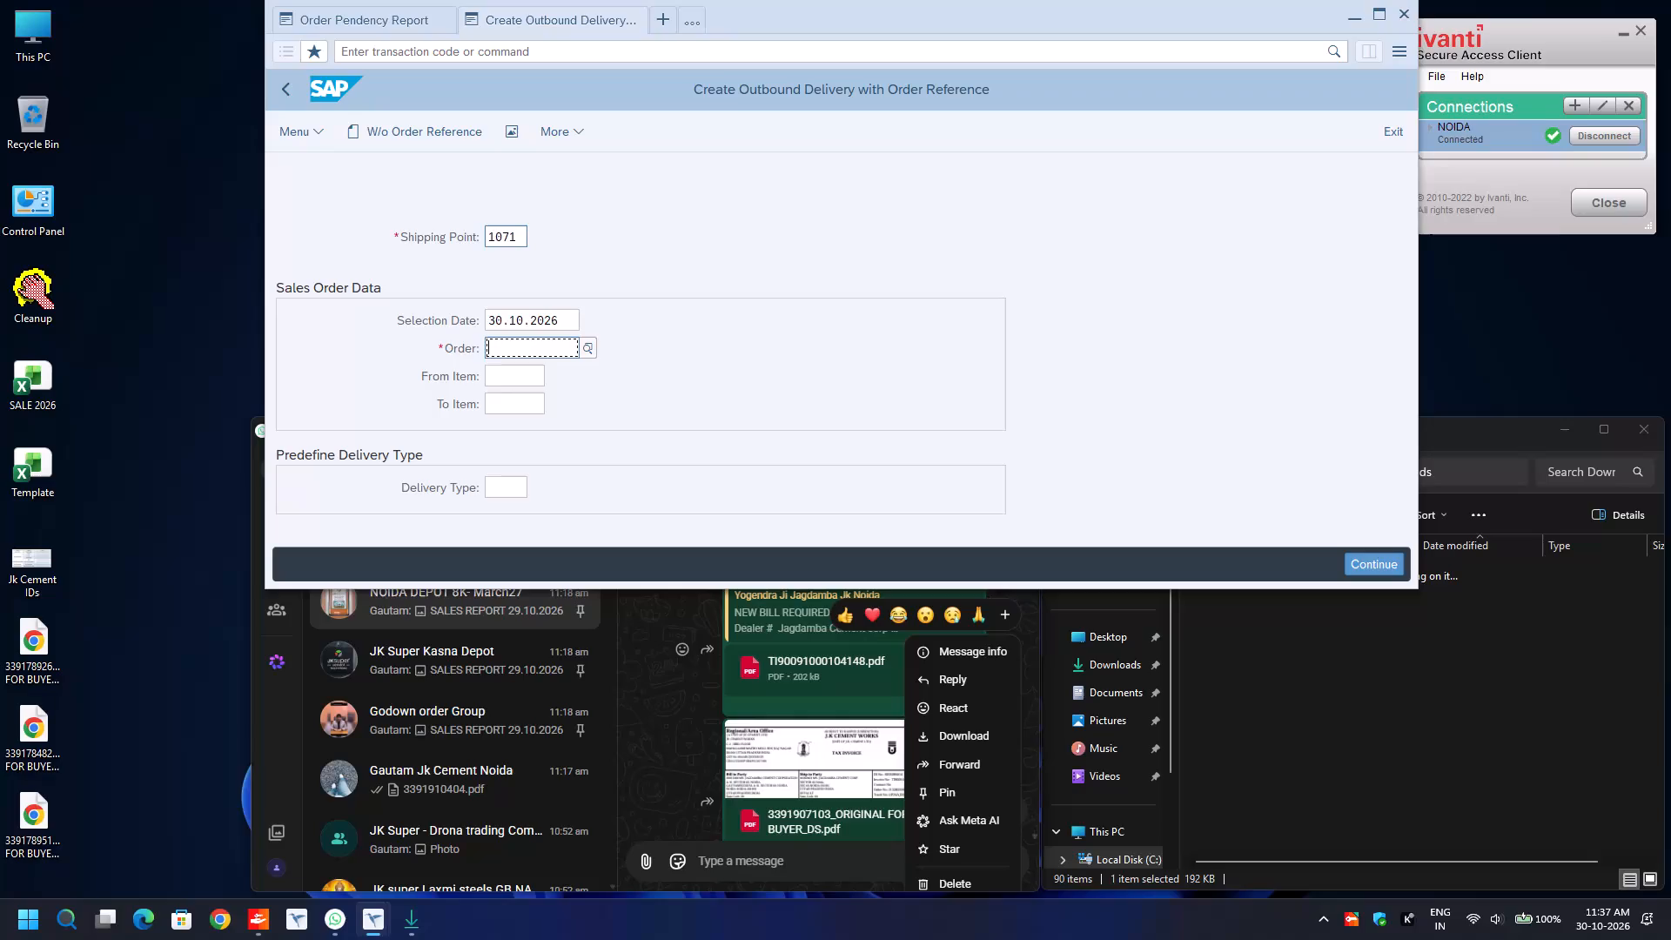
{"action": "key", "text": "ctrl+v"}
{"action": "key", "text": "Return"}
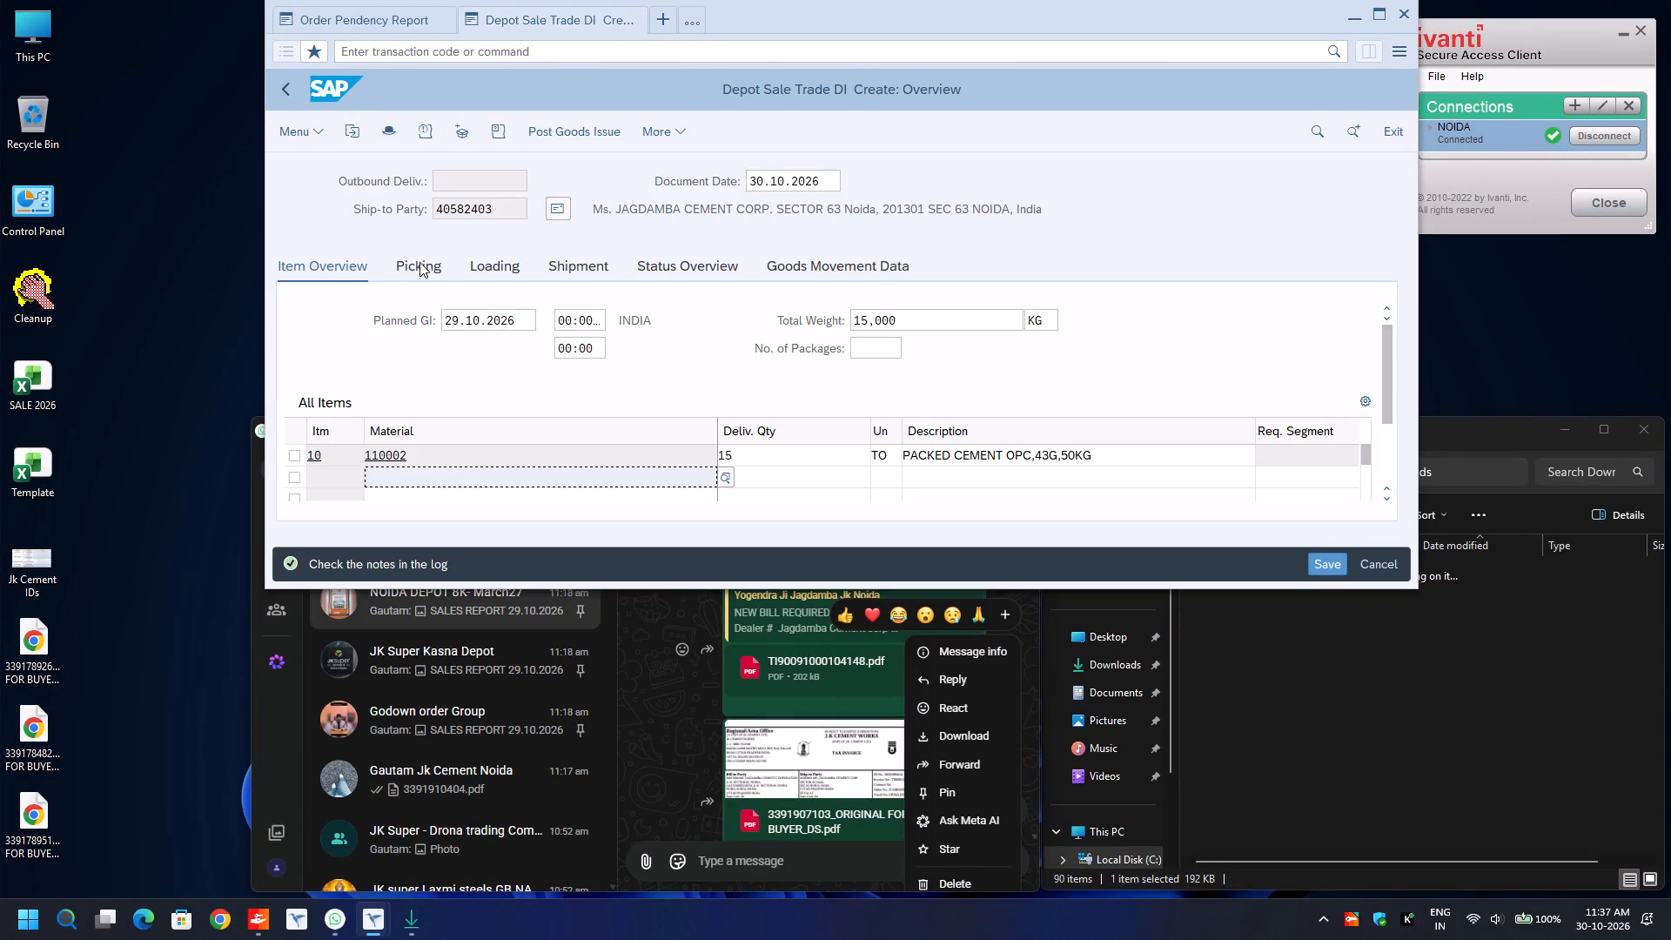
In the picking data, set item 10's picked quantity to 15 and its batch to 1004-1071.
{"action": "left_click", "coordinate": [419, 267]}
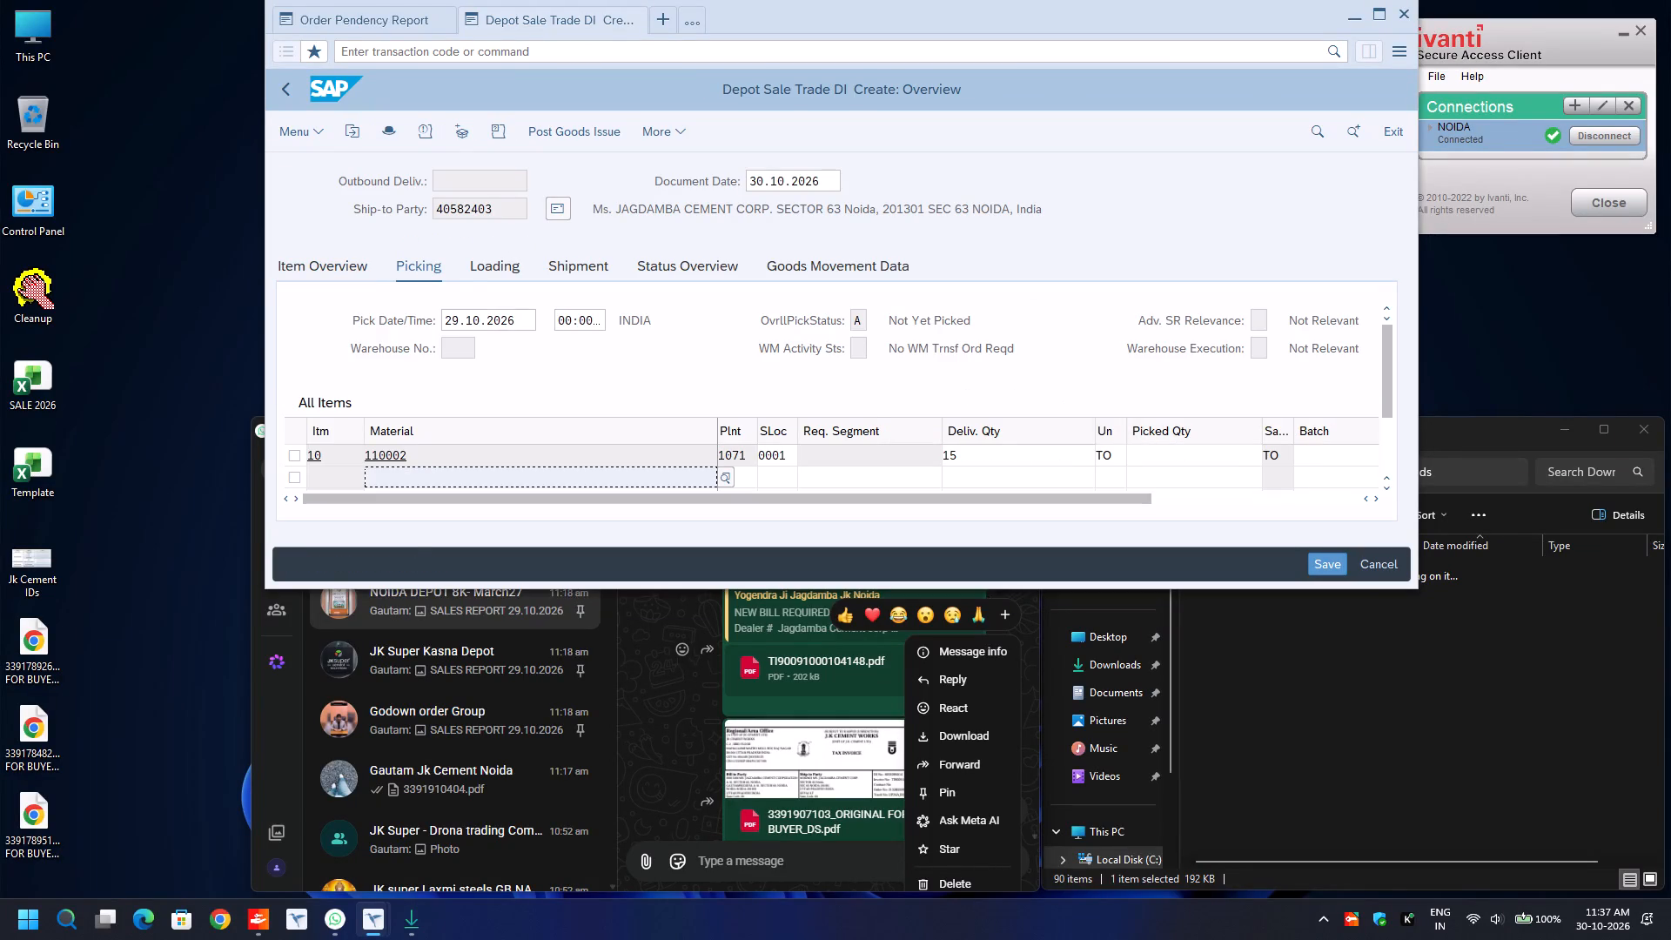
{"action": "left_click", "coordinate": [1171, 453]}
{"action": "type", "text": "15"}
{"action": "key", "text": "Tab"}
{"action": "type", "text": "1004"}
{"action": "key", "text": "Down"}
{"action": "key", "text": "Return"}
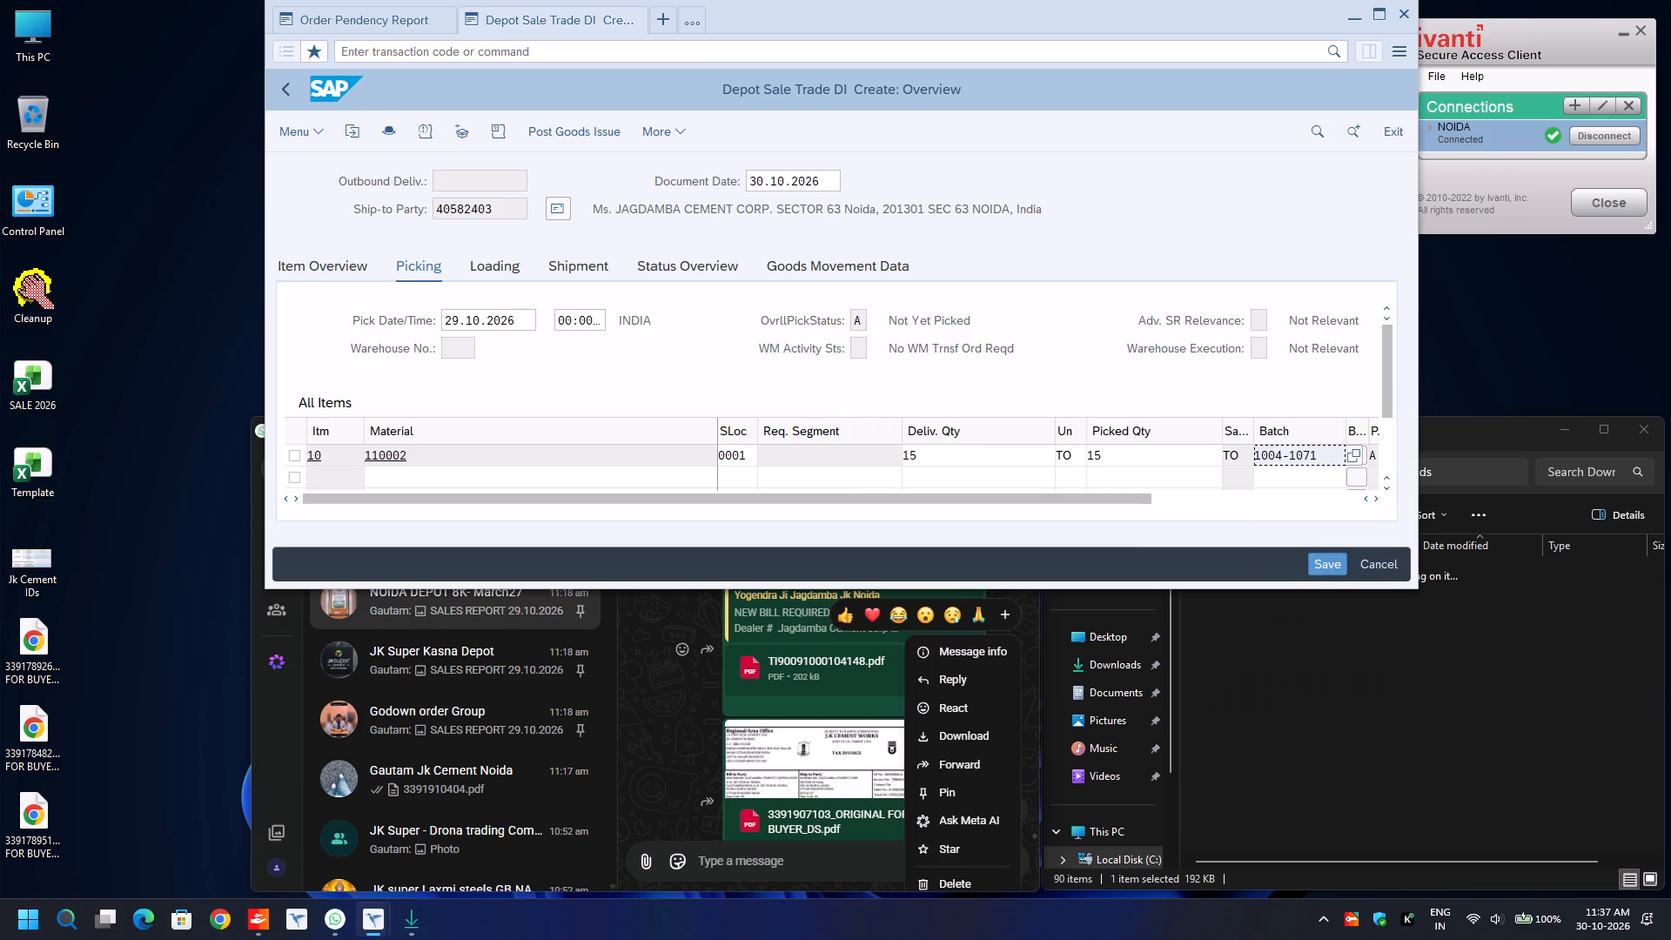
In the header's additional data, set the transport mode to ROAD and fill Road Transporter1 with the first remembered entry.
{"action": "key", "text": "F8"}
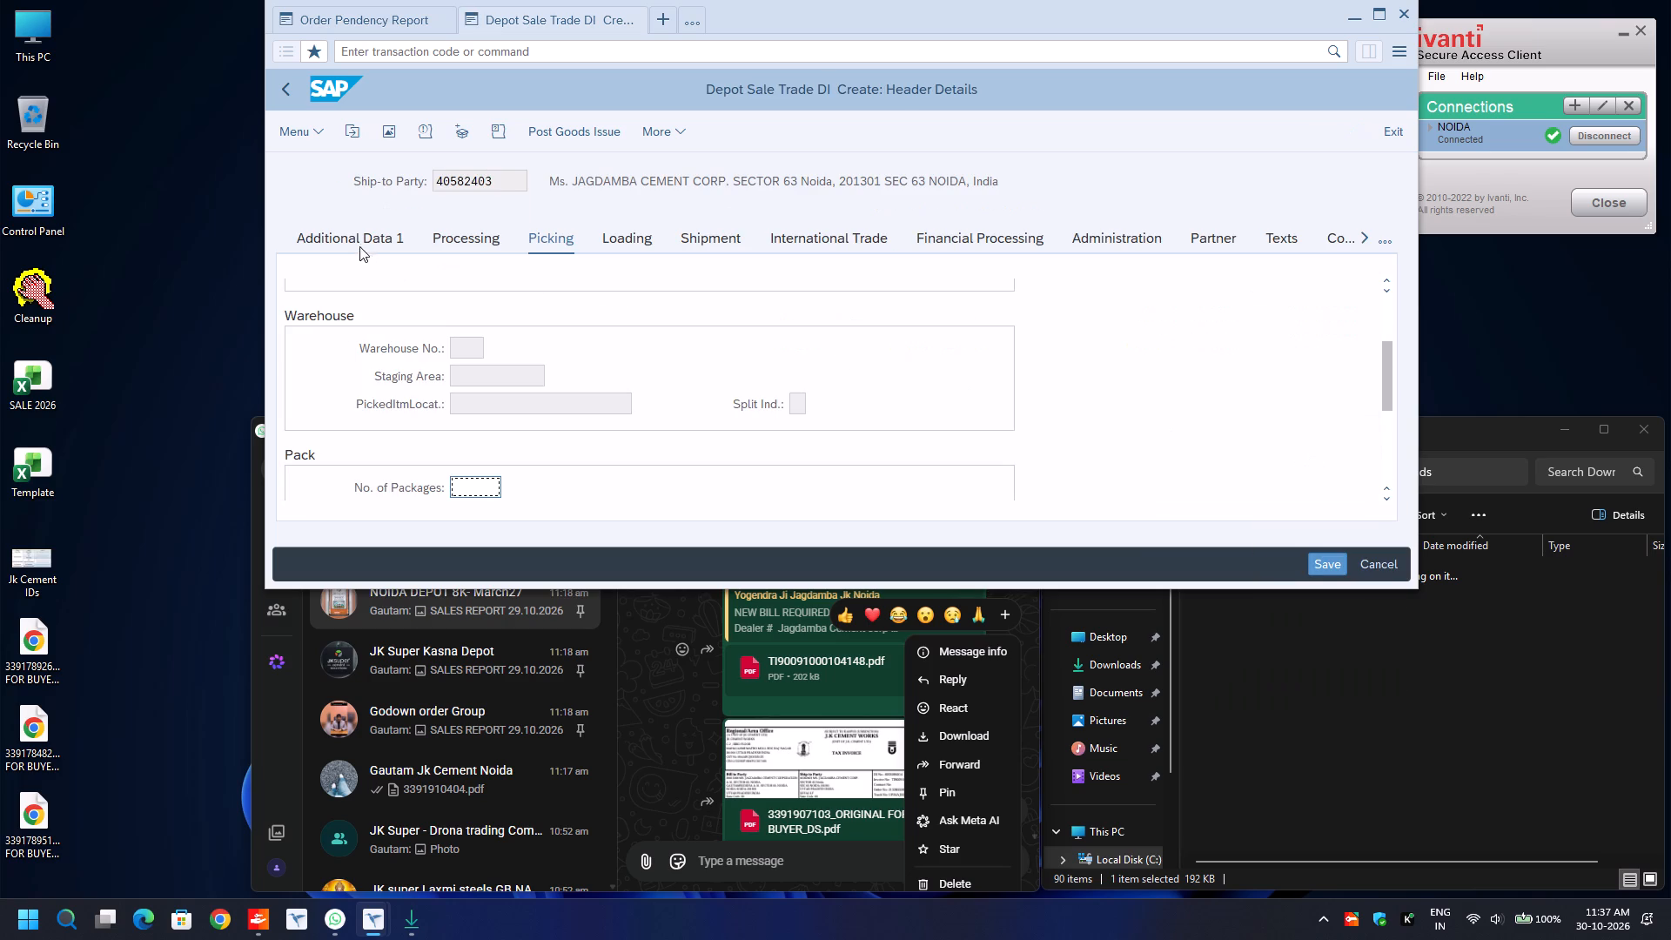
{"action": "left_click", "coordinate": [356, 234]}
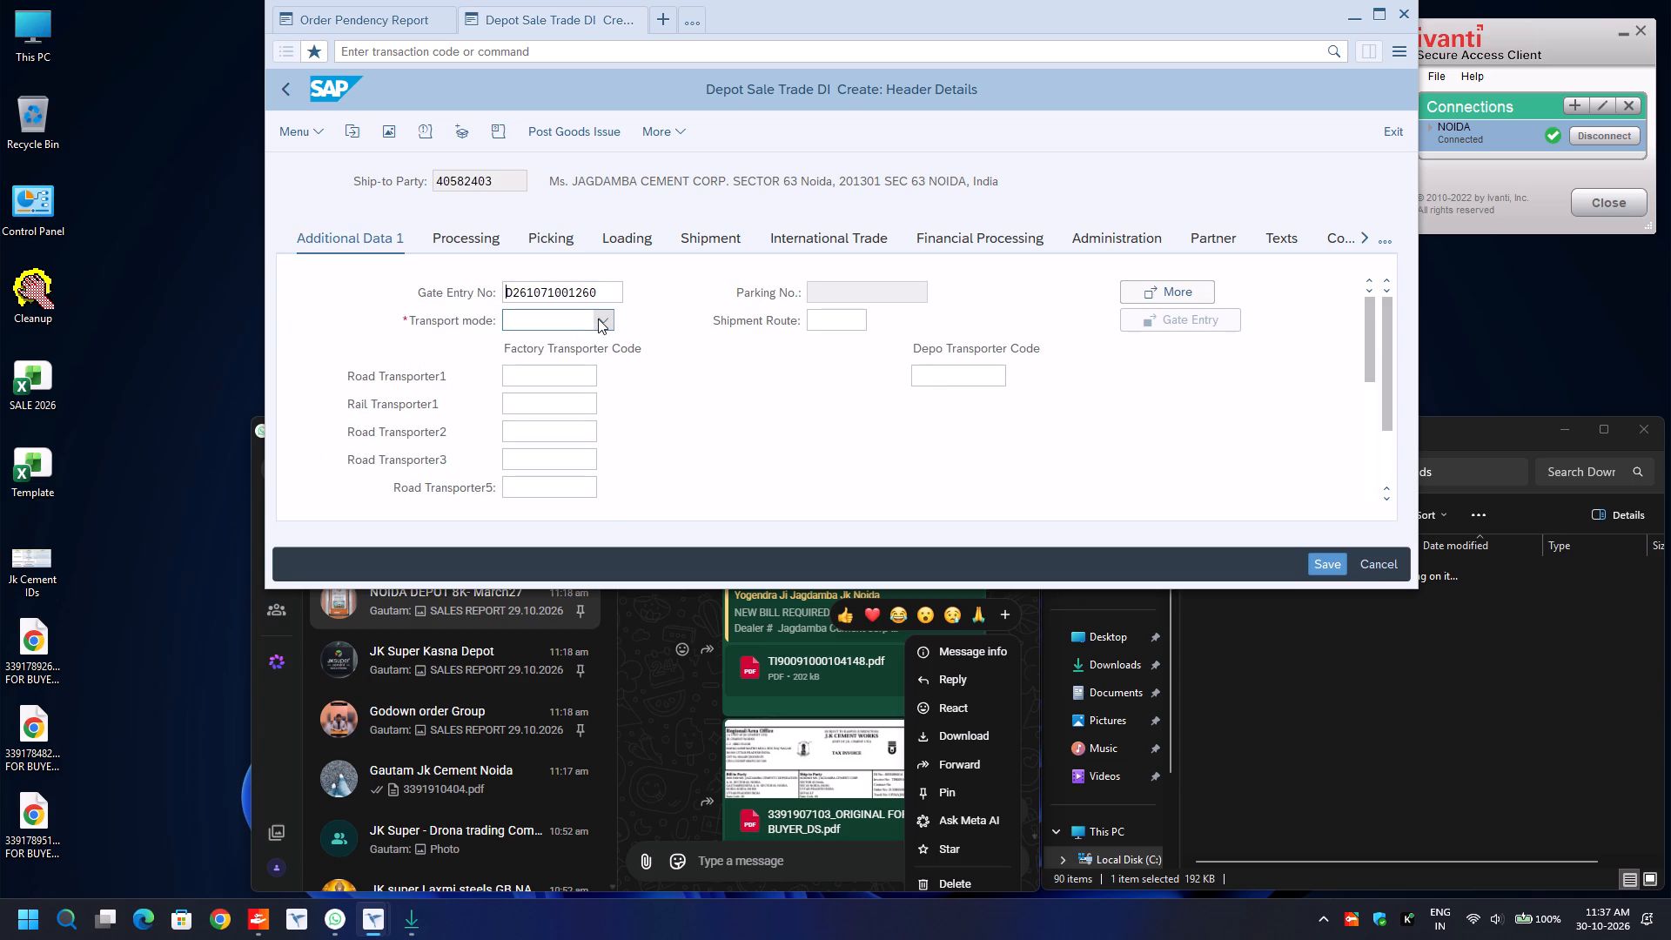
{"action": "left_click", "coordinate": [598, 319]}
{"action": "left_click", "coordinate": [563, 385]}
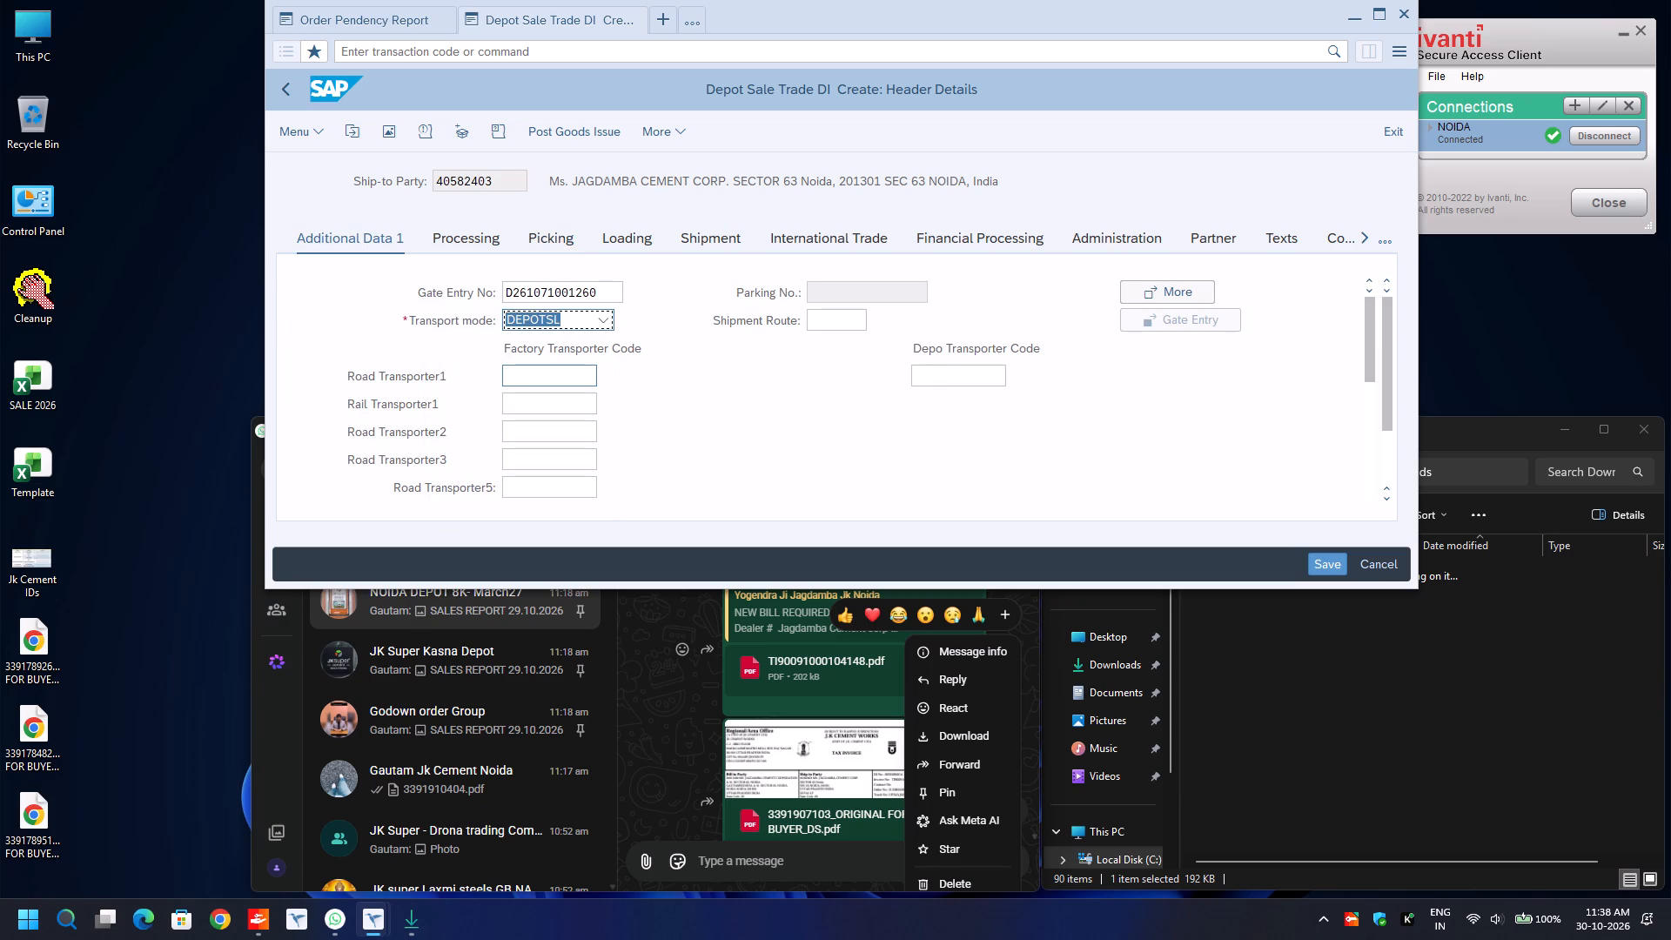
{"action": "left_click", "coordinate": [605, 319]}
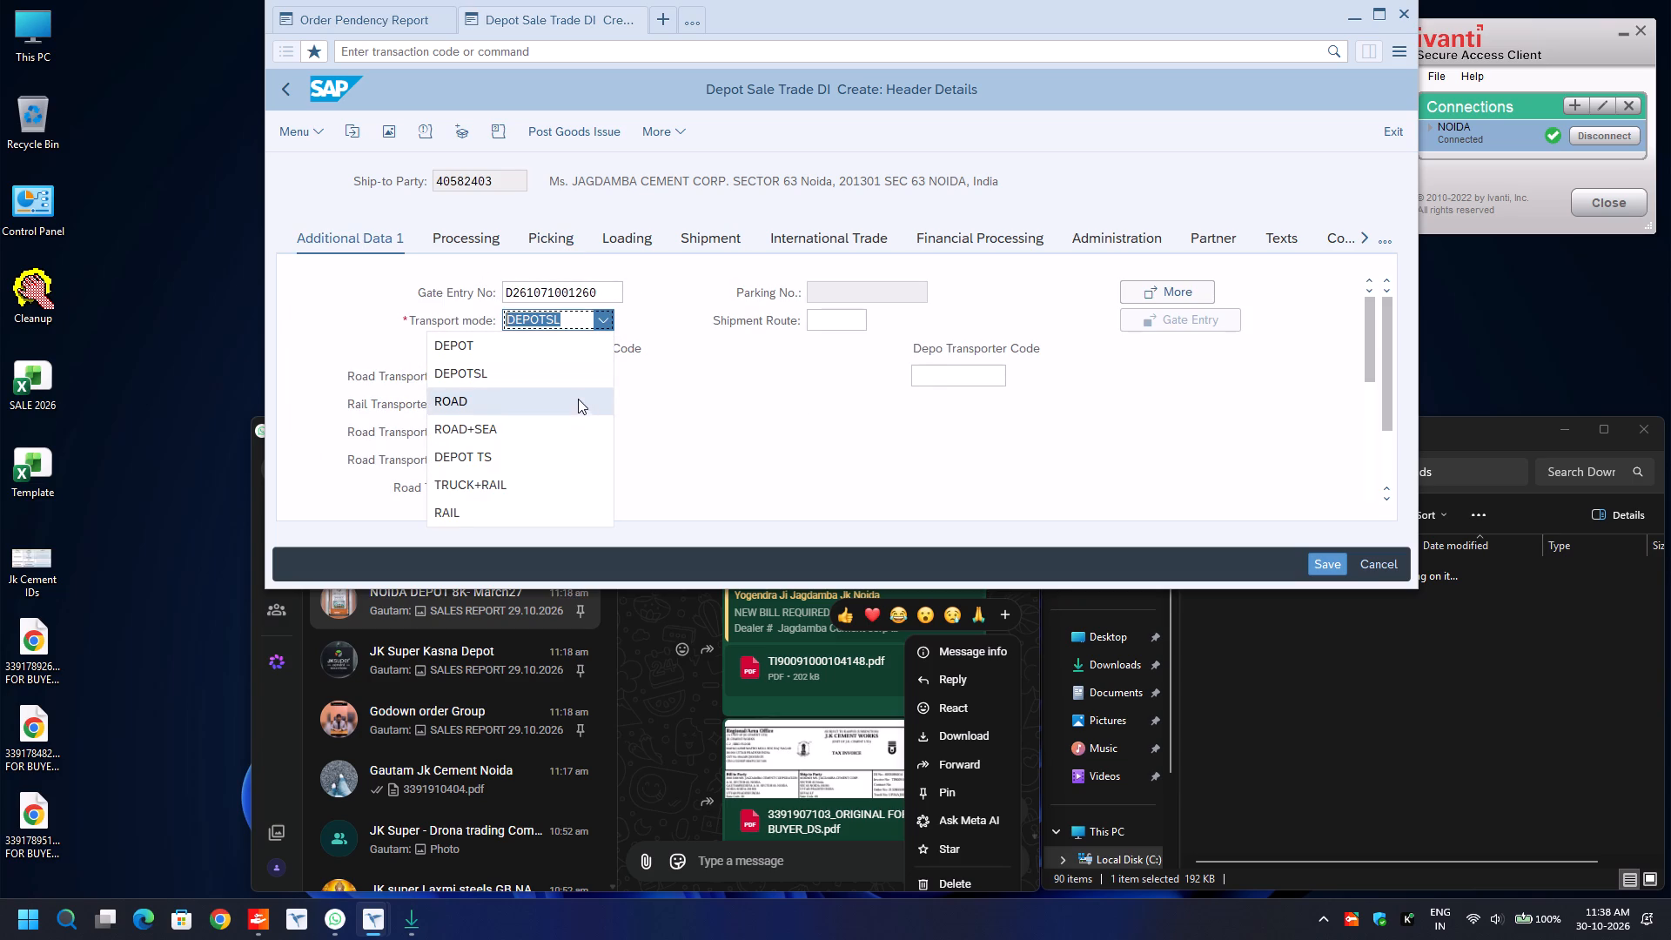
{"action": "left_click", "coordinate": [577, 393]}
{"action": "left_click", "coordinate": [577, 371]}
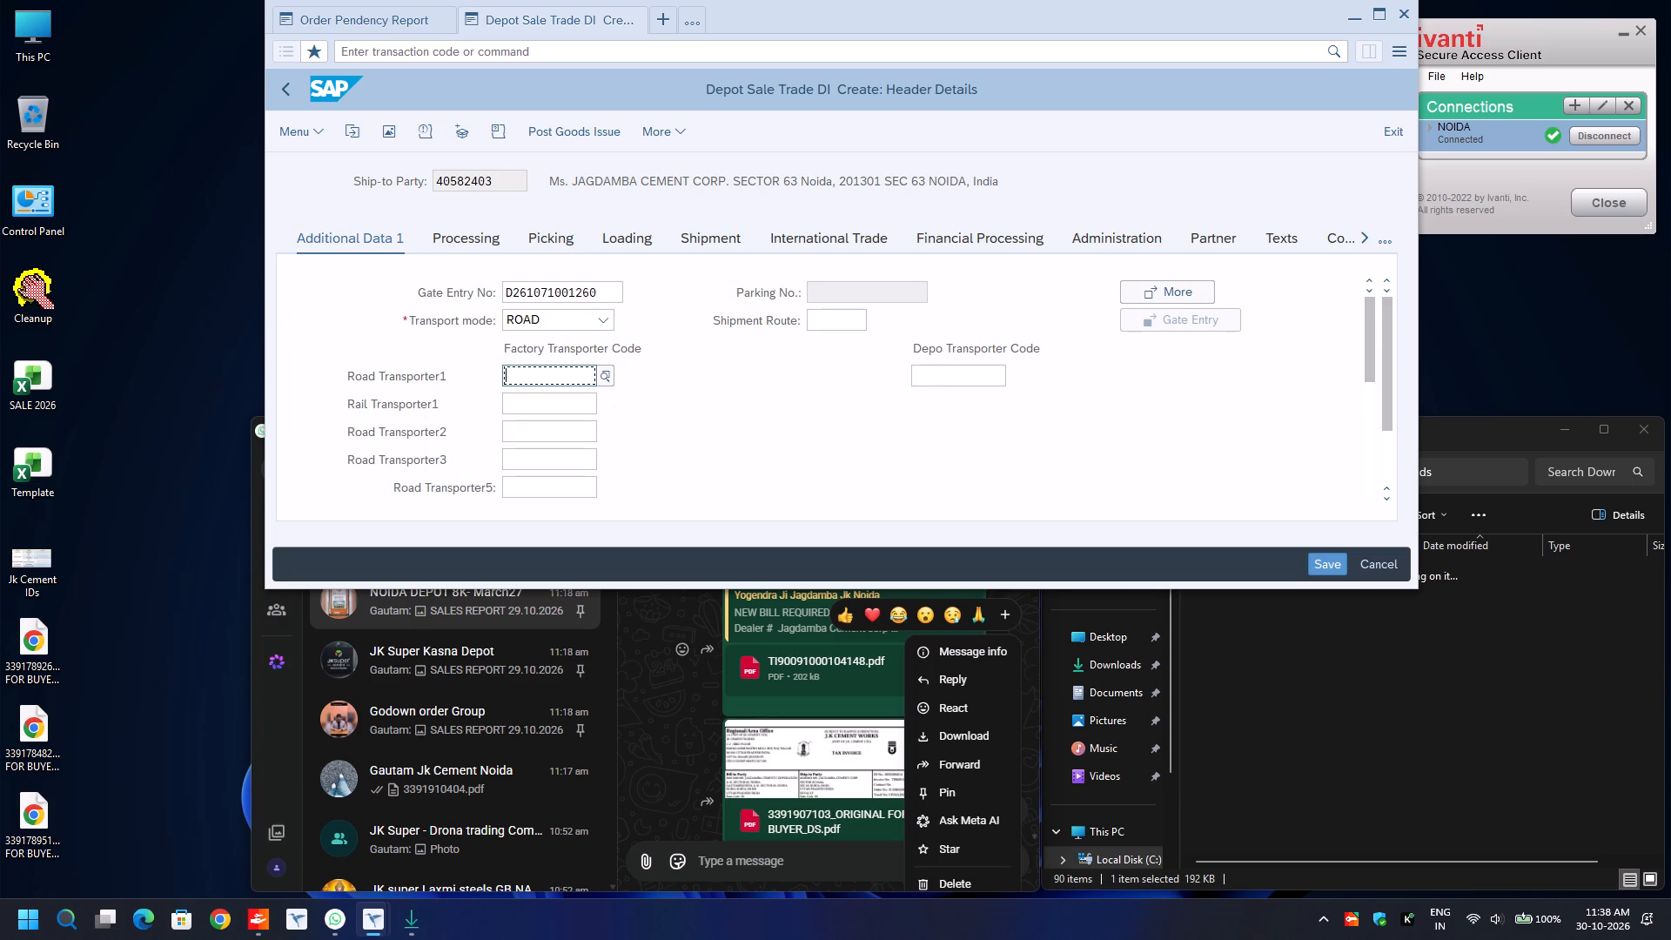
{"action": "key", "text": "BackSpace"}
{"action": "key", "text": "Down"}
{"action": "key", "text": "Return"}
{"action": "key", "text": "Return"}
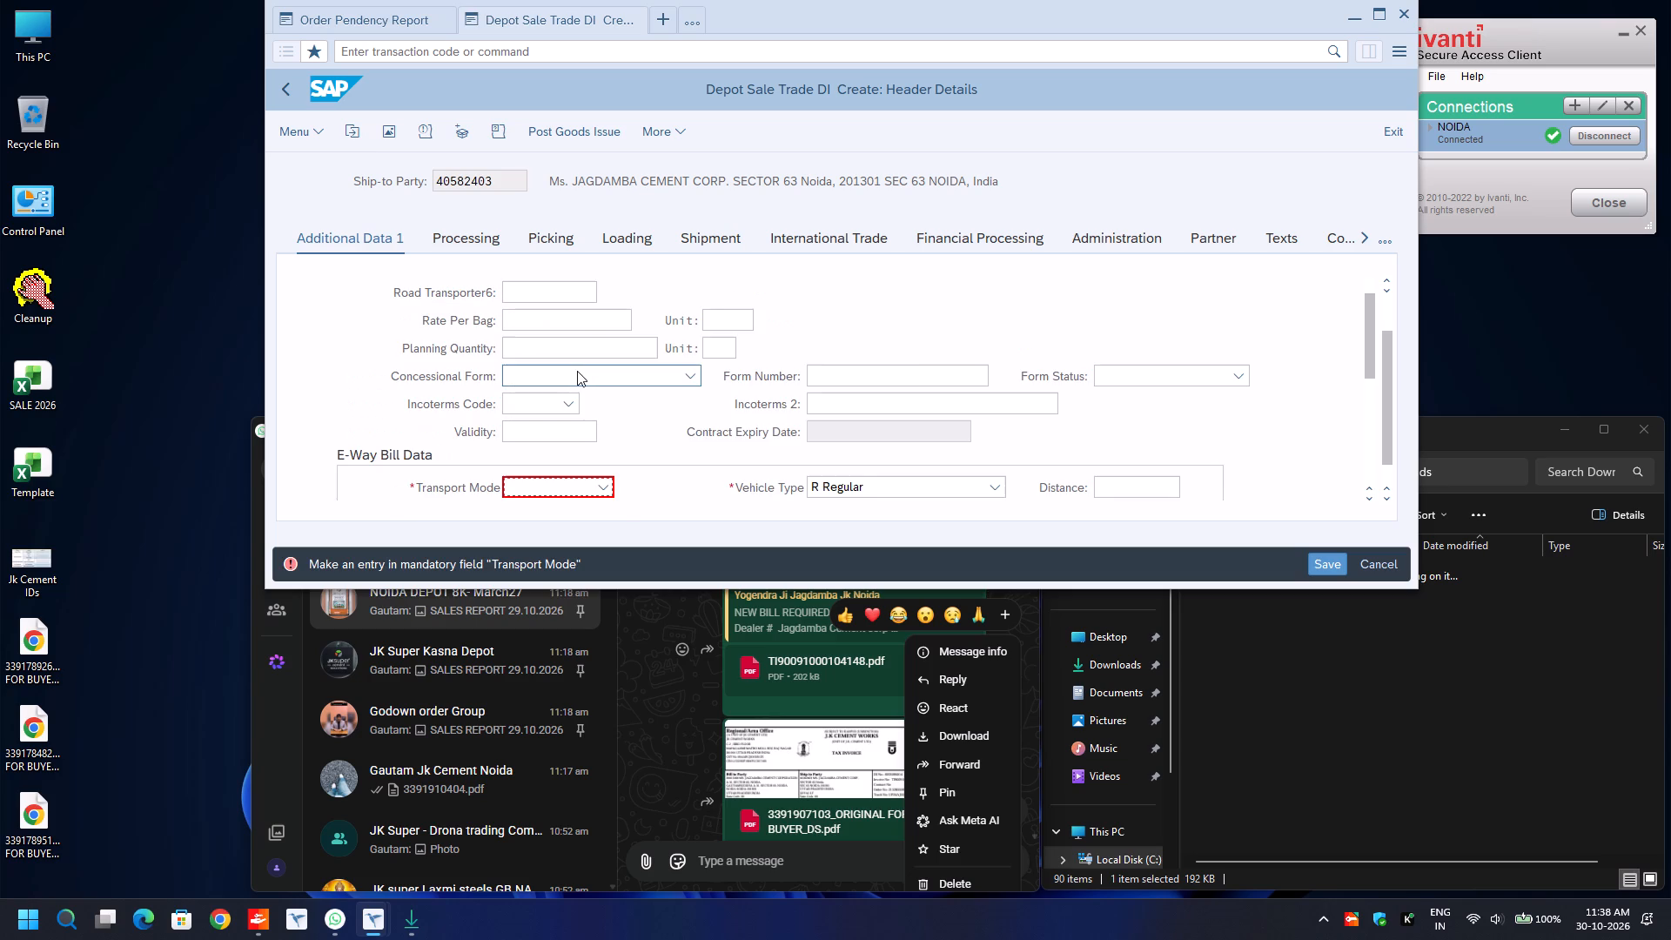
Set the E-Way Bill transport mode to Road and the distance to 30.
{"action": "type", "text": "rp"}
{"action": "type", "text": "ro"}
{"action": "key", "text": "Tab"}
{"action": "key", "text": "Tab"}
{"action": "key", "text": "BackSpace"}
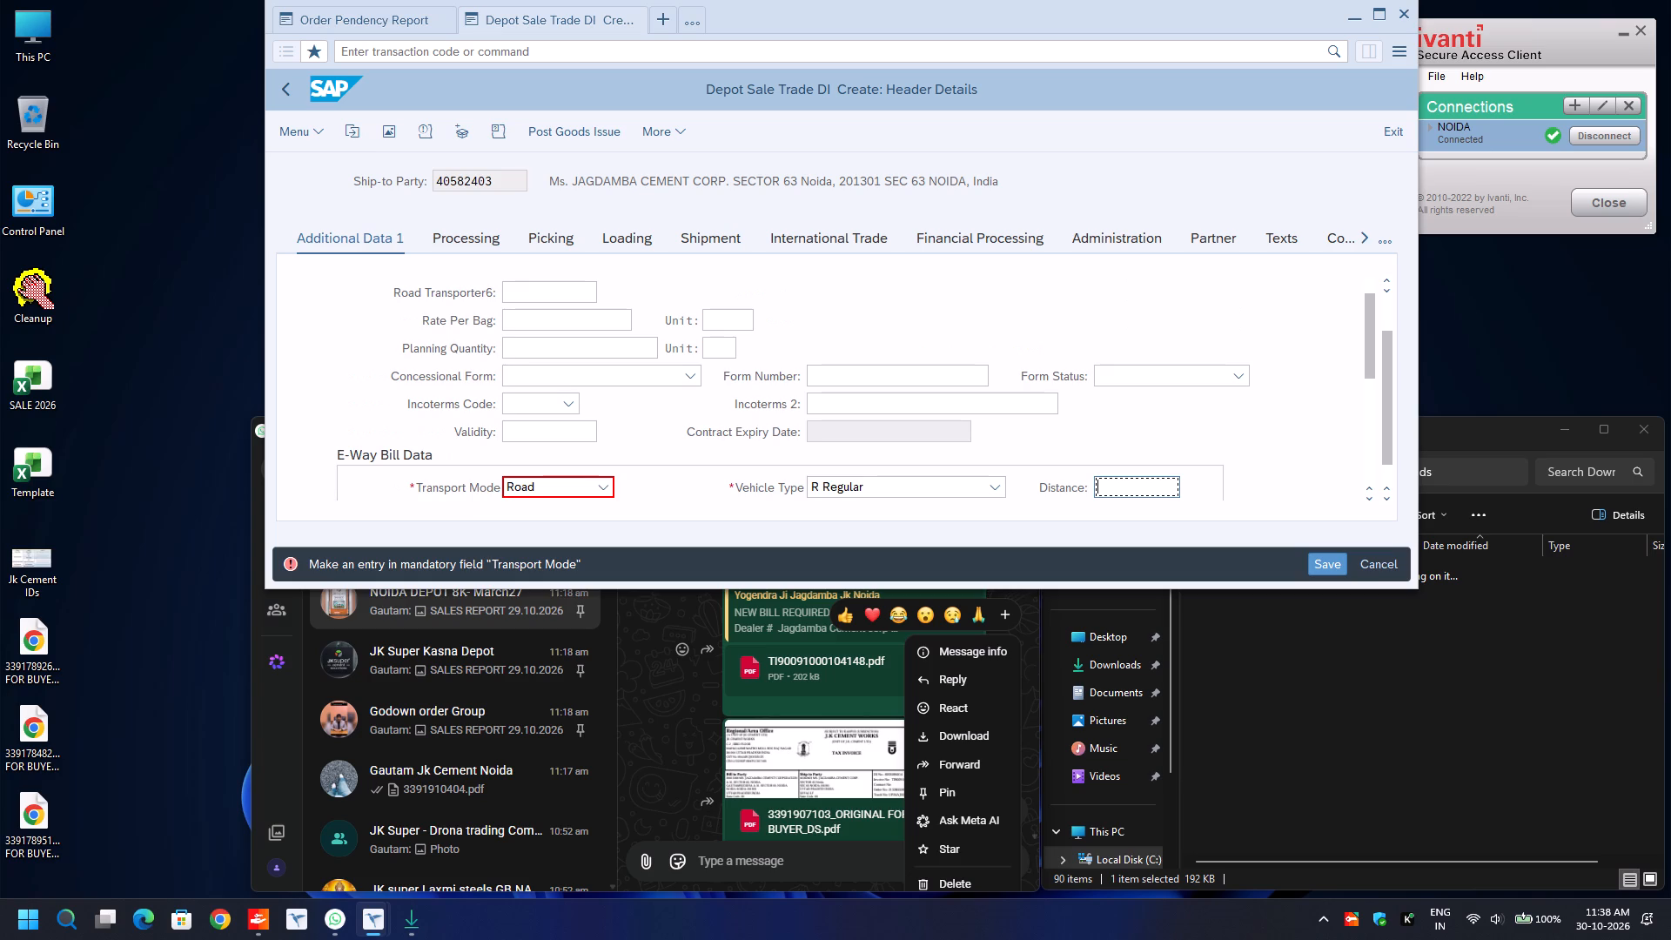
{"action": "key", "text": "Down"}
{"action": "key", "text": "Return"}
{"action": "key", "text": "Down"}
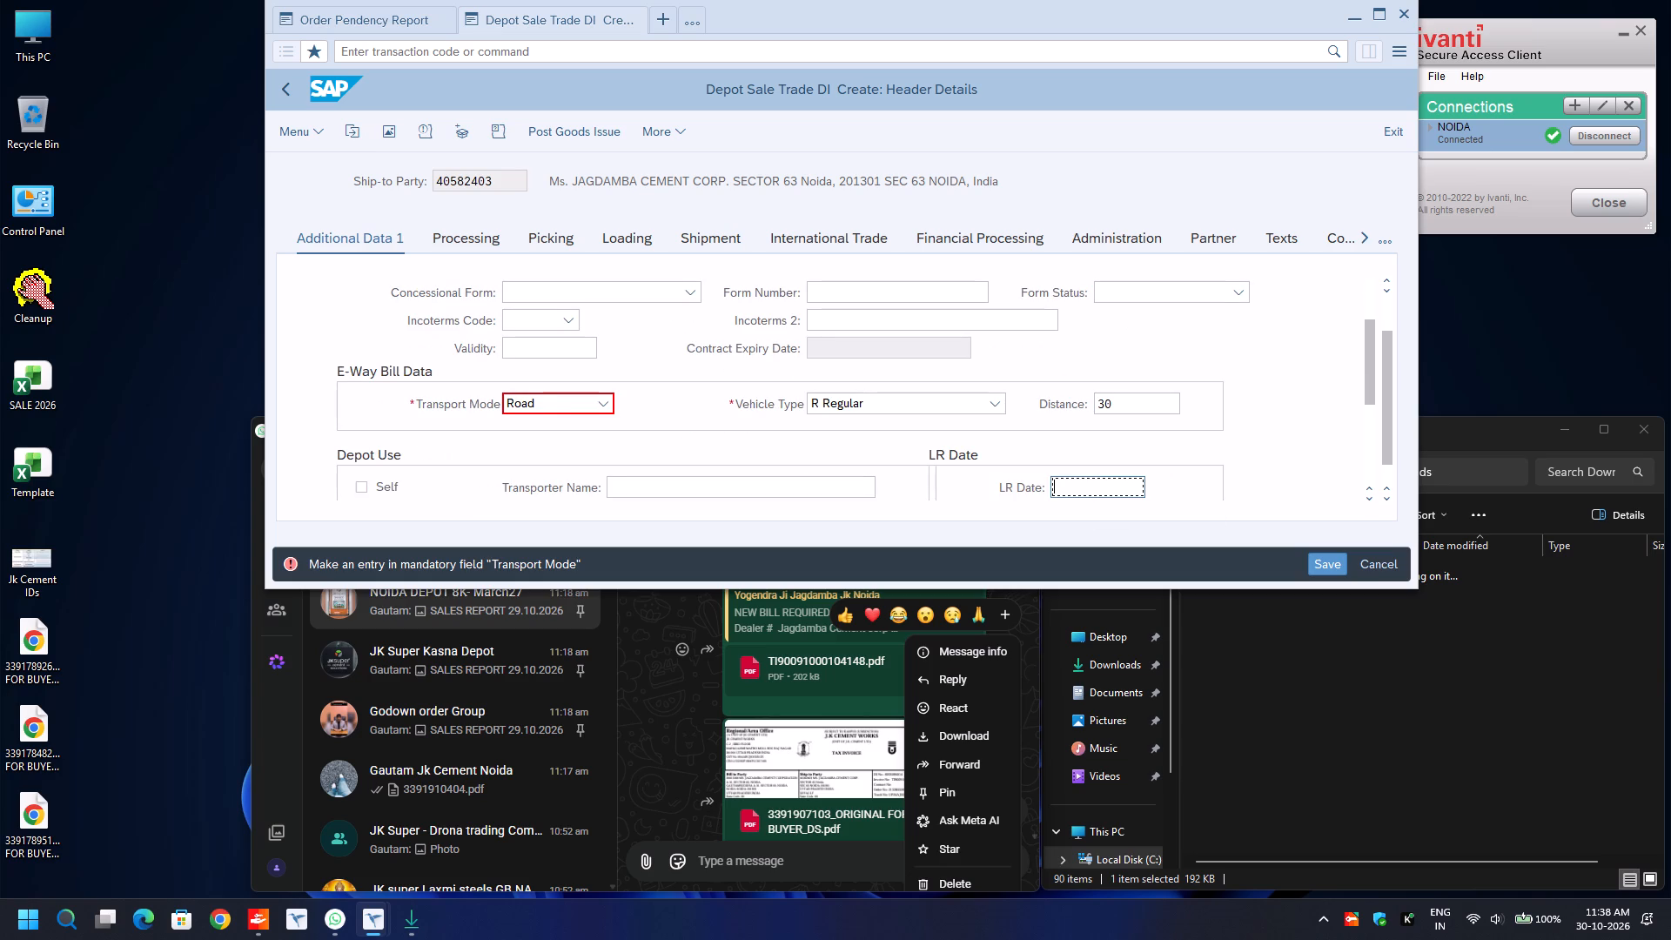
{"action": "key", "text": "Down"}
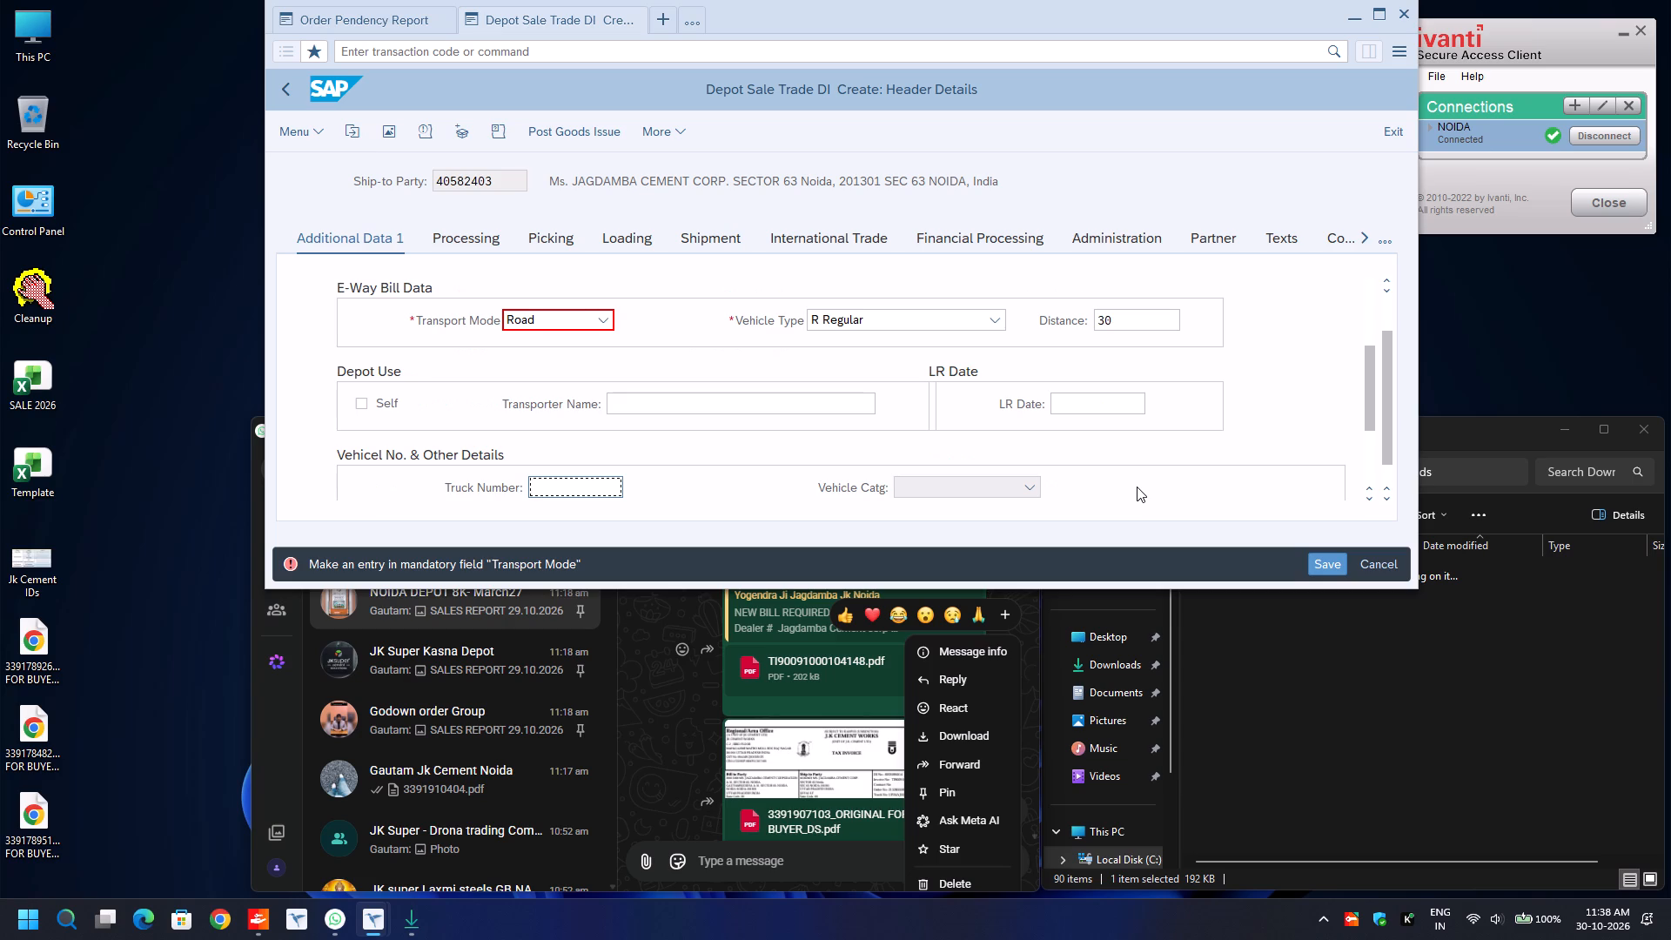
{"action": "key", "text": "BackSpace"}
{"action": "key", "text": "Down"}
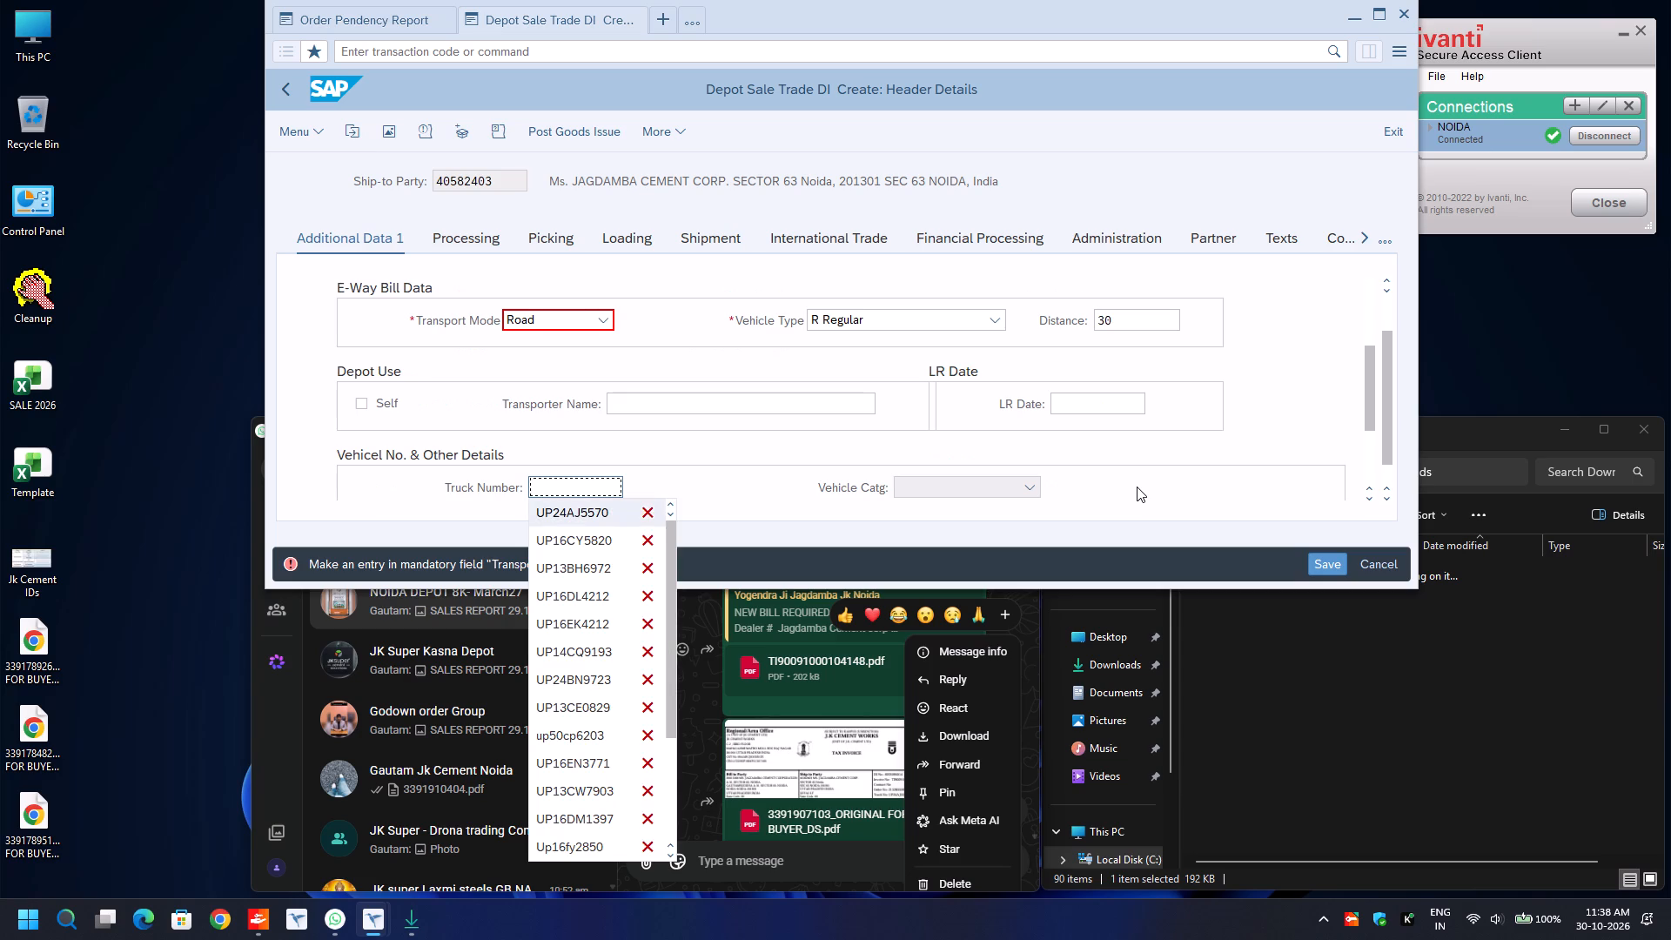
{"action": "key", "text": "Return"}
{"action": "key", "text": "Down"}
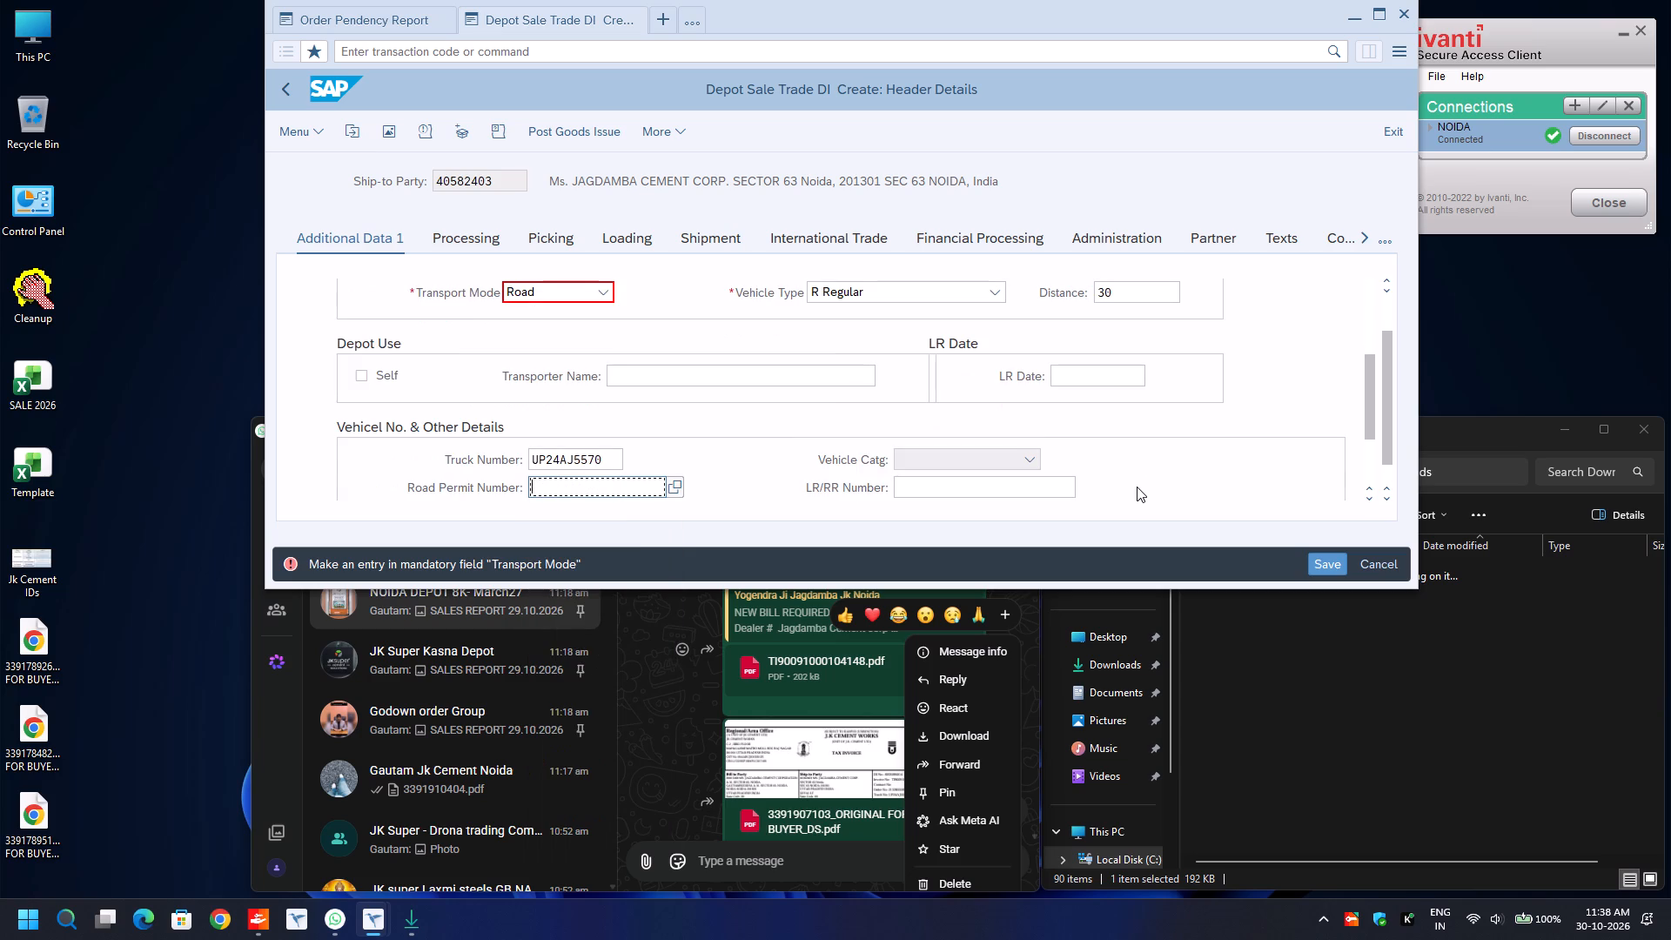
{"action": "key", "text": "Tab"}
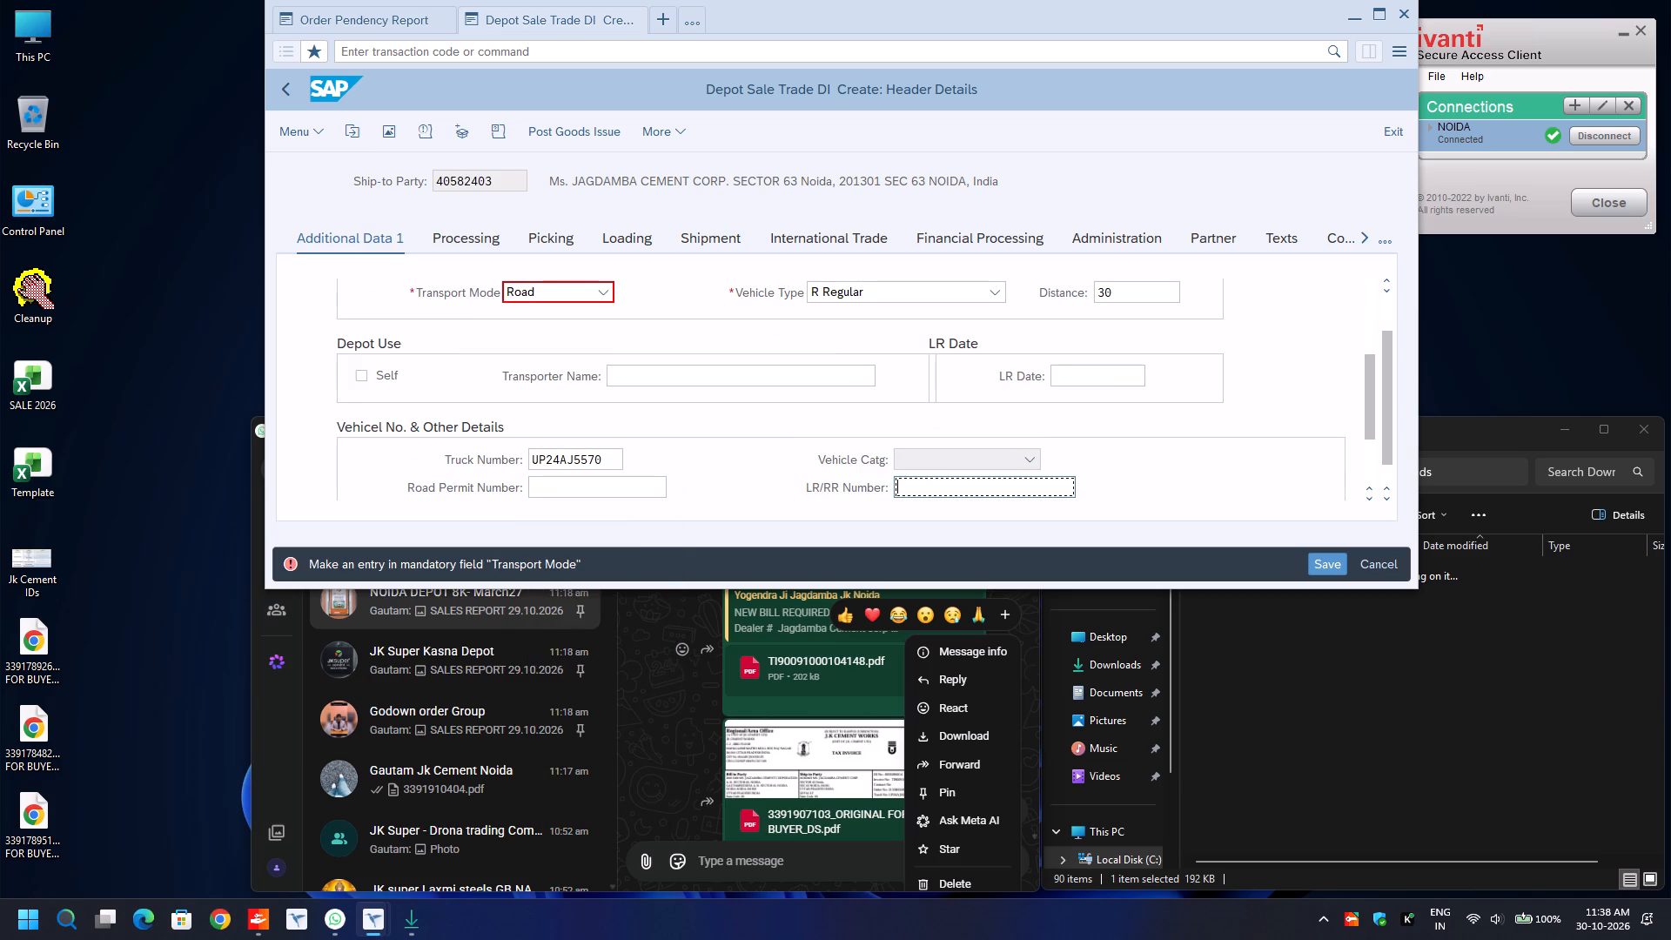
{"action": "key", "text": "BackSpace"}
{"action": "key", "text": "Down"}
{"action": "key", "text": "Return"}
Set the route to ROUTE in the delivery header's shipment data.
{"action": "left_click", "coordinate": [712, 235]}
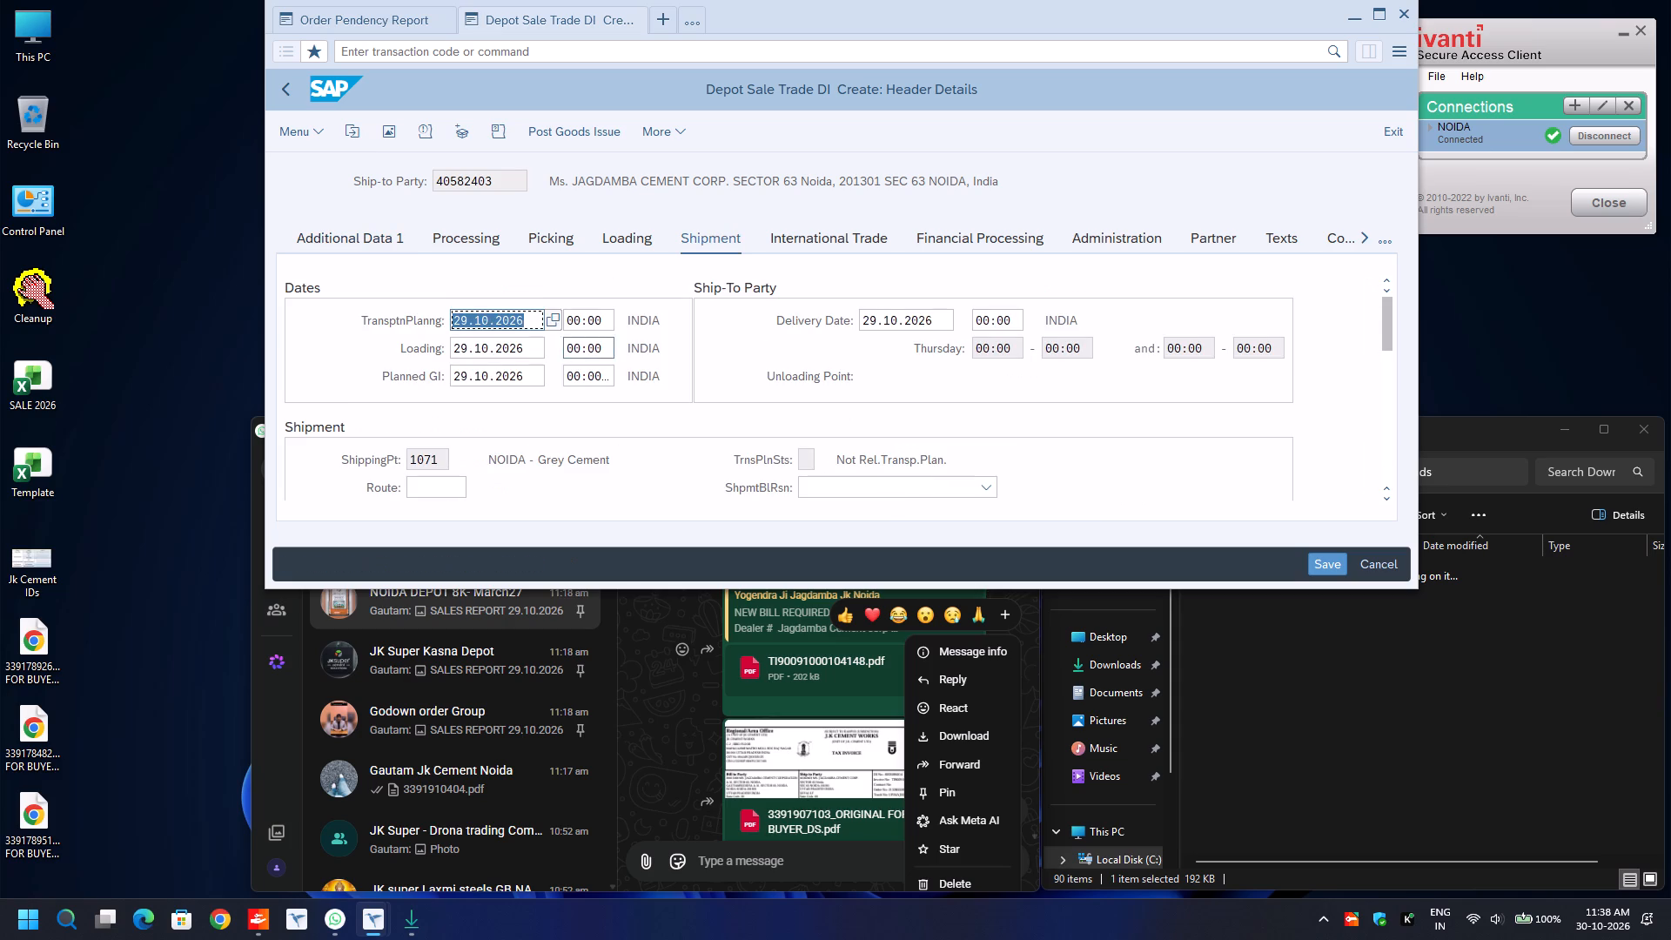
{"action": "left_click", "coordinate": [432, 484]}
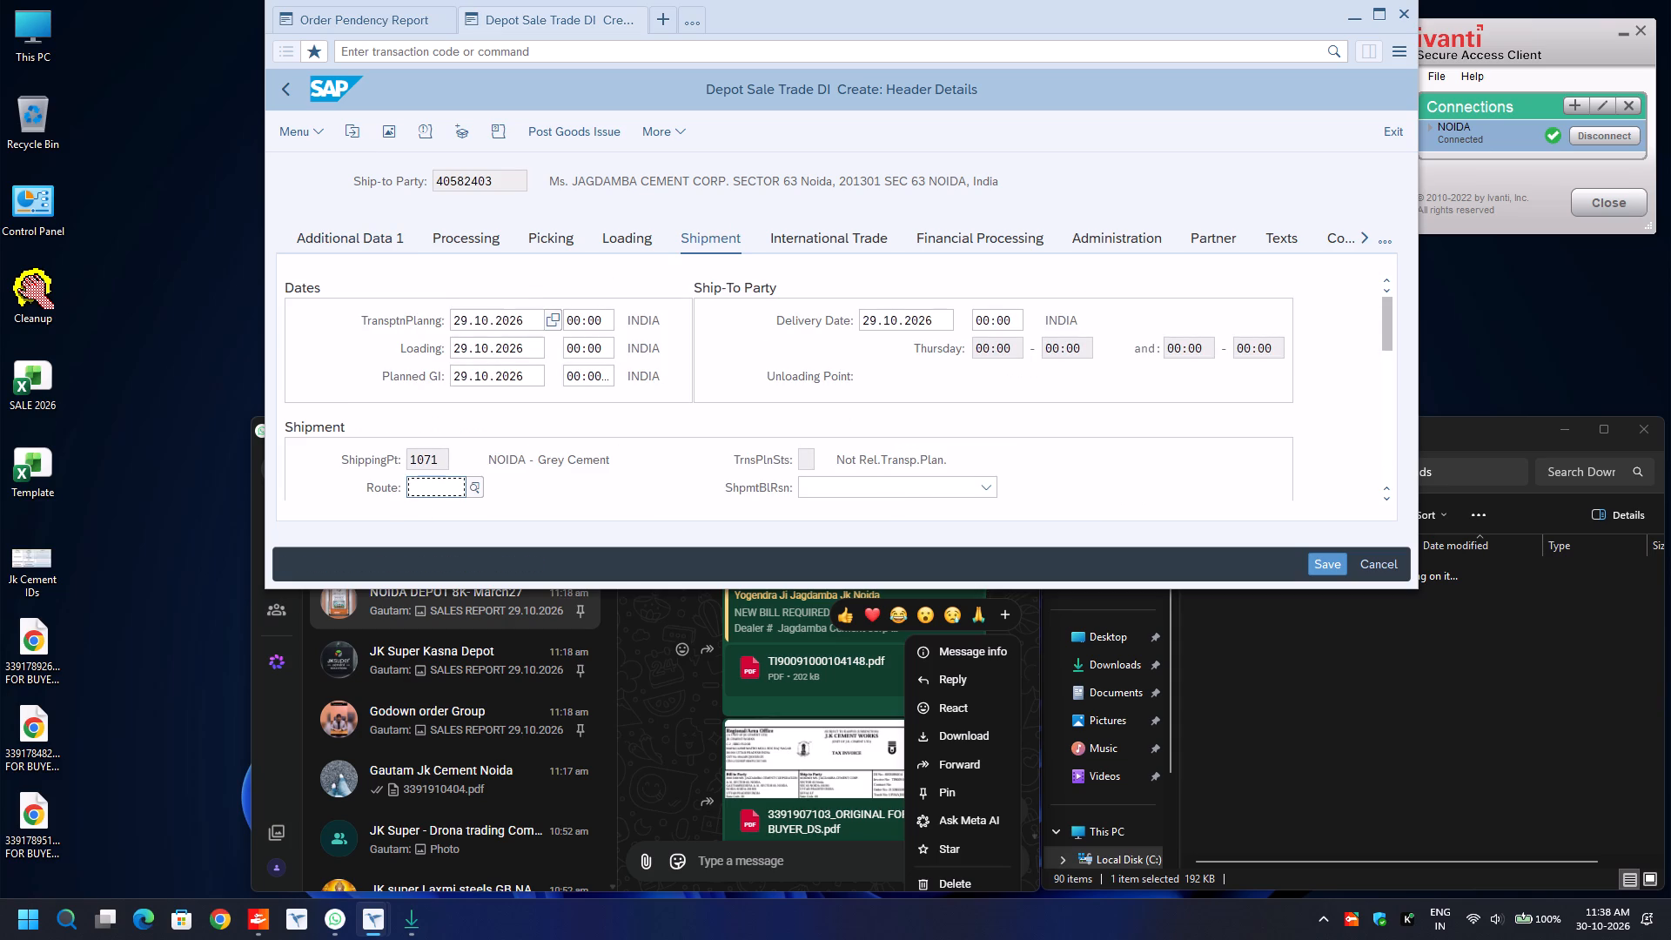
{"action": "key", "text": "BackSpace"}
{"action": "key", "text": "Down"}
{"action": "key", "text": "Return"}
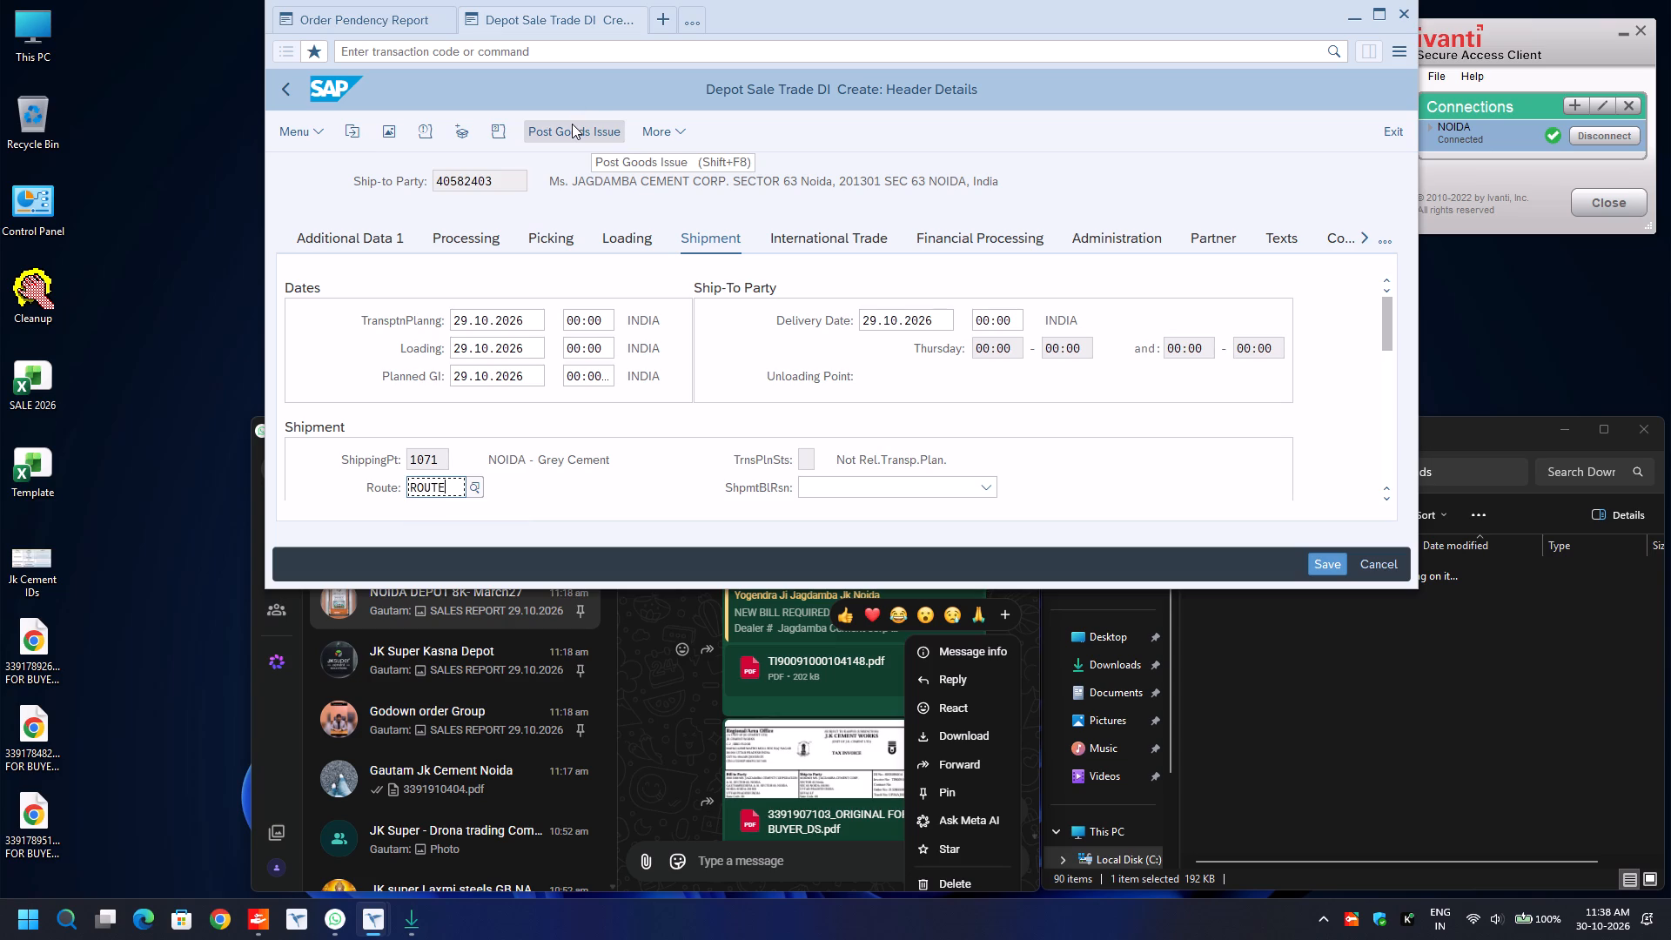
Post goods issue for the delivery.
{"action": "left_click_drag", "start_coordinate": [572, 124], "coordinate": [574, 131]}
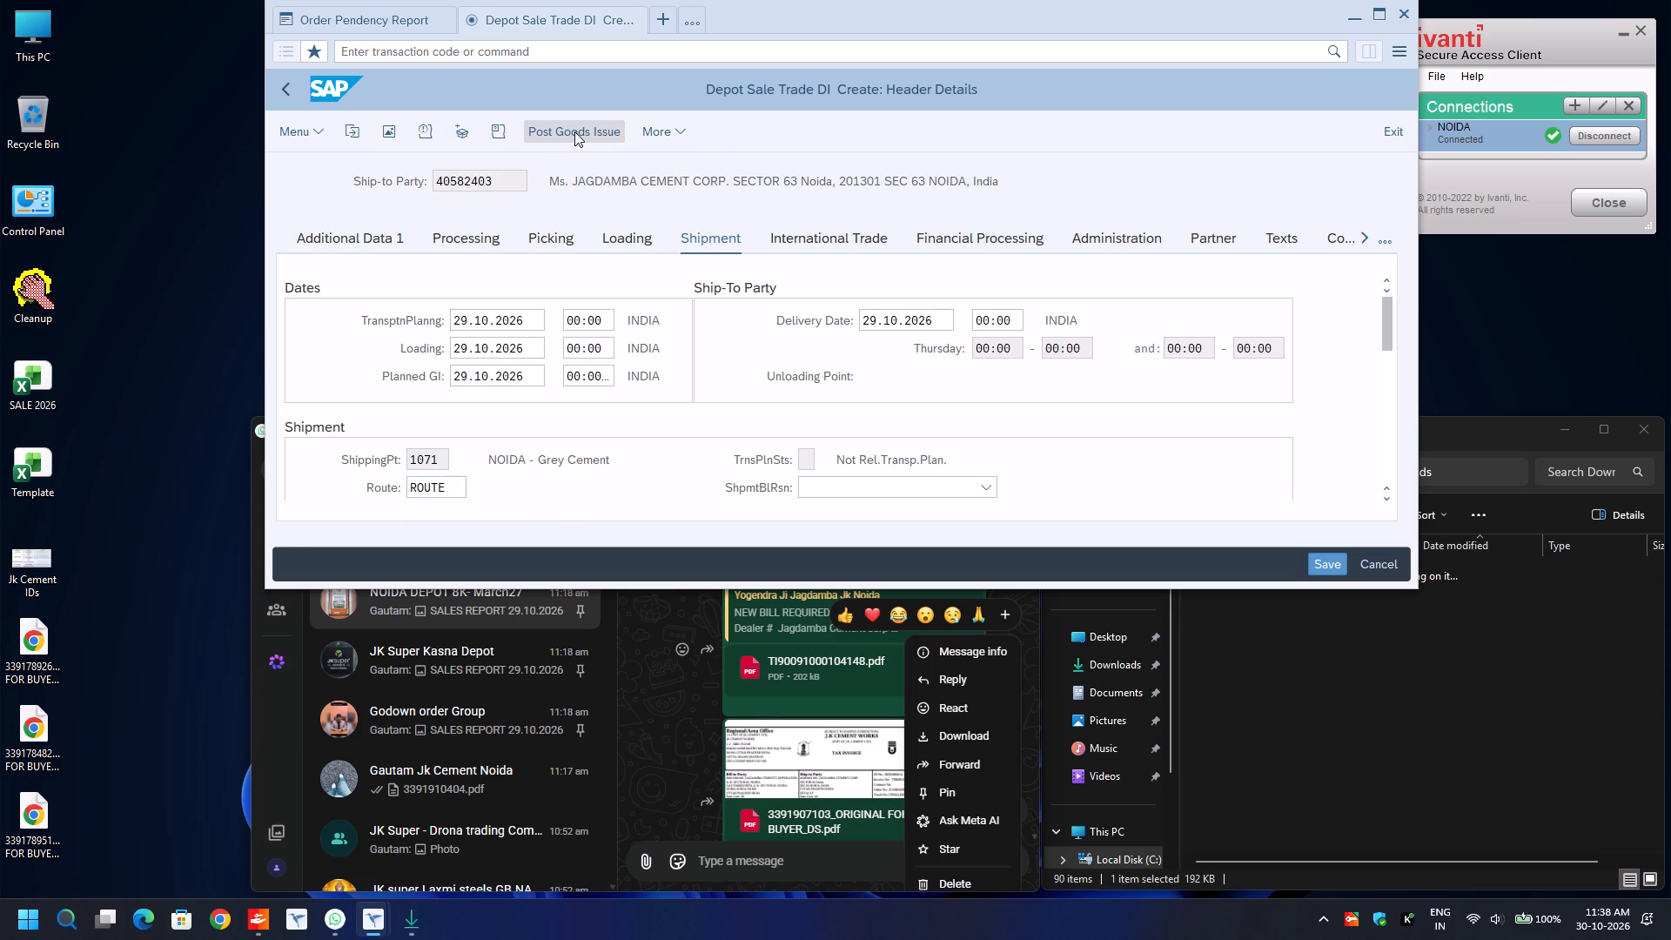
{"action": "left_click", "coordinate": [393, 16]}
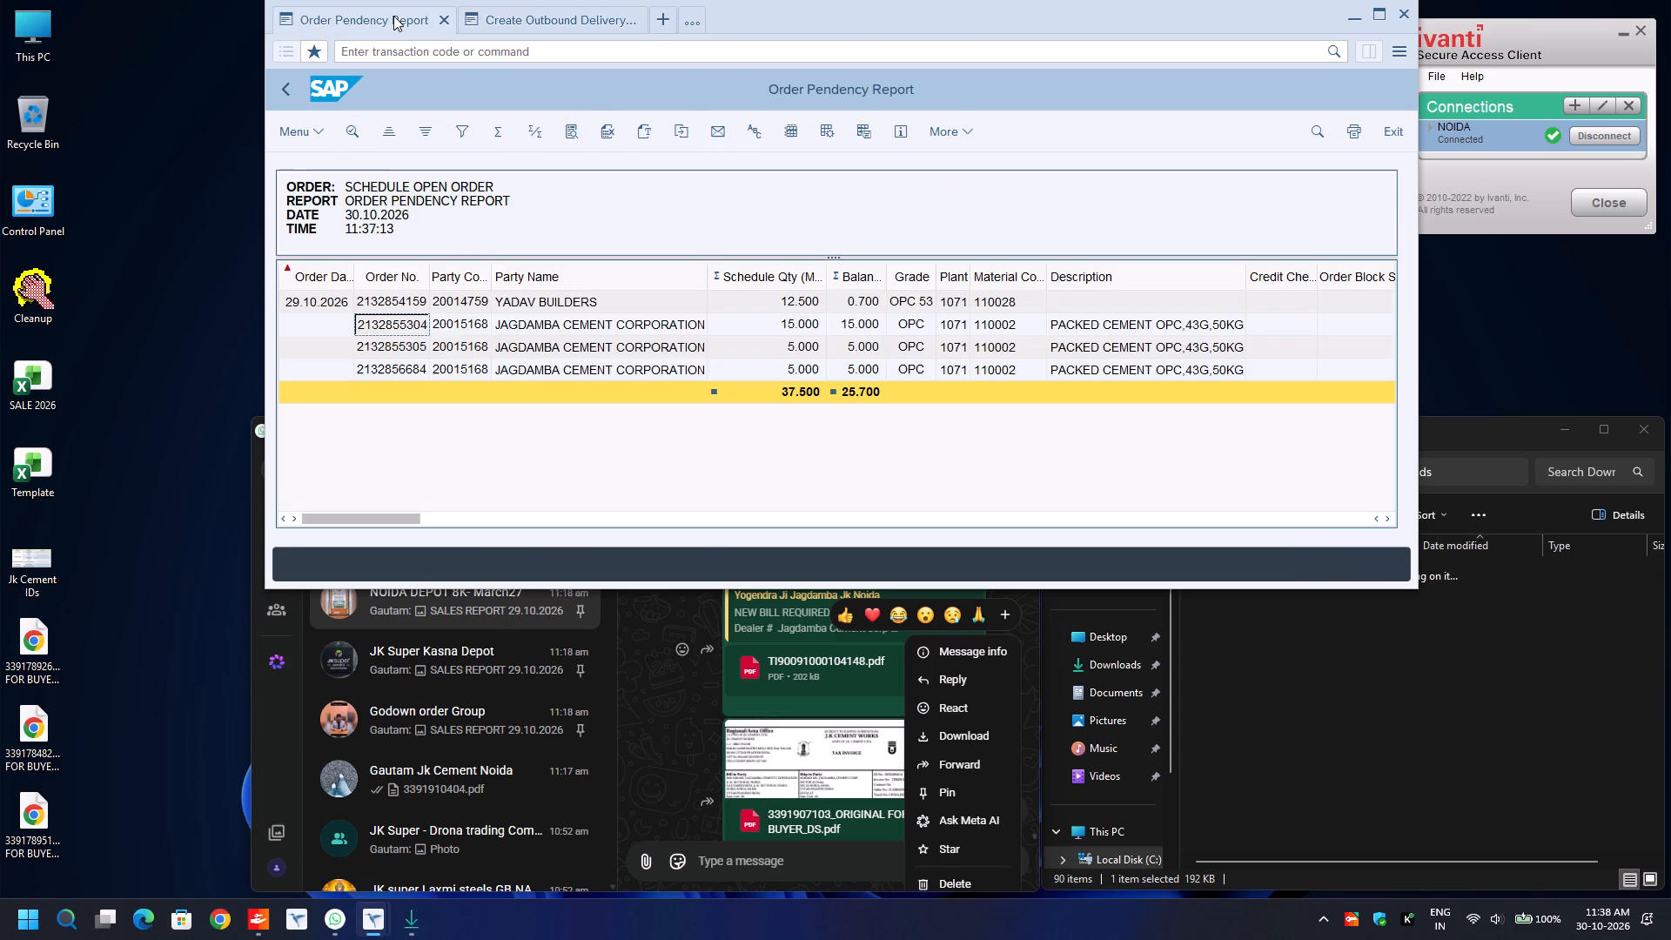
{"action": "left_click", "coordinate": [406, 346]}
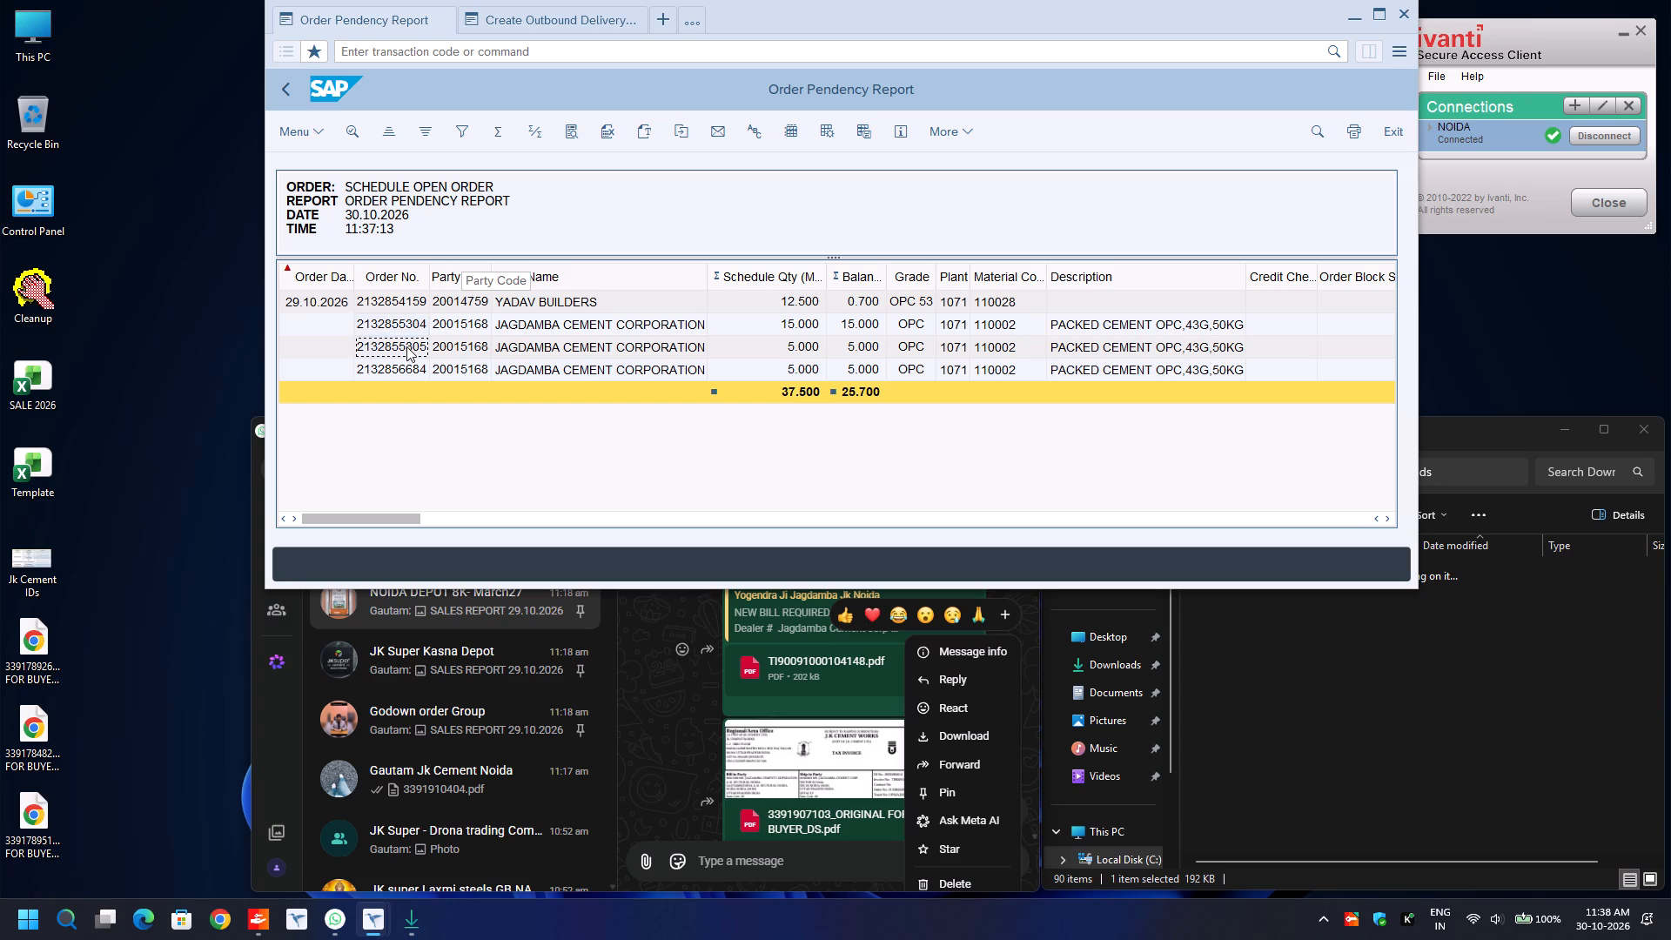
{"action": "key", "text": "ctrl+c"}
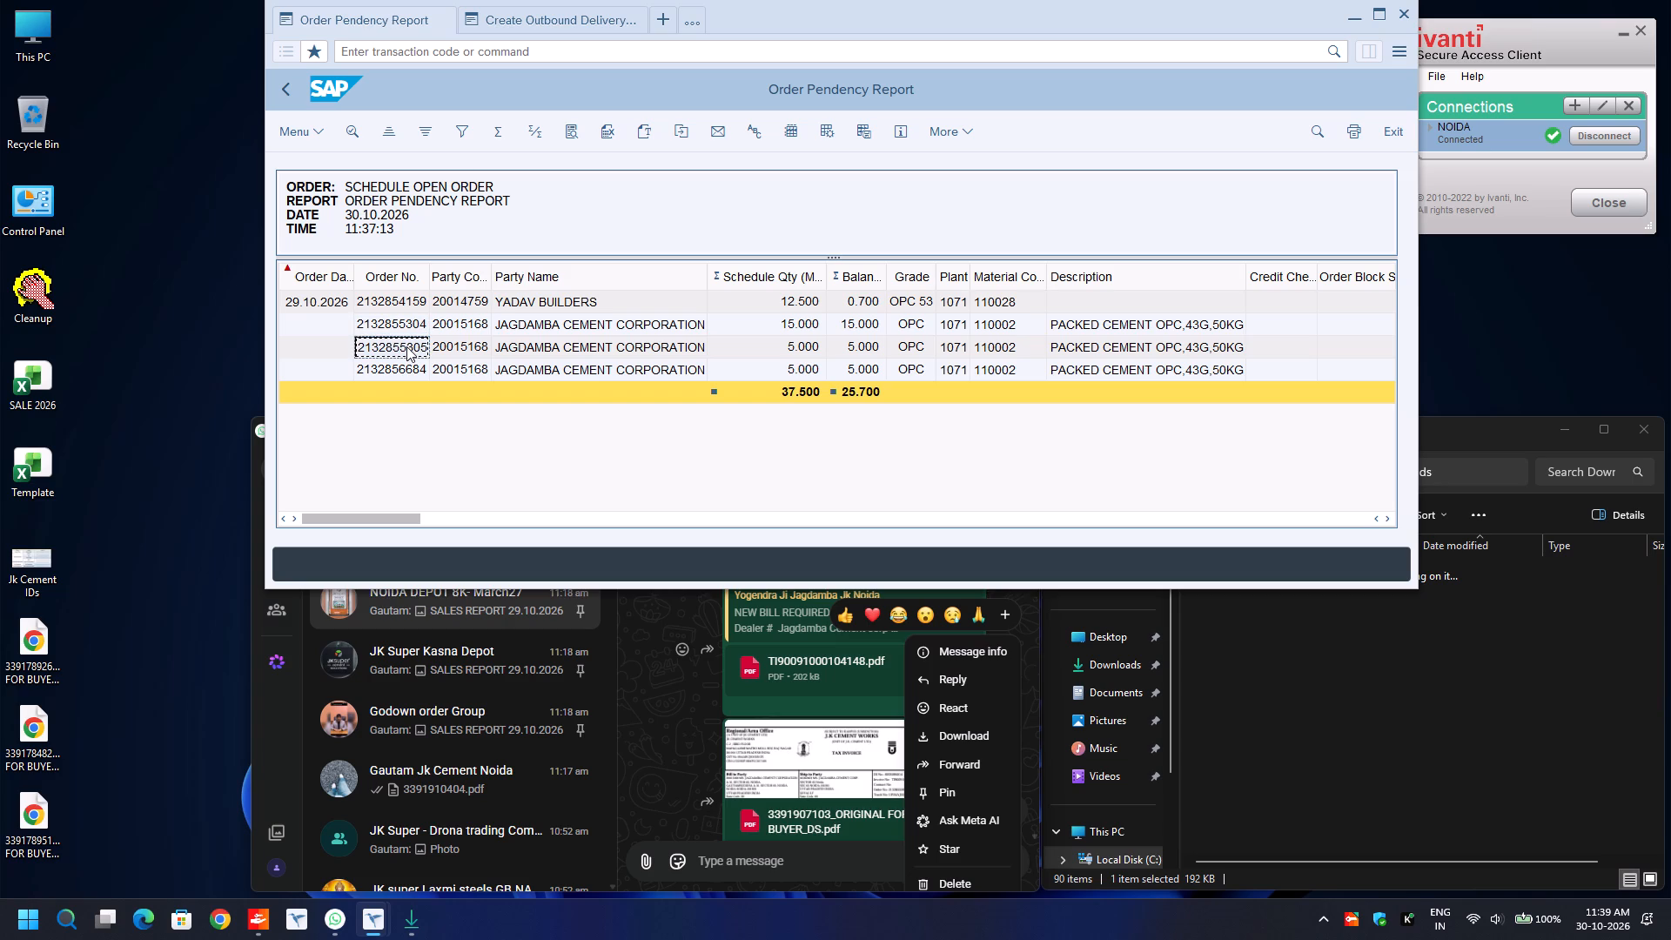
{"action": "left_click", "coordinate": [545, 17]}
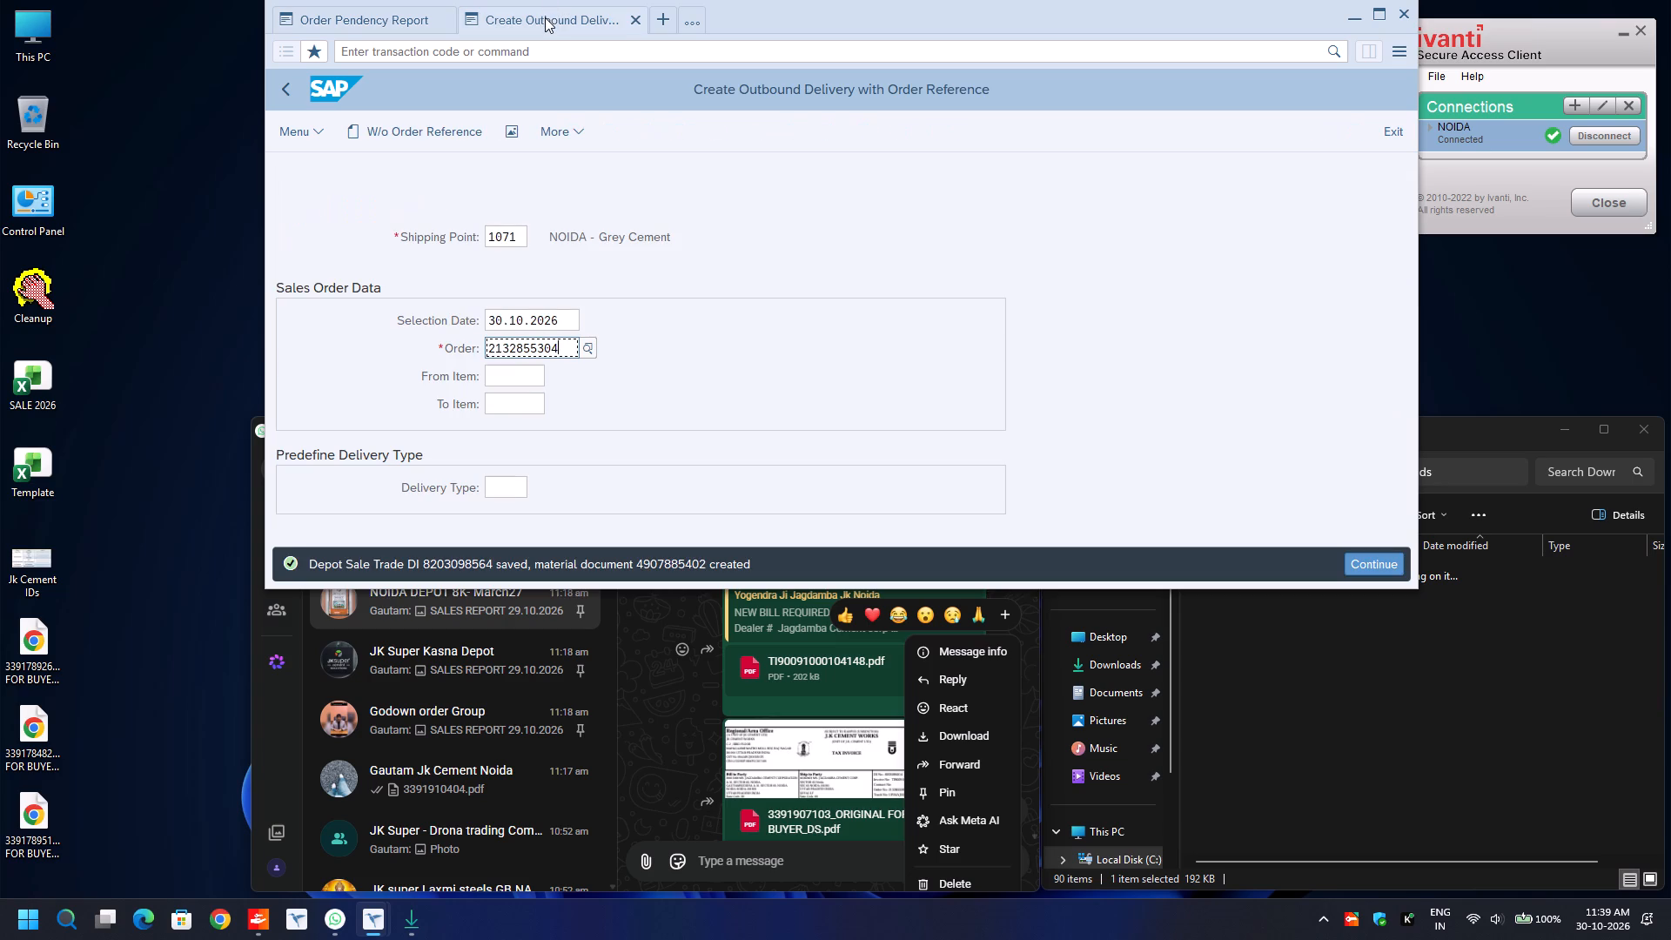
{"action": "key", "text": "ctrl+a"}
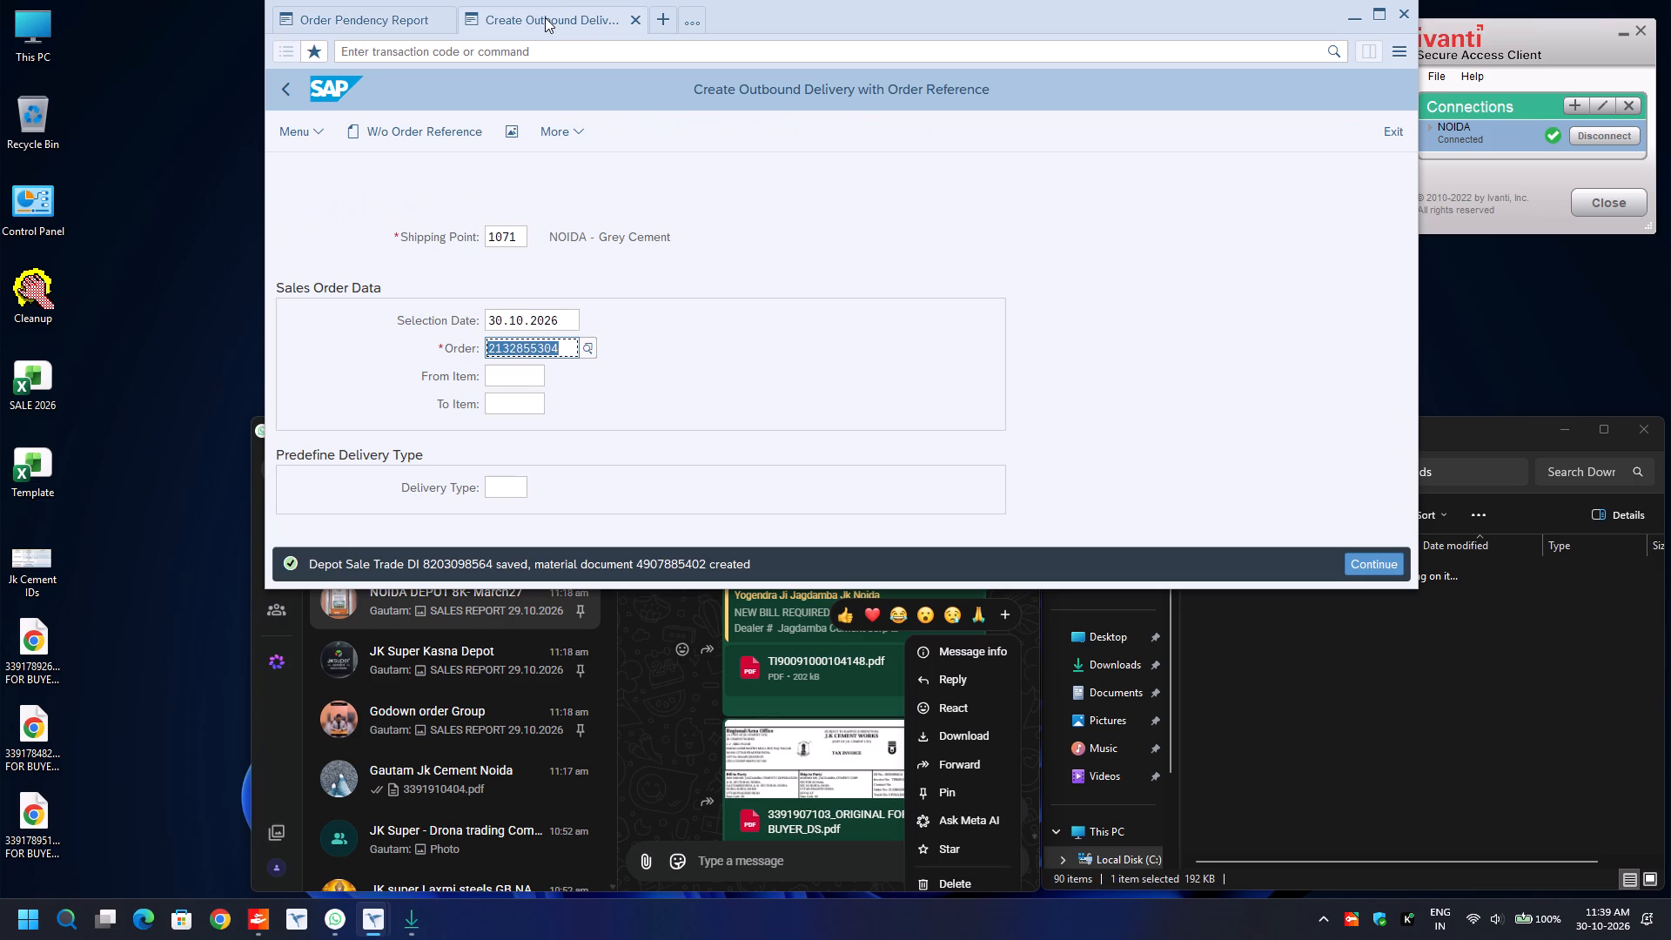
{"action": "key", "text": "ctrl+v"}
{"action": "key", "text": "Return"}
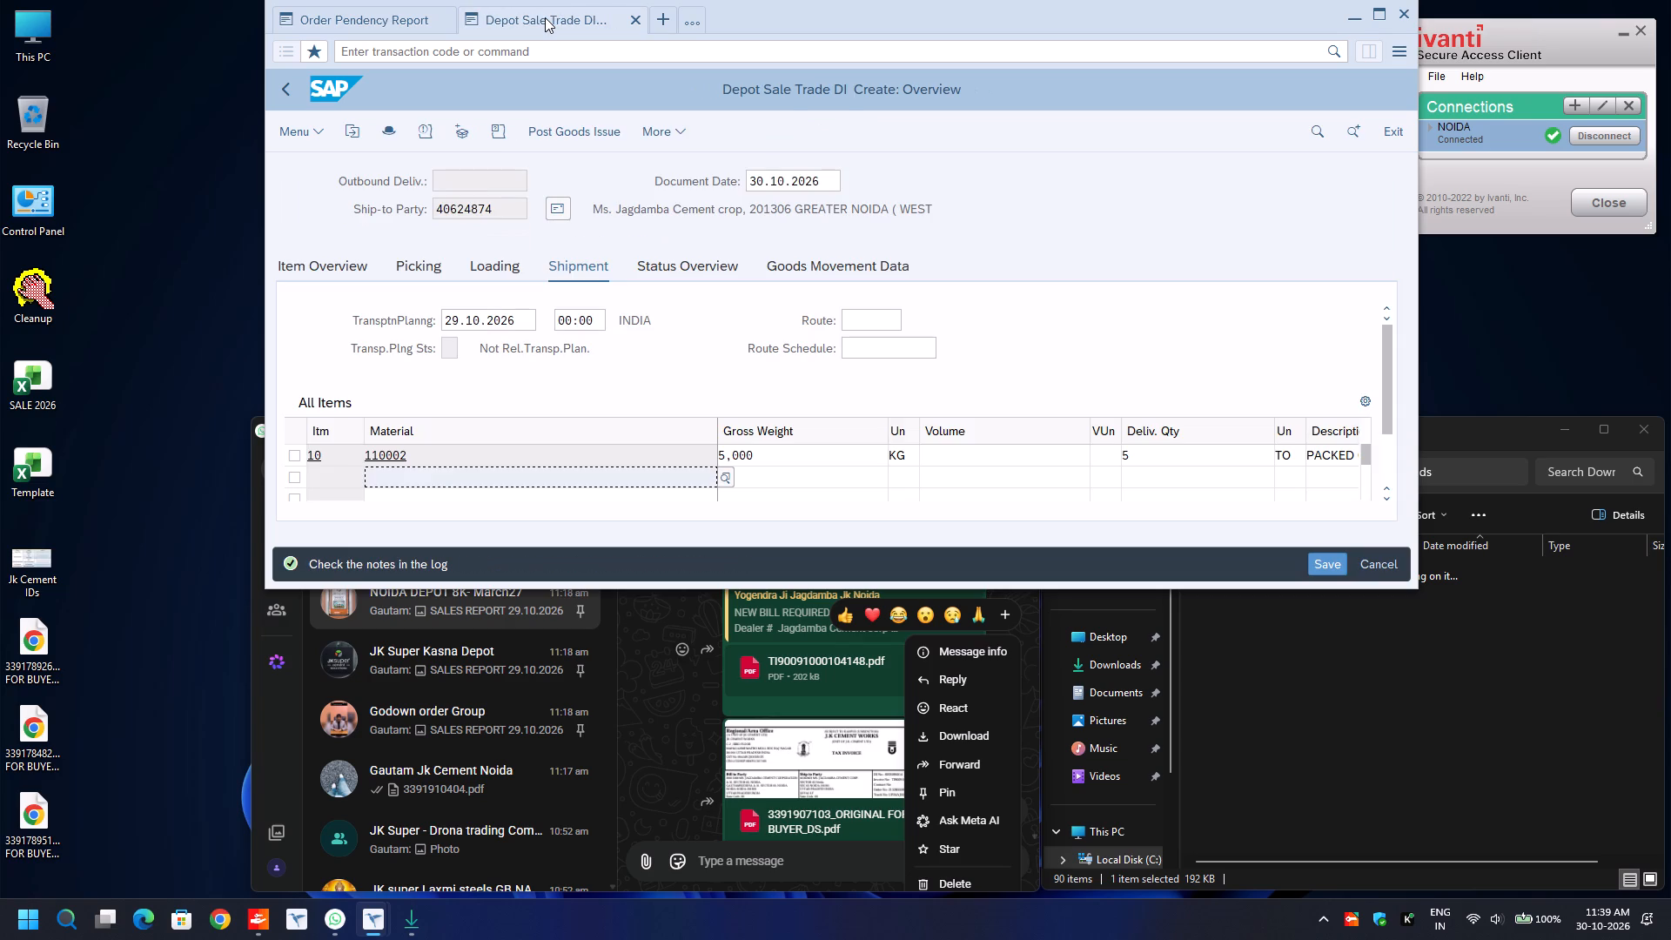
Set the new delivery's route to ROUTE in the shipment overview.
{"action": "left_click", "coordinate": [857, 319]}
{"action": "key", "text": "BackSpace"}
{"action": "key", "text": "Down"}
{"action": "key", "text": "Return"}
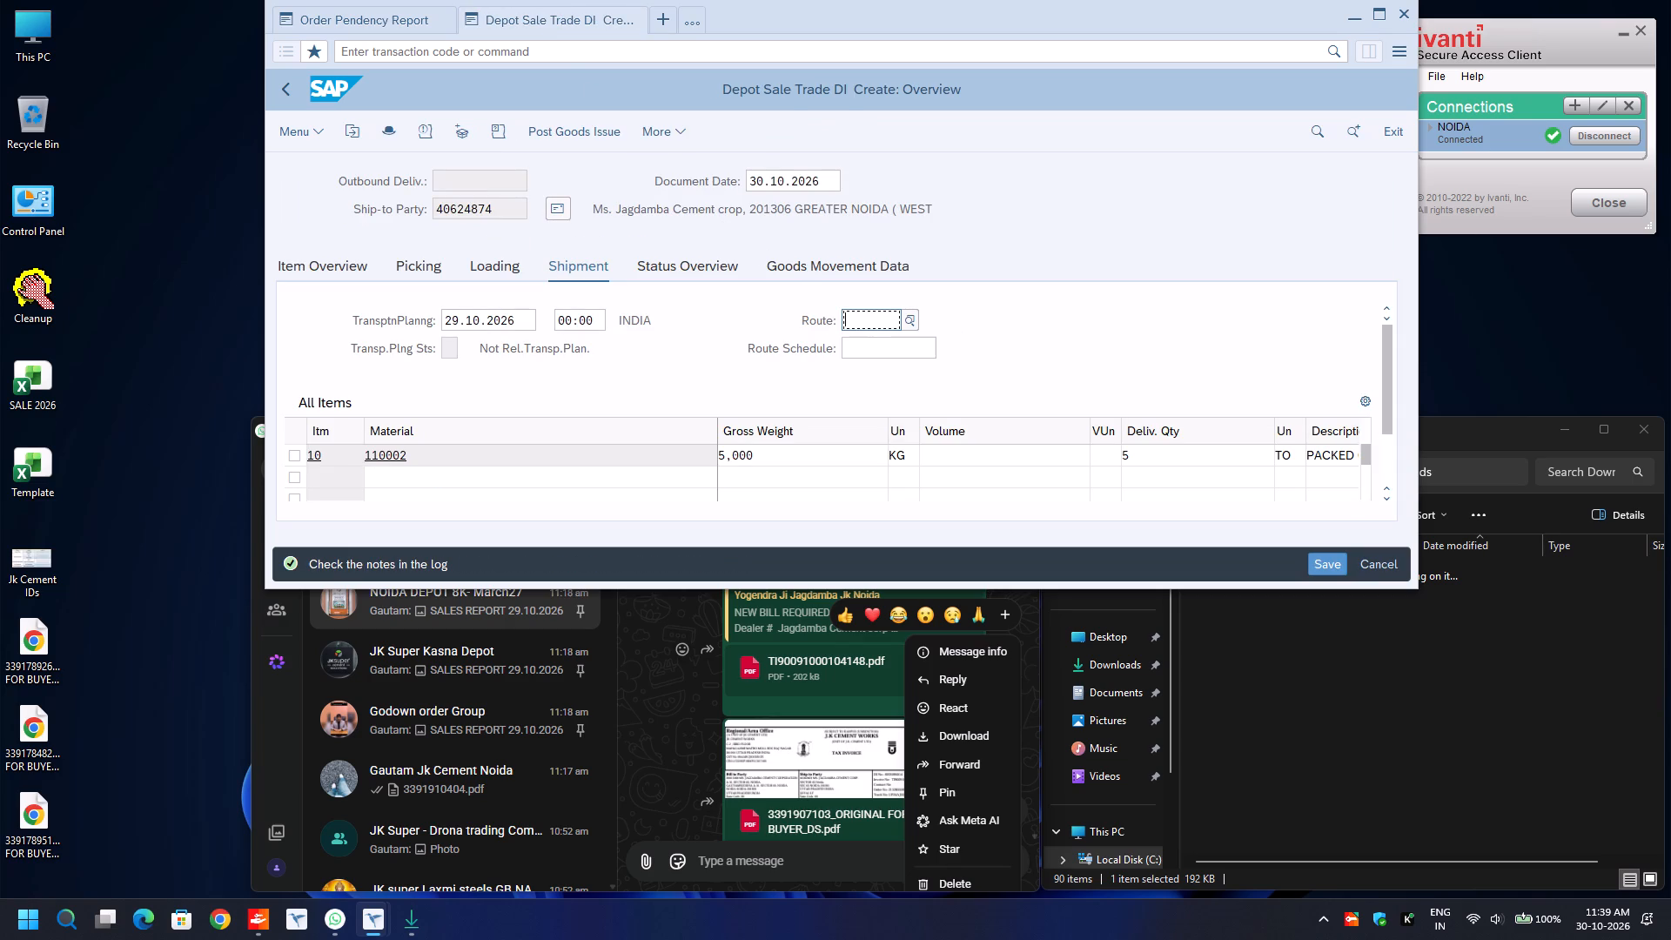
In the new delivery's picking data, set item 10's picked quantity to 5 and its batch to 1004-1071.
{"action": "left_click", "coordinate": [415, 269]}
{"action": "left_click", "coordinate": [1178, 456]}
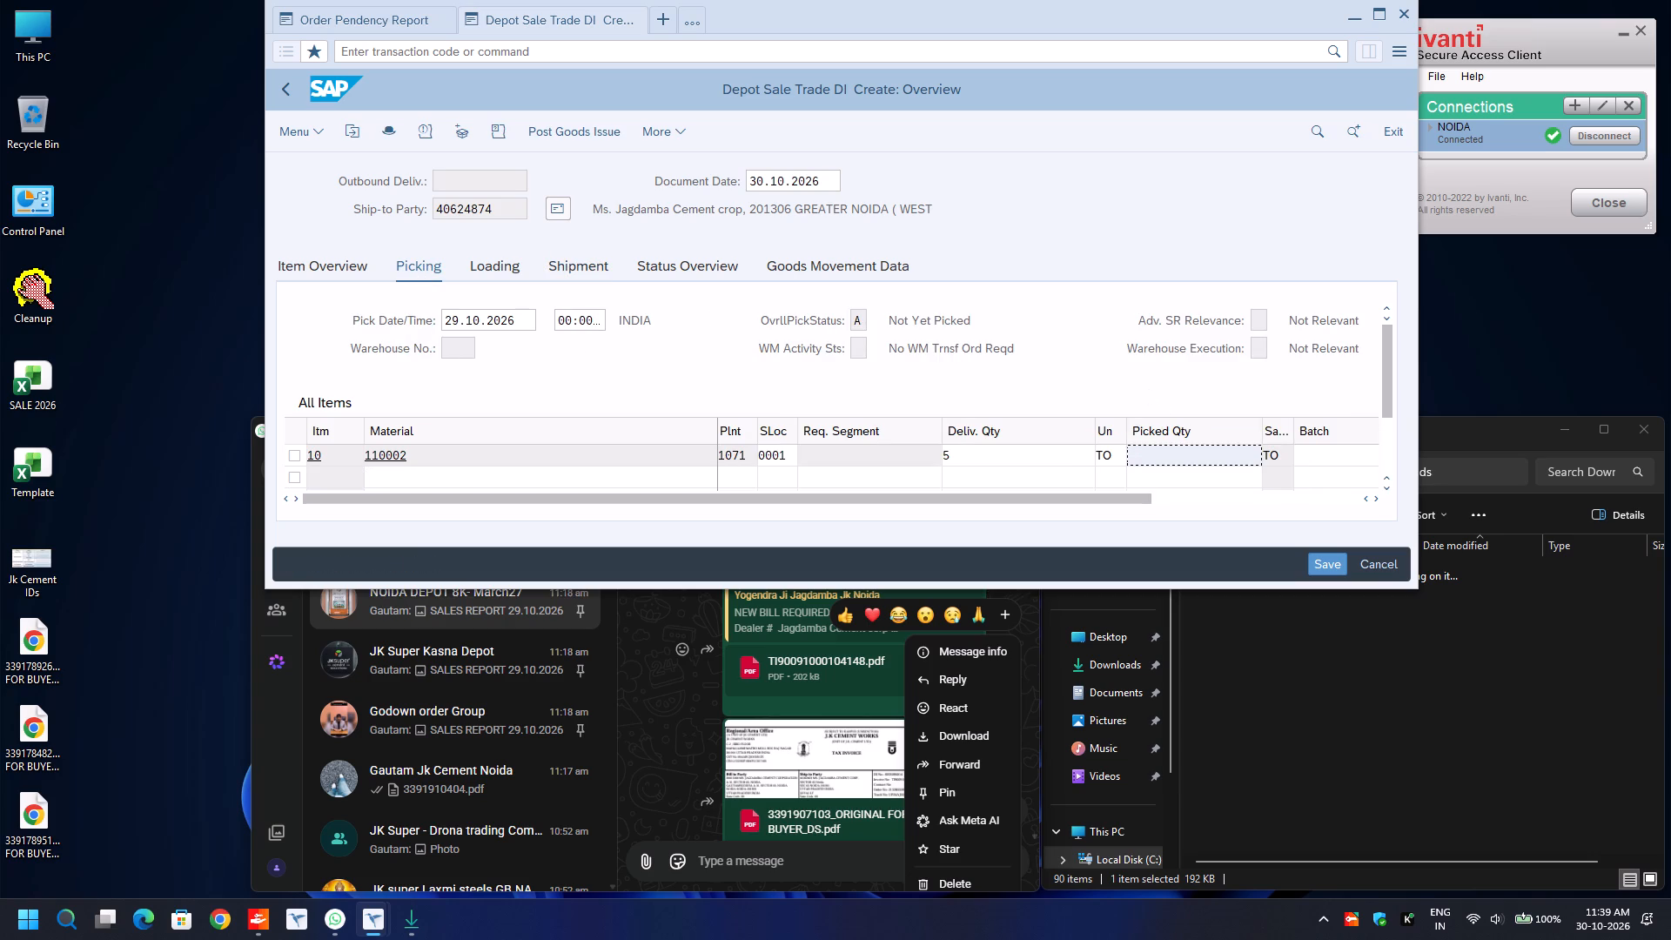
{"action": "key", "text": "5"}
{"action": "key", "text": "Tab"}
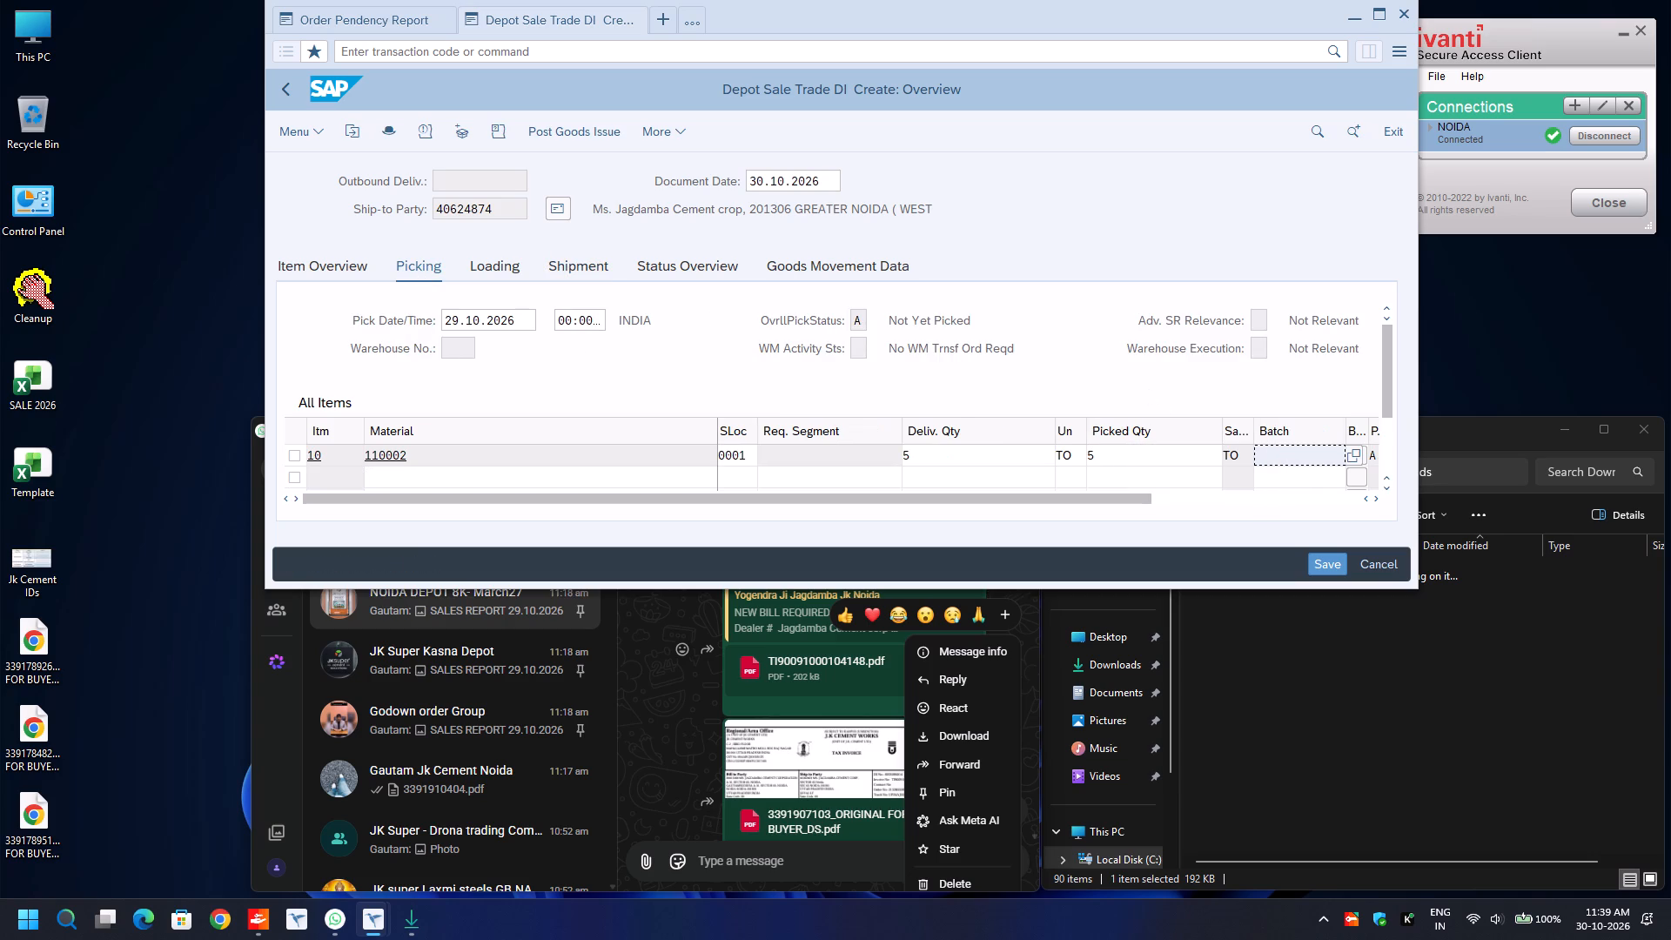
{"action": "type", "text": "1004"}
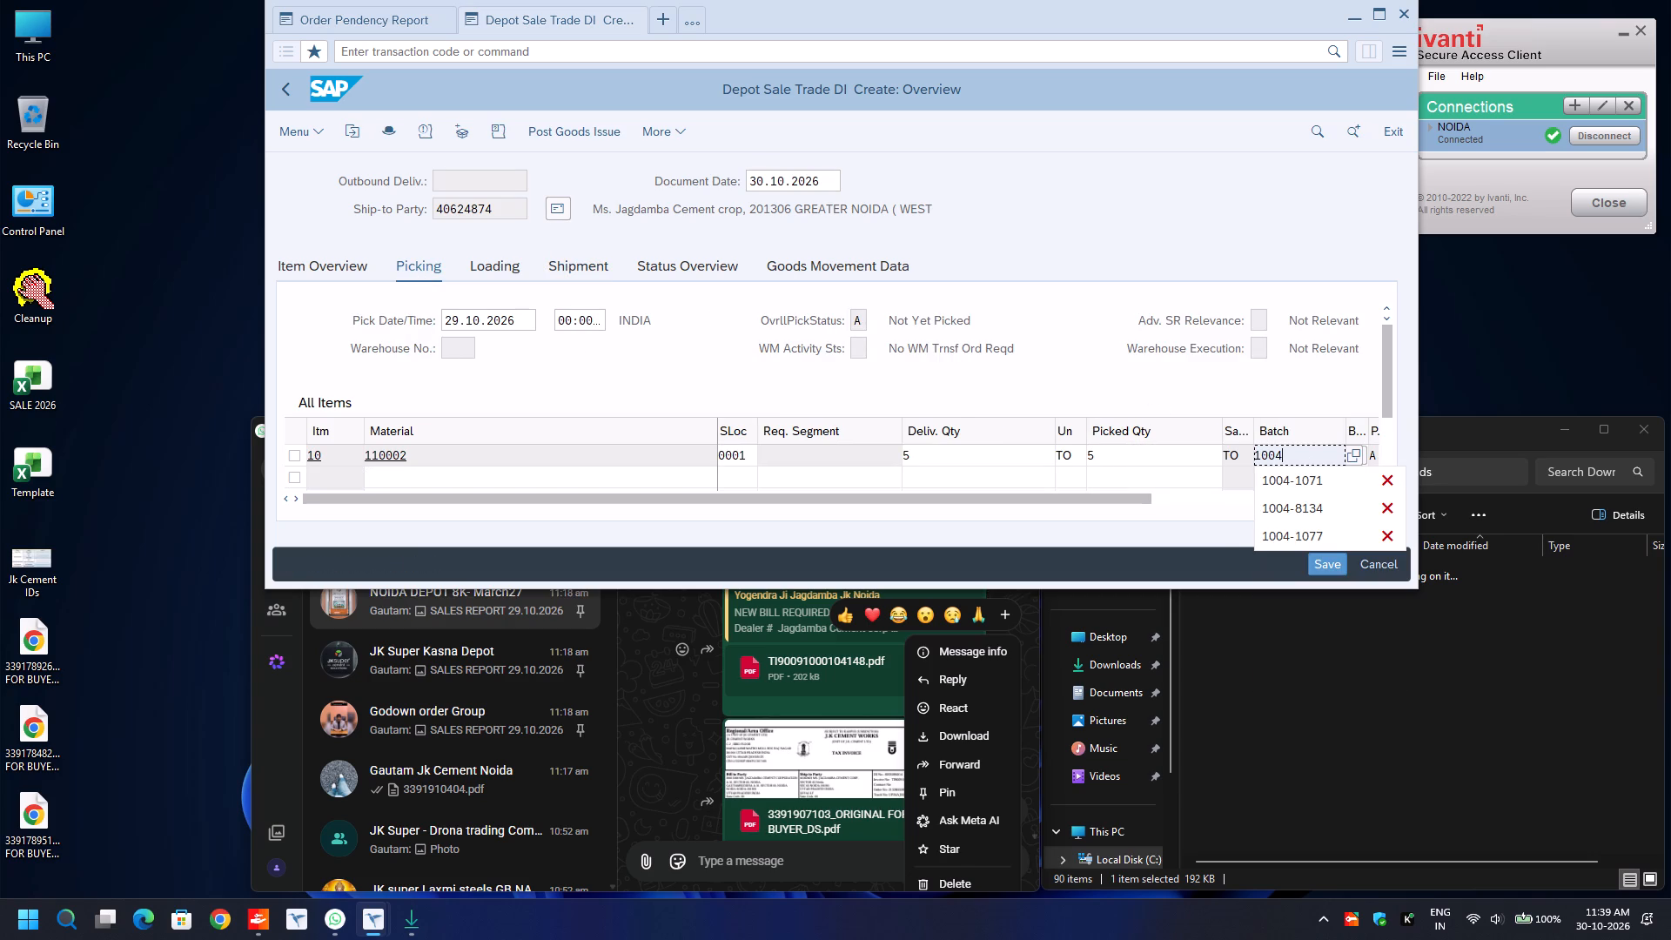
{"action": "key", "text": "Down"}
{"action": "key", "text": "Return"}
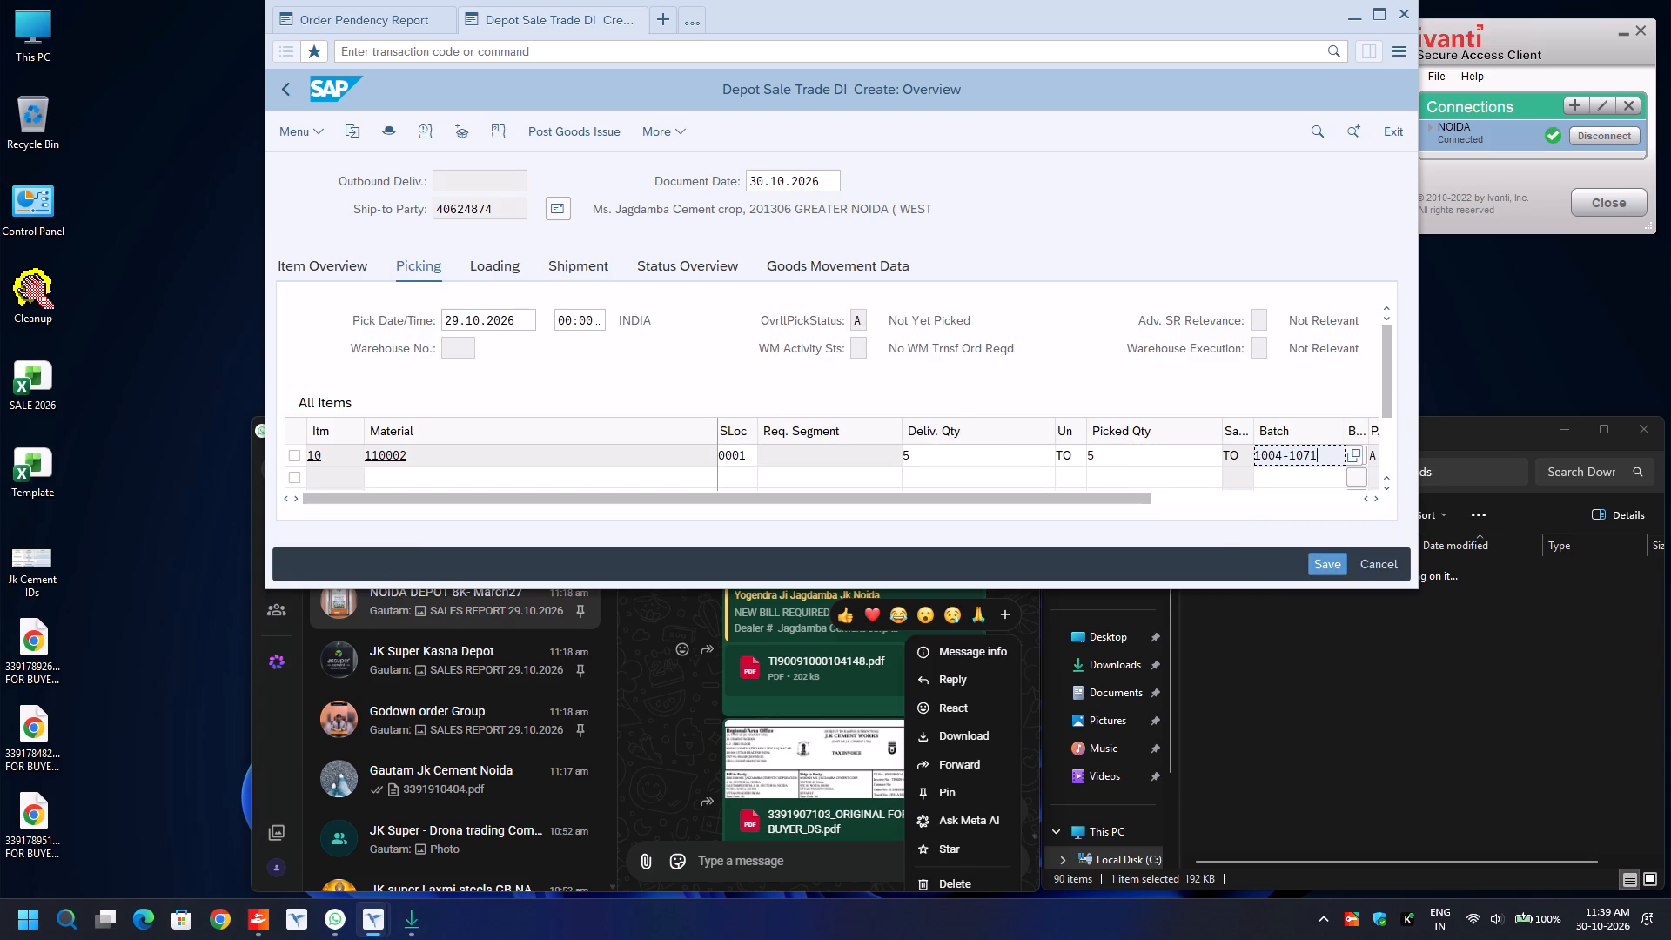
In the delivery header's additional data, set the transport mode to ROAD and fill Road Transporter1 with the previously used code.
{"action": "key", "text": "F8"}
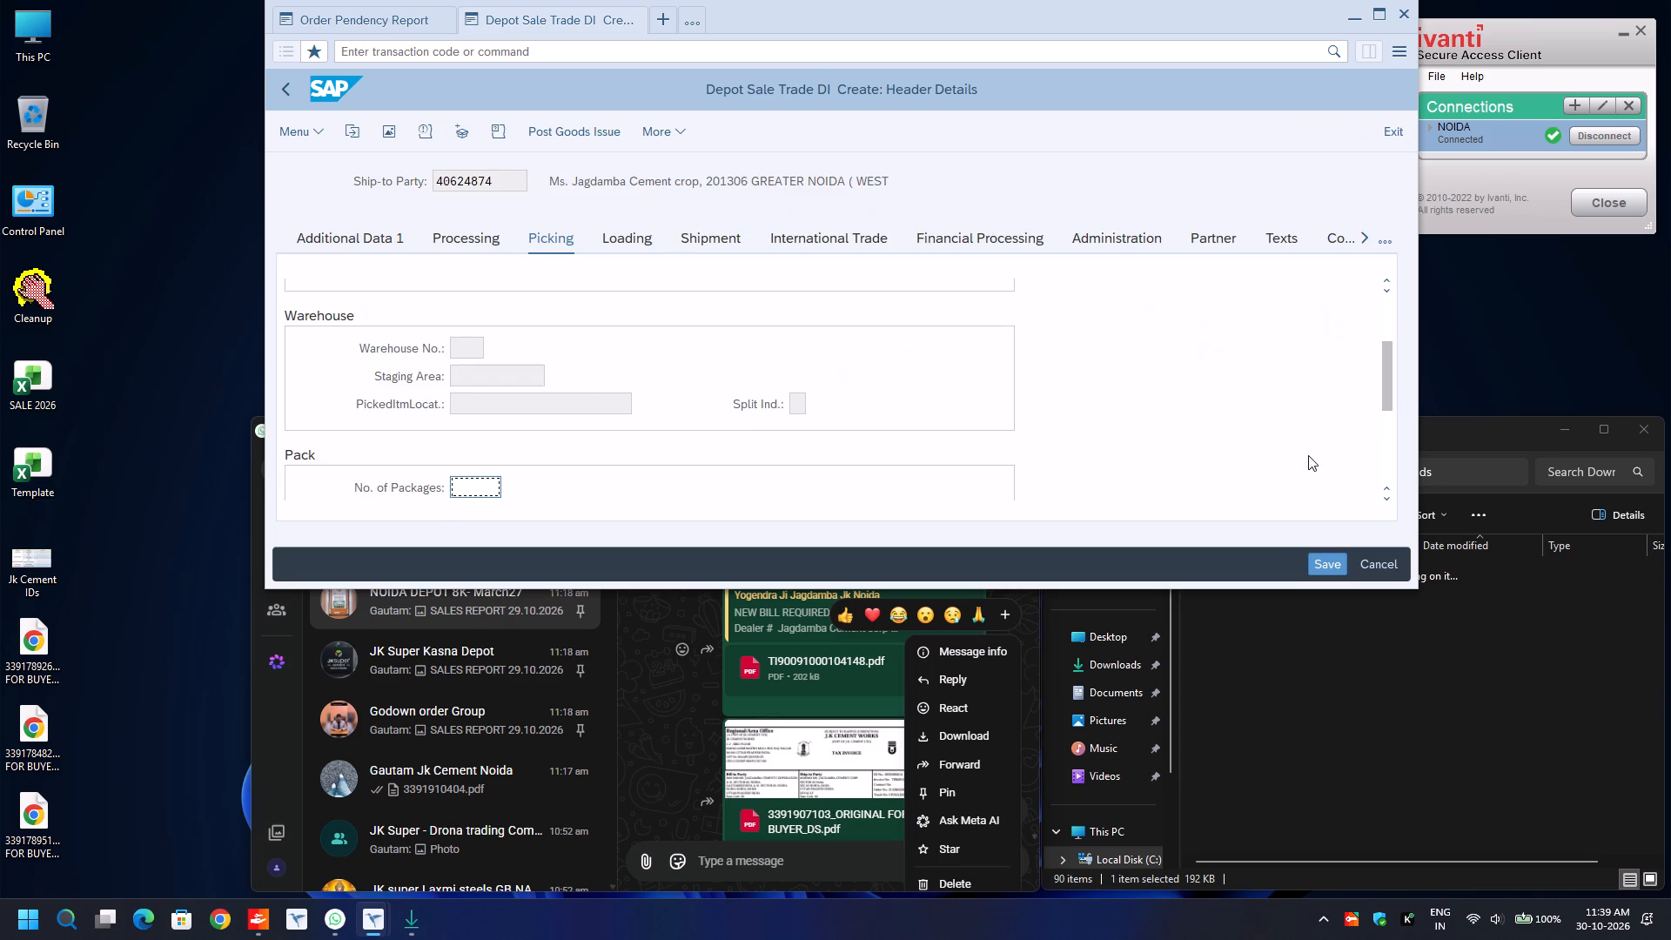
{"action": "left_click", "coordinate": [356, 238]}
{"action": "left_click", "coordinate": [589, 320]}
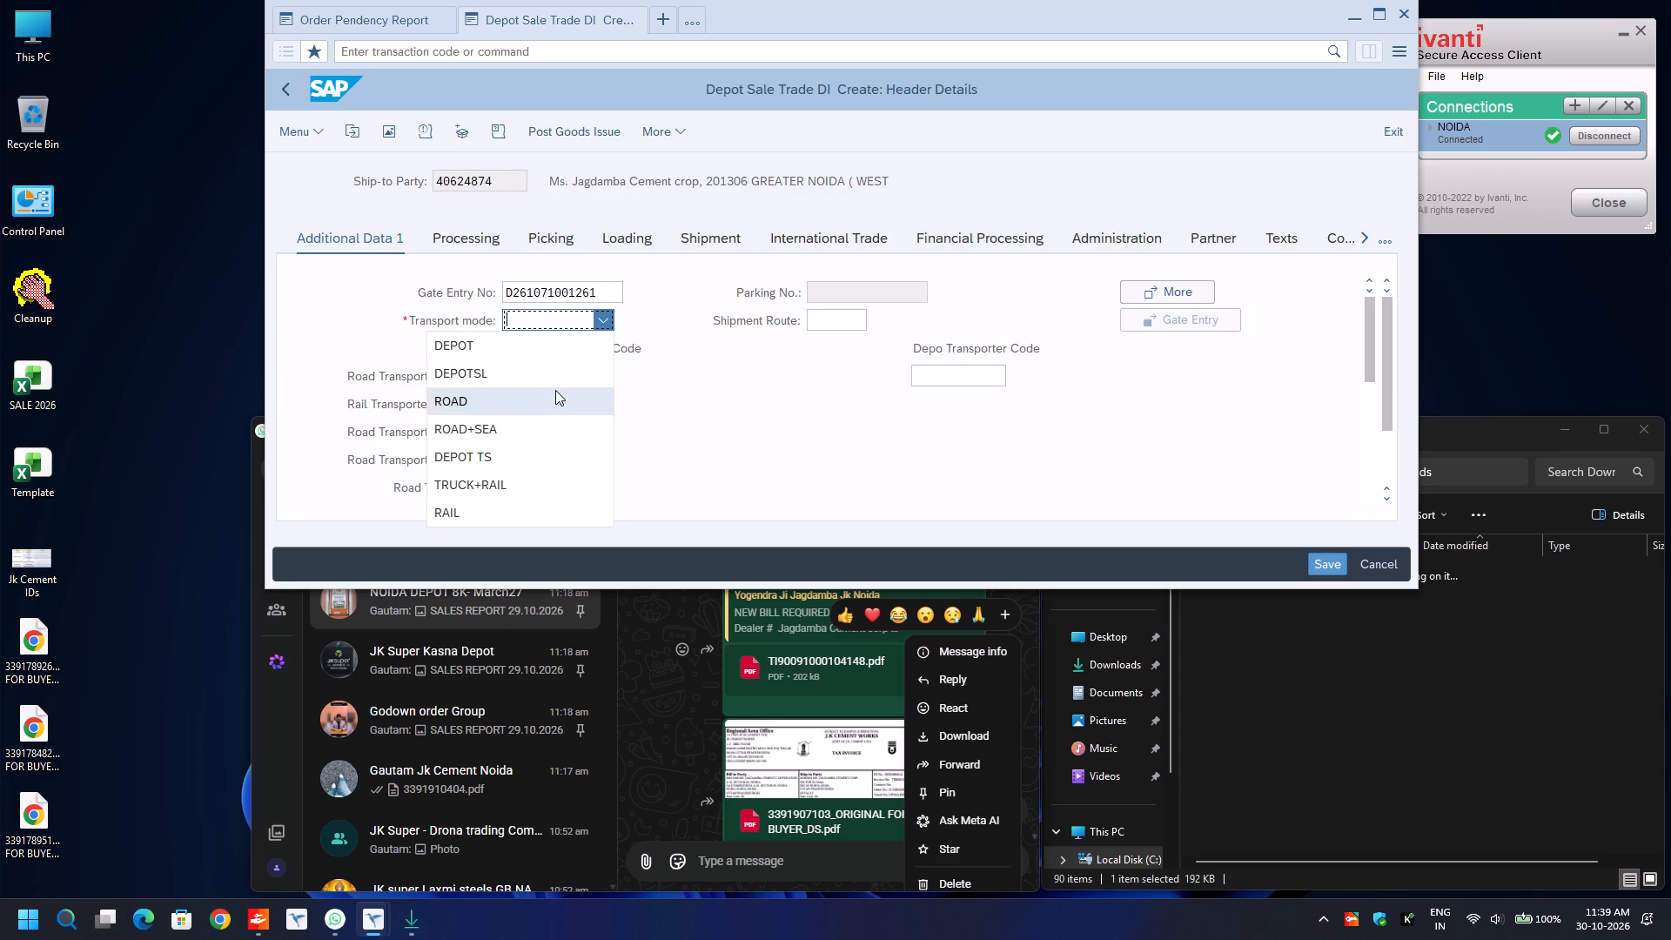
{"action": "left_click", "coordinate": [555, 390]}
{"action": "left_click", "coordinate": [545, 372]}
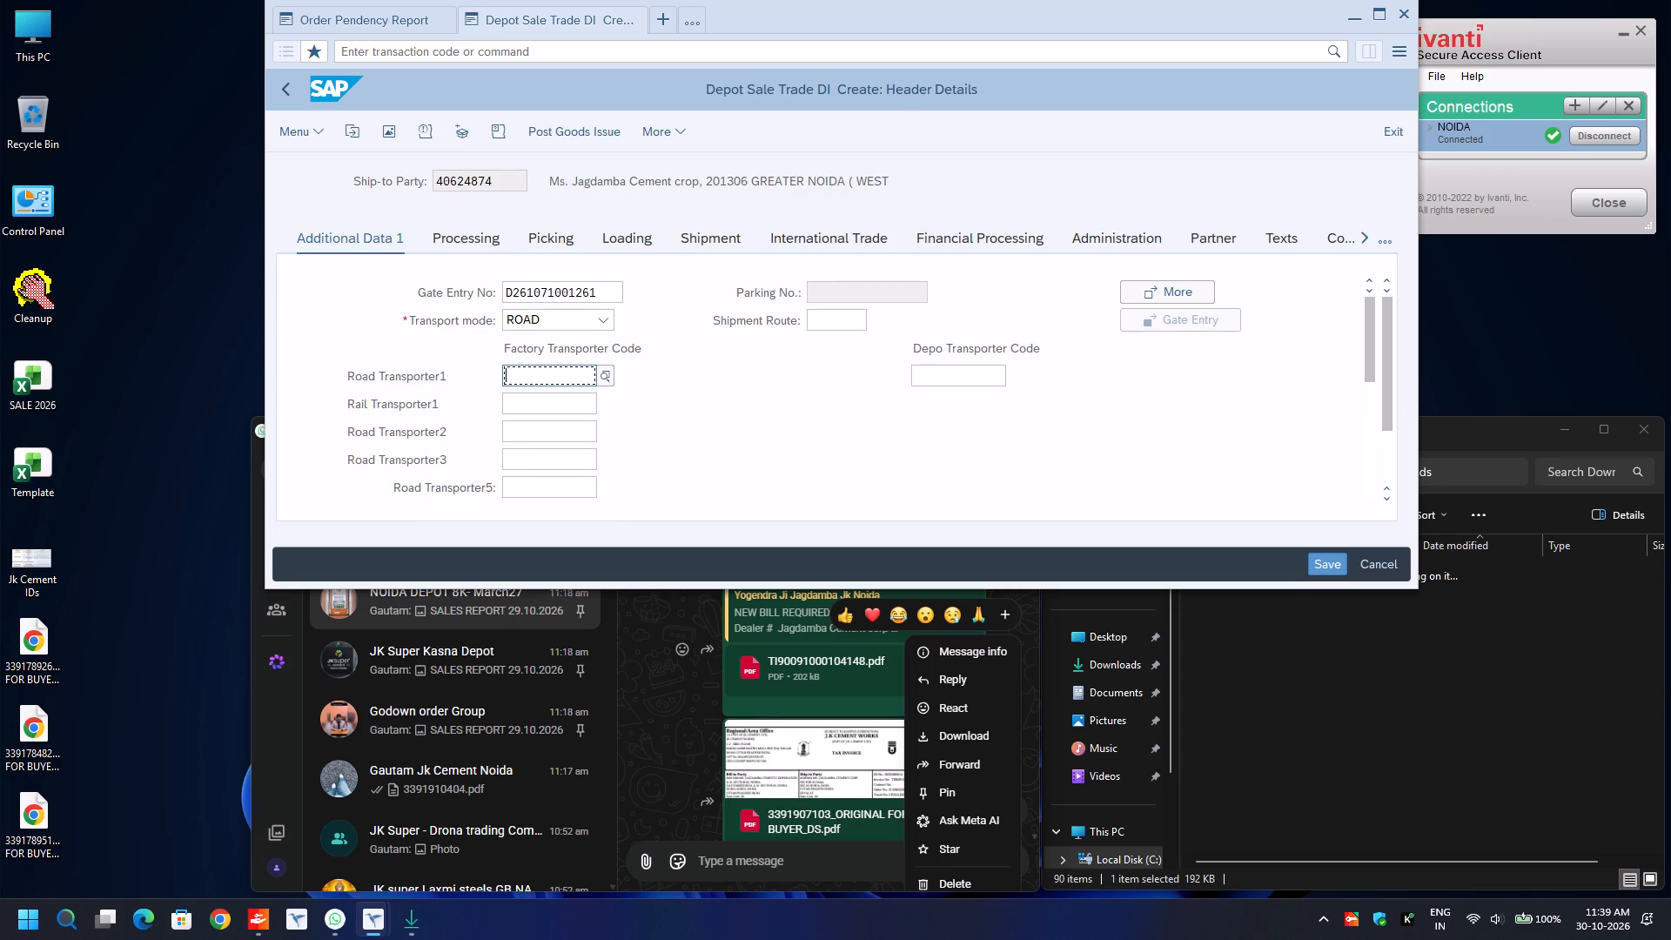
{"action": "key", "text": "BackSpace"}
{"action": "key", "text": "Down"}
{"action": "key", "text": "Return"}
{"action": "key", "text": "Return"}
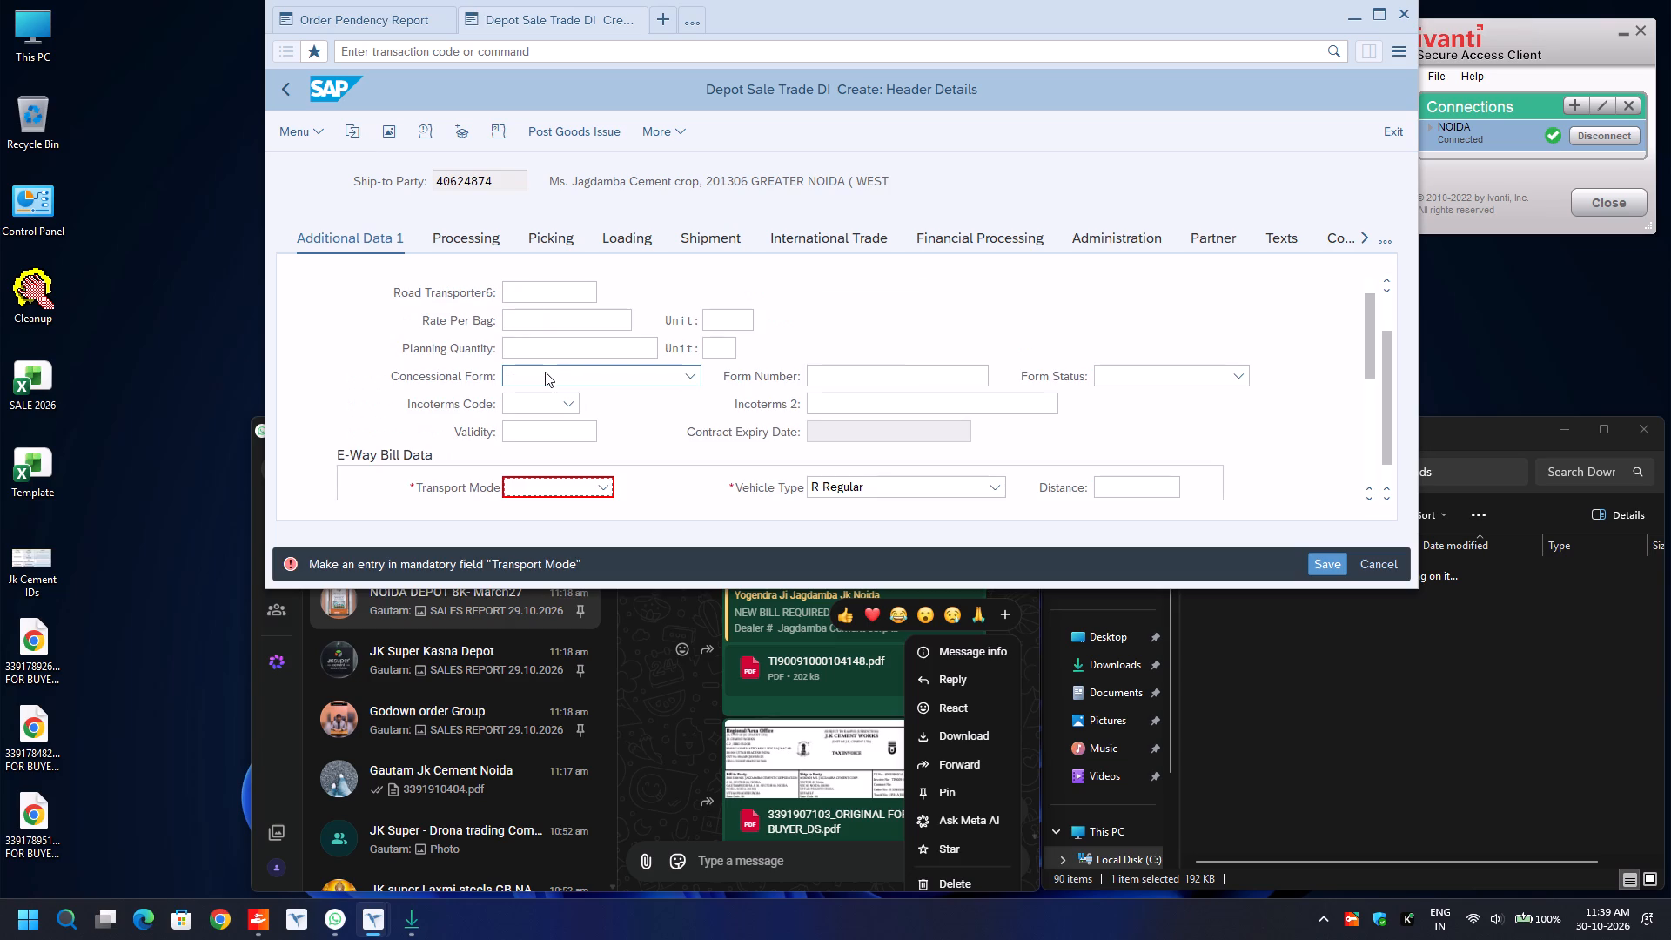
In the E-Way Bill data, set the transport mode to Road and the distance to 30.
{"action": "type", "text": "ro"}
{"action": "key", "text": "Tab"}
{"action": "key", "text": "Tab"}
{"action": "key", "text": "BackSpace"}
{"action": "key", "text": "Down"}
{"action": "key", "text": "Return"}
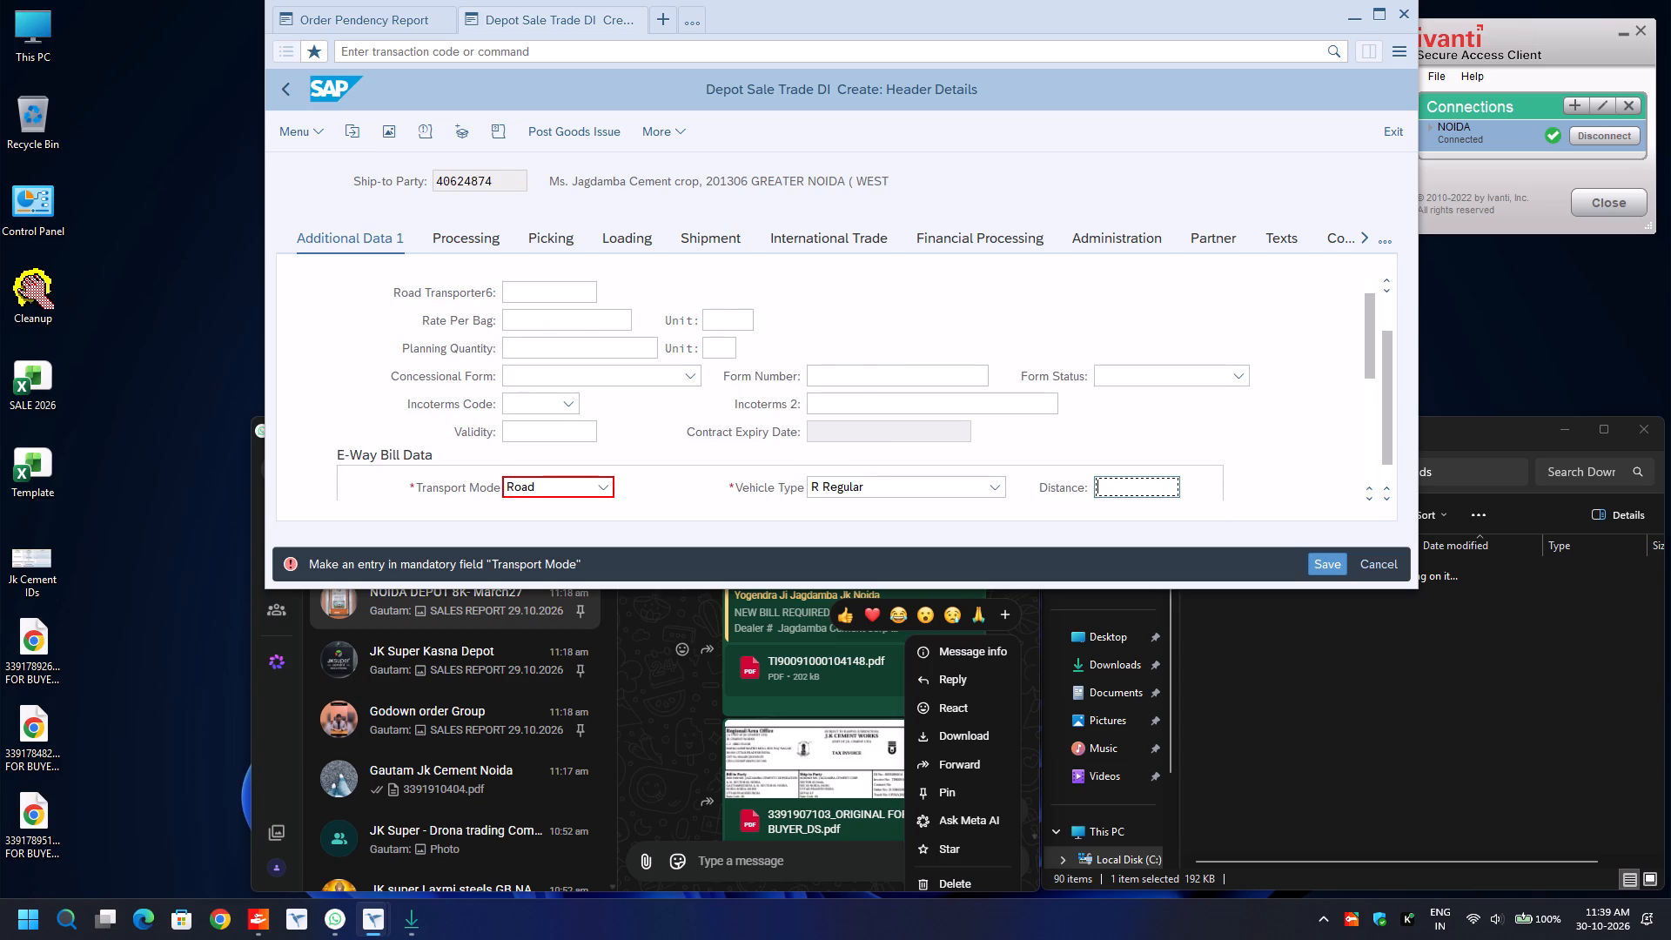
{"action": "key", "text": "Down"}
{"action": "key", "text": "Down"}
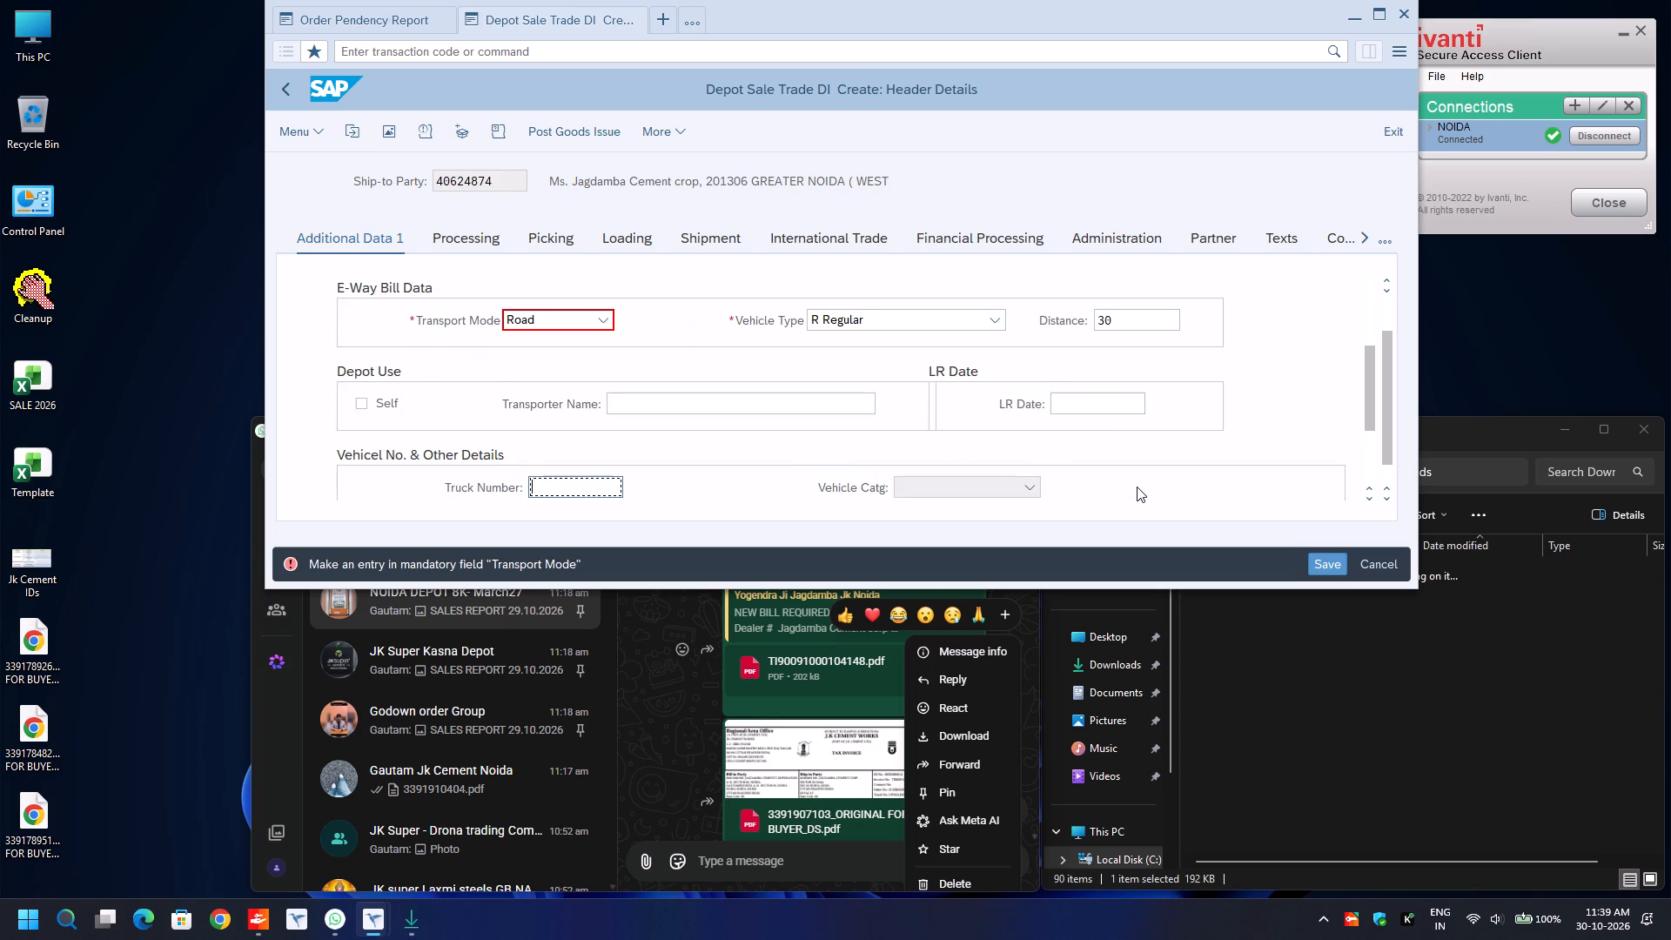
{"action": "key", "text": "BackSpace"}
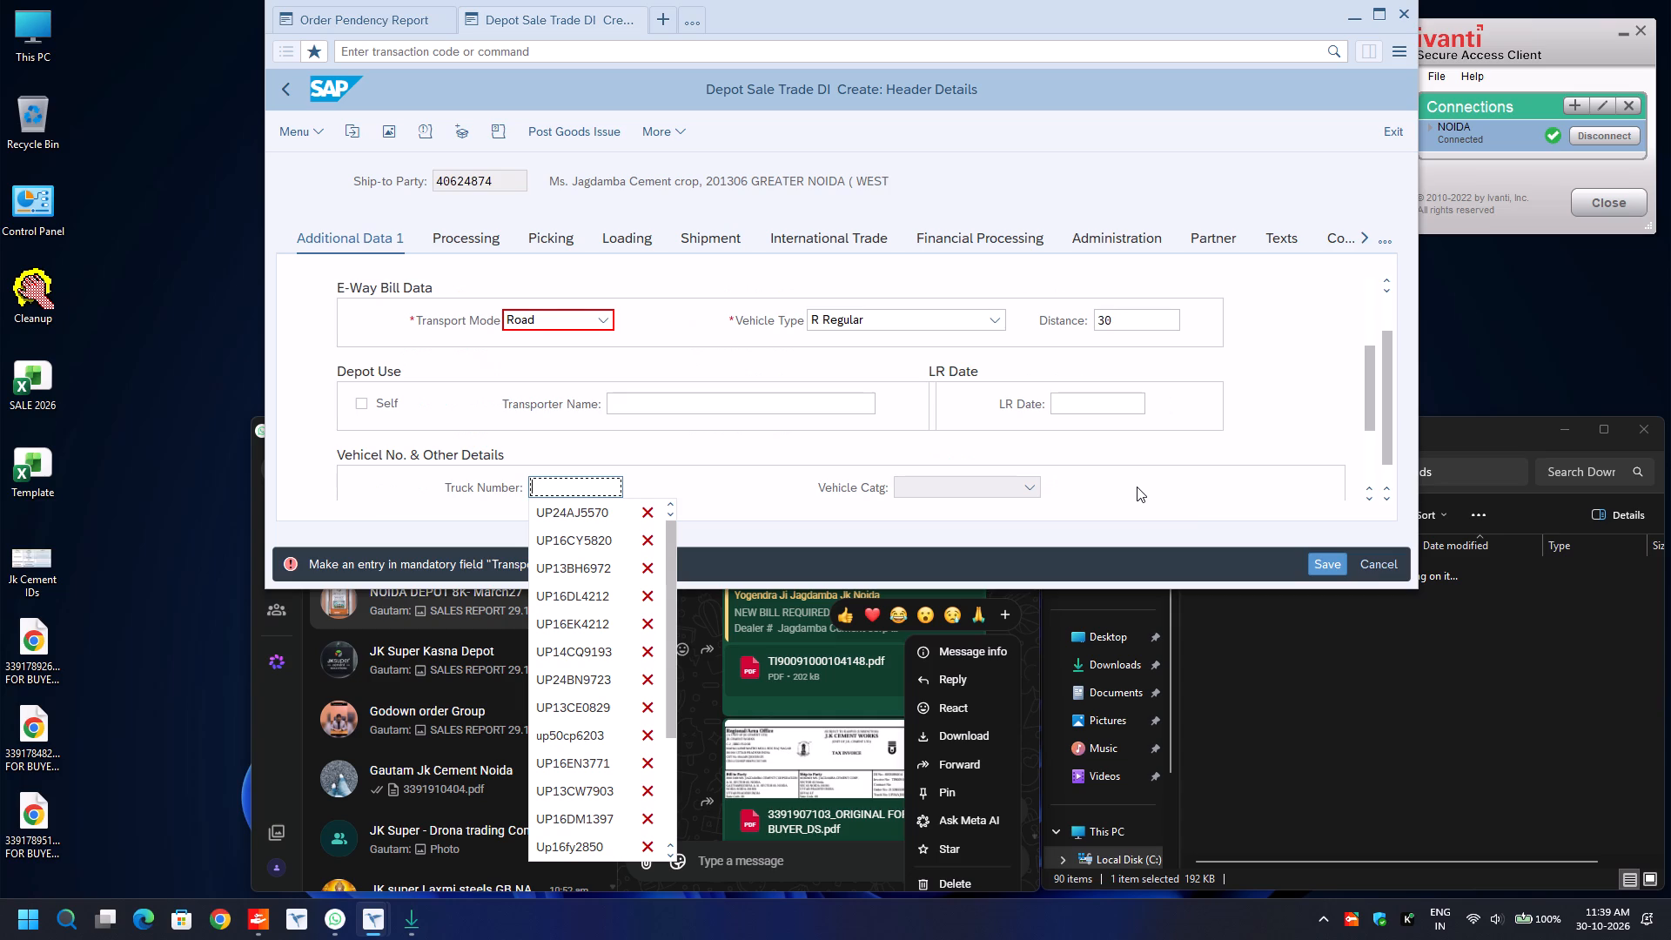
{"action": "key", "text": "Down"}
{"action": "key", "text": "Down"}
{"action": "key", "text": "Down"}
{"action": "key", "text": "Down"}
{"action": "key", "text": "Down"}
{"action": "key", "text": "Down"}
{"action": "key", "text": "Down"}
{"action": "key", "text": "Down"}
{"action": "key", "text": "Down"}
{"action": "key", "text": "Return"}
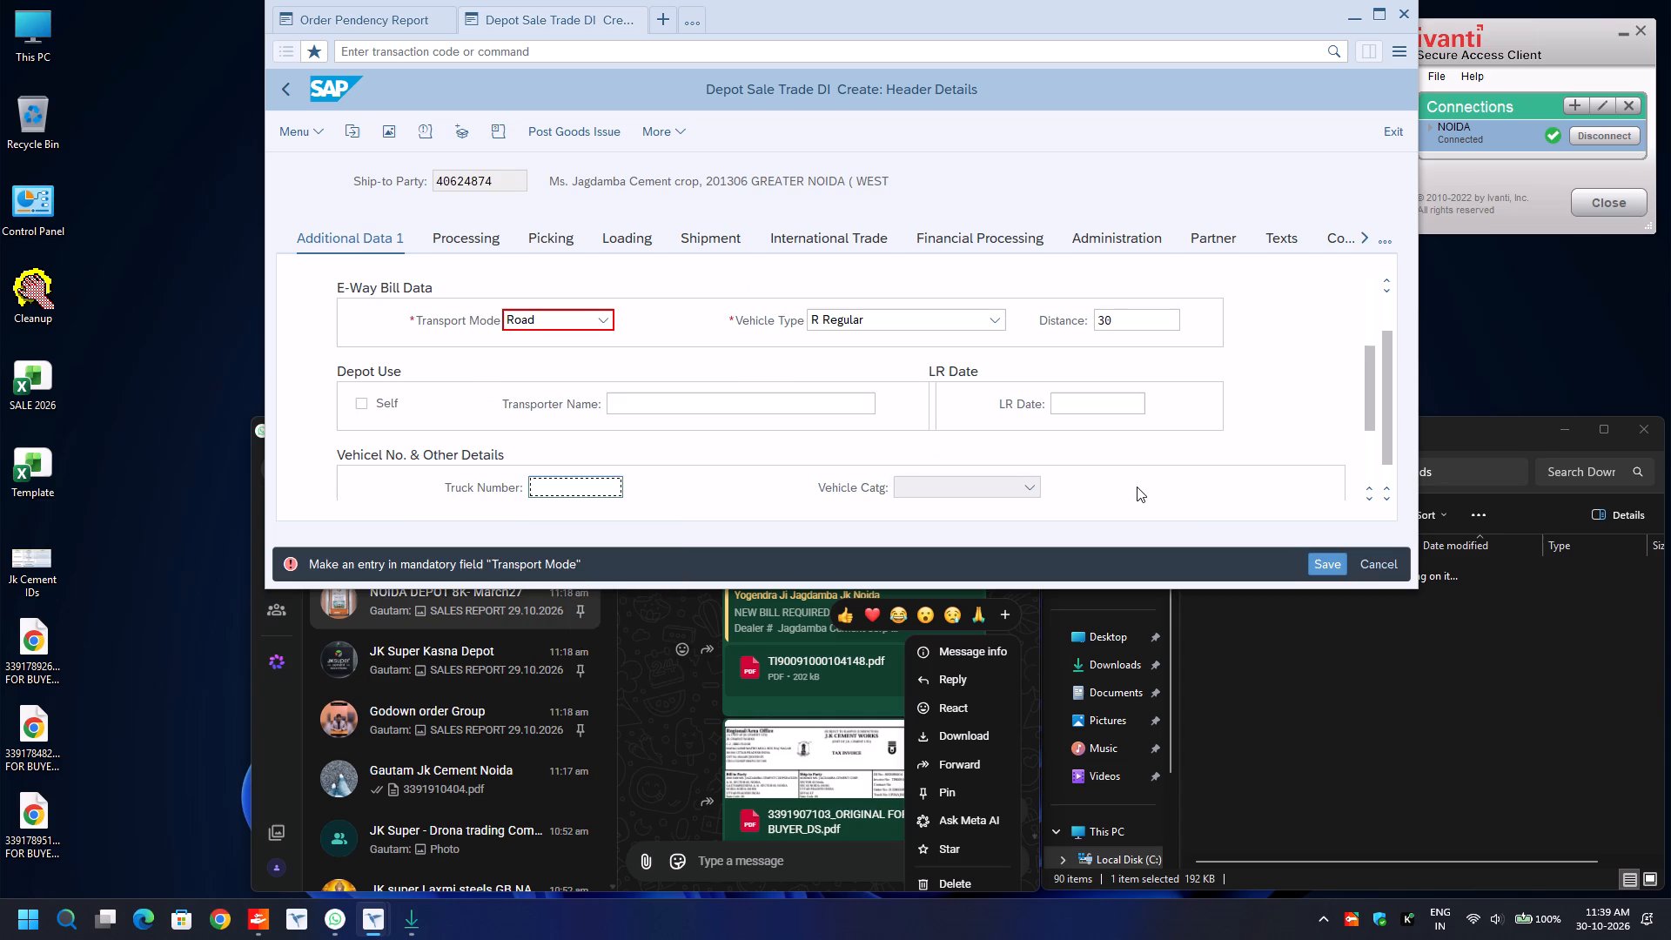
{"action": "key", "text": "Down"}
{"action": "key", "text": "Tab"}
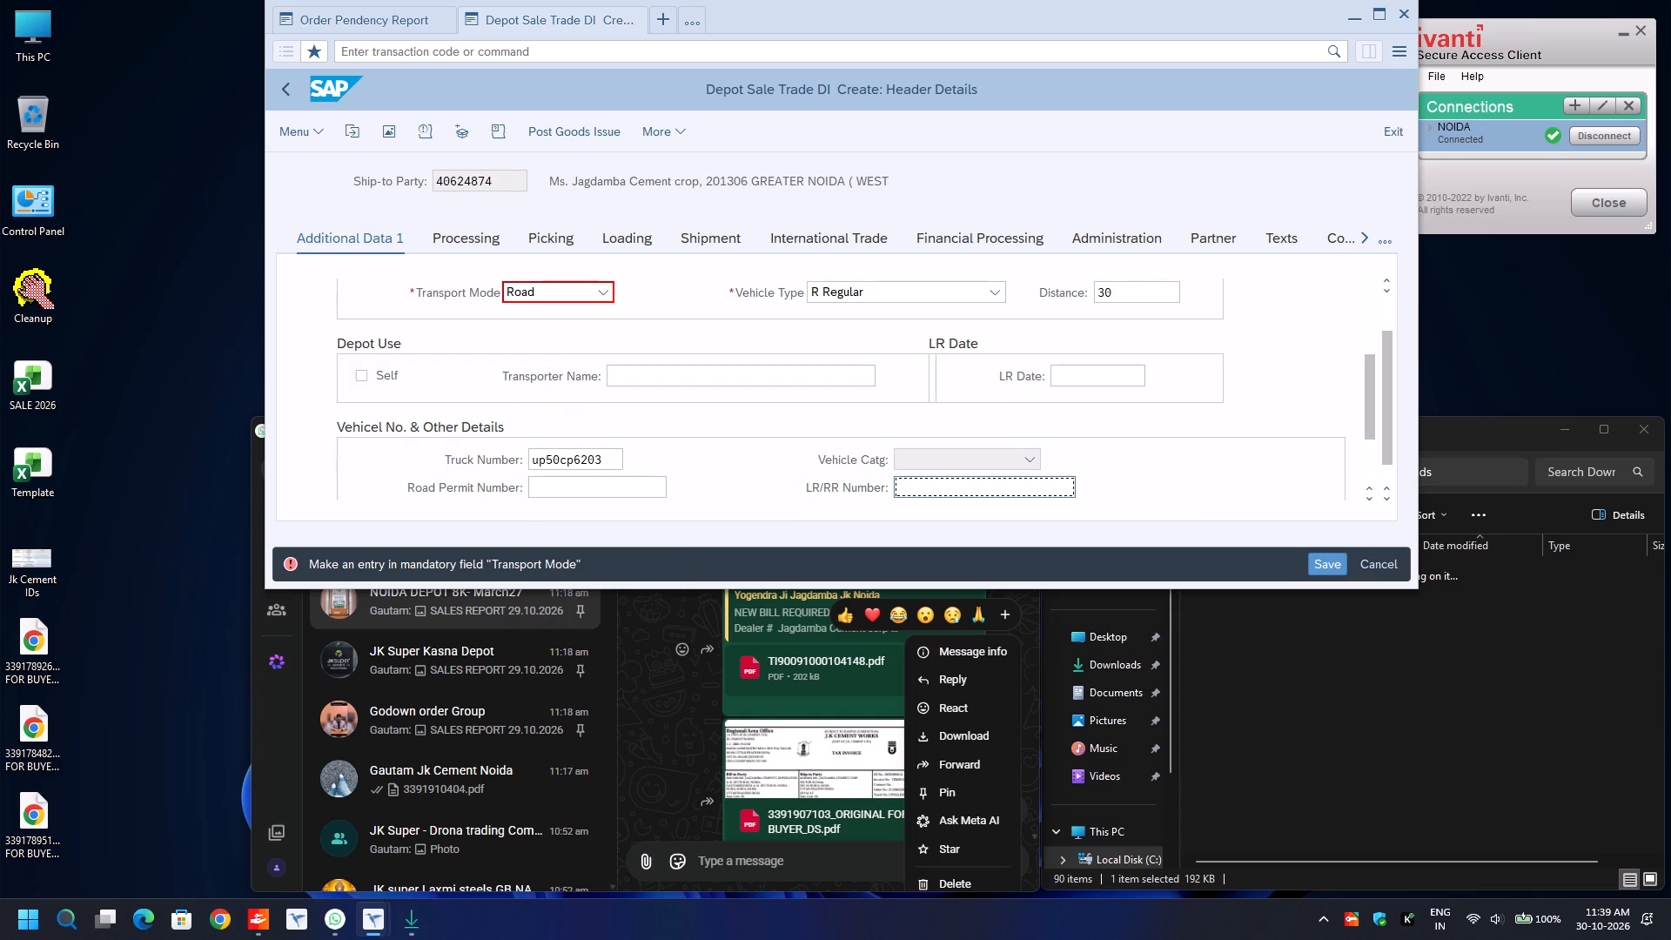
{"action": "key", "text": "BackSpace"}
{"action": "key", "text": "Down"}
{"action": "key", "text": "Return"}
Check the shipment header data and post goods issue for the delivery.
{"action": "left_click", "coordinate": [718, 232]}
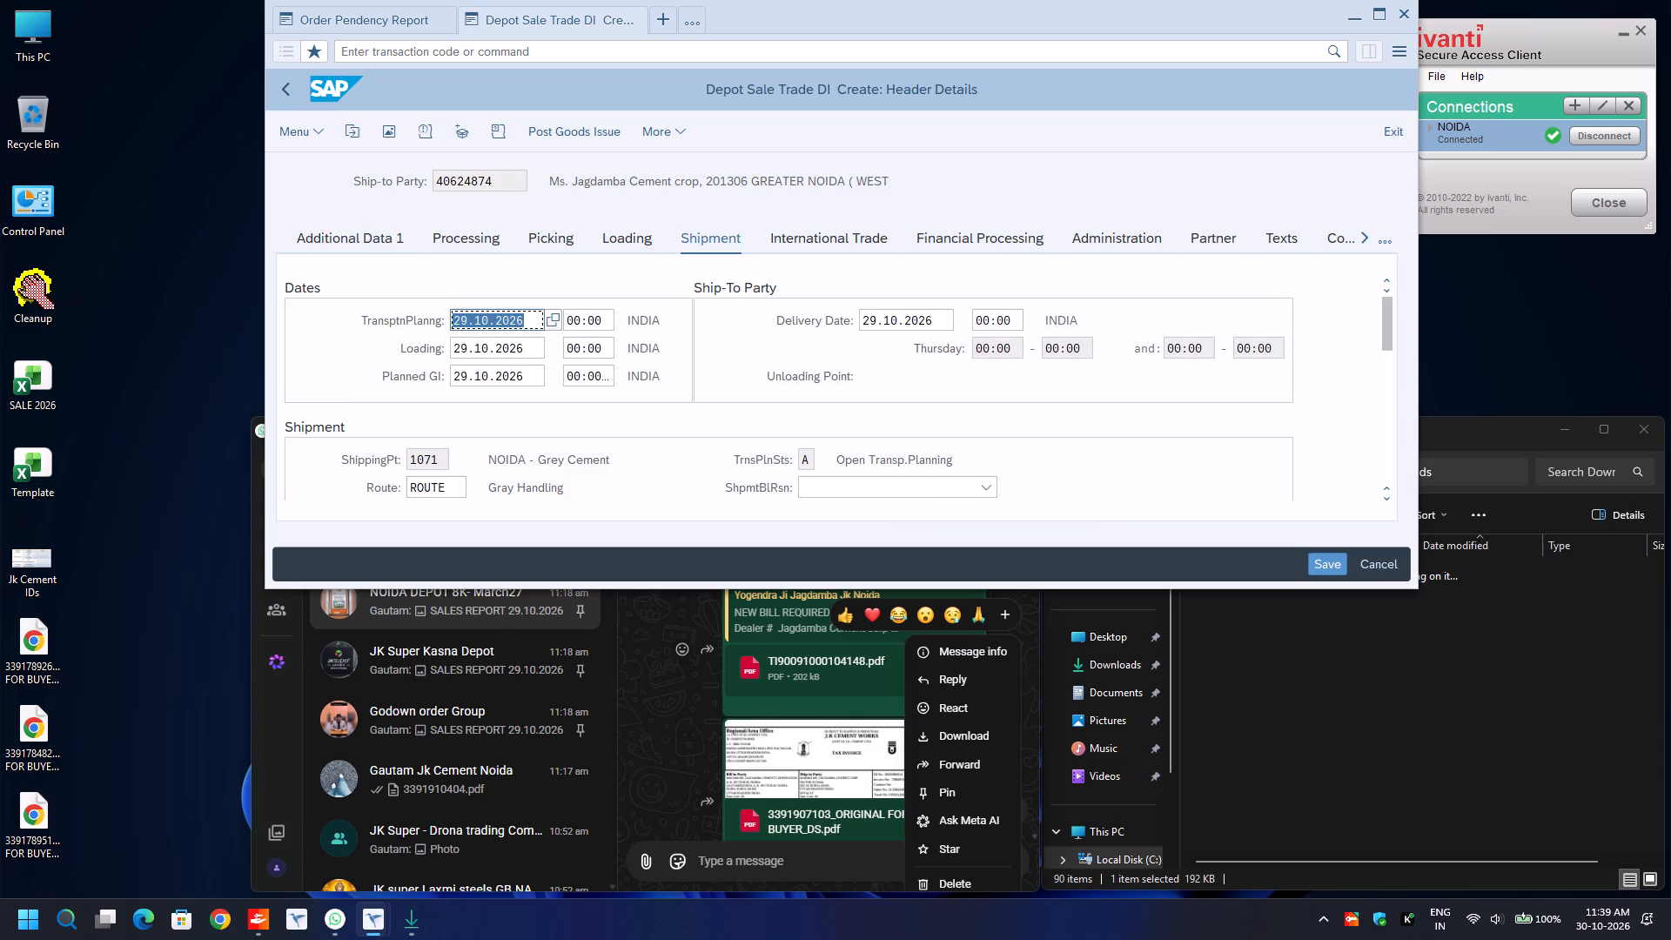
{"action": "left_click", "coordinate": [569, 130]}
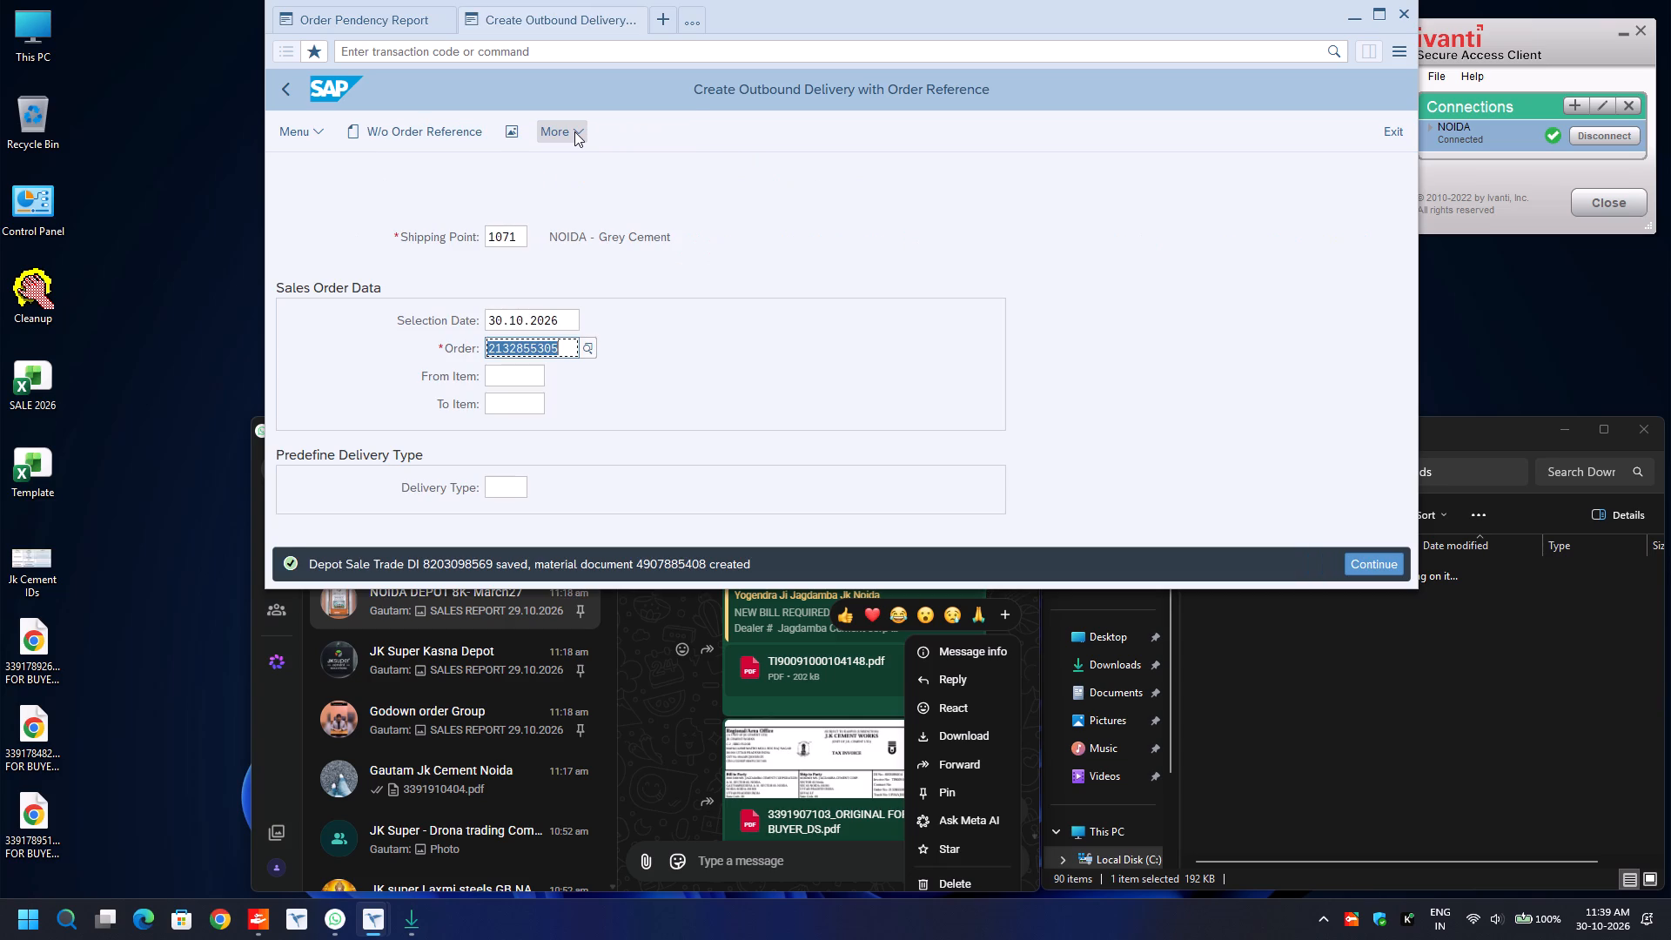
Open ZGST_EWAY E-Way Bill Processing in a new session.
{"action": "left_click", "coordinate": [665, 20]}
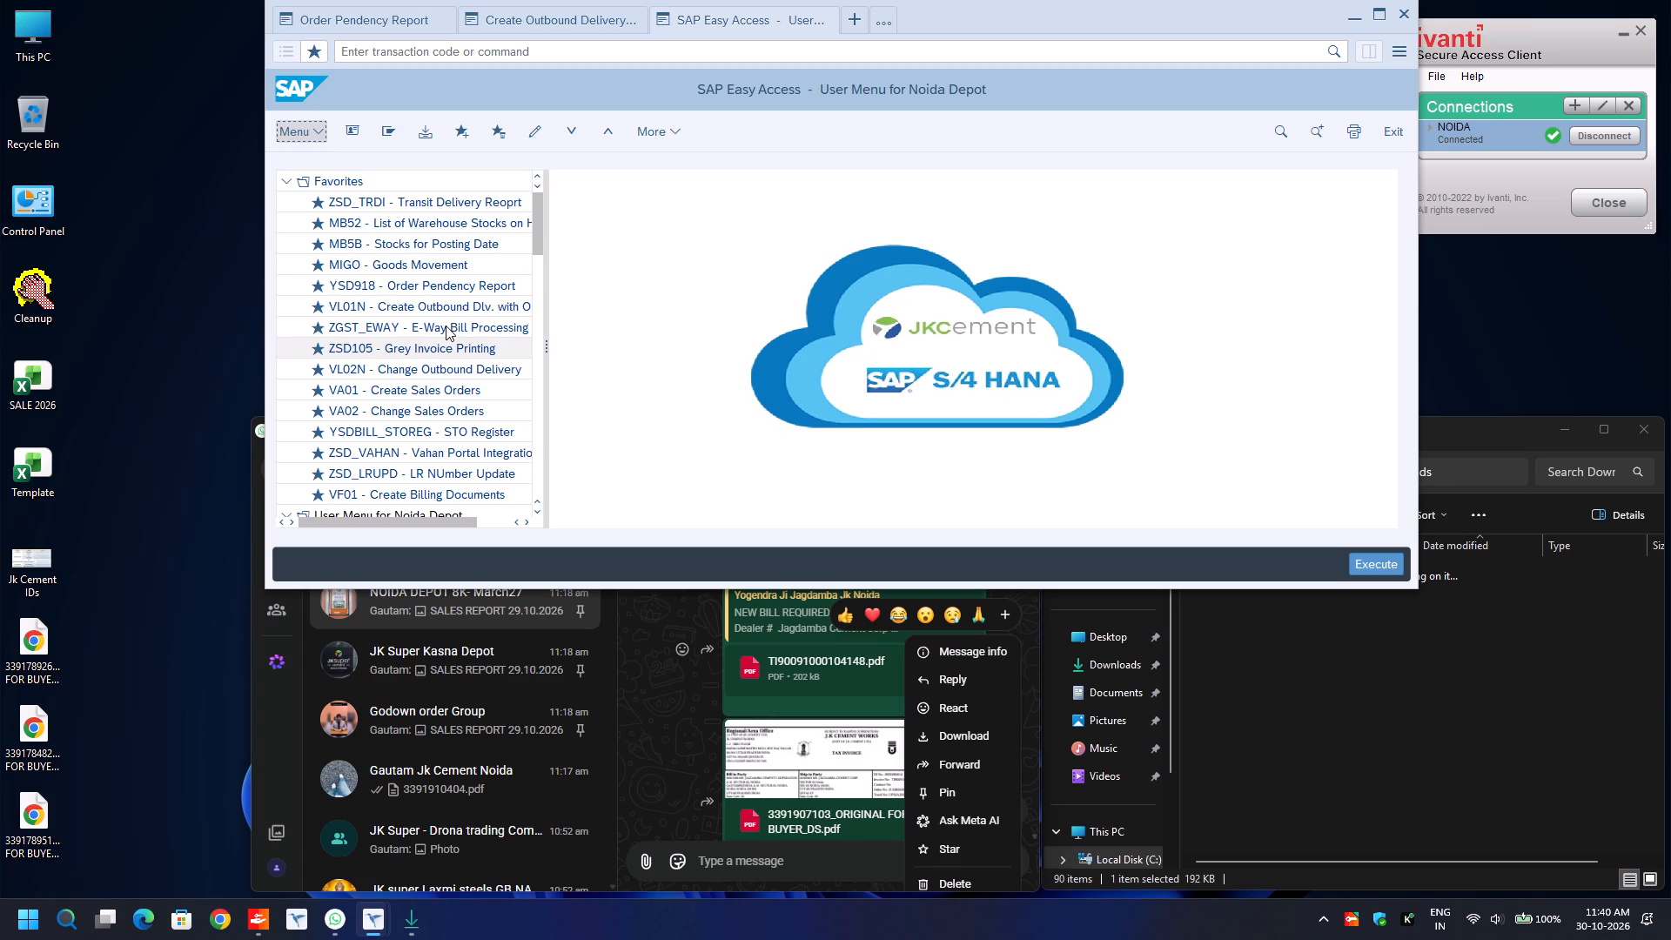
{"action": "left_click", "coordinate": [446, 326]}
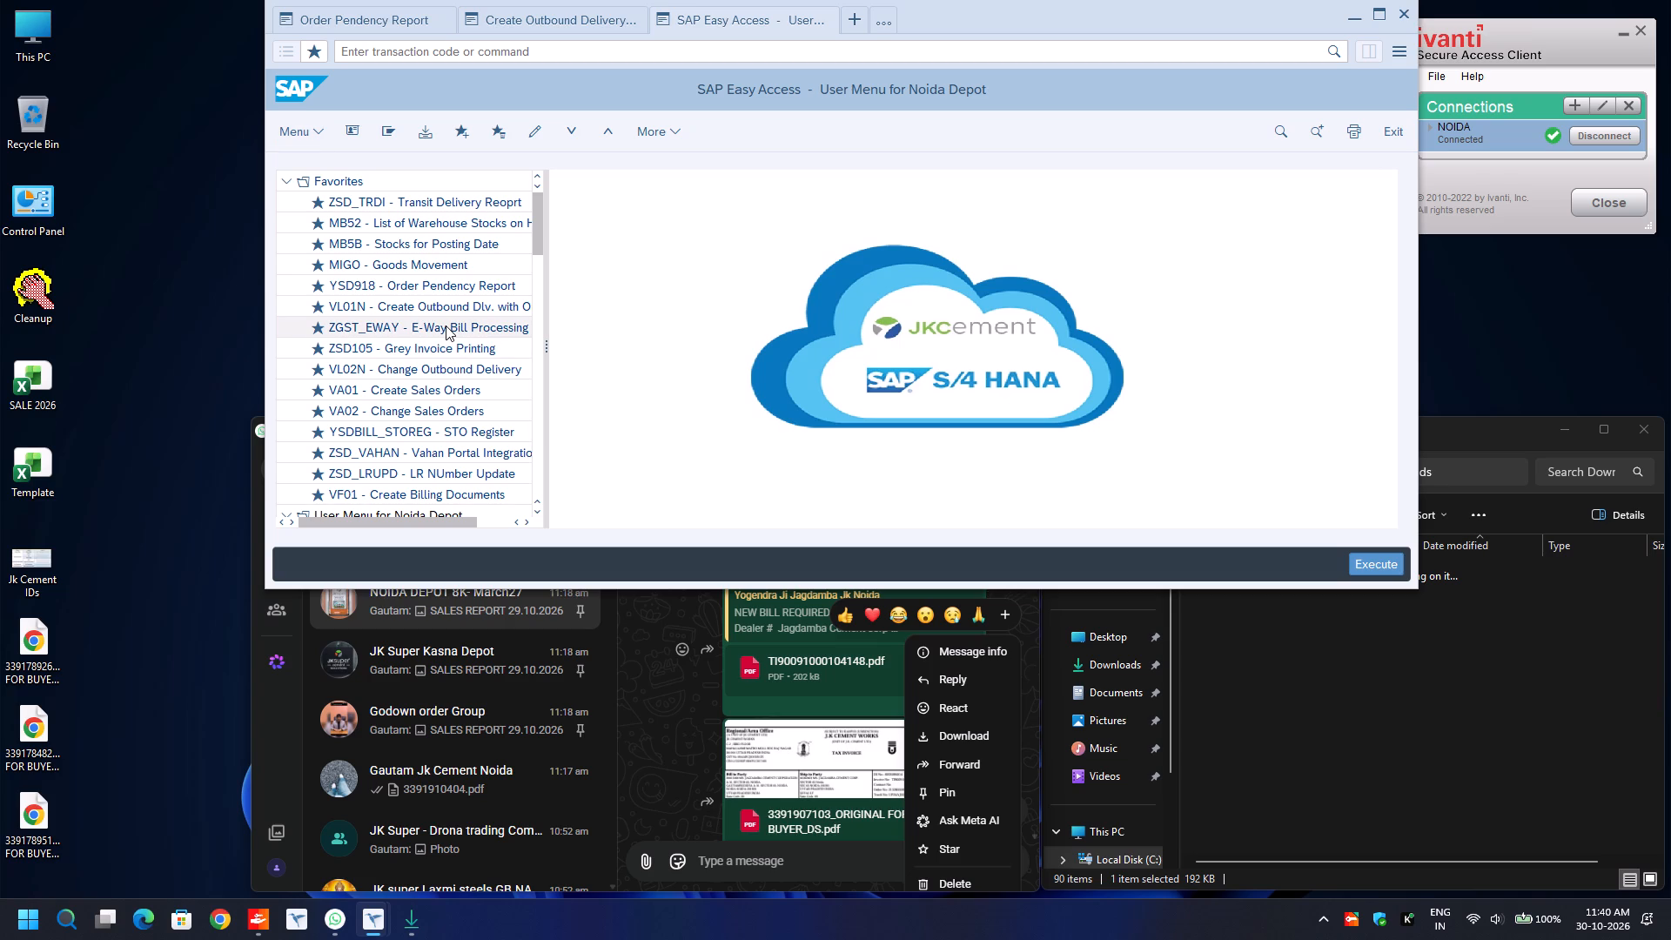
{"action": "key", "text": "Return"}
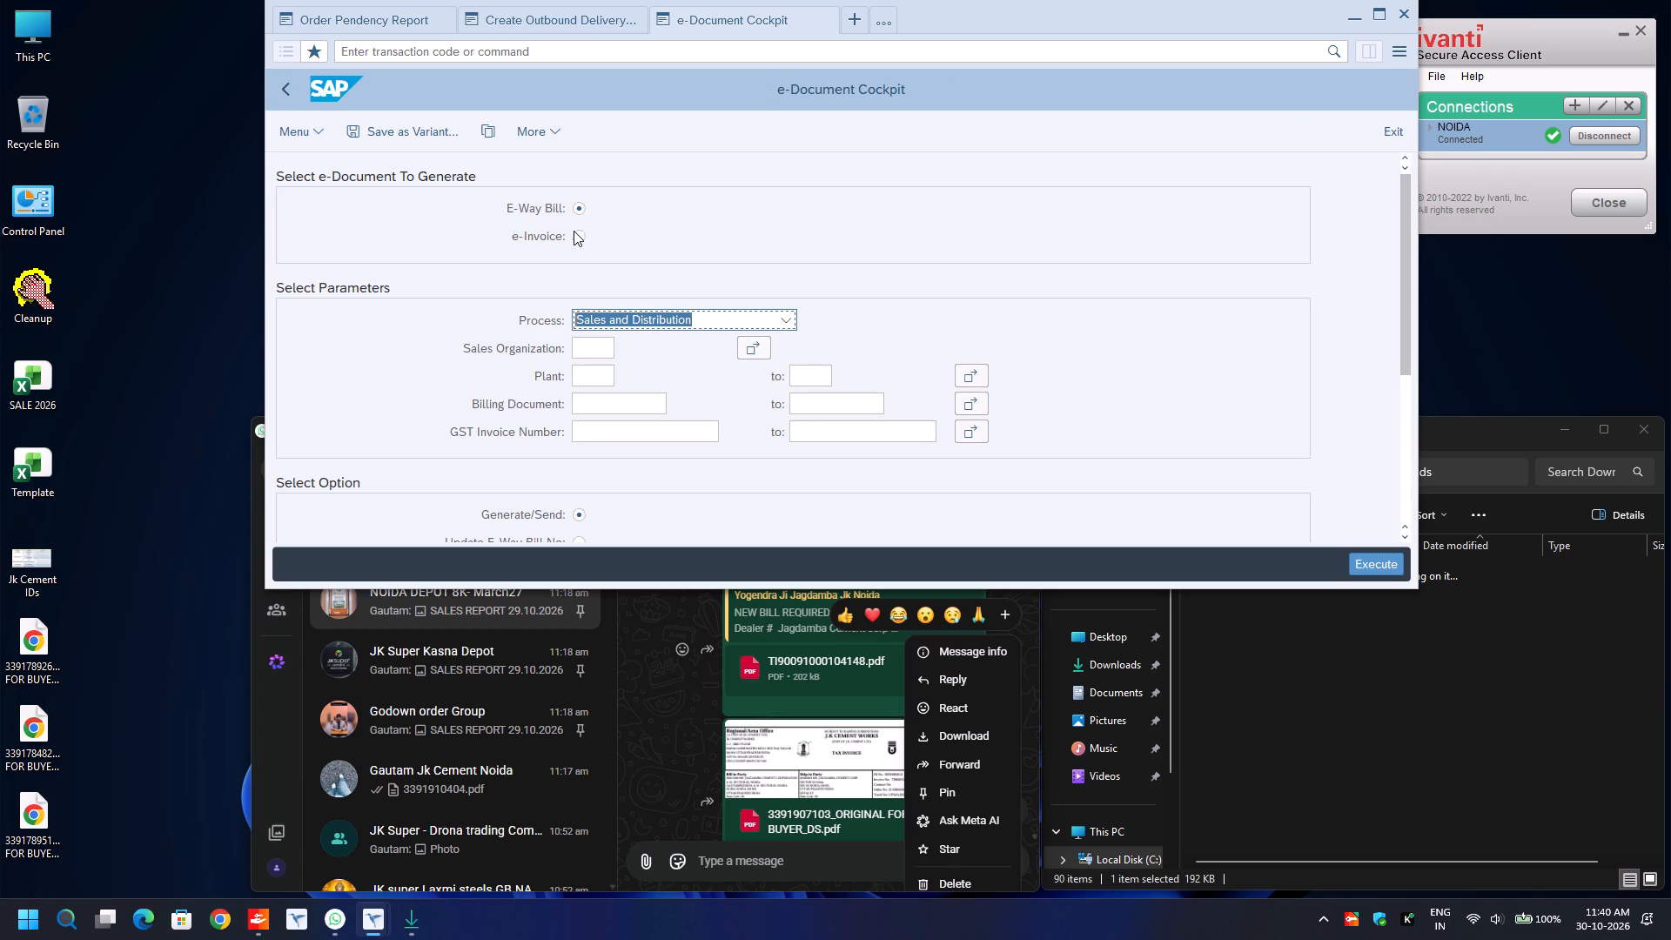
Select e-Invoice as the document to generate, with process Sales and Distribution and sales organization 1000.
{"action": "left_click", "coordinate": [579, 235]}
{"action": "left_click", "coordinate": [584, 309]}
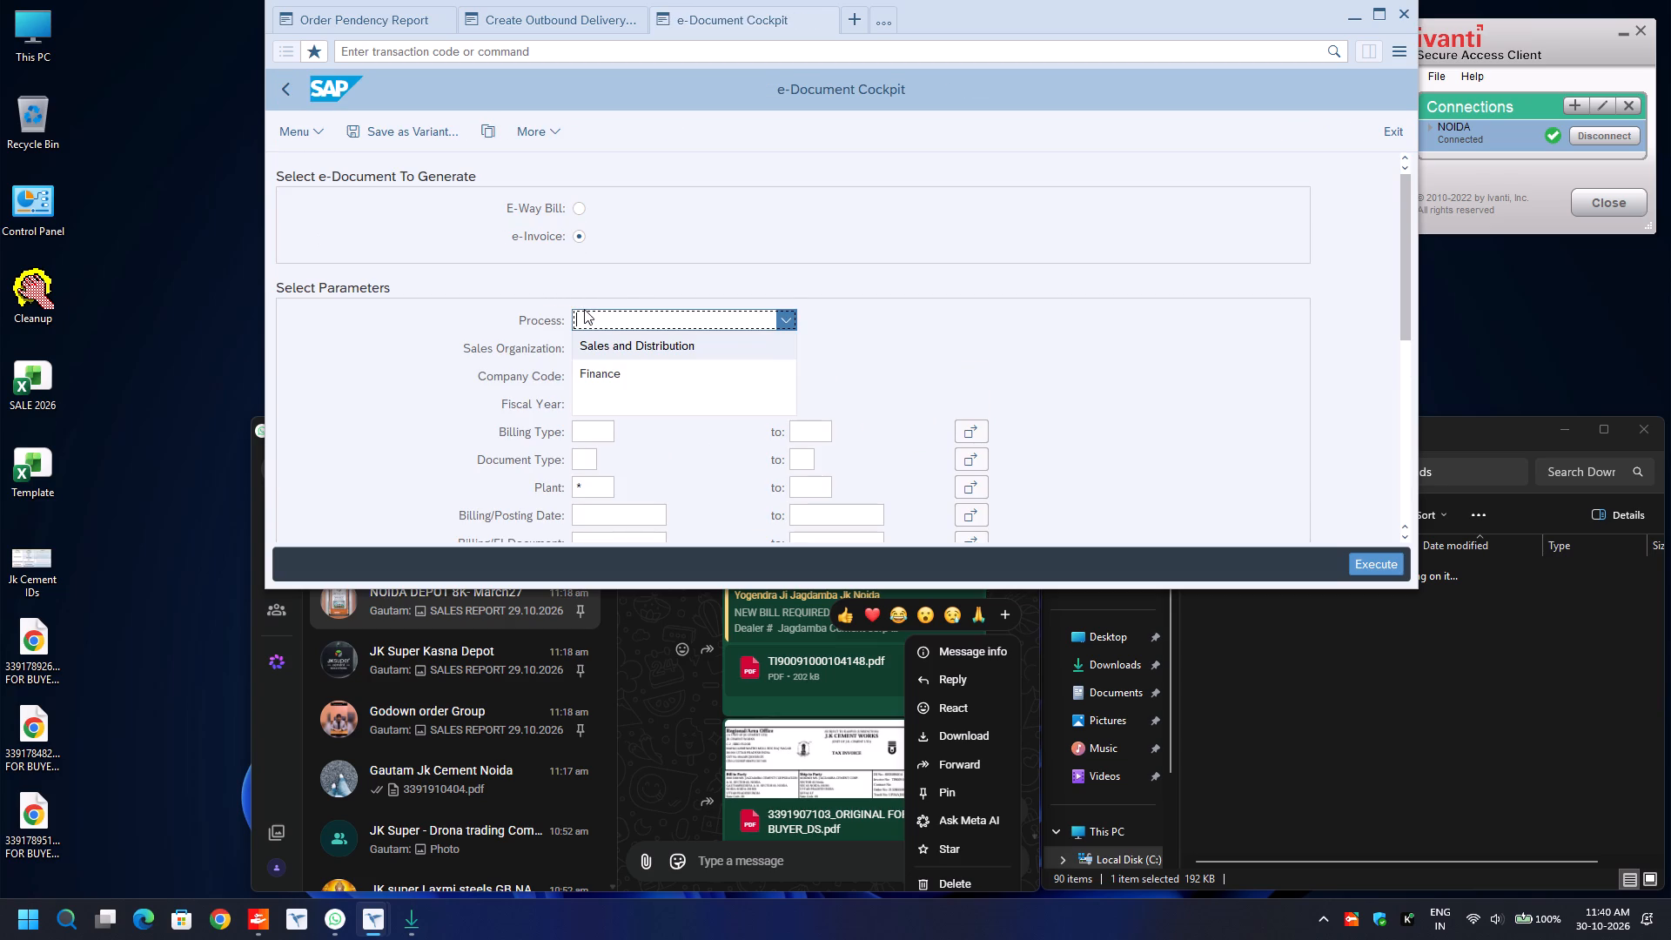
{"action": "left_click", "coordinate": [587, 352]}
{"action": "left_click", "coordinate": [587, 352]}
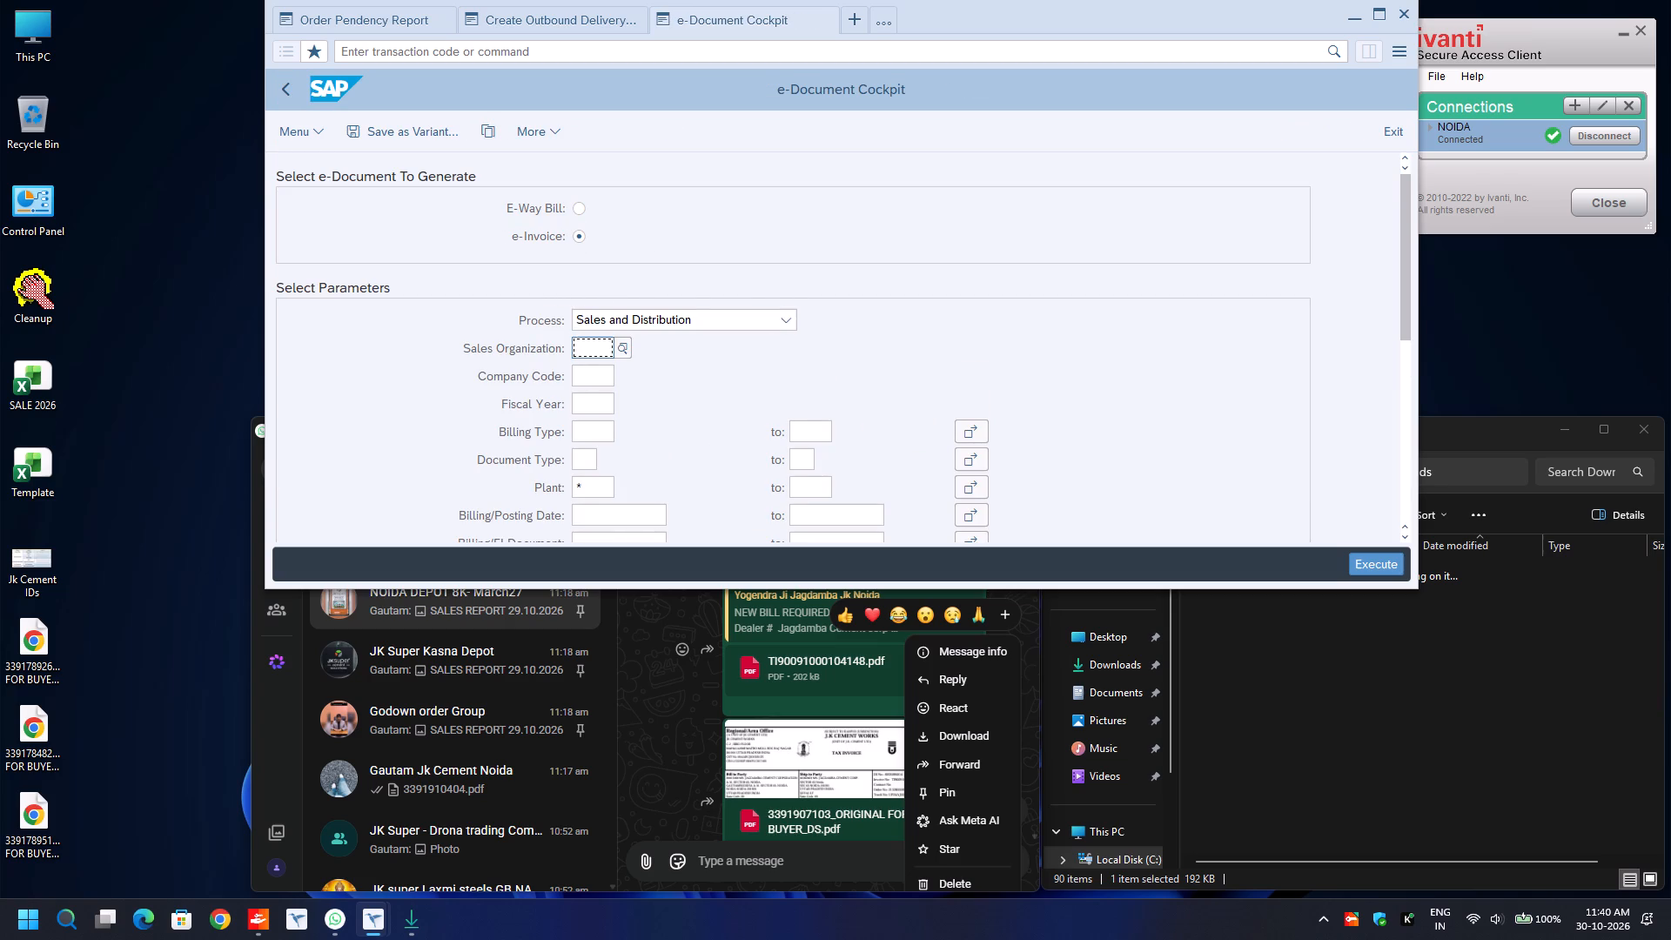
{"action": "key", "text": "BackSpace"}
{"action": "key", "text": "Down"}
{"action": "key", "text": "Return"}
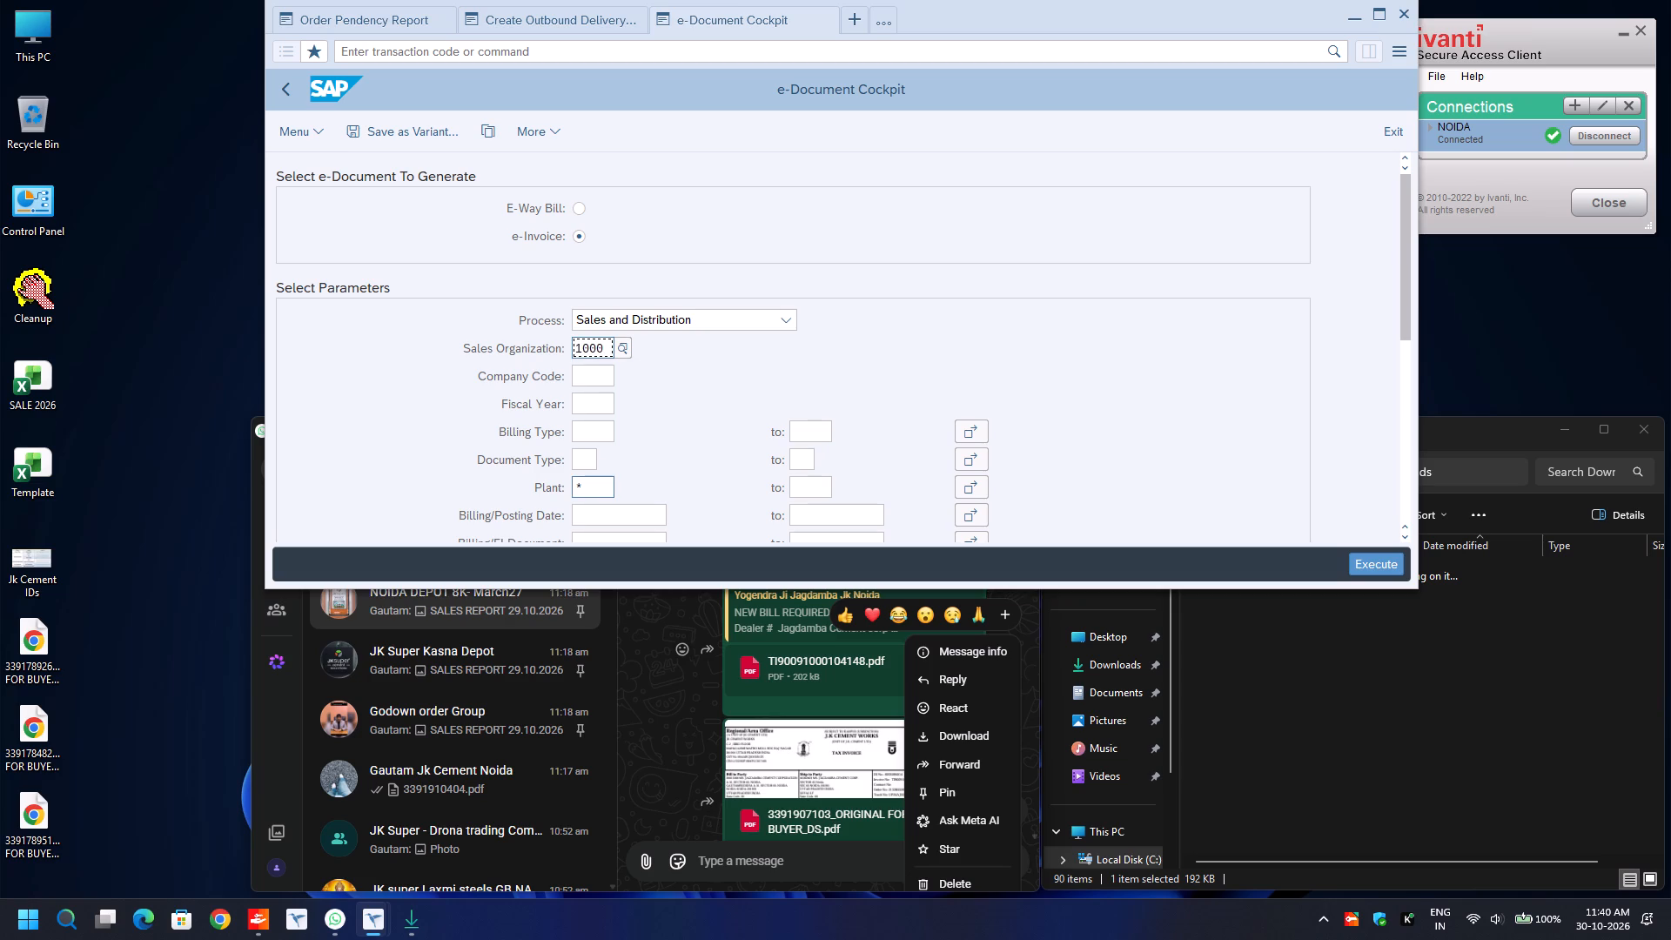
Set the plant to 1071 and the billing/posting date to 30.10.2026 in the e-invoice selection.
{"action": "left_click", "coordinate": [591, 483]}
{"action": "key", "text": "BackSpace"}
{"action": "type", "text": "1071"}
{"action": "key", "text": "Return"}
{"action": "key", "text": "Down"}
{"action": "key", "text": "BackSpace"}
{"action": "key", "text": "Down"}
{"action": "key", "text": "Return"}
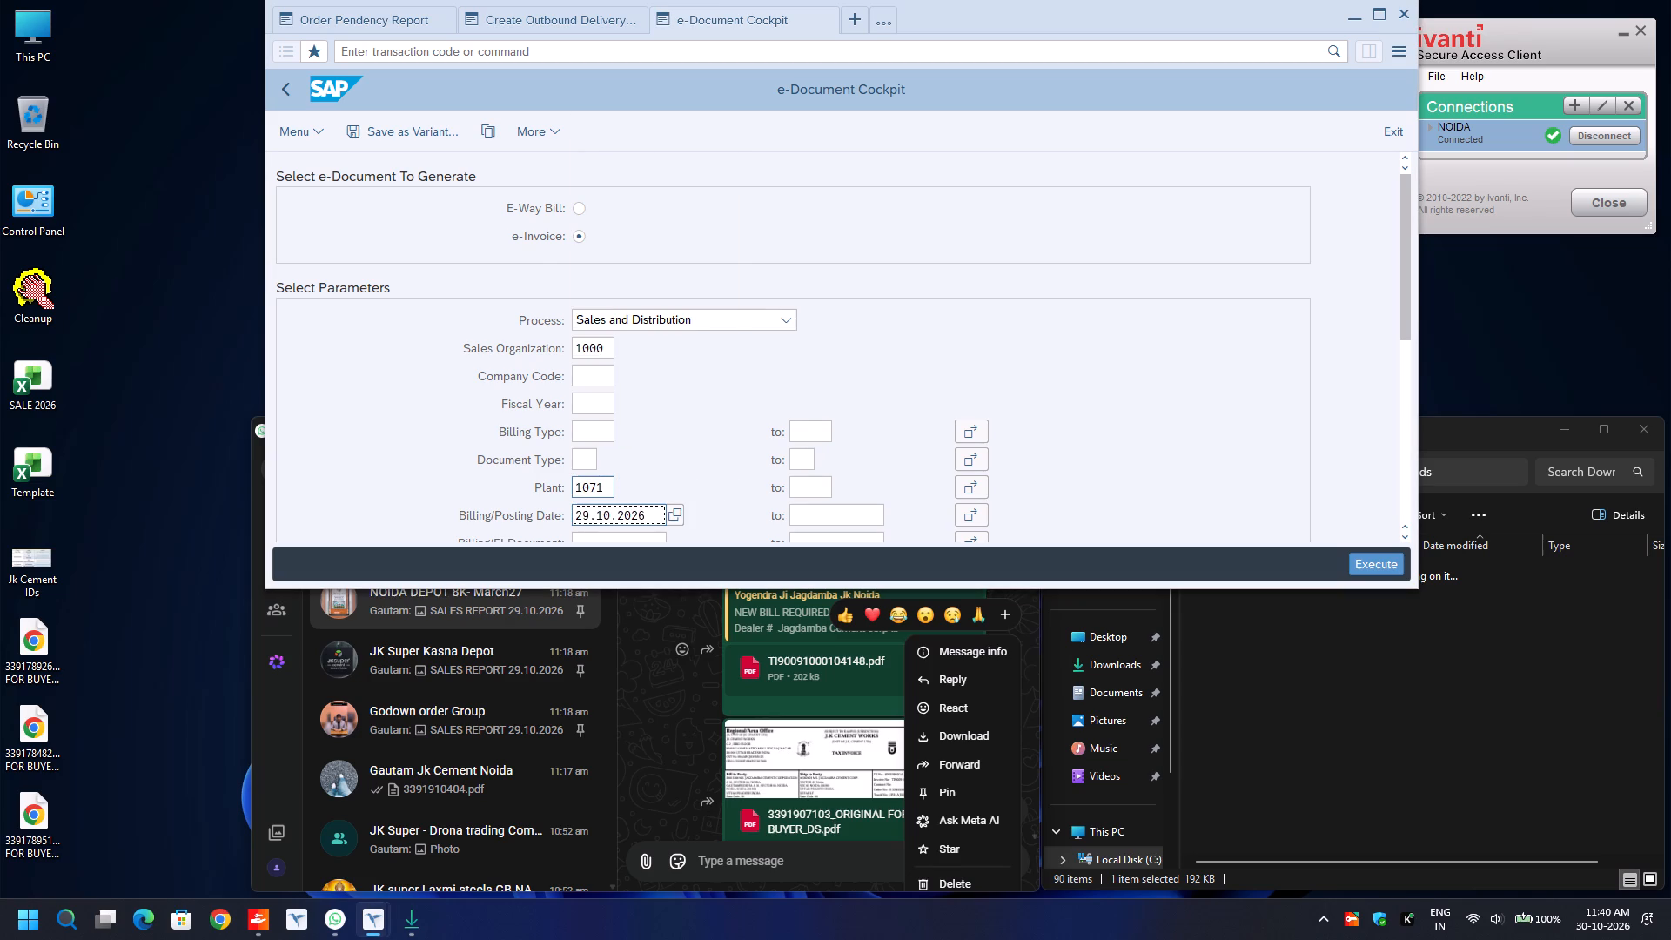
{"action": "key", "text": "Home"}
{"action": "key", "text": "Delete"}
{"action": "key", "text": "Delete"}
{"action": "type", "text": "30"}
Run the e-invoice Status Report with the e-Invoice with E-Way Bill option.
{"action": "scroll", "coordinate": [591, 483], "scroll_direction": "down", "scroll_amount": 10}
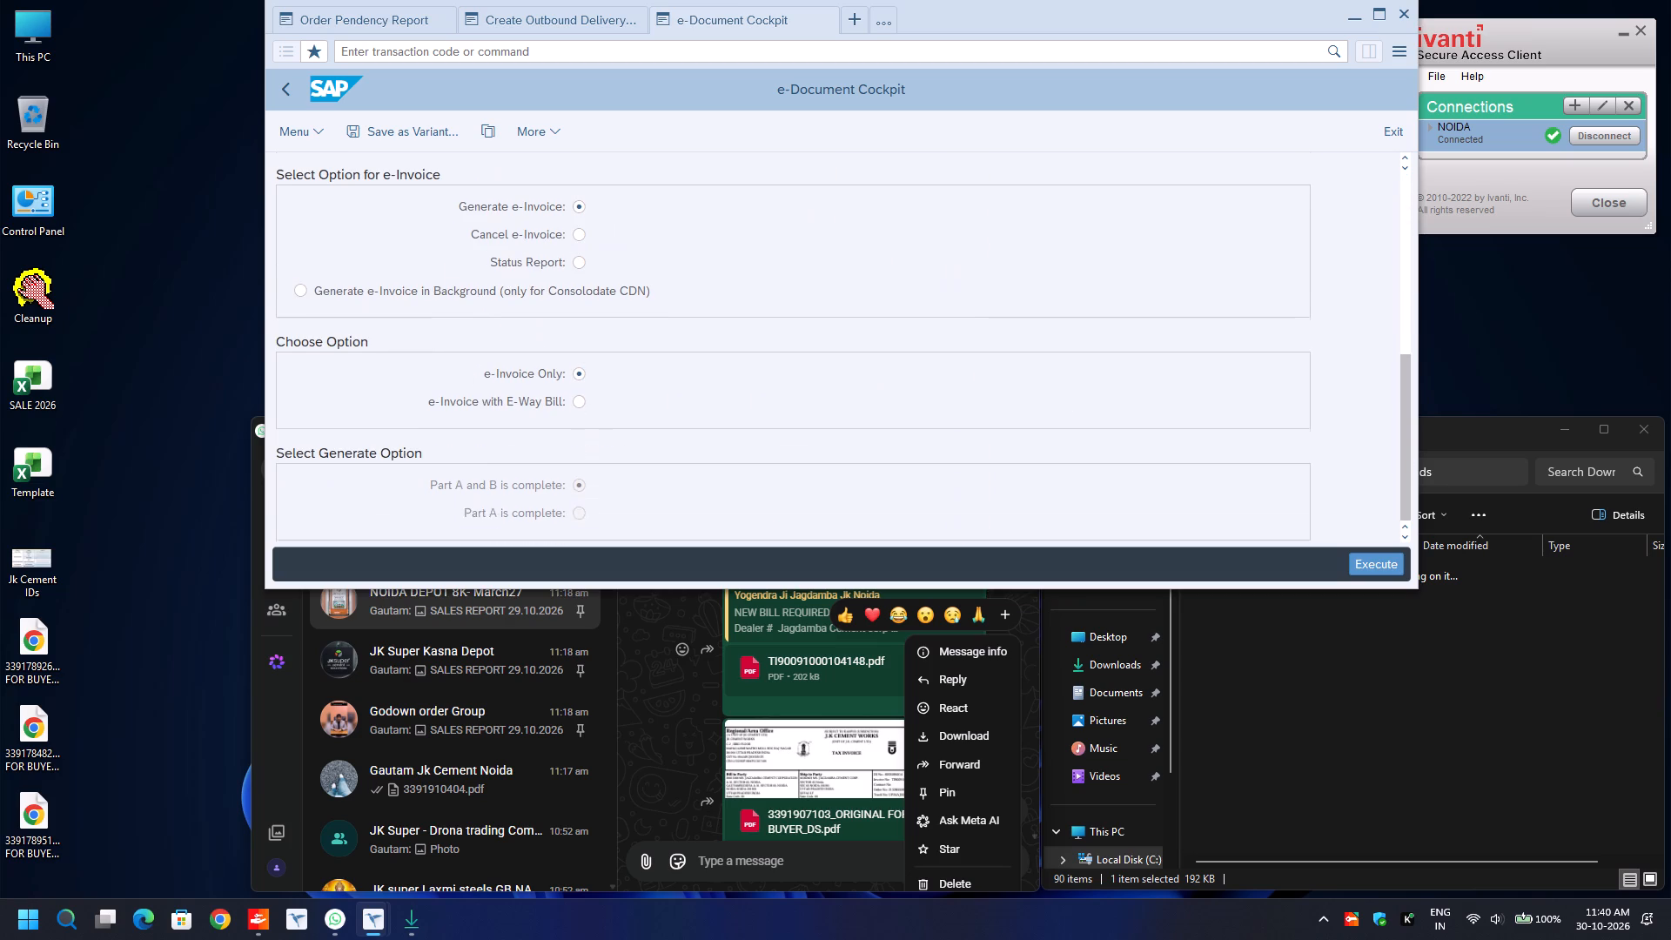
{"action": "left_click", "coordinate": [582, 265]}
{"action": "left_click", "coordinate": [574, 401]}
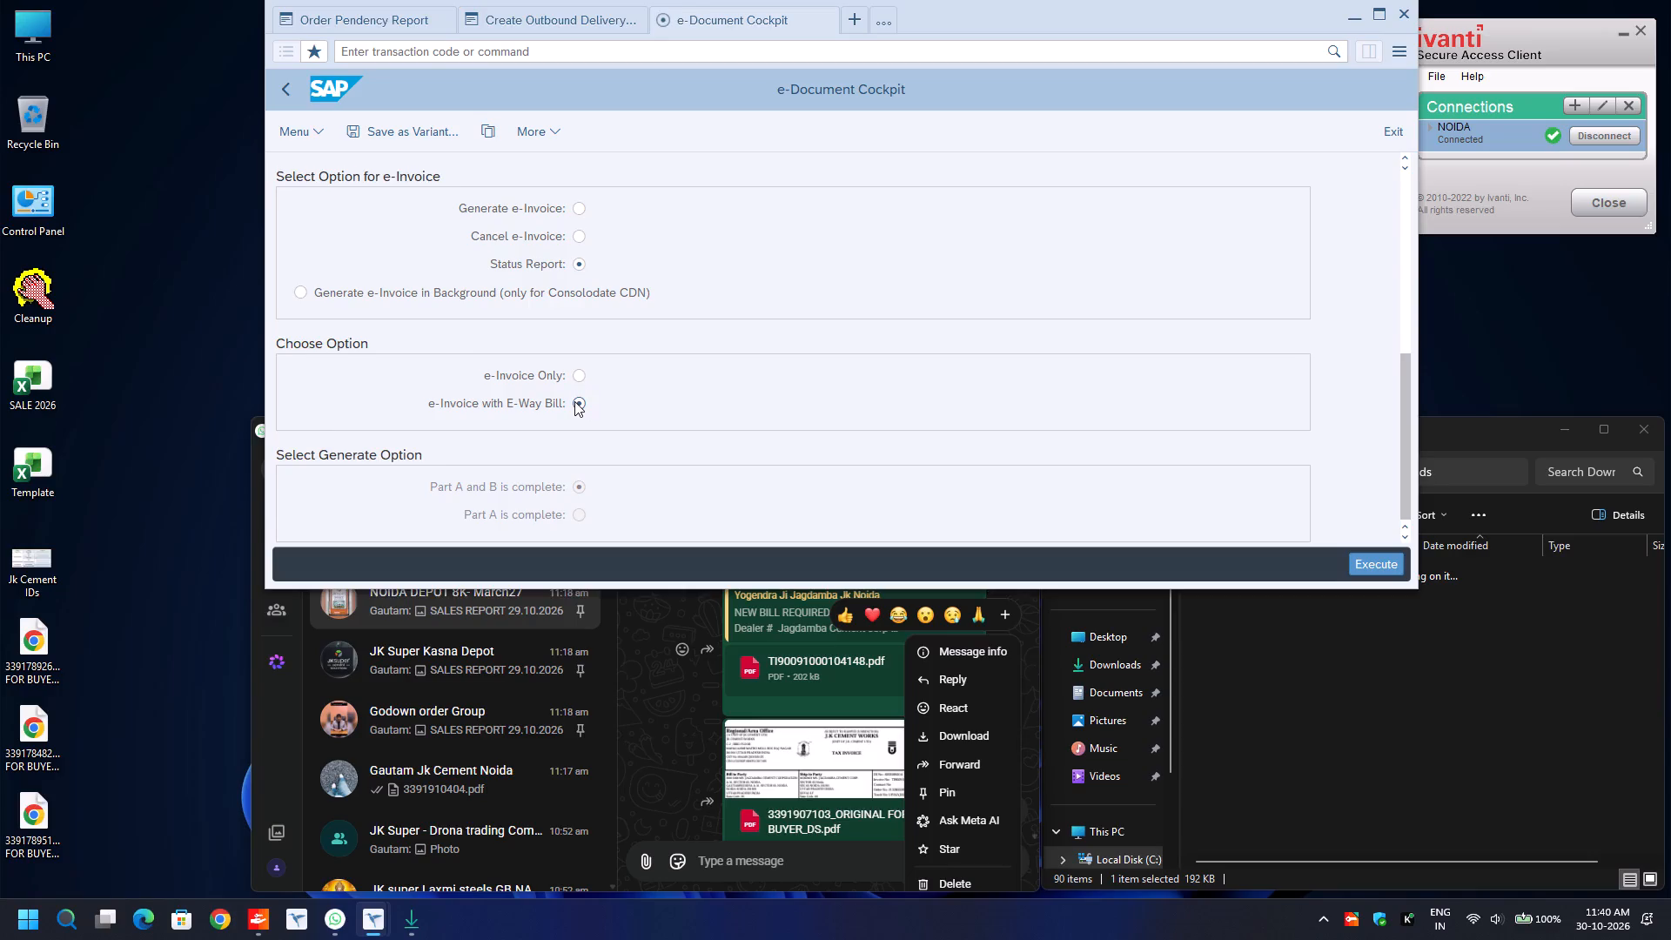
{"action": "scroll", "coordinate": [574, 401], "scroll_direction": "up", "scroll_amount": 3}
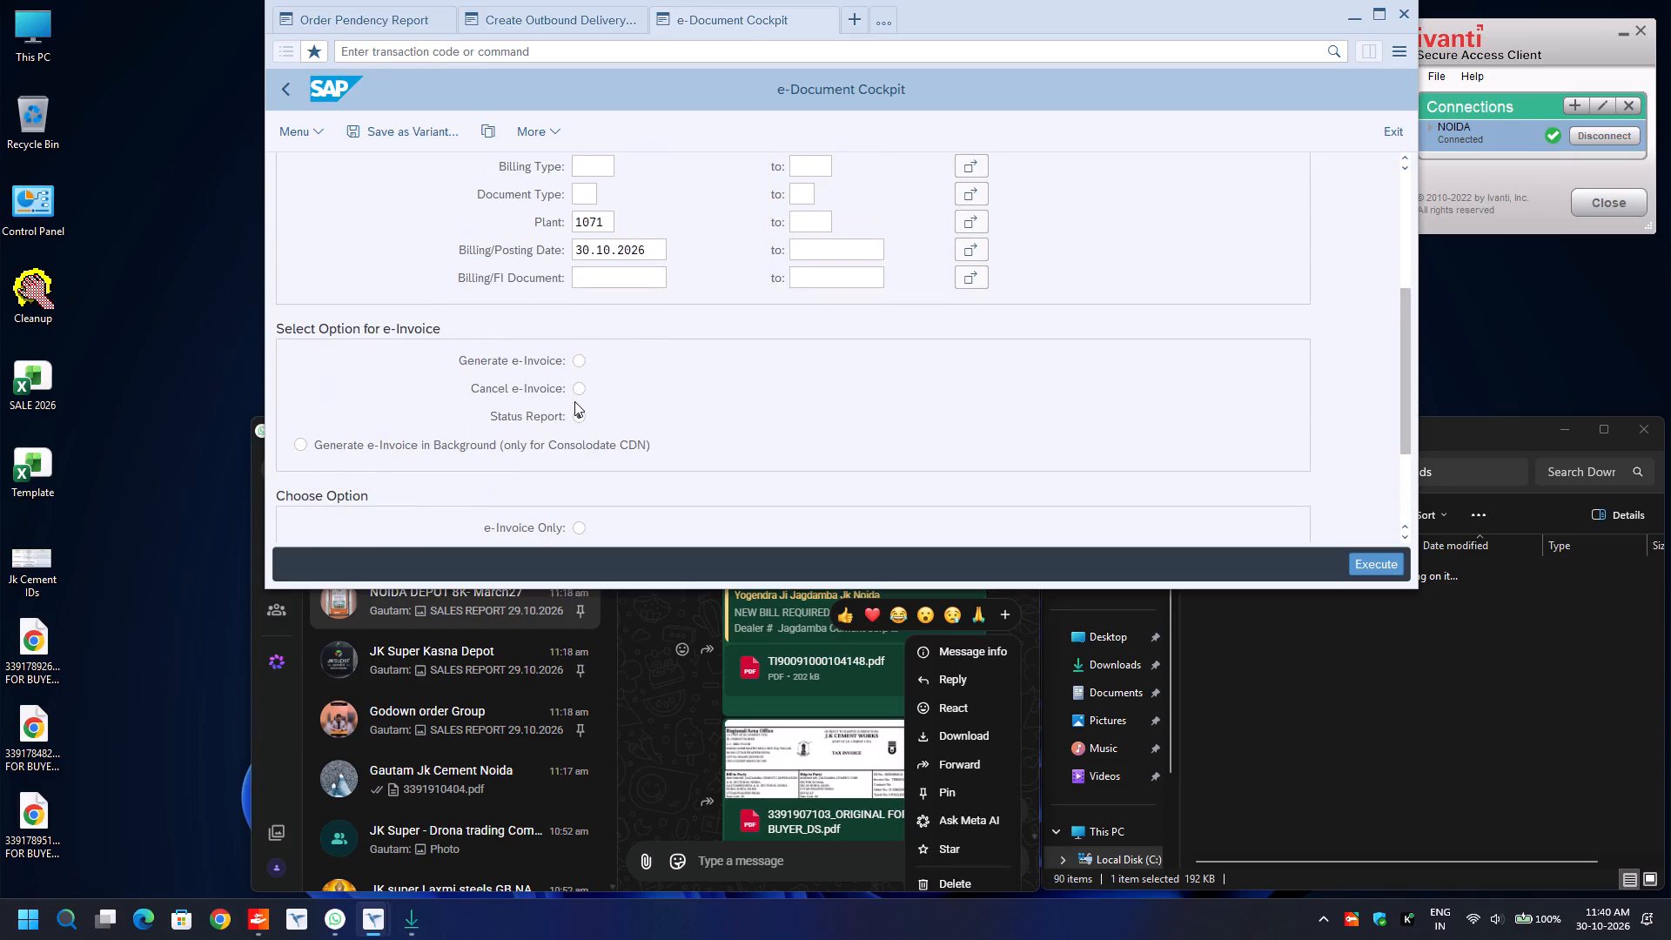
{"action": "key", "text": "F8"}
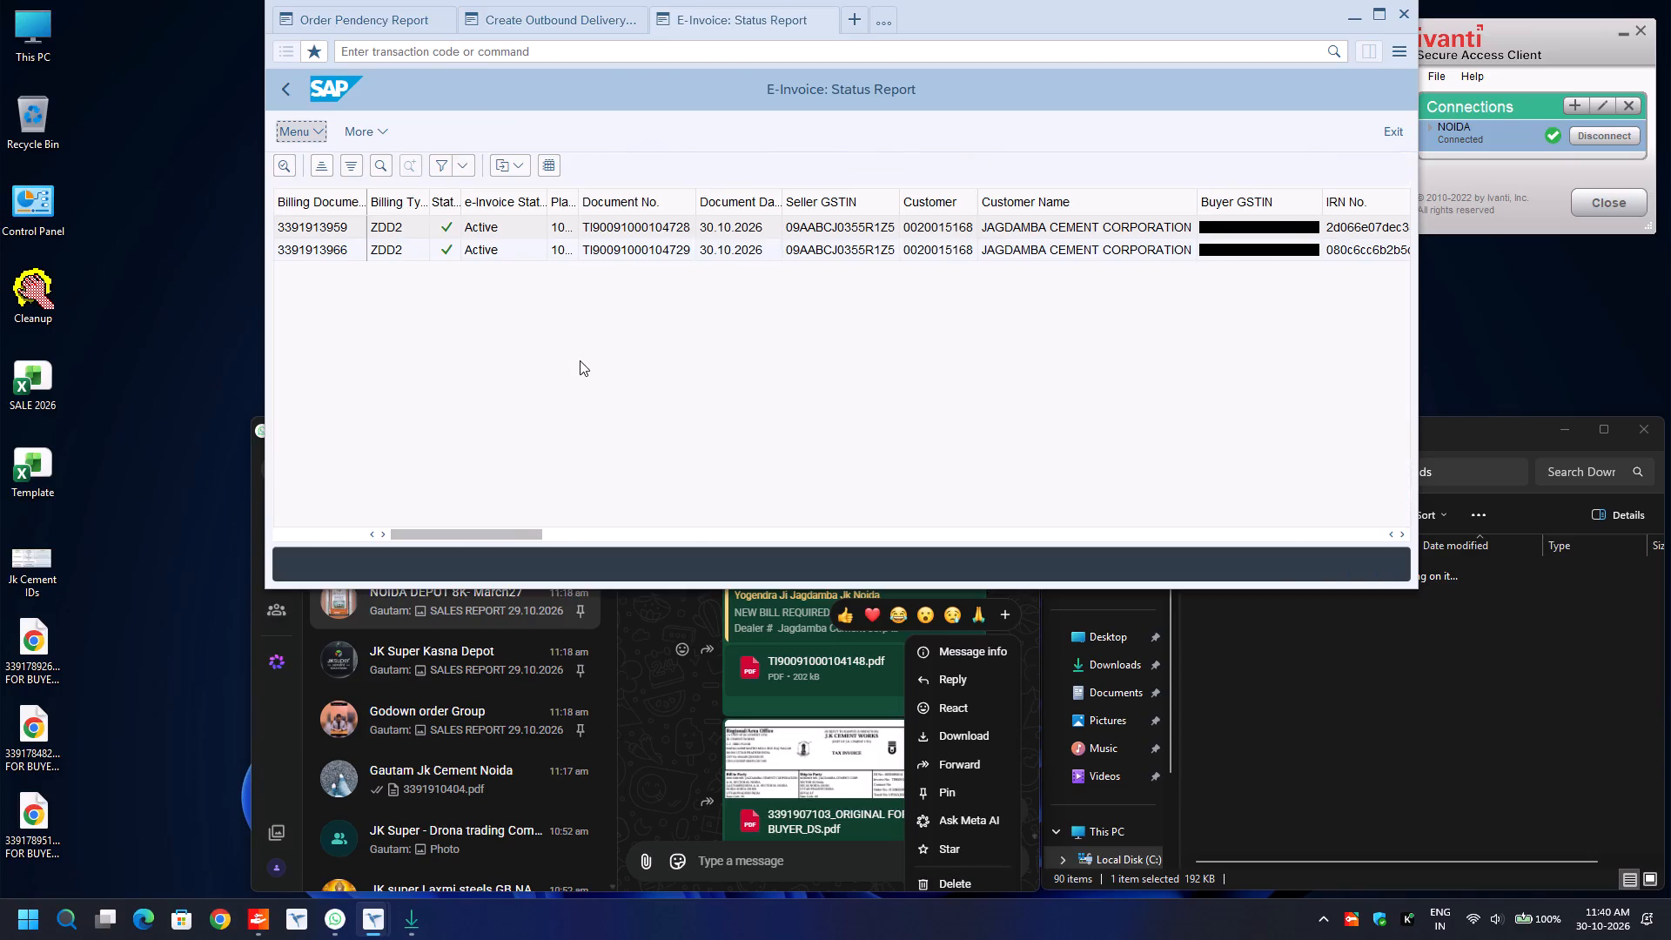
{"action": "scroll", "coordinate": [580, 360], "scroll_direction": "down", "scroll_amount": 8}
{"action": "left_click", "coordinate": [322, 223]}
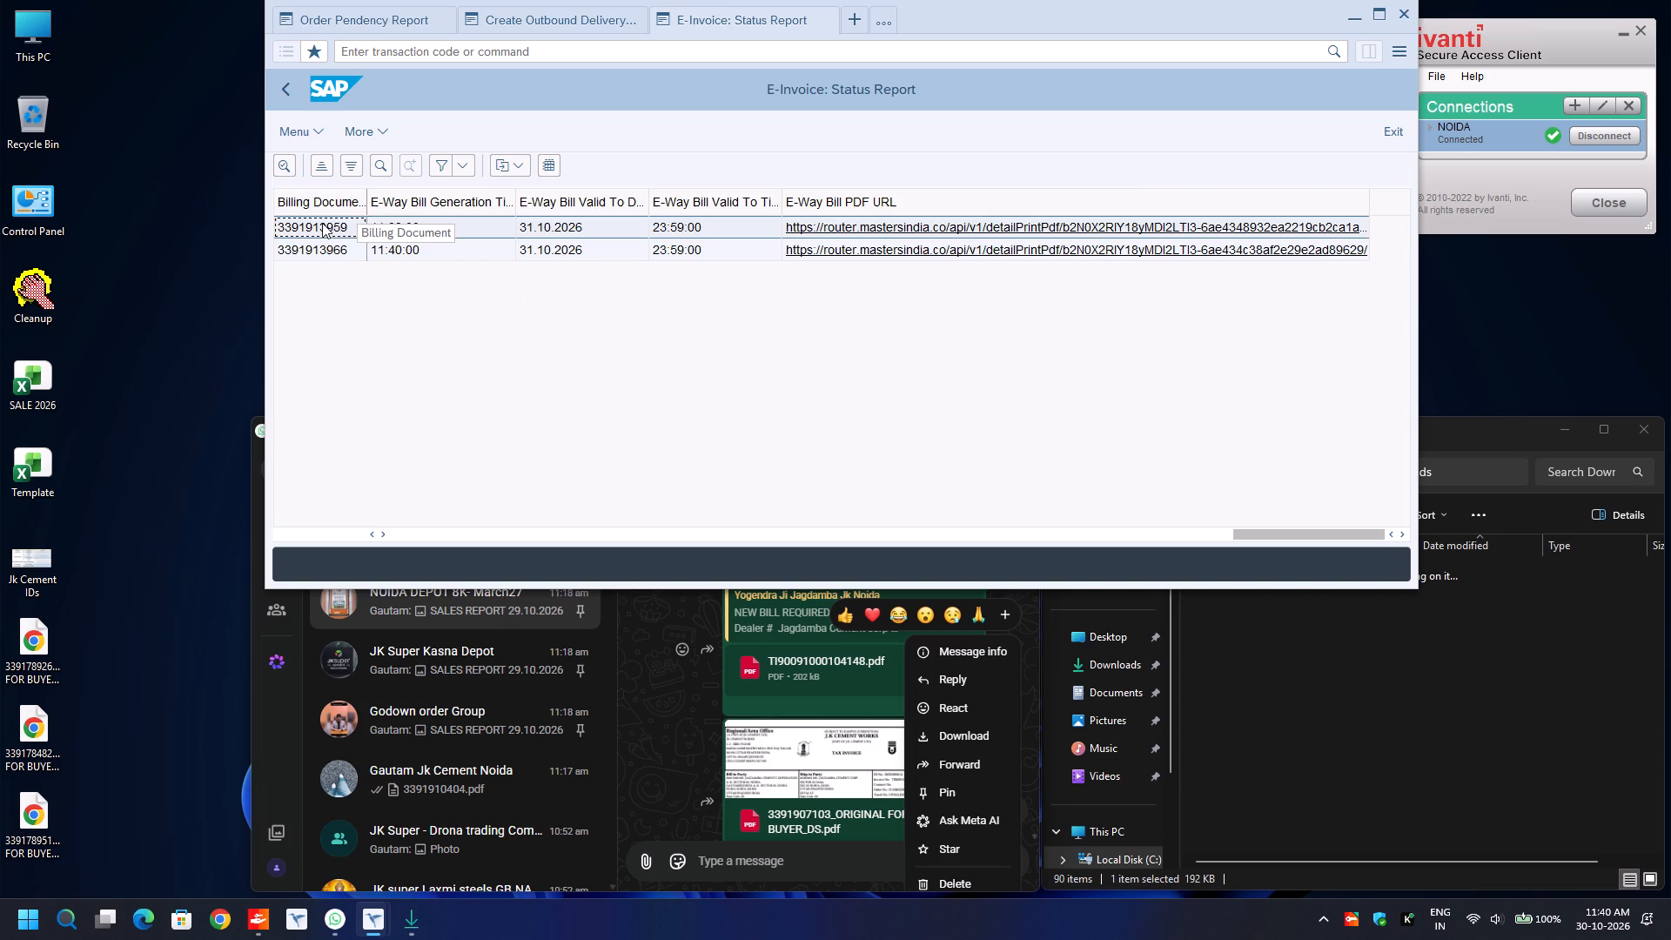
{"action": "key", "text": "ctrl+y"}
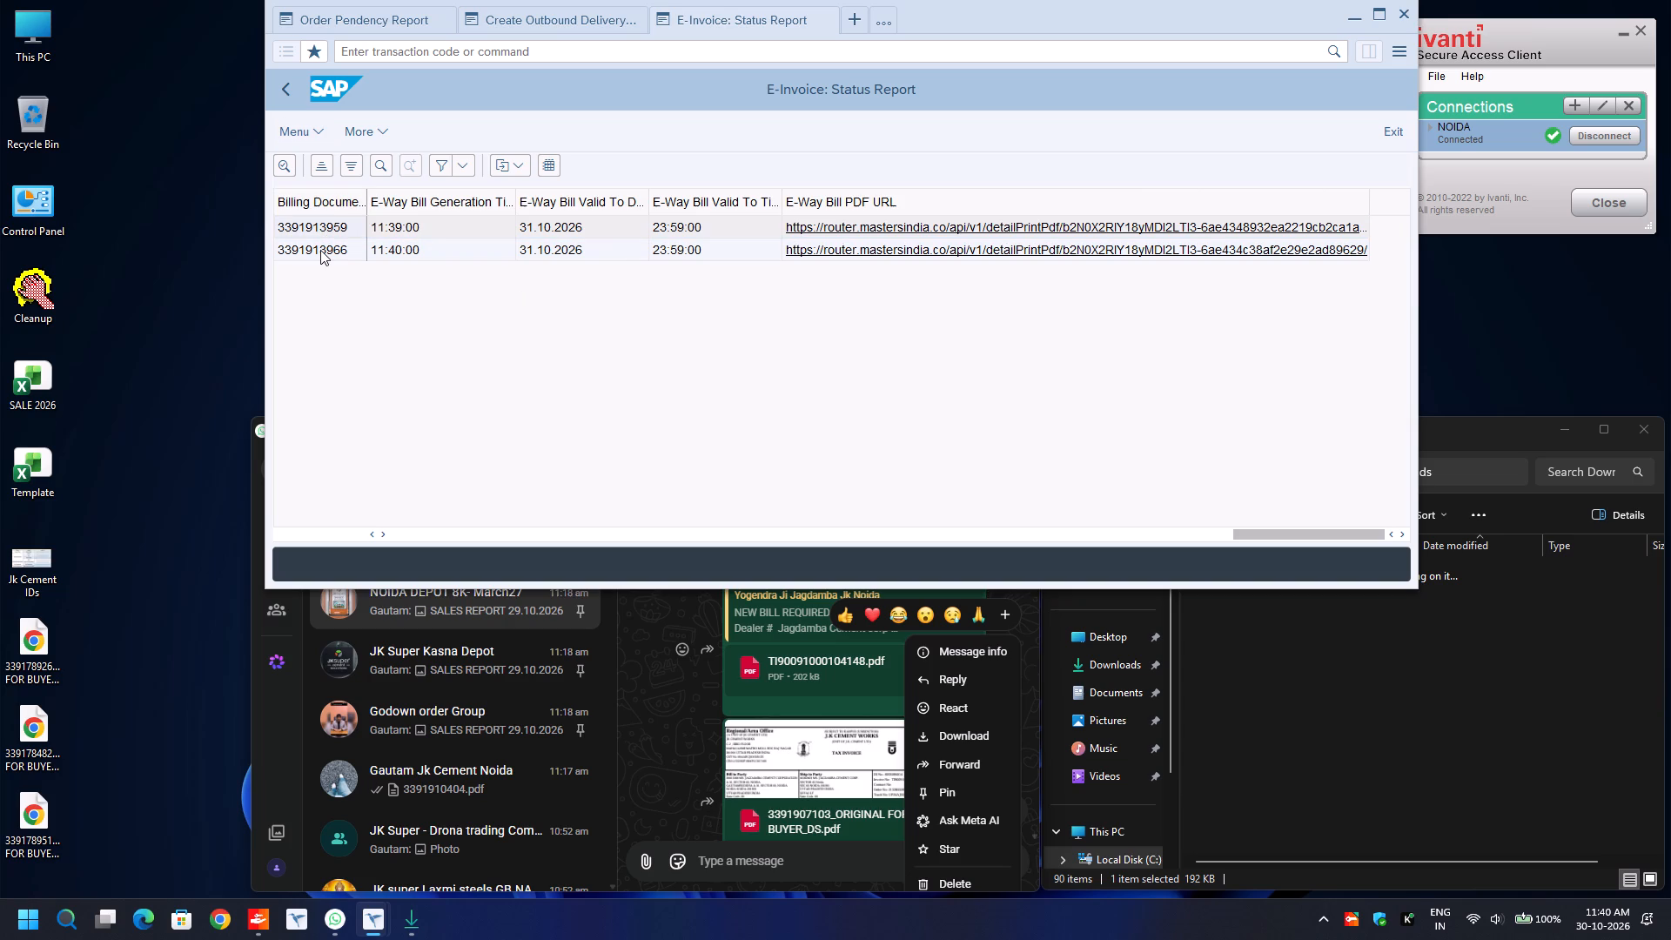
{"action": "key", "text": "shift+Down"}
{"action": "key", "text": "ctrl+c"}
Open ZSD105 Grey Invoice Printing in a new session and paste the copied numbers into the billing document multiple selection.
{"action": "key", "text": "ctrl+n"}
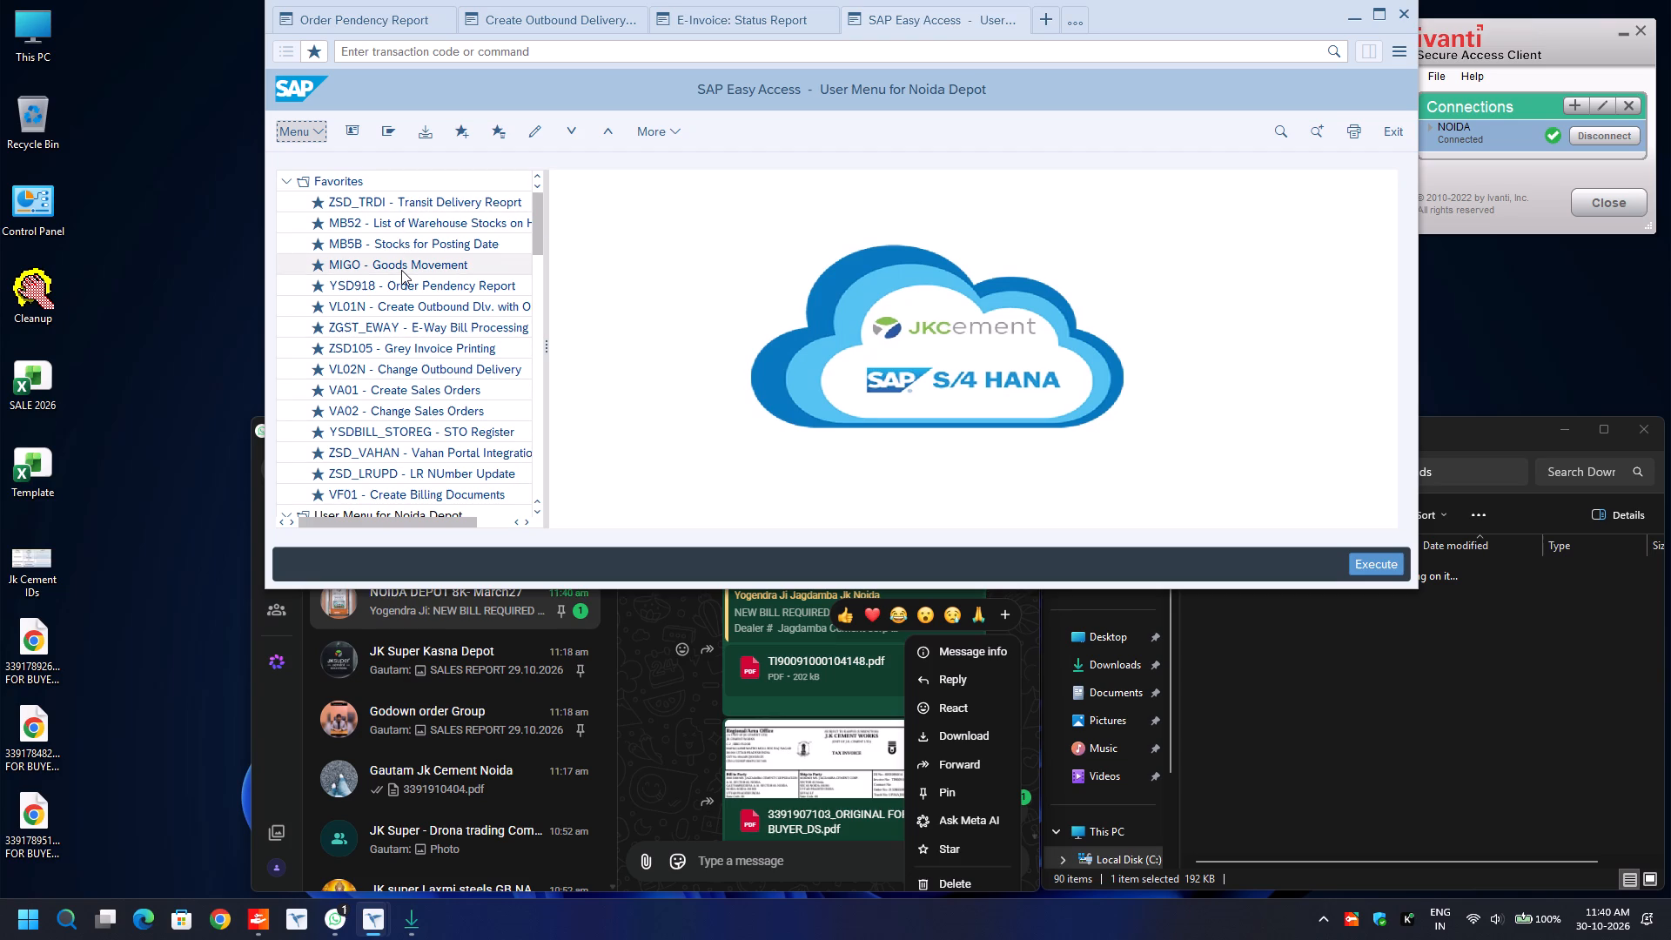
{"action": "double_click", "coordinate": [390, 346]}
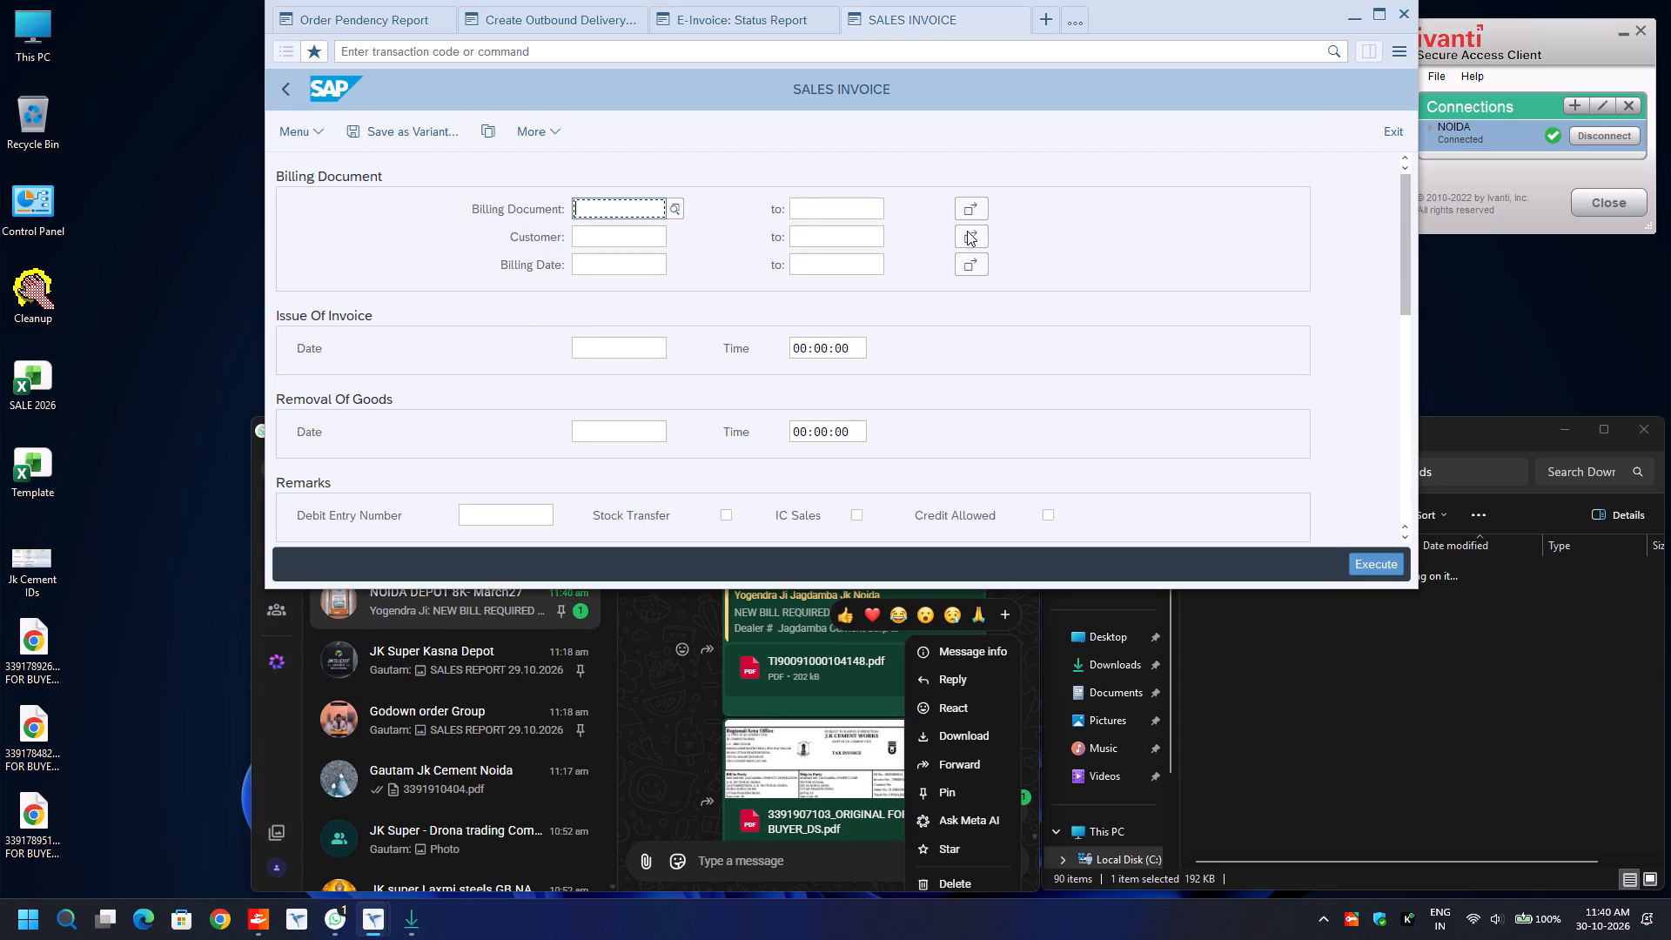
{"action": "left_click", "coordinate": [971, 201]}
{"action": "key", "text": "ctrl+v"}
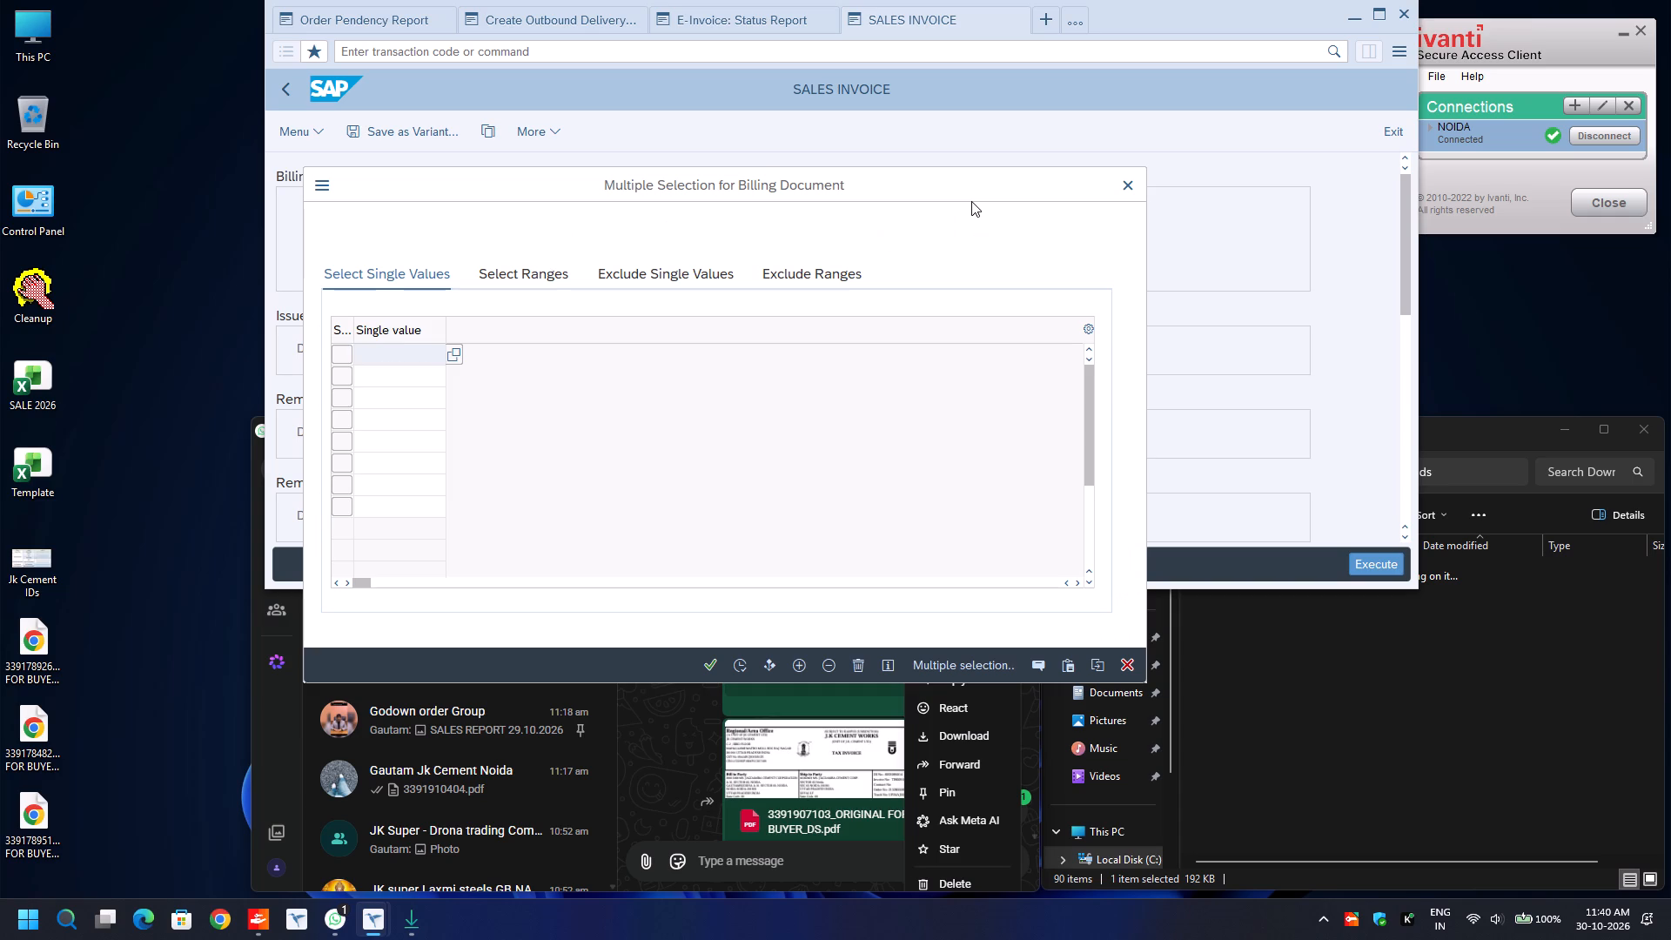
{"action": "key", "text": "F8"}
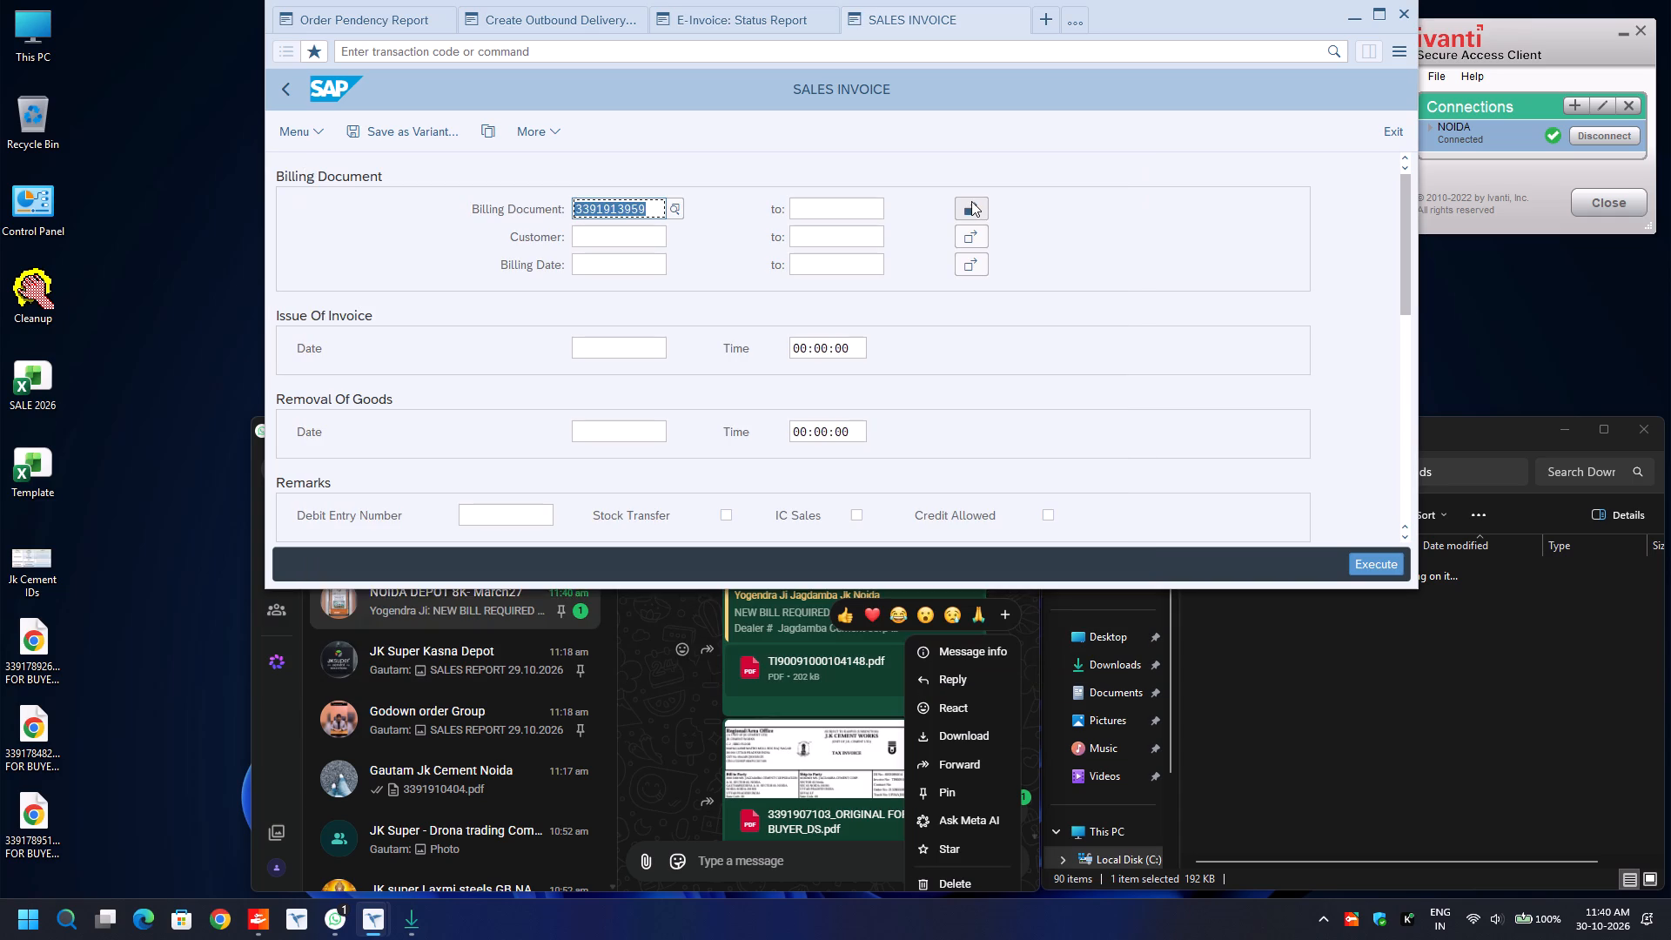
Set the sales invoice output to A4 Page Print and Digitally Signed, with Add New Signature and the Download option.
{"action": "scroll", "coordinate": [869, 361], "scroll_direction": "down", "scroll_amount": 7}
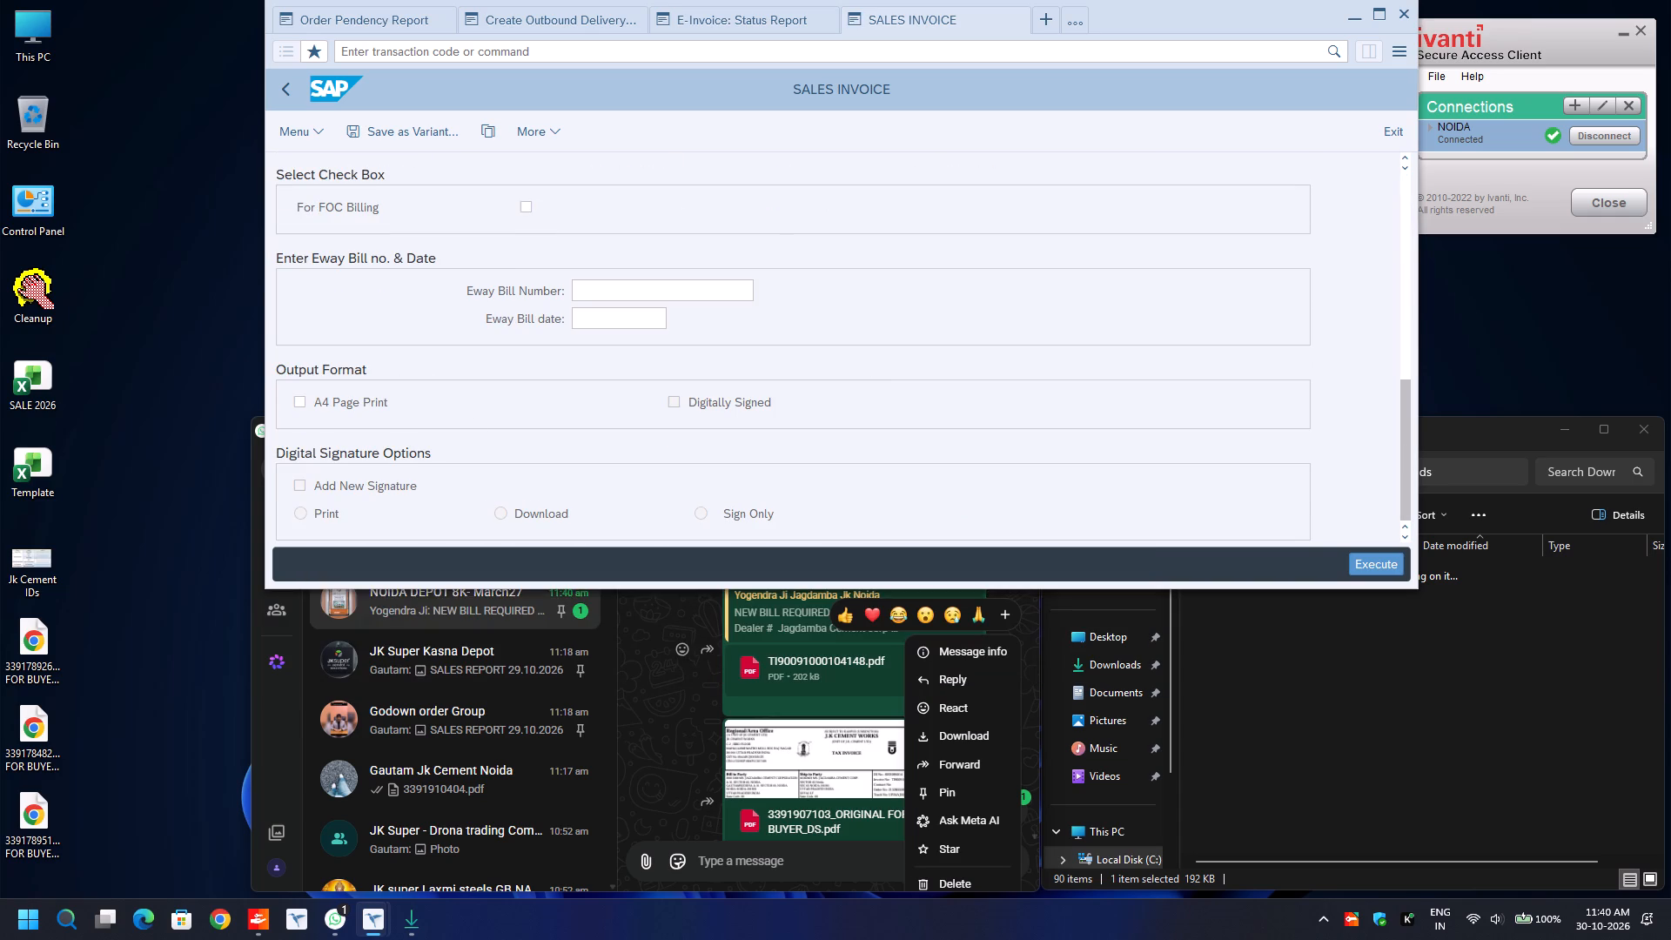
{"action": "left_click", "coordinate": [306, 403]}
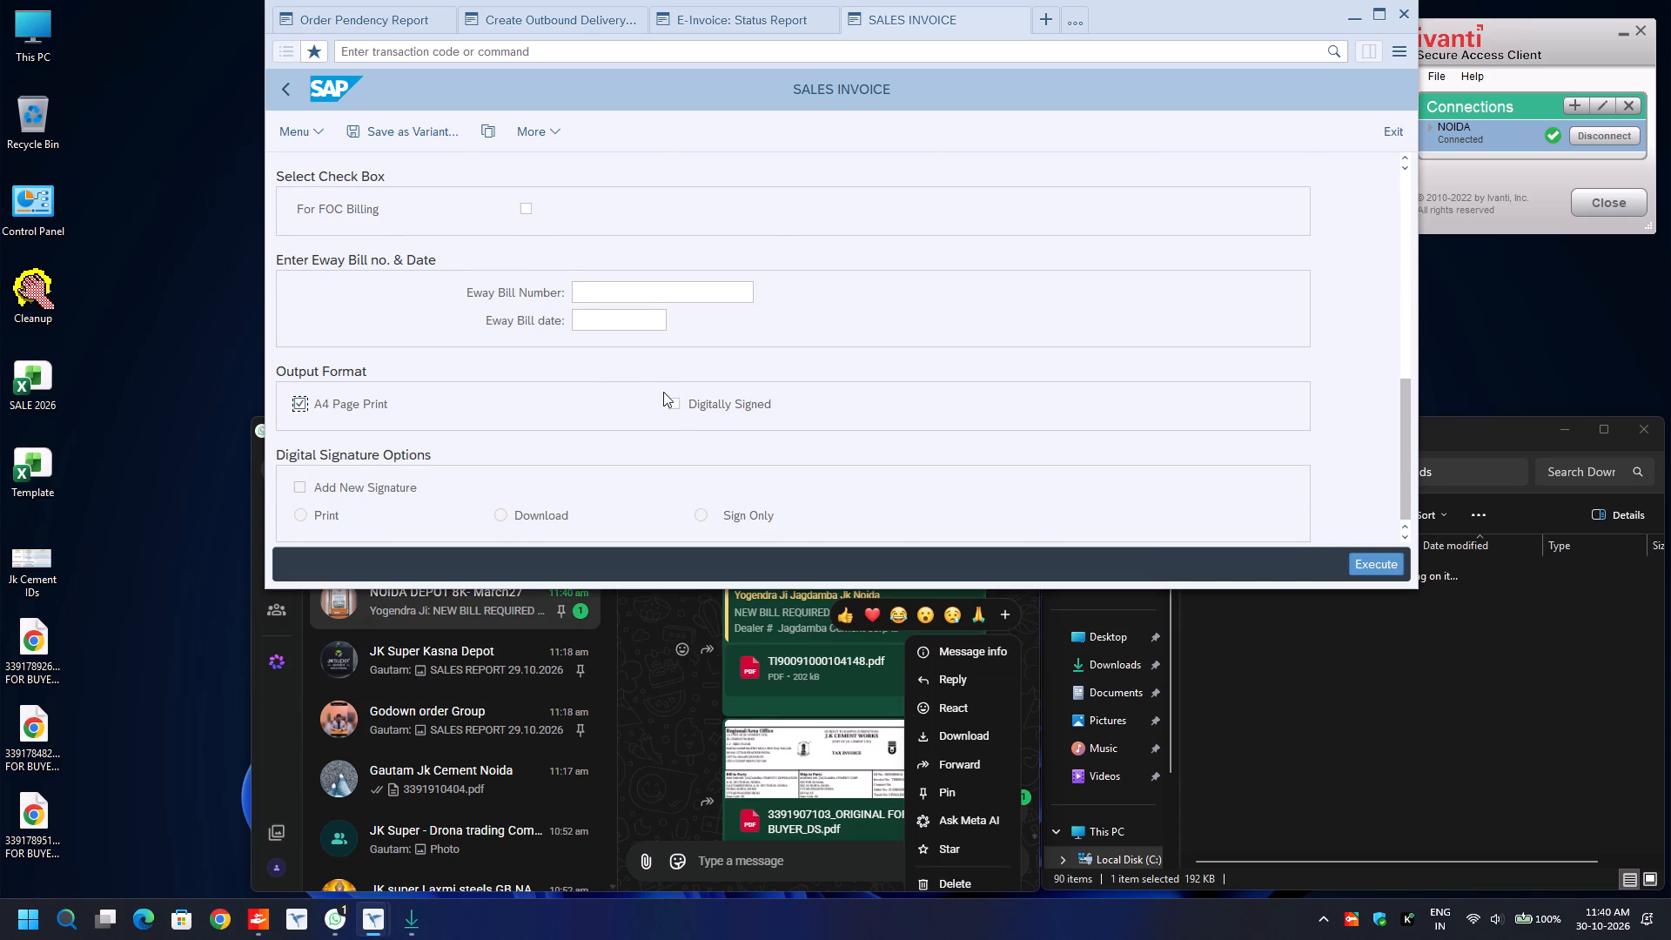
{"action": "left_click", "coordinate": [676, 405]}
{"action": "left_click", "coordinate": [303, 484]}
{"action": "left_click", "coordinate": [498, 514]}
Execute the sales invoice output for the Original For Buyer copy only.
{"action": "key", "text": "F8"}
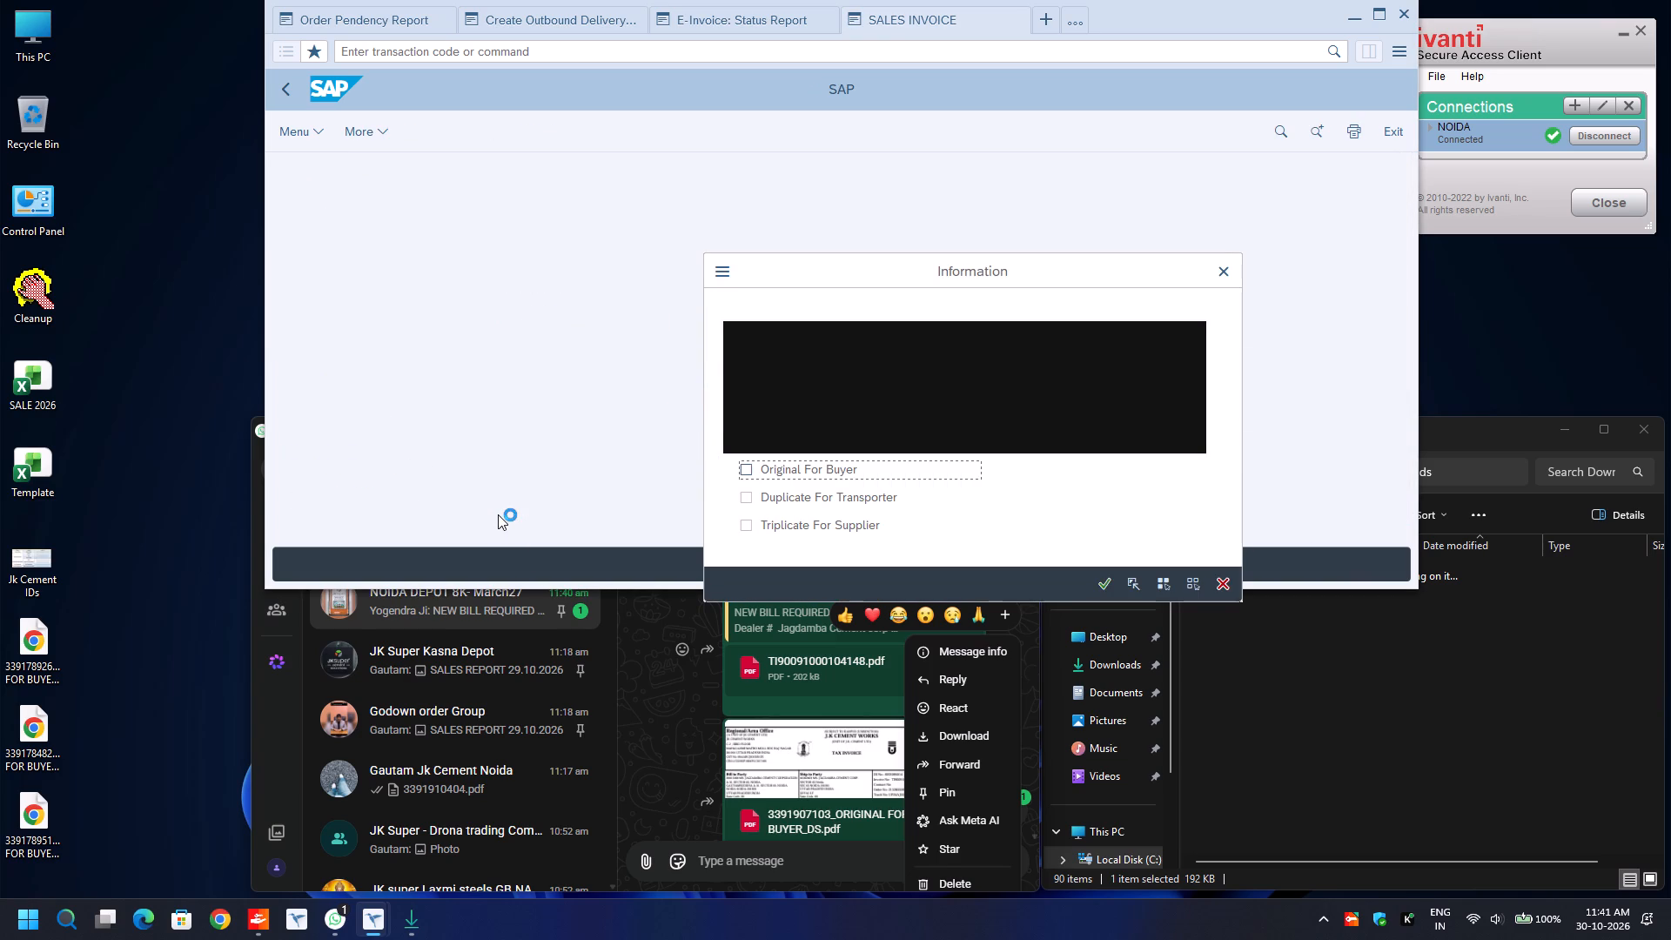
{"action": "key", "text": "space"}
{"action": "key", "text": "Return"}
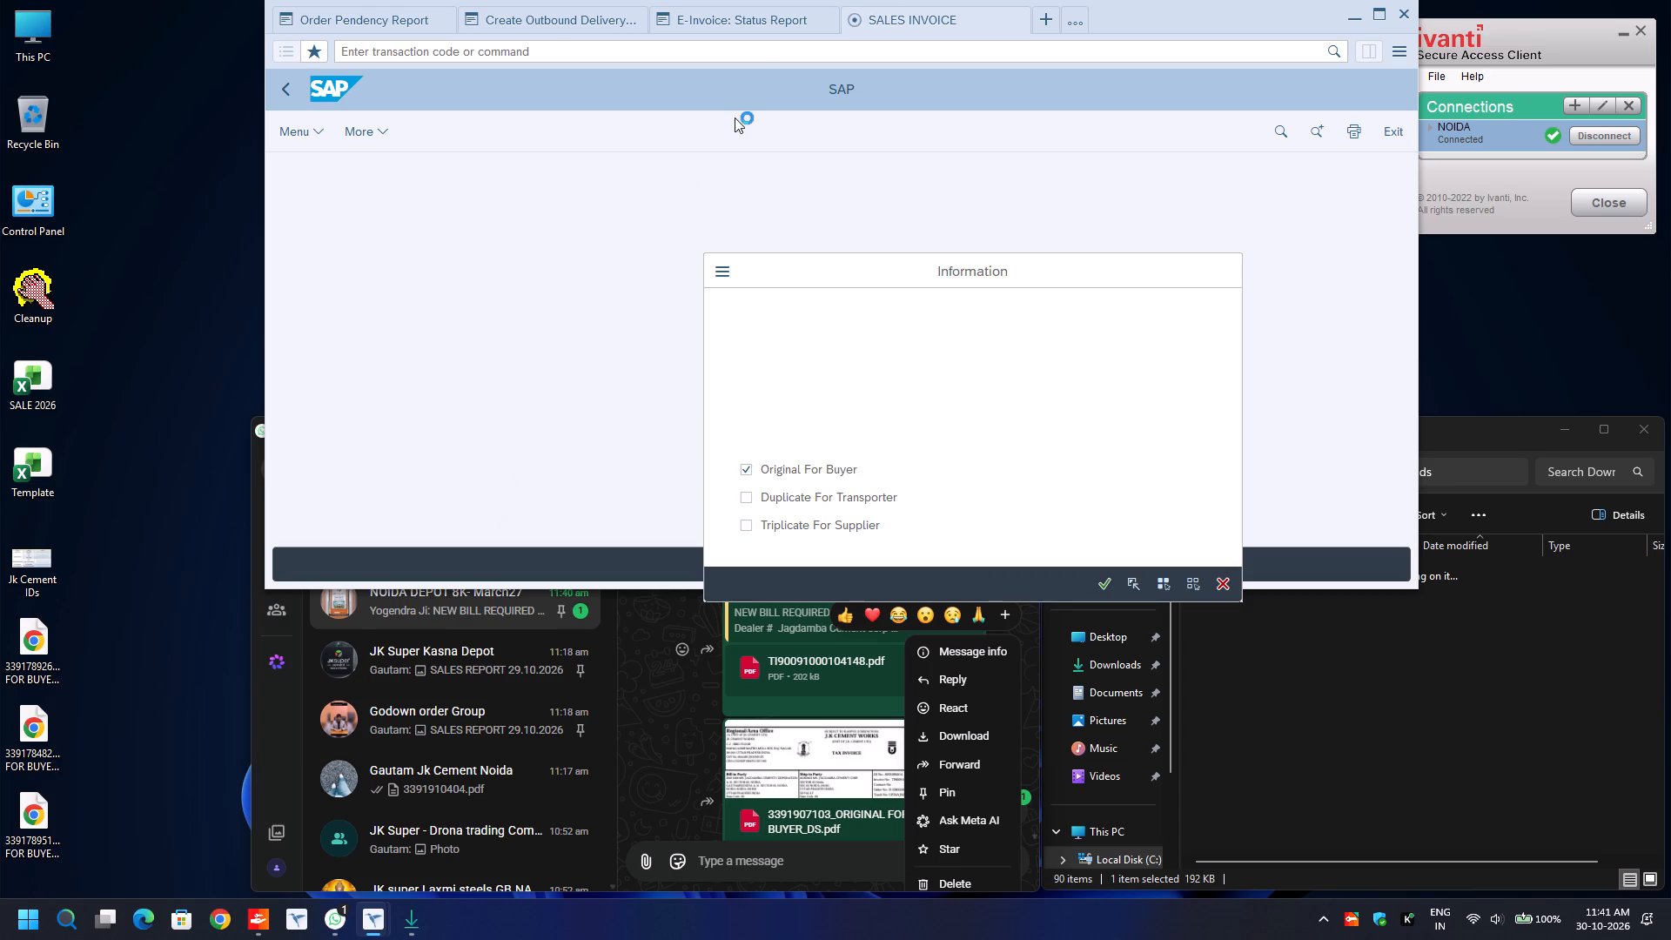
{"action": "left_click", "coordinate": [736, 19]}
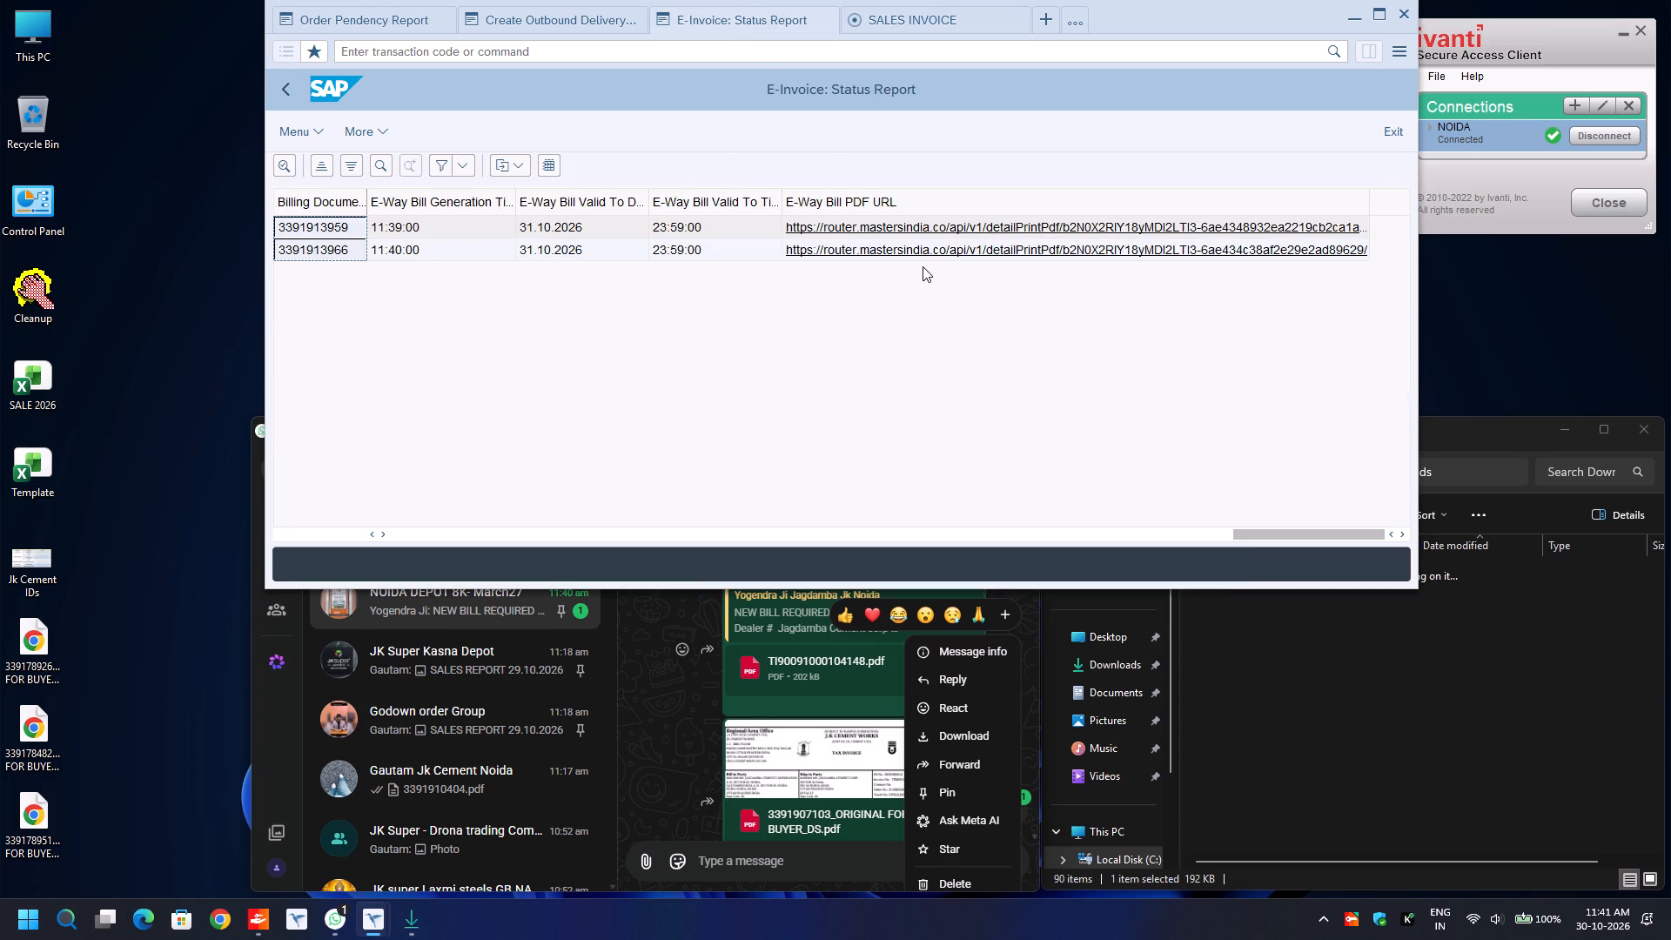
{"action": "left_click", "coordinate": [935, 222]}
{"action": "key", "text": "Left"}
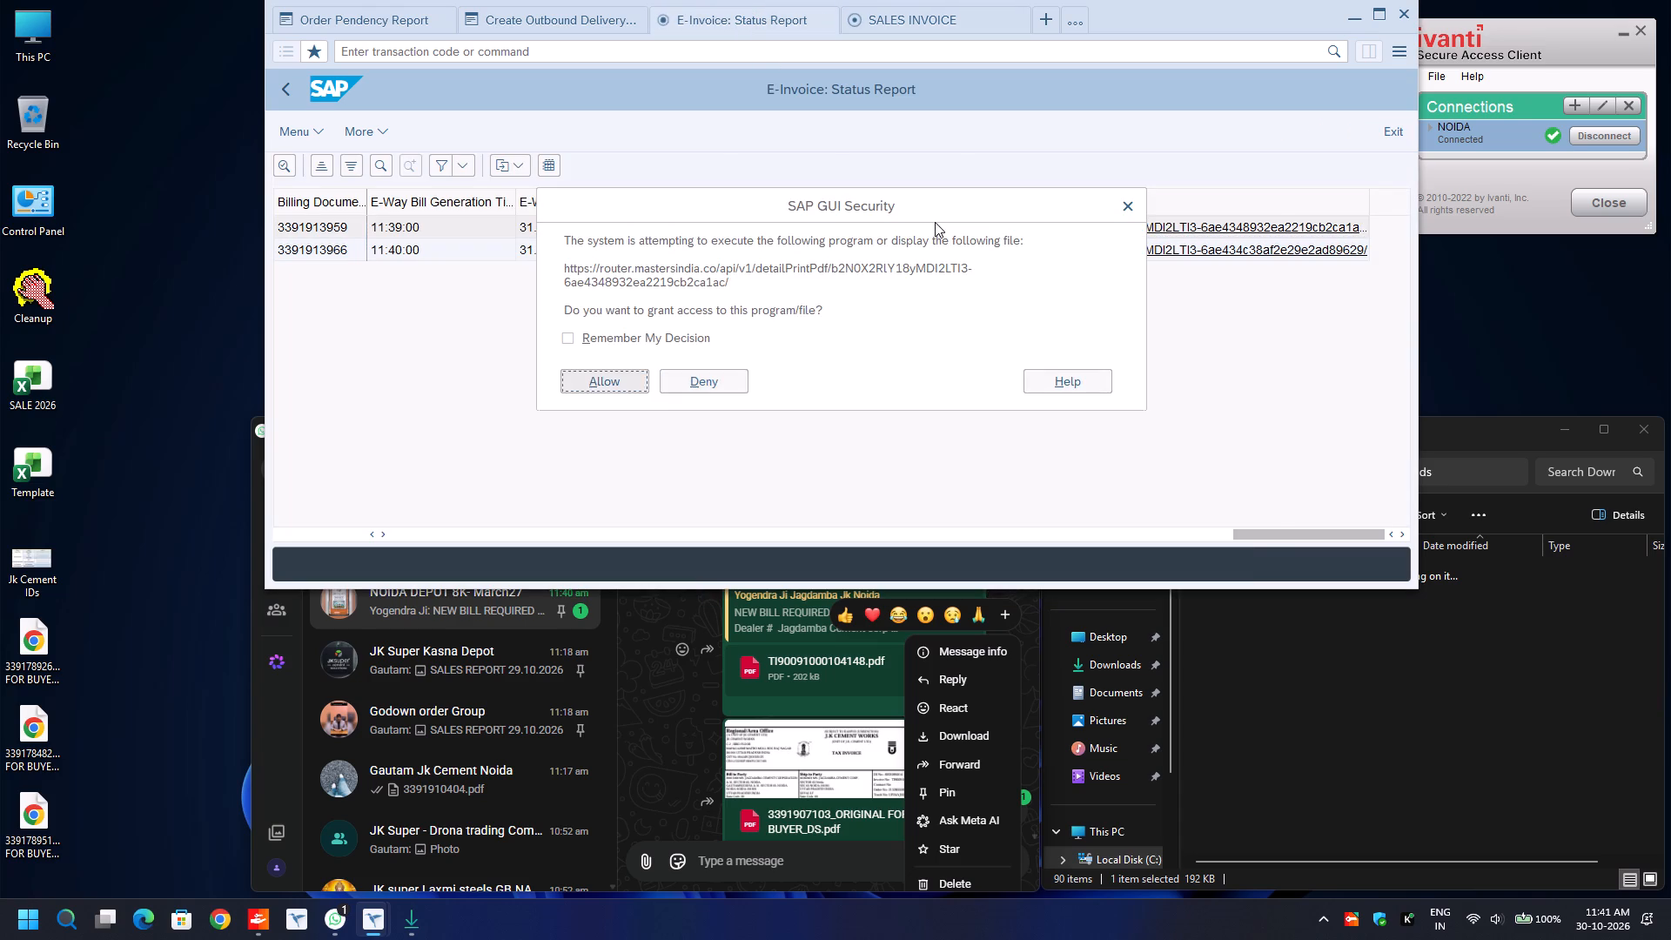
{"action": "key", "text": "Return"}
{"action": "left_click", "coordinate": [1276, 246]}
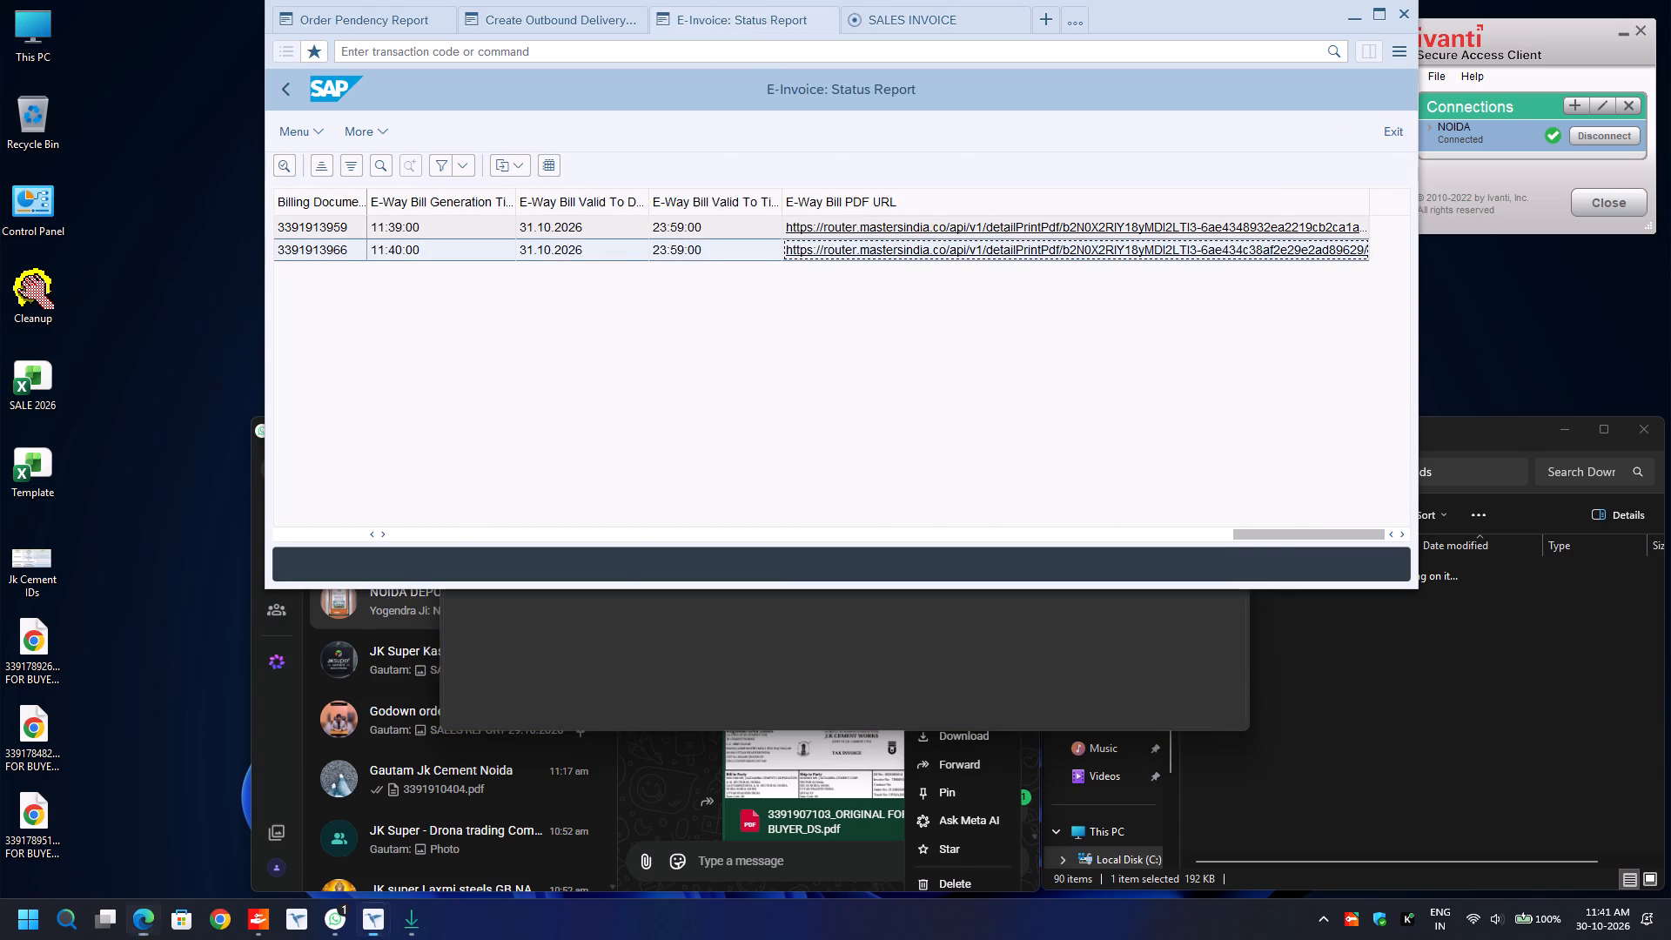
{"action": "key", "text": "Left"}
{"action": "key", "text": "Return"}
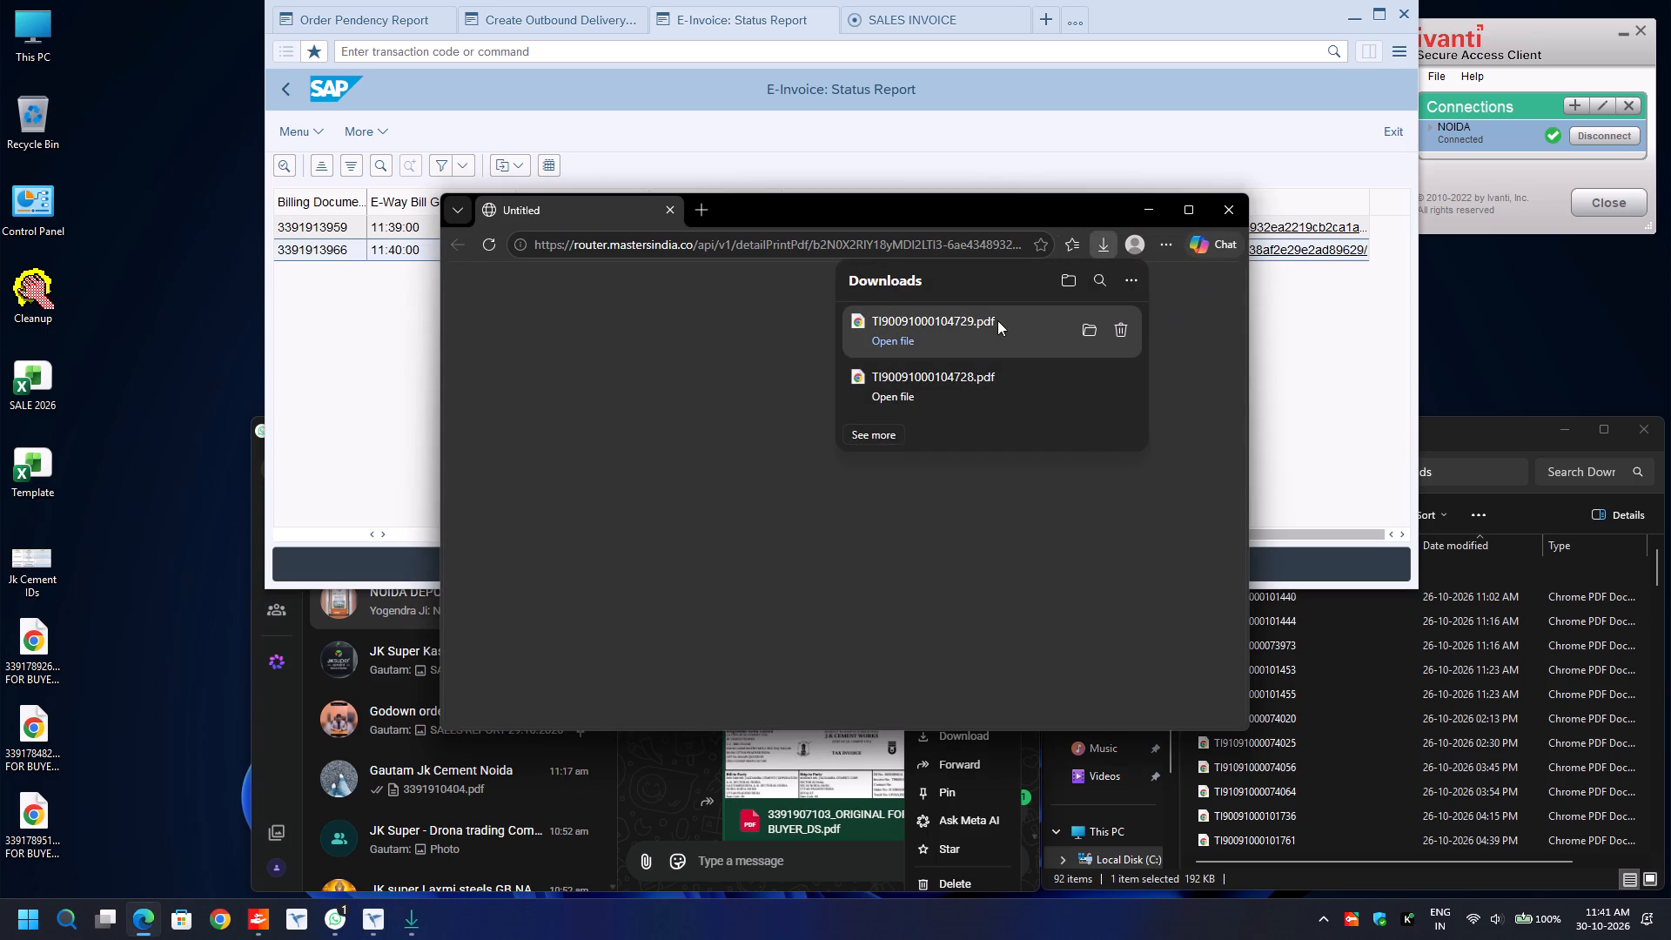
Open the Downloads folder from the browser's download list, close the browser, and put the new folder window in place of the older one.
{"action": "left_click", "coordinate": [1068, 283]}
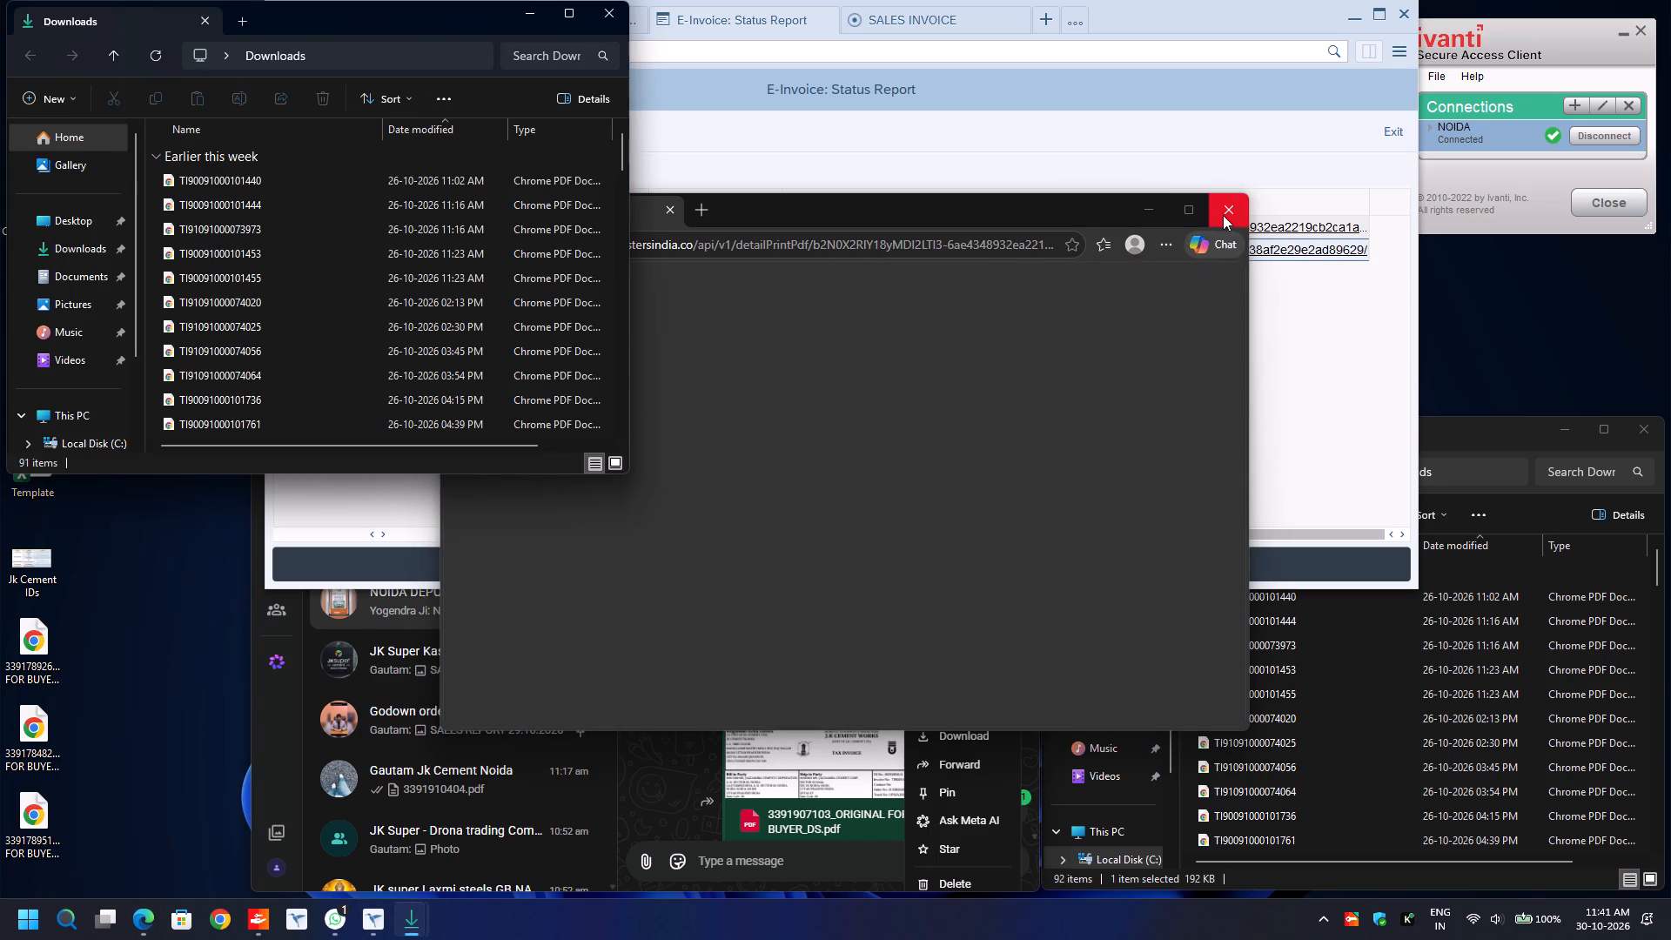
{"action": "left_click", "coordinate": [1224, 211]}
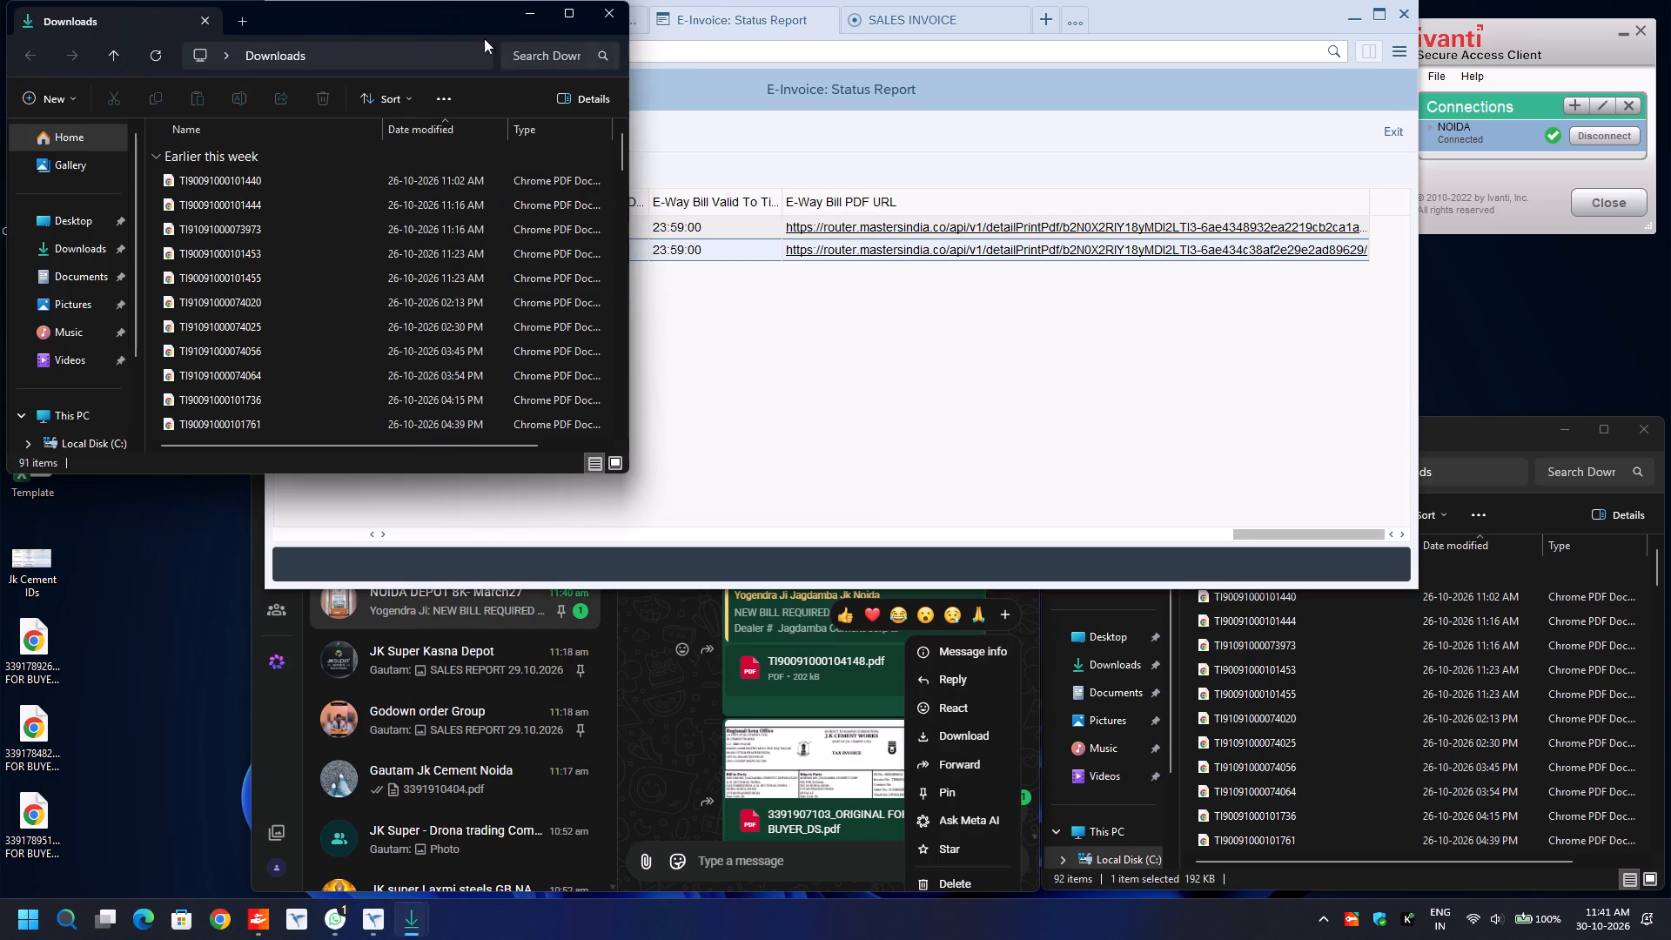
{"action": "left_click", "coordinate": [1467, 442]}
{"action": "left_click", "coordinate": [1648, 424]}
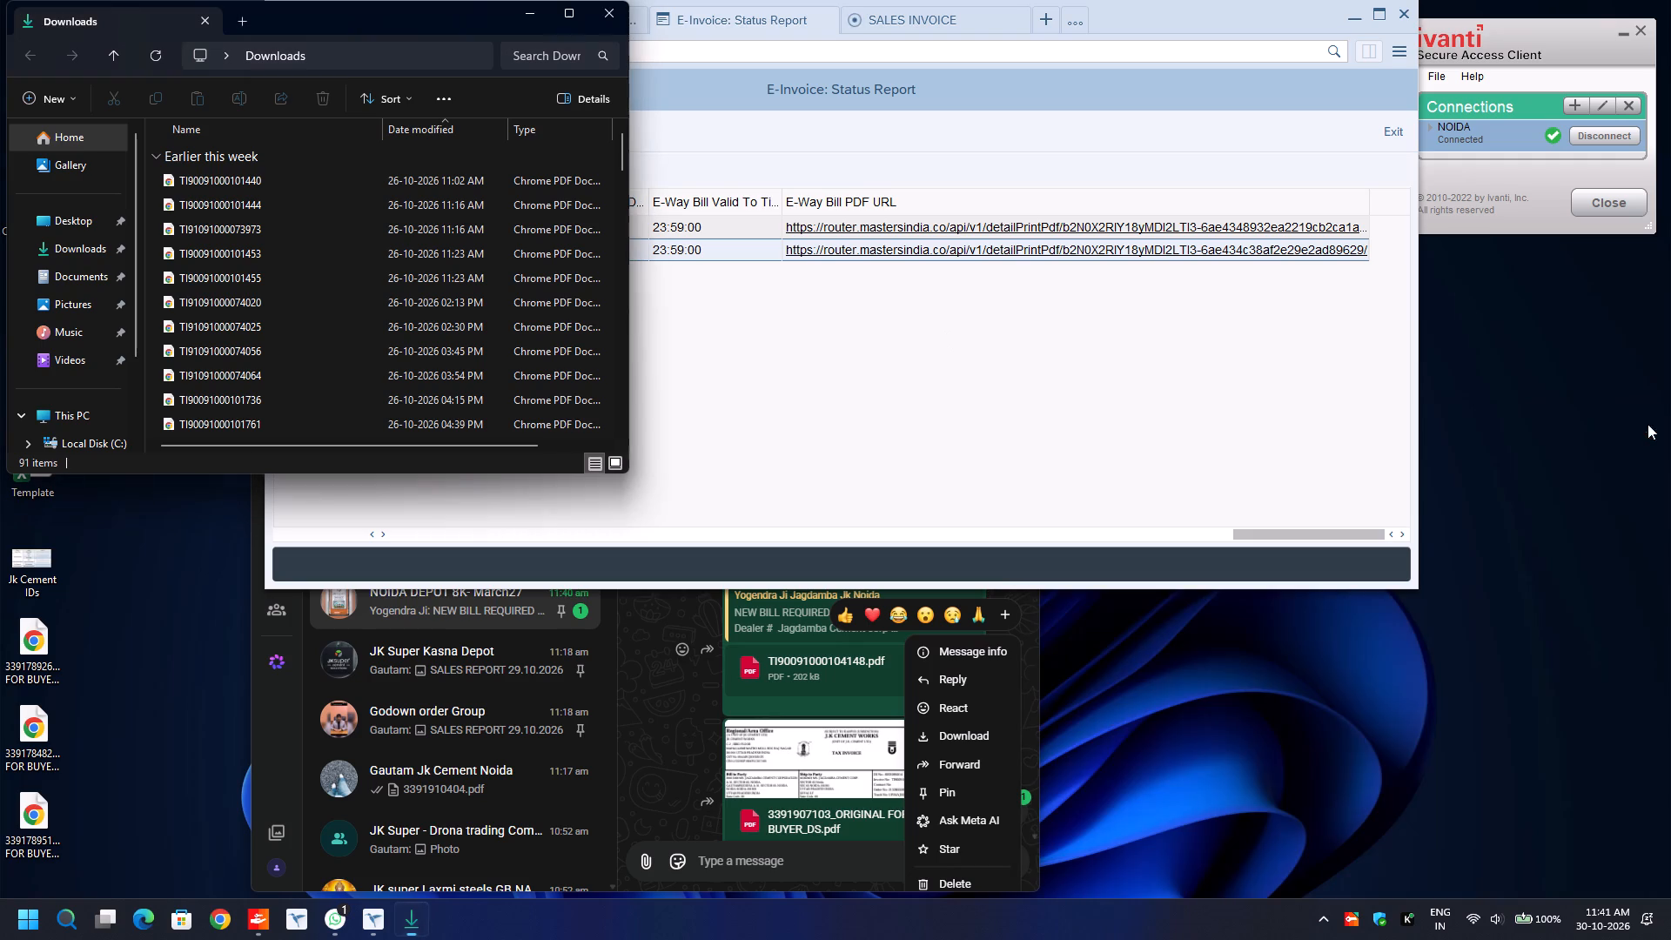
{"action": "left_click_drag", "start_coordinate": [443, 17], "coordinate": [1304, 384]}
{"action": "left_click_drag", "start_coordinate": [1304, 384], "coordinate": [1482, 438]}
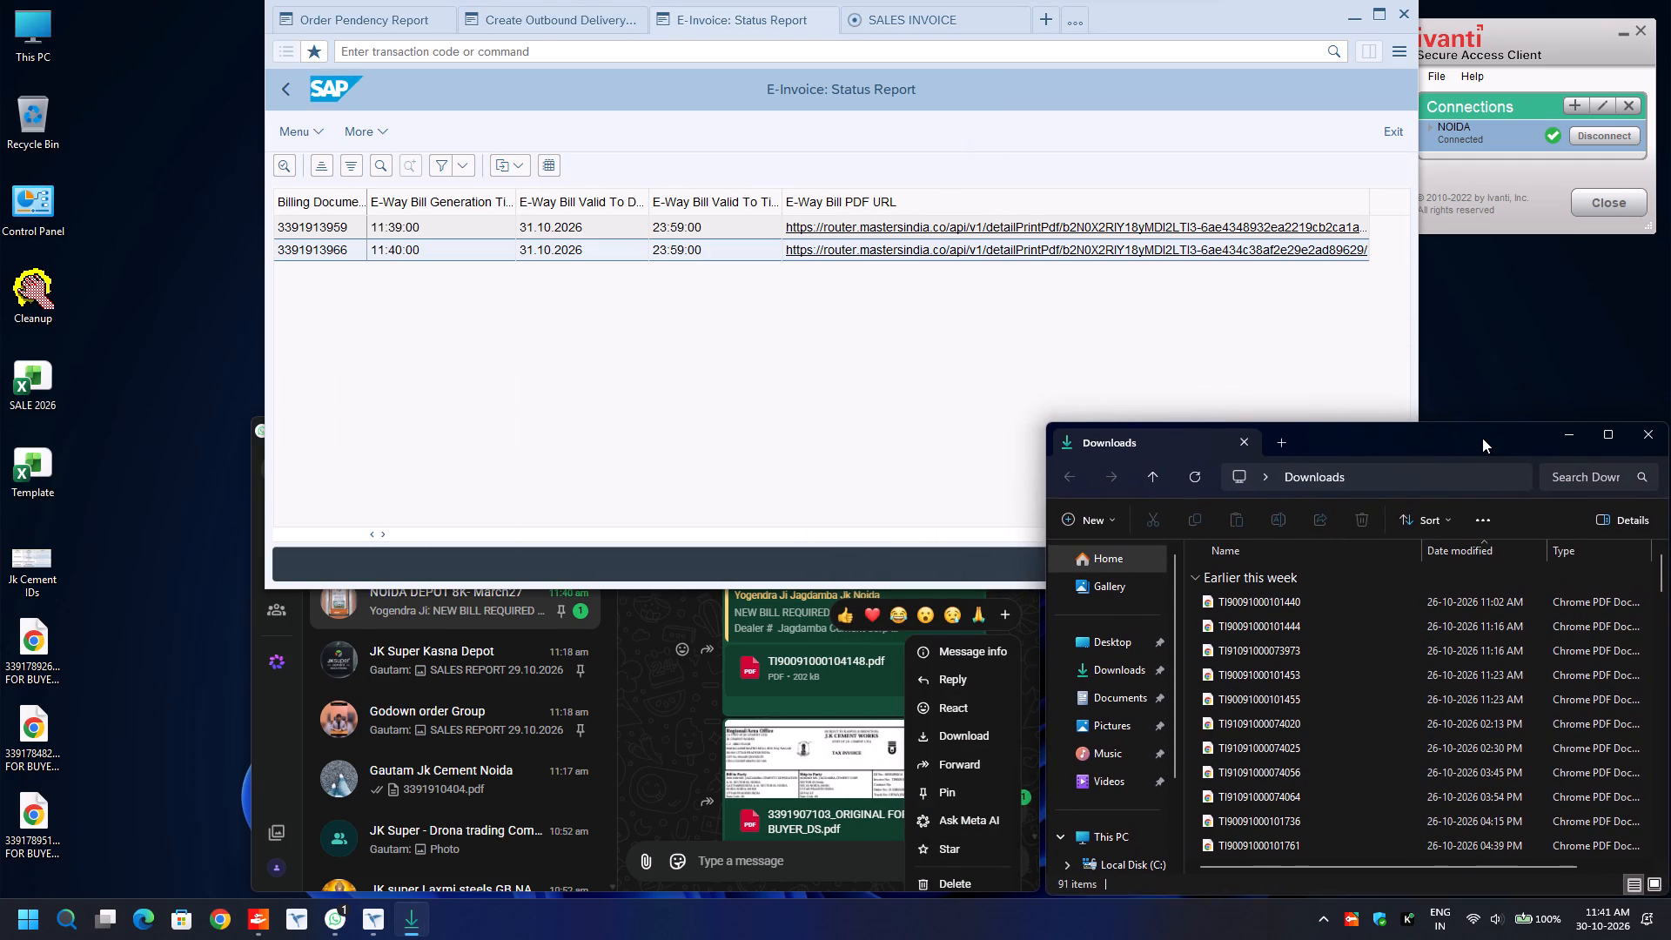
{"action": "left_click_drag", "start_coordinate": [1482, 438], "coordinate": [1482, 435]}
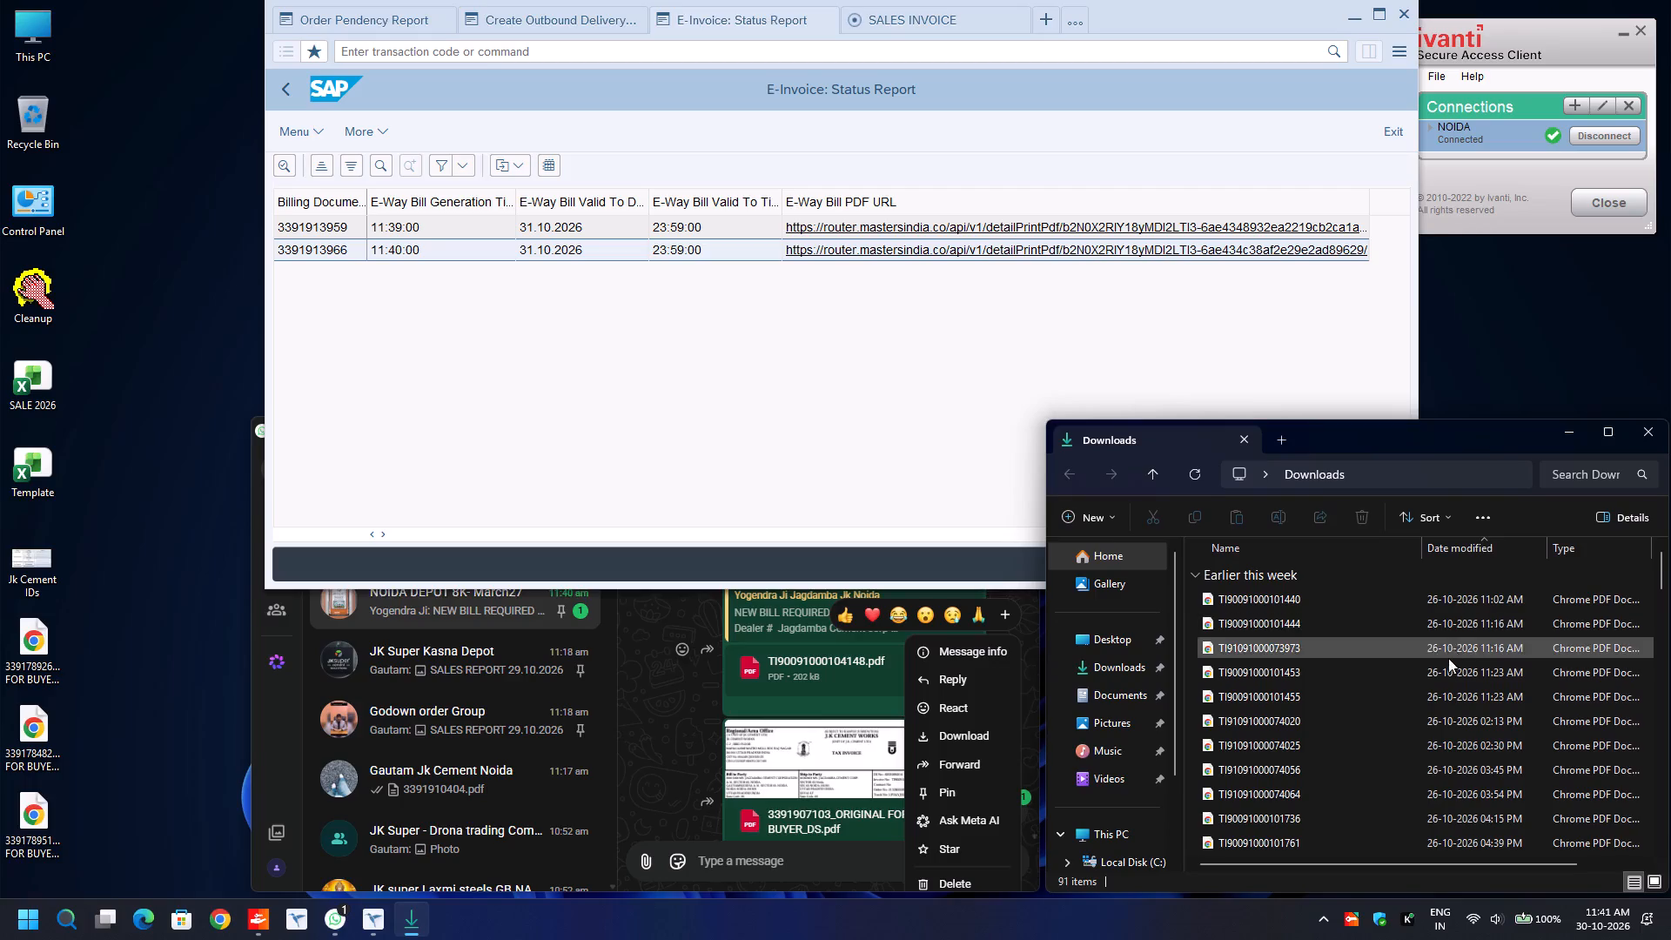
{"action": "scroll", "coordinate": [1447, 663], "scroll_direction": "down", "scroll_amount": 20}
{"action": "scroll", "coordinate": [1348, 816], "scroll_direction": "down", "scroll_amount": 1}
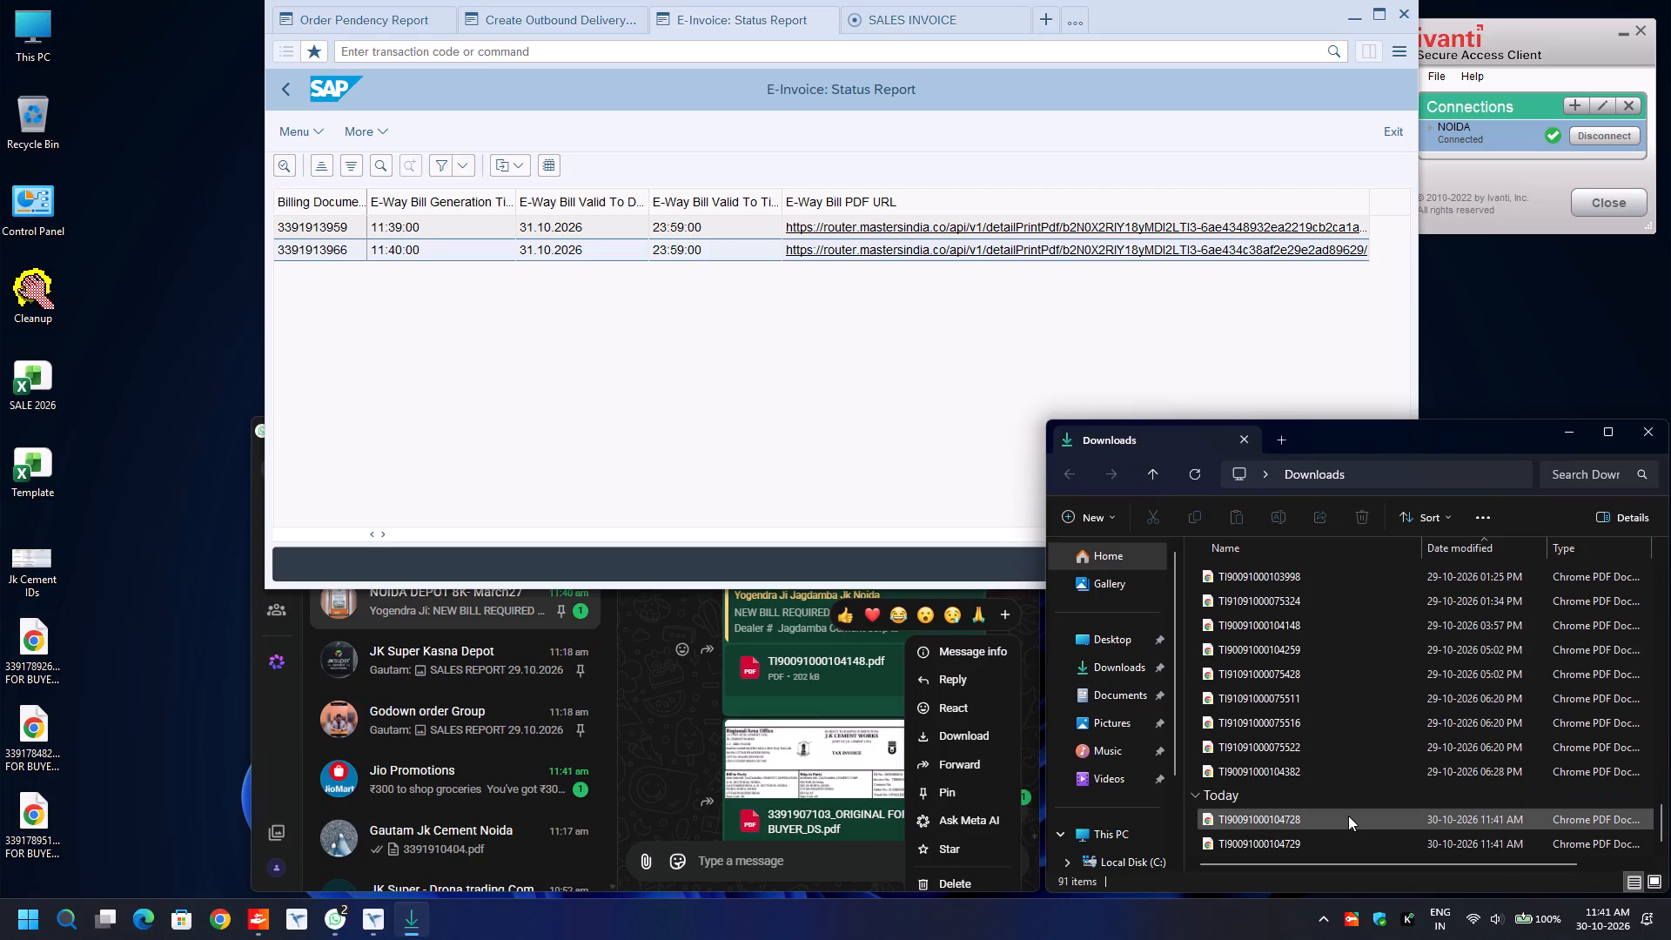
{"action": "scroll", "coordinate": [1348, 816], "scroll_direction": "down", "scroll_amount": 1}
{"action": "left_click", "coordinate": [1348, 816]}
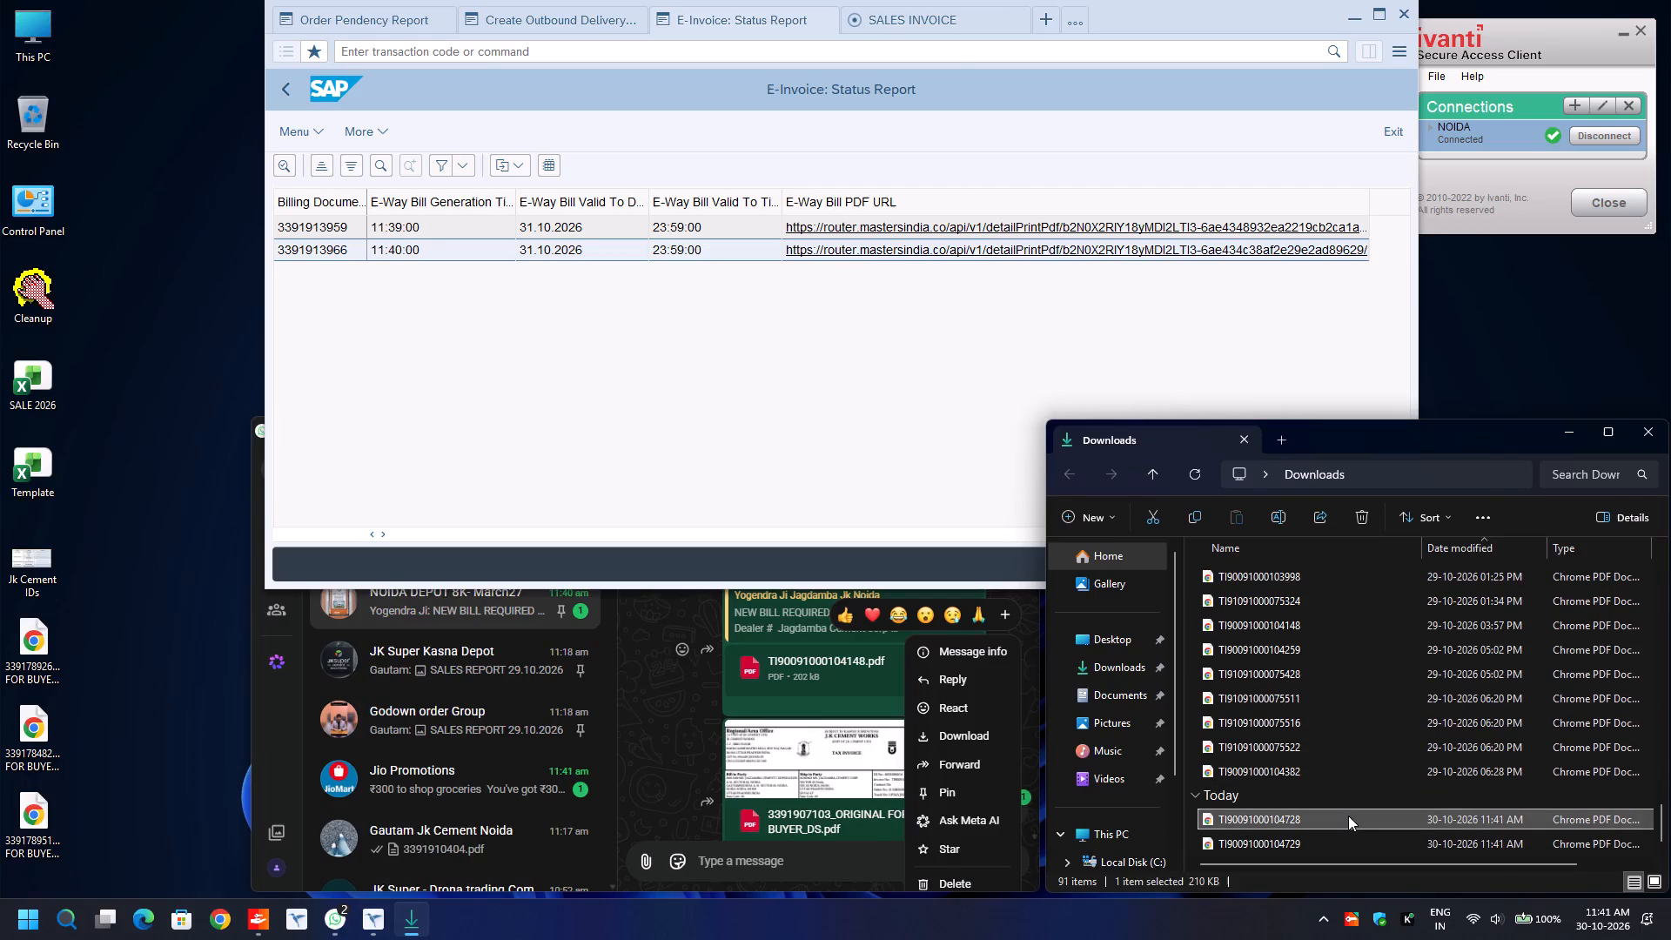
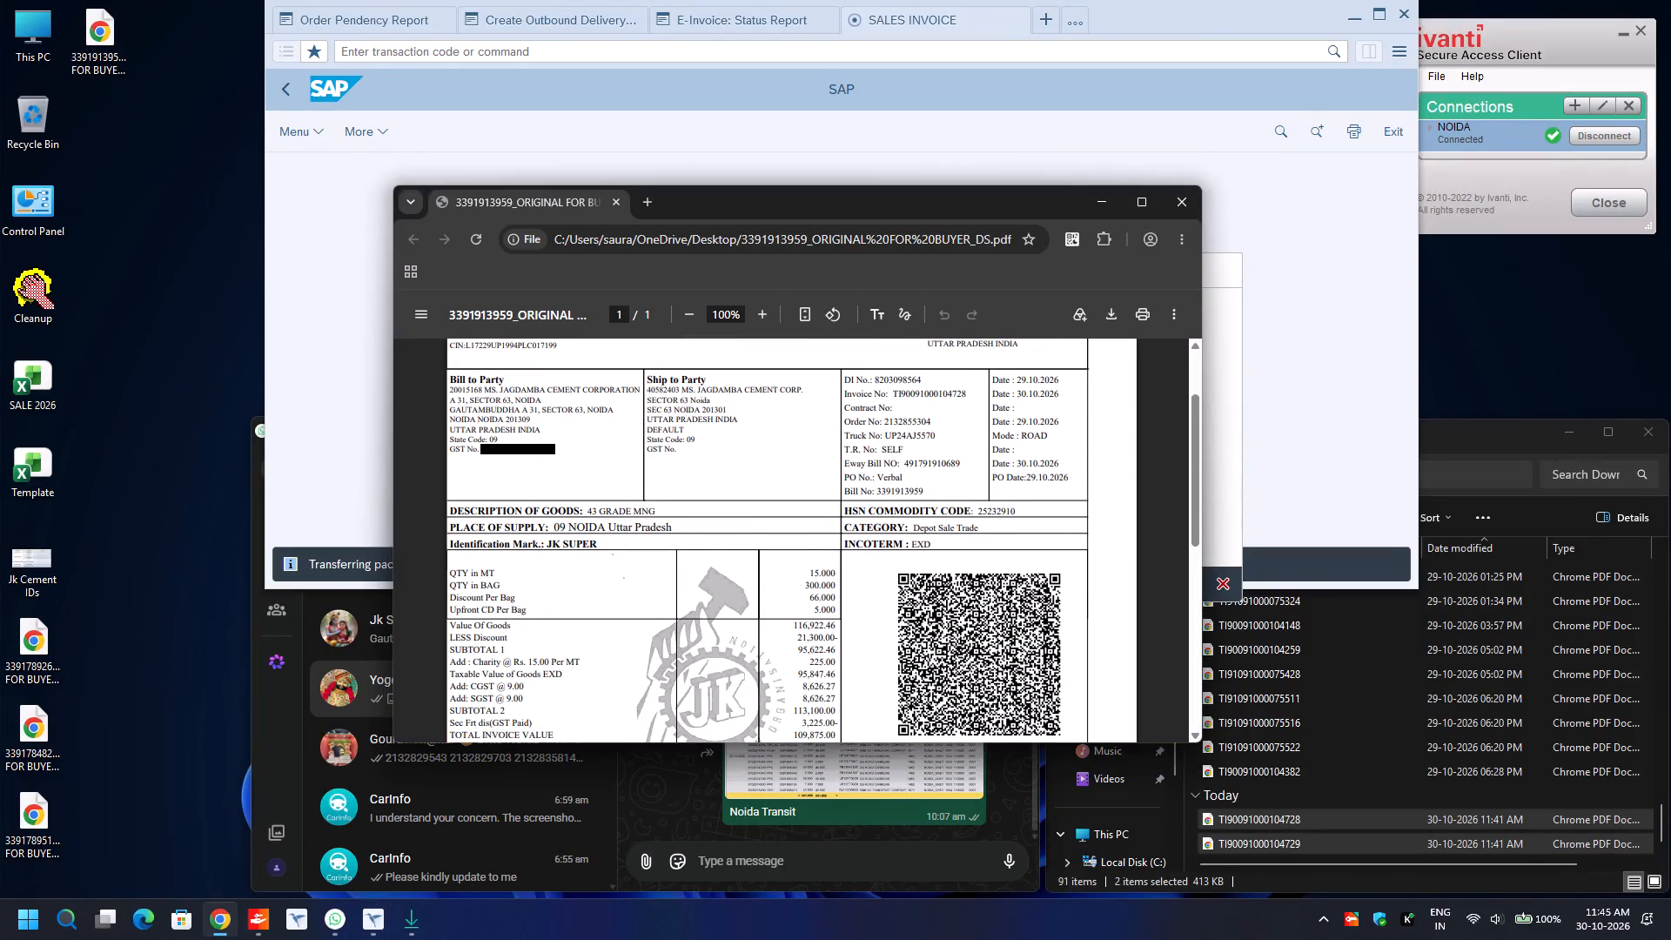
{"action": "scroll", "coordinate": [882, 584], "scroll_direction": "down", "scroll_amount": 2}
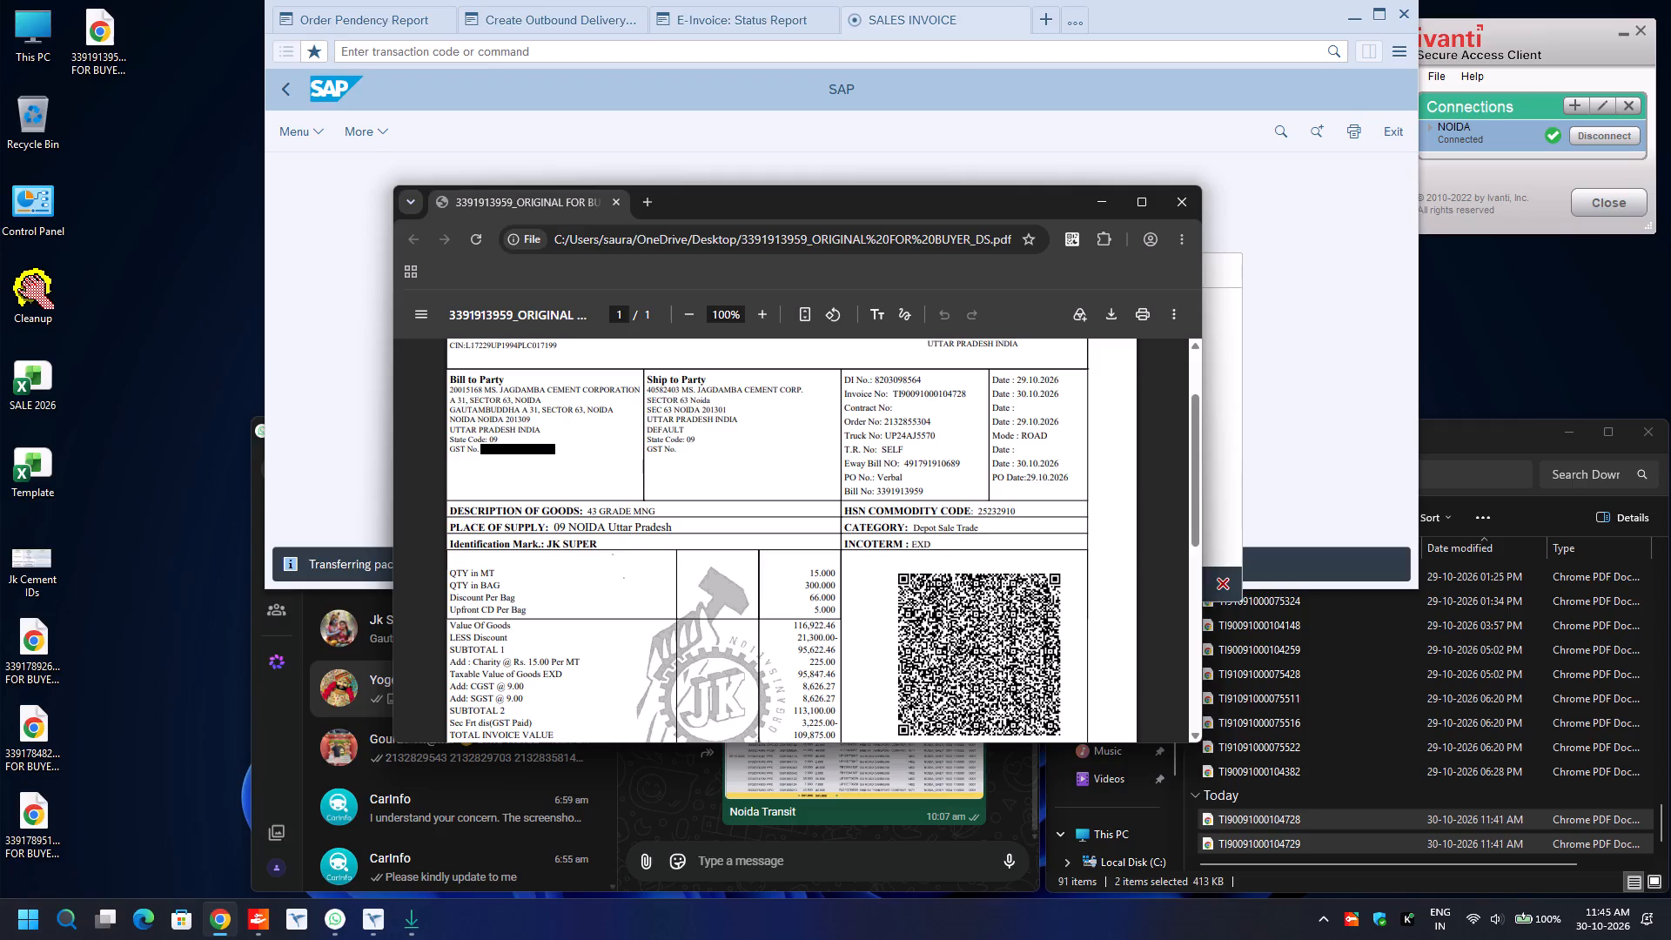
{"action": "scroll", "coordinate": [882, 584], "scroll_direction": "down", "scroll_amount": 2}
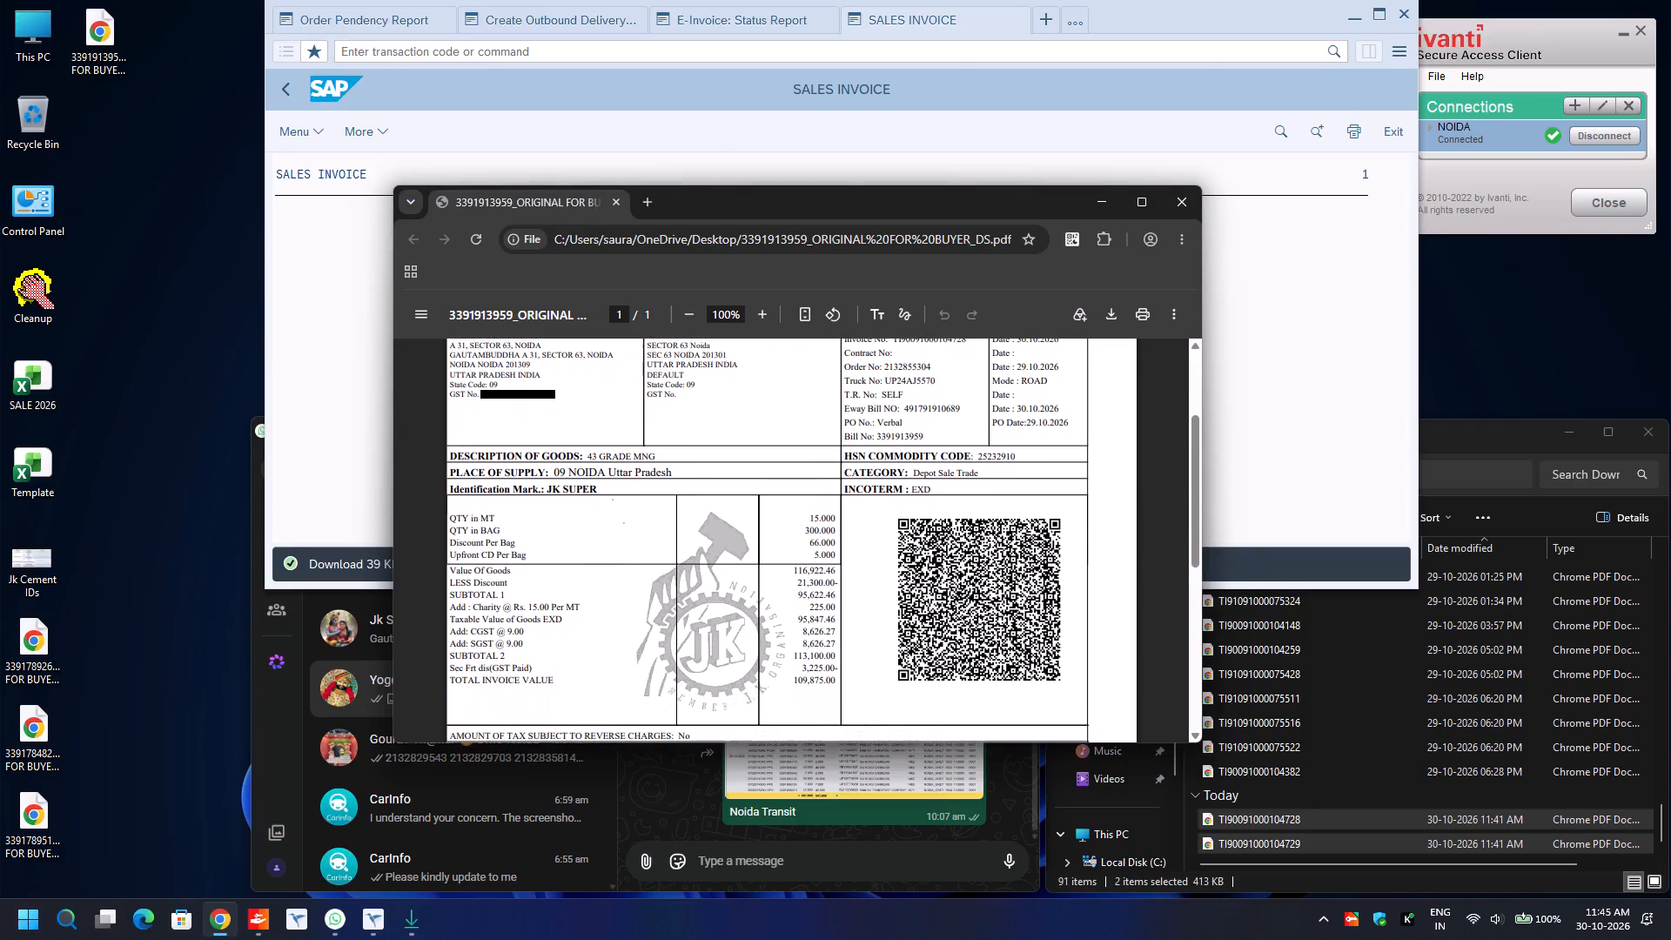
{"action": "scroll", "coordinate": [882, 584], "scroll_direction": "down", "scroll_amount": 1}
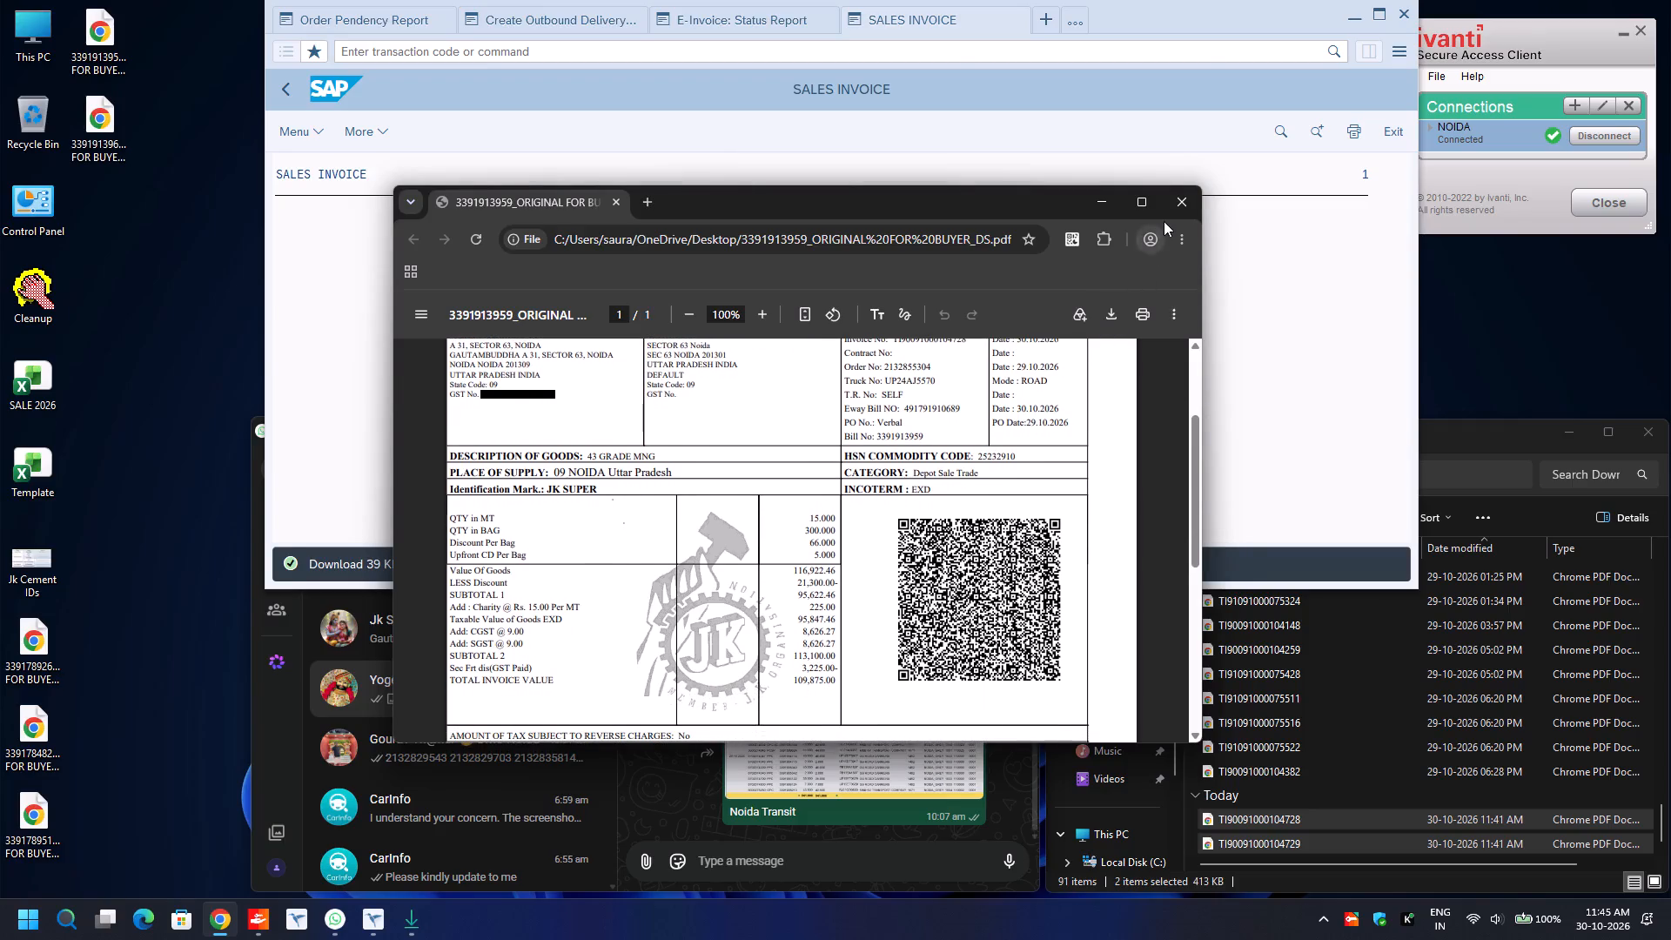
{"action": "double_click", "coordinate": [96, 120]}
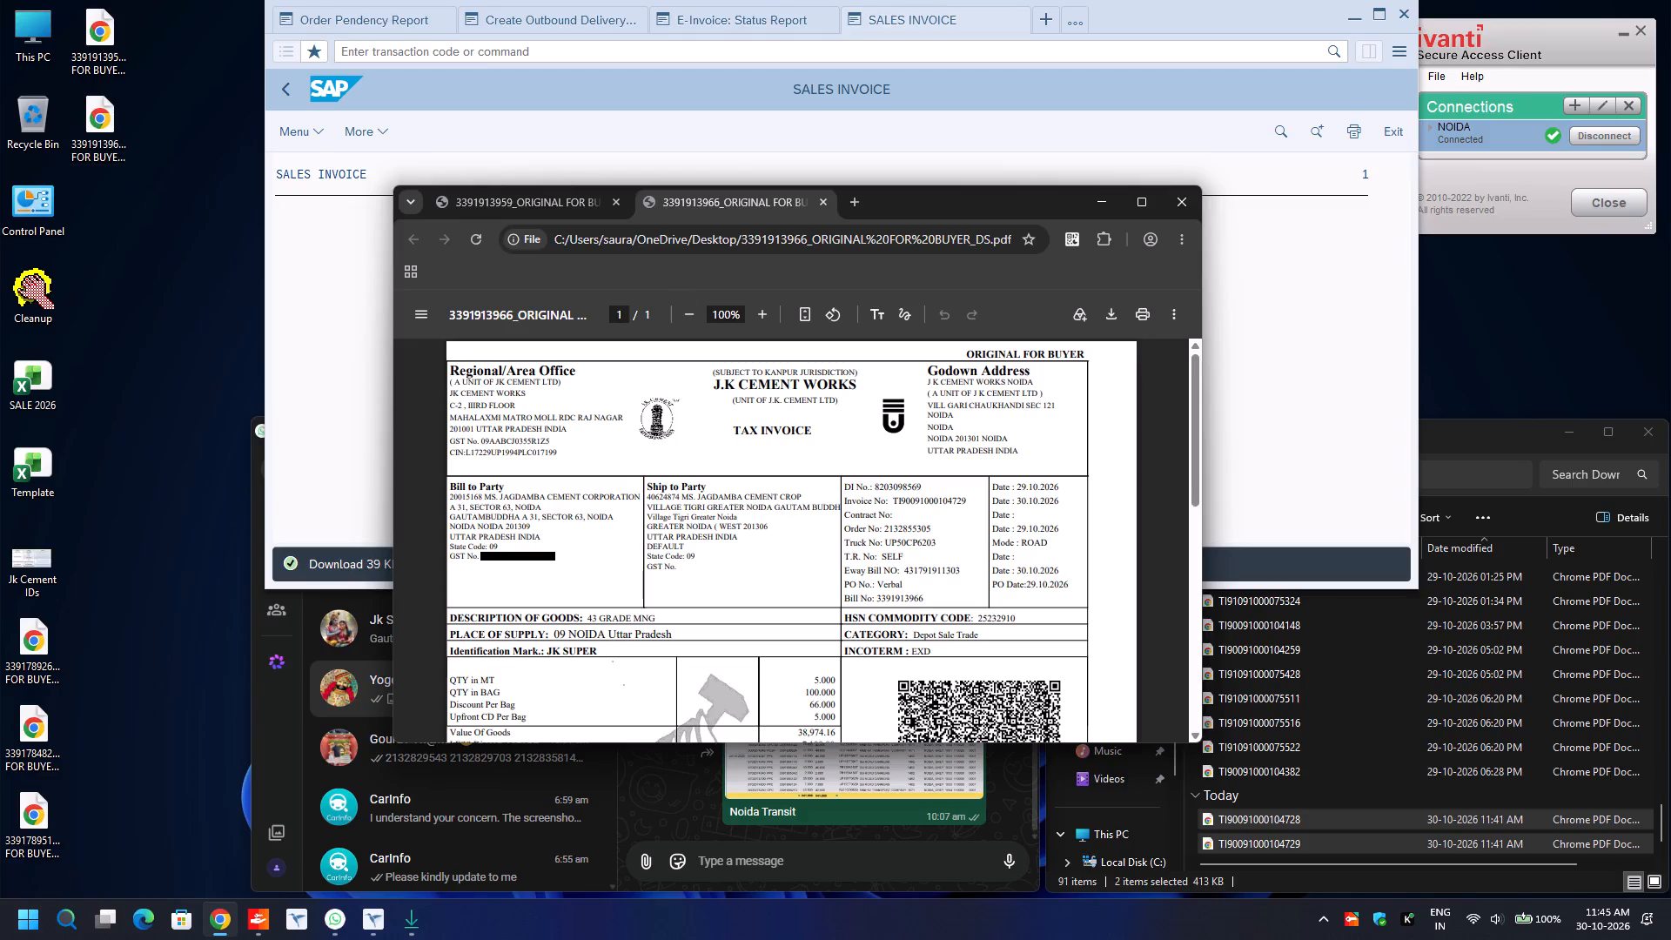
{"action": "left_click", "coordinate": [1182, 203]}
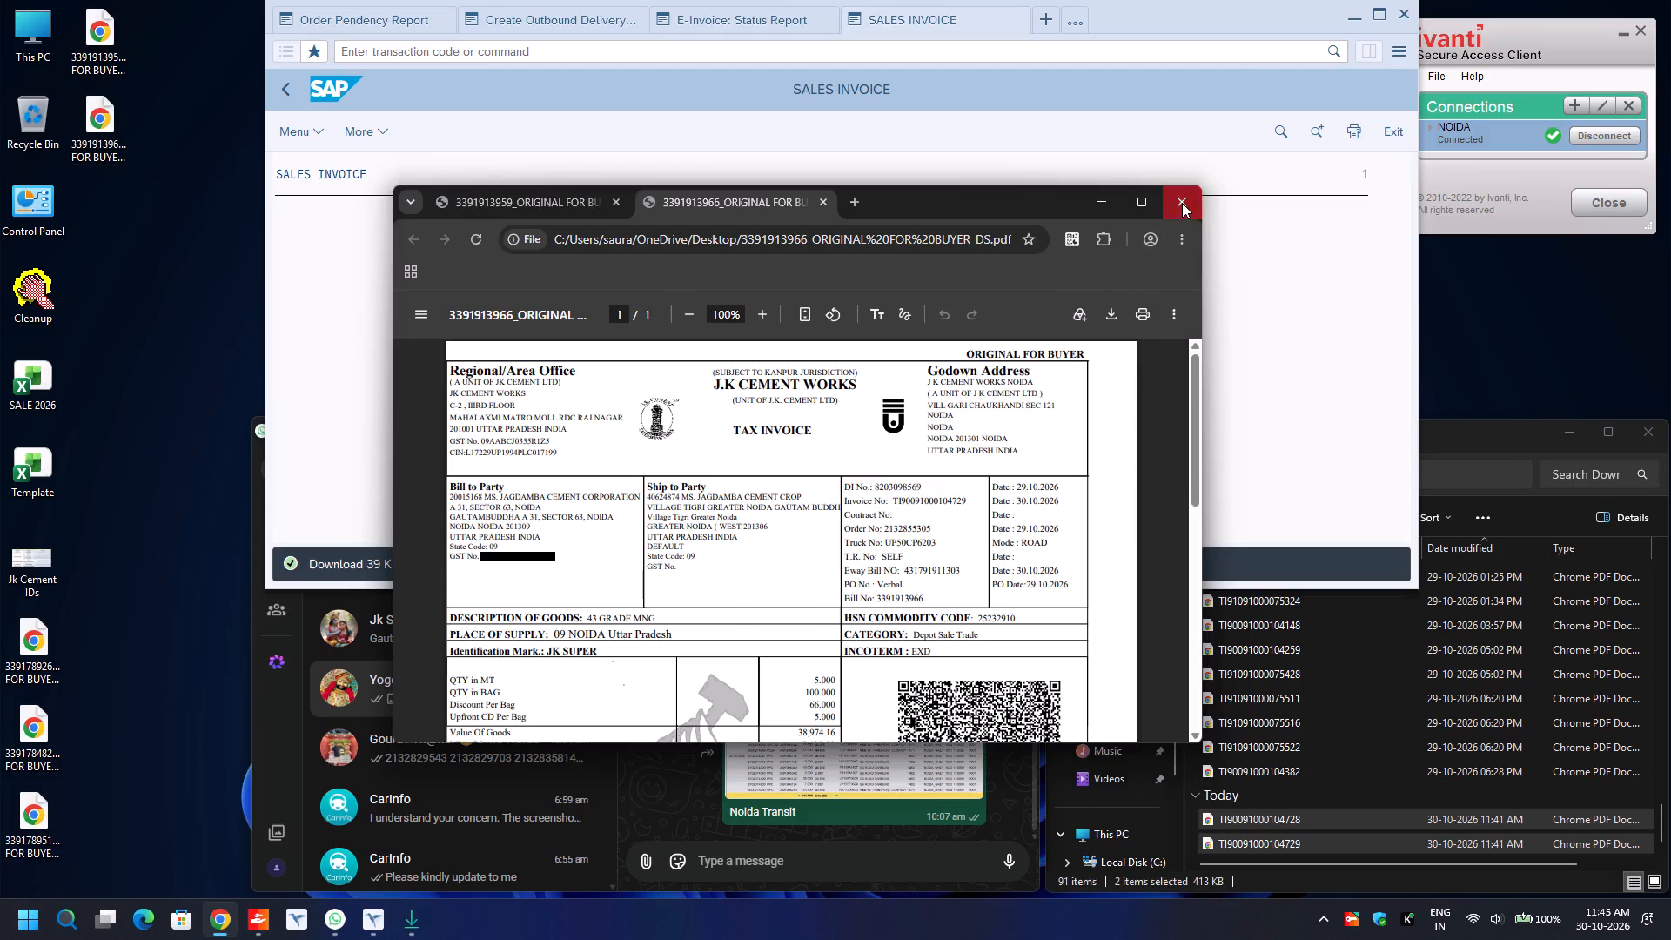
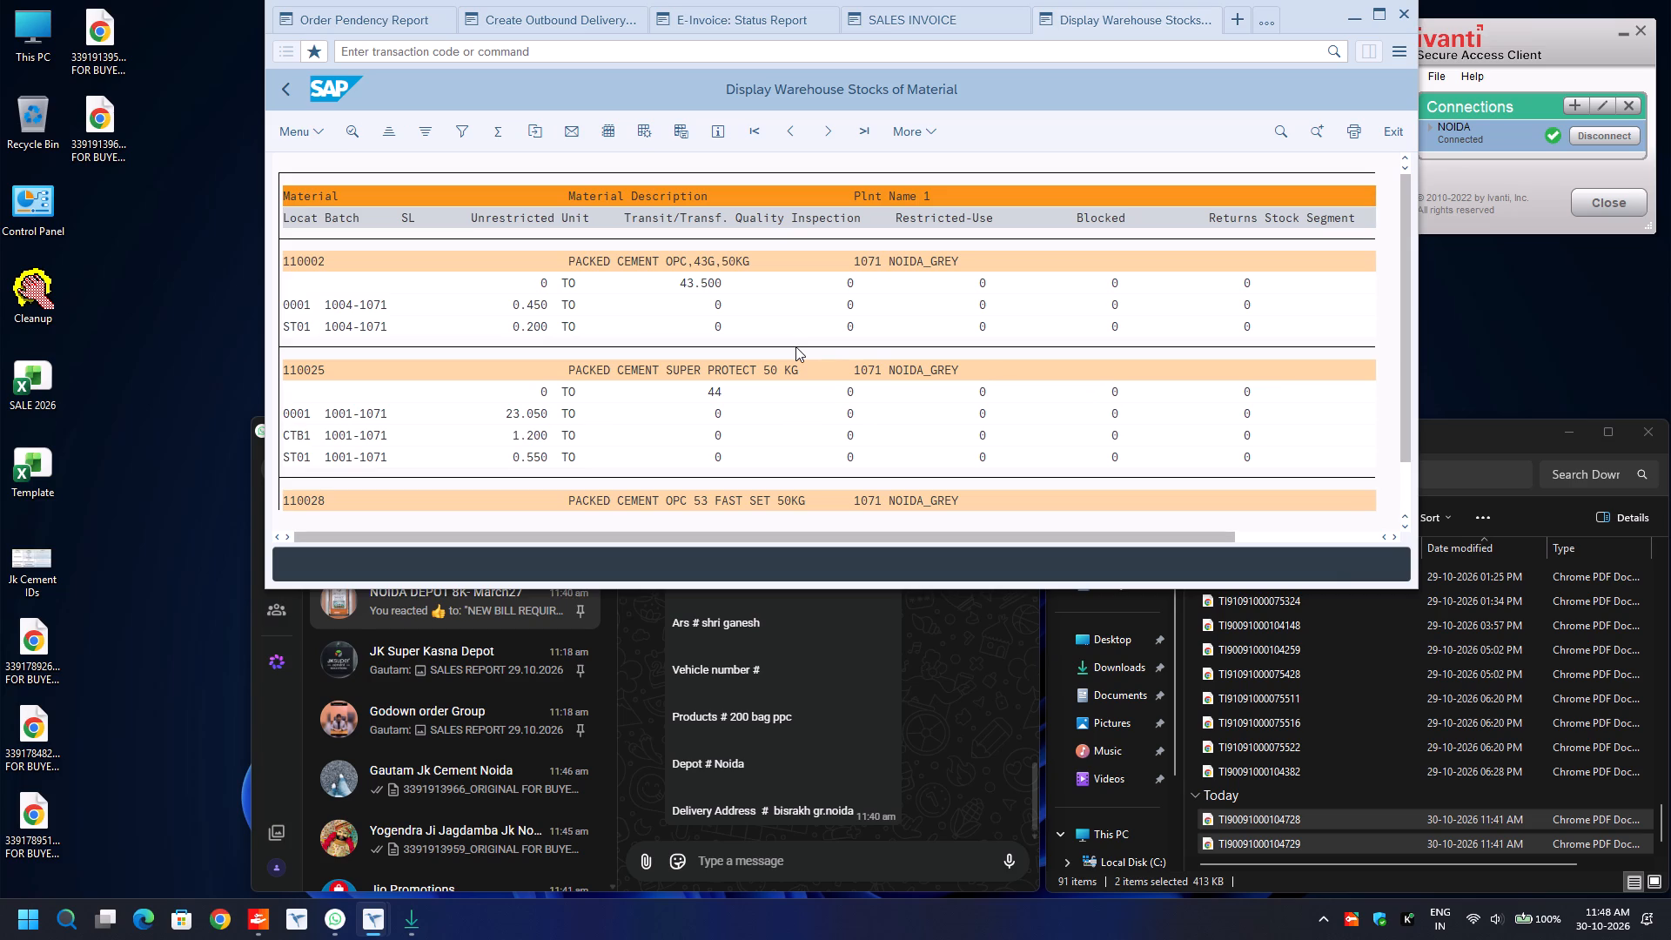
Examine the warehouse stock list of plant 1071 for the unrestricted and in-transit quantities of each packed cement material.
{"action": "scroll", "coordinate": [795, 346], "scroll_direction": "down", "scroll_amount": 2}
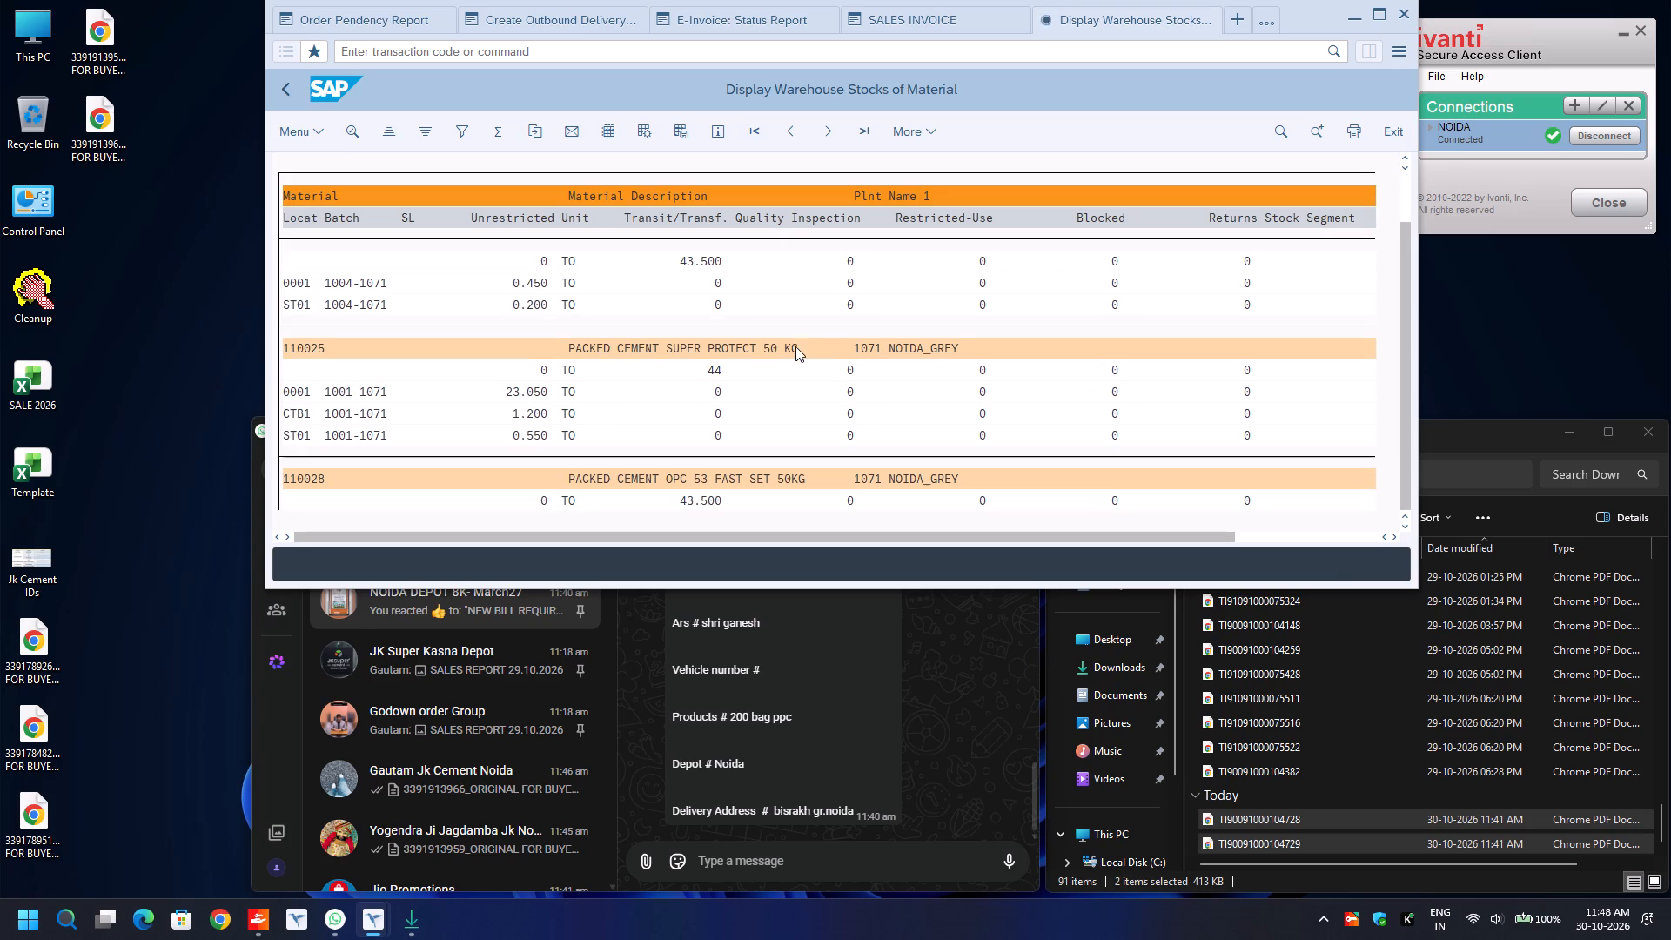
{"action": "scroll", "coordinate": [795, 346], "scroll_direction": "down", "scroll_amount": 5}
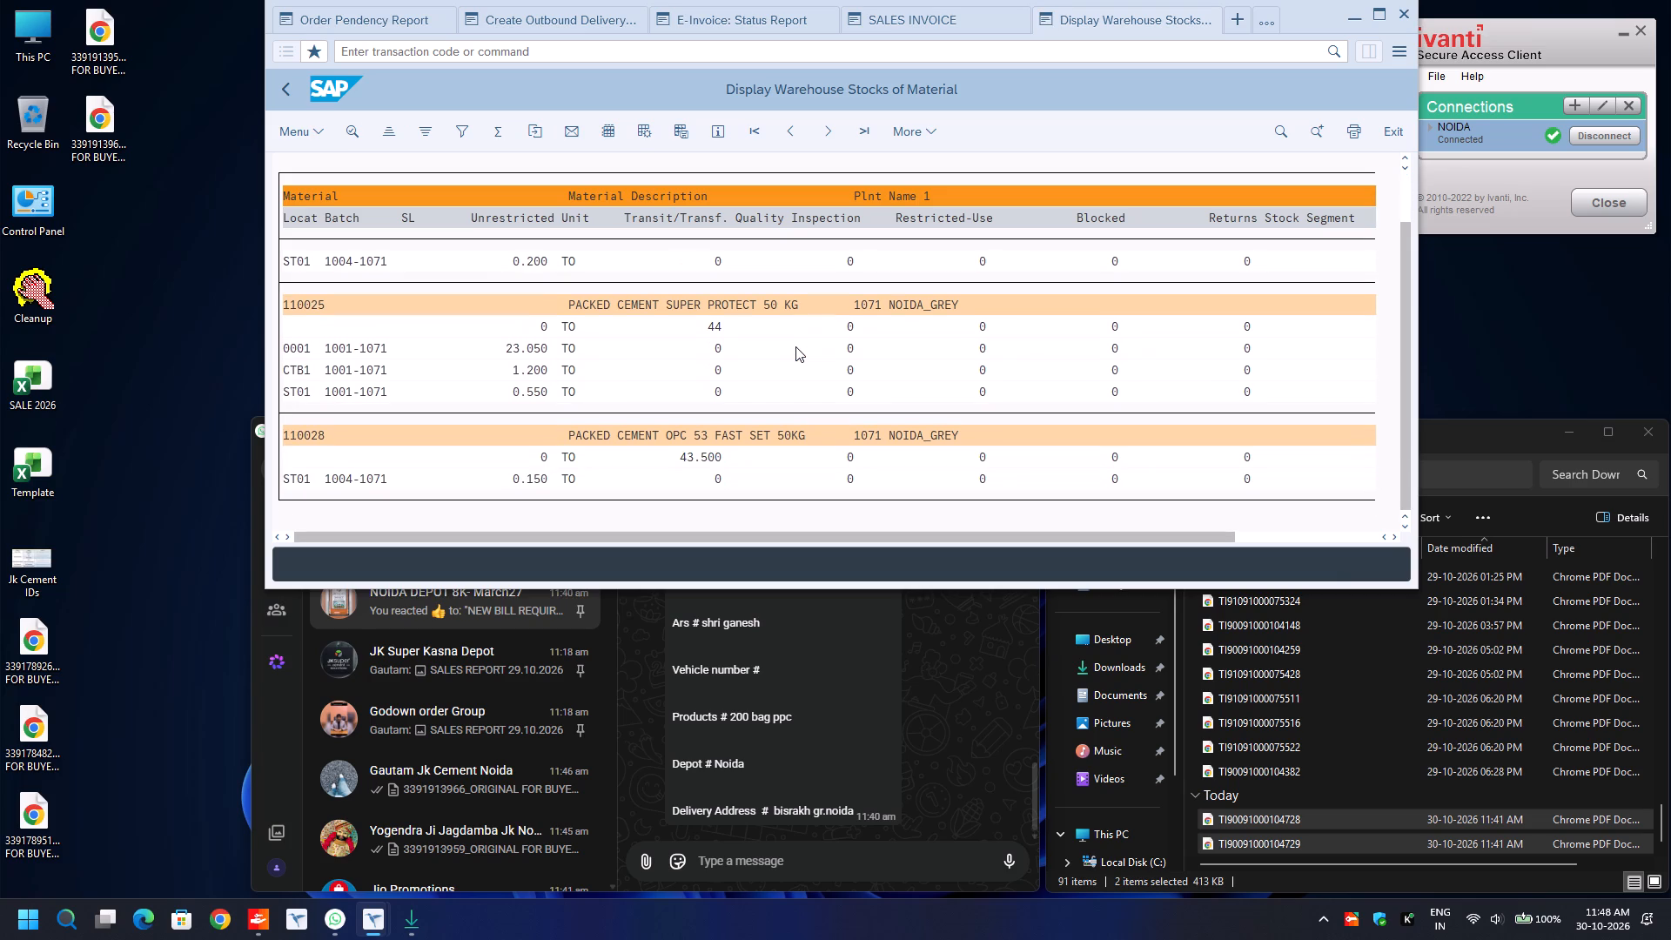
{"action": "scroll", "coordinate": [795, 346], "scroll_direction": "down", "scroll_amount": 5}
{"action": "scroll", "coordinate": [795, 346], "scroll_direction": "up", "scroll_amount": 9}
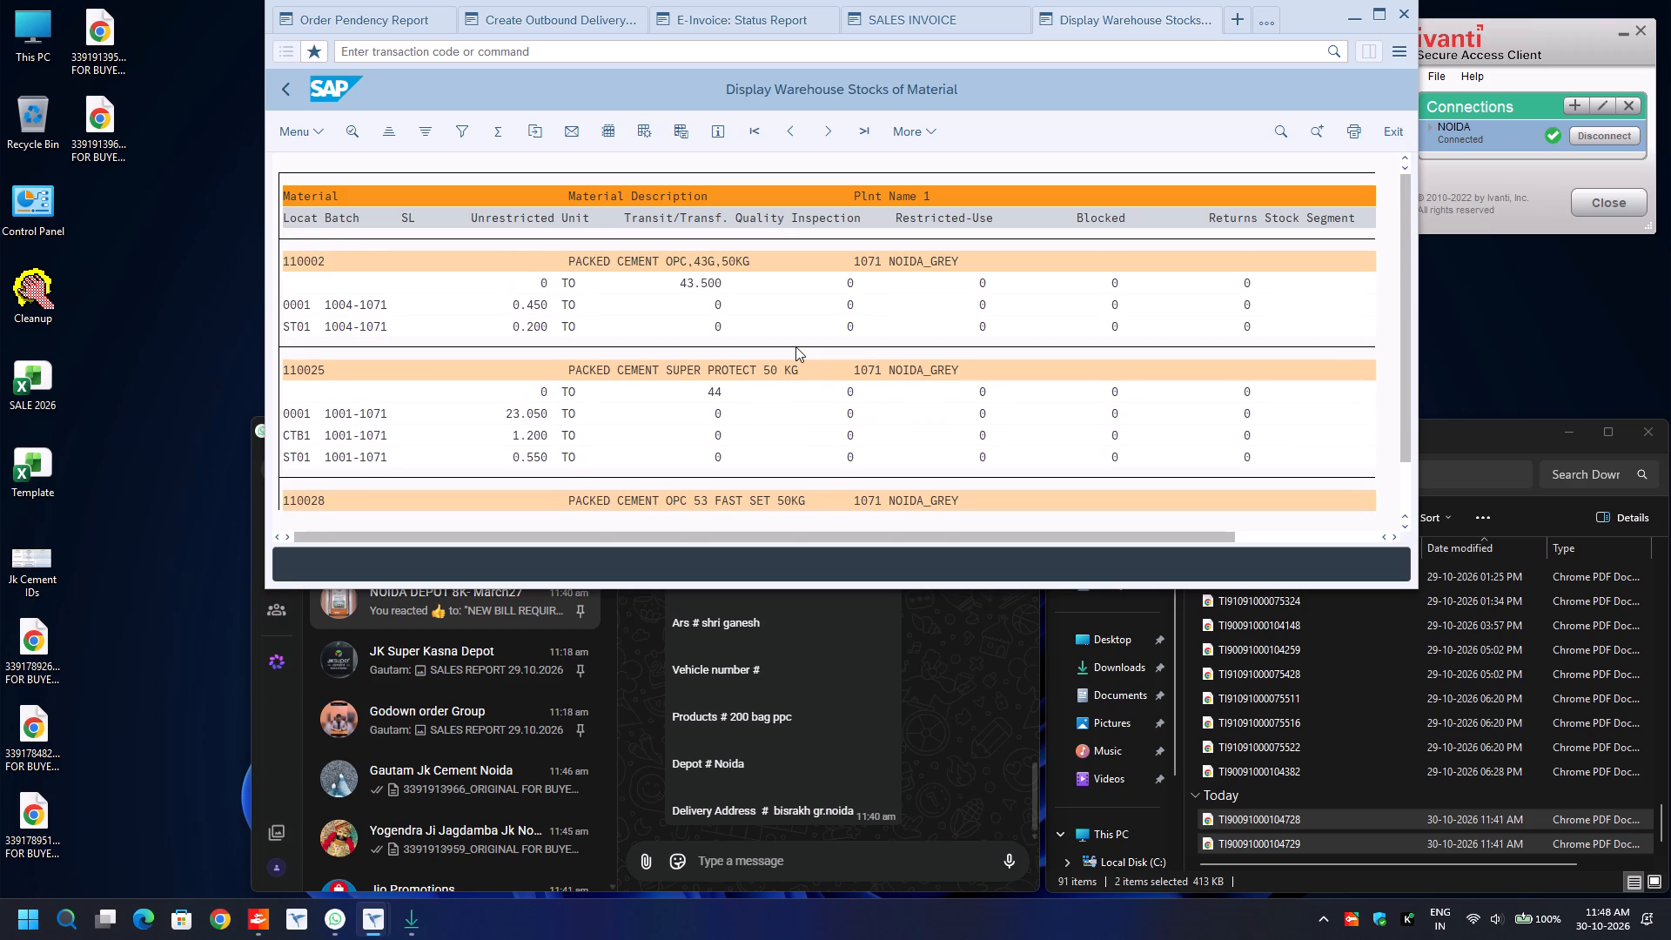
{"action": "scroll", "coordinate": [795, 346], "scroll_direction": "up", "scroll_amount": 2}
{"action": "scroll", "coordinate": [816, 342], "scroll_direction": "down", "scroll_amount": 2}
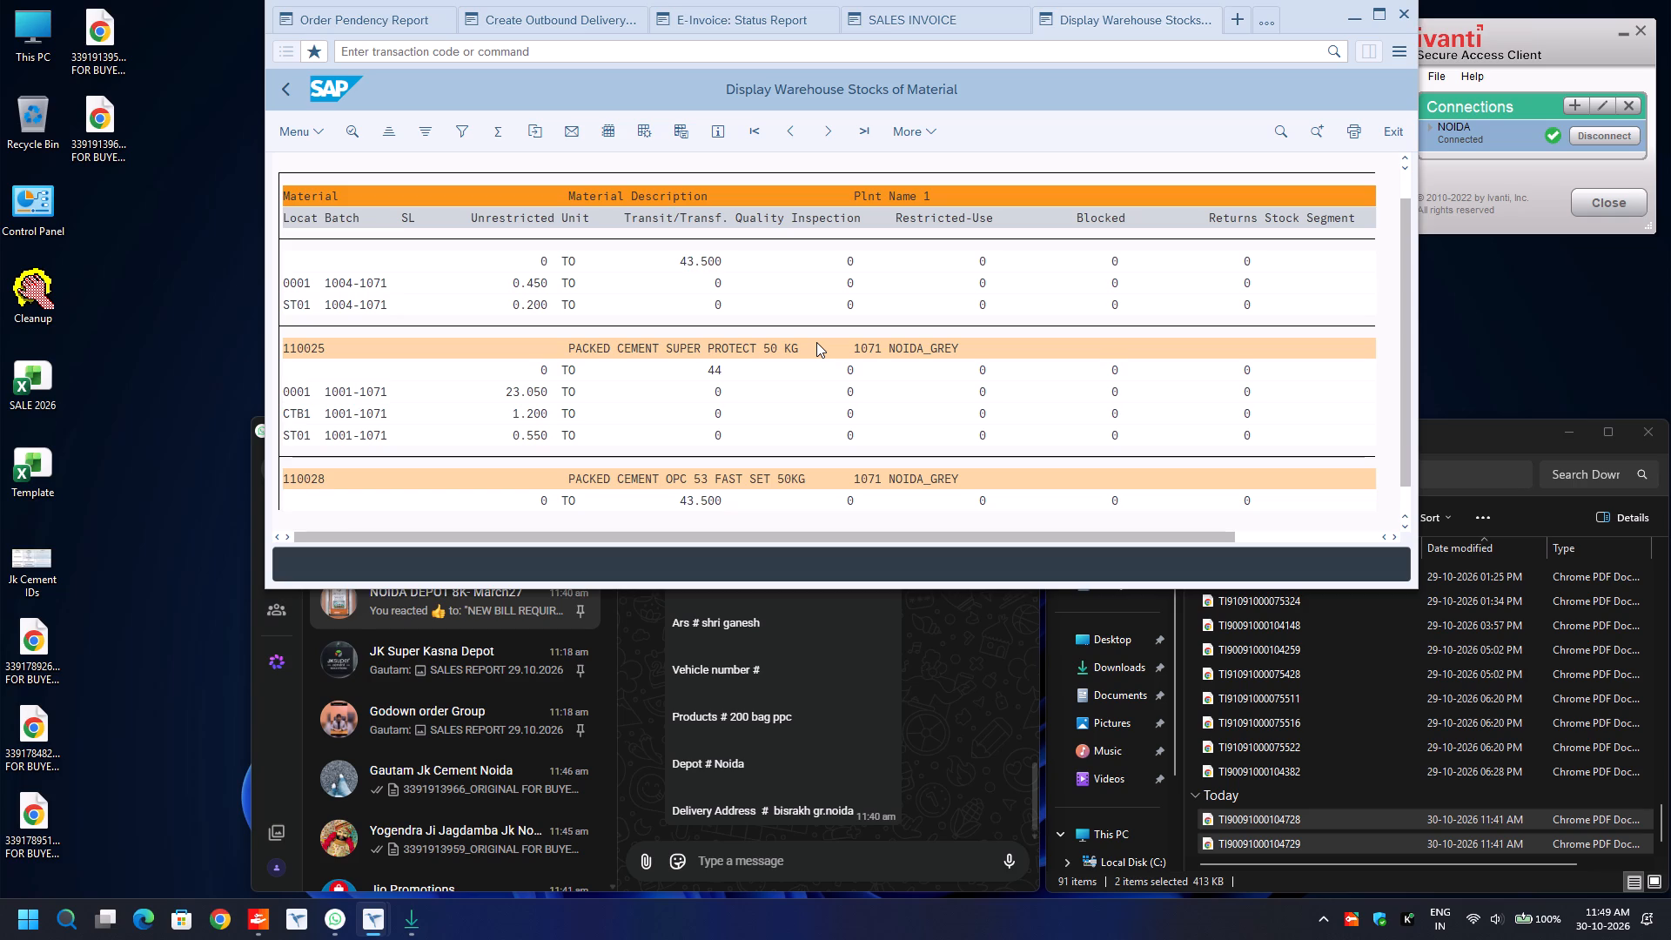
{"action": "scroll", "coordinate": [816, 342], "scroll_direction": "down", "scroll_amount": 3}
{"action": "scroll", "coordinate": [816, 342], "scroll_direction": "up", "scroll_amount": 3}
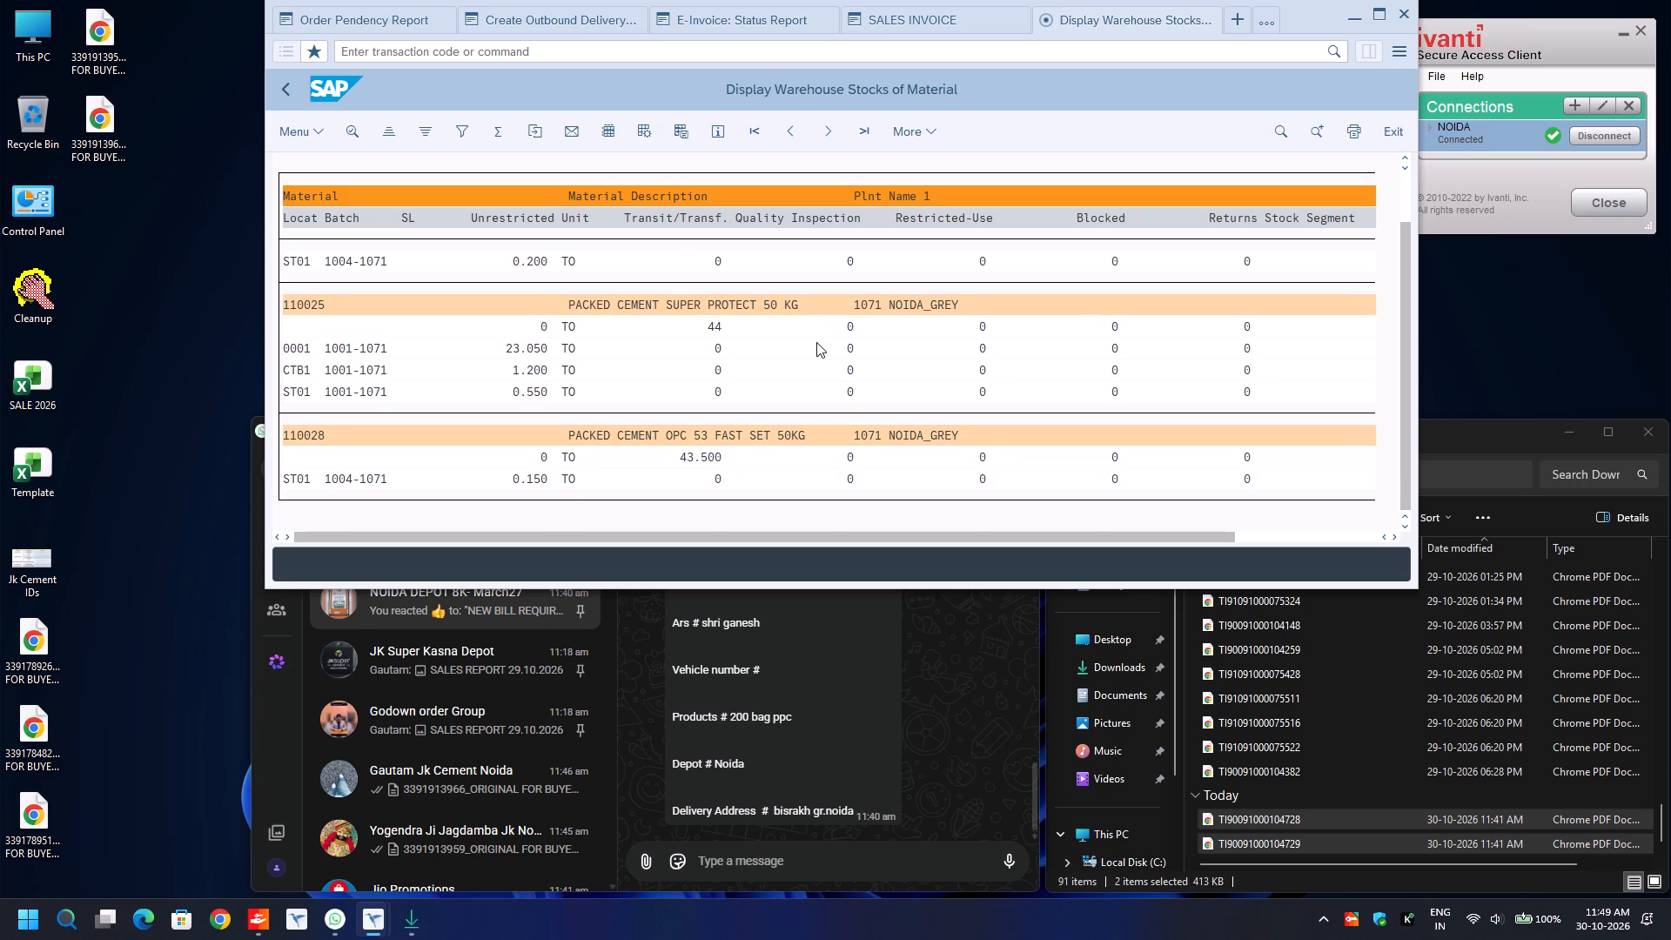
{"action": "scroll", "coordinate": [816, 342], "scroll_direction": "up", "scroll_amount": 12}
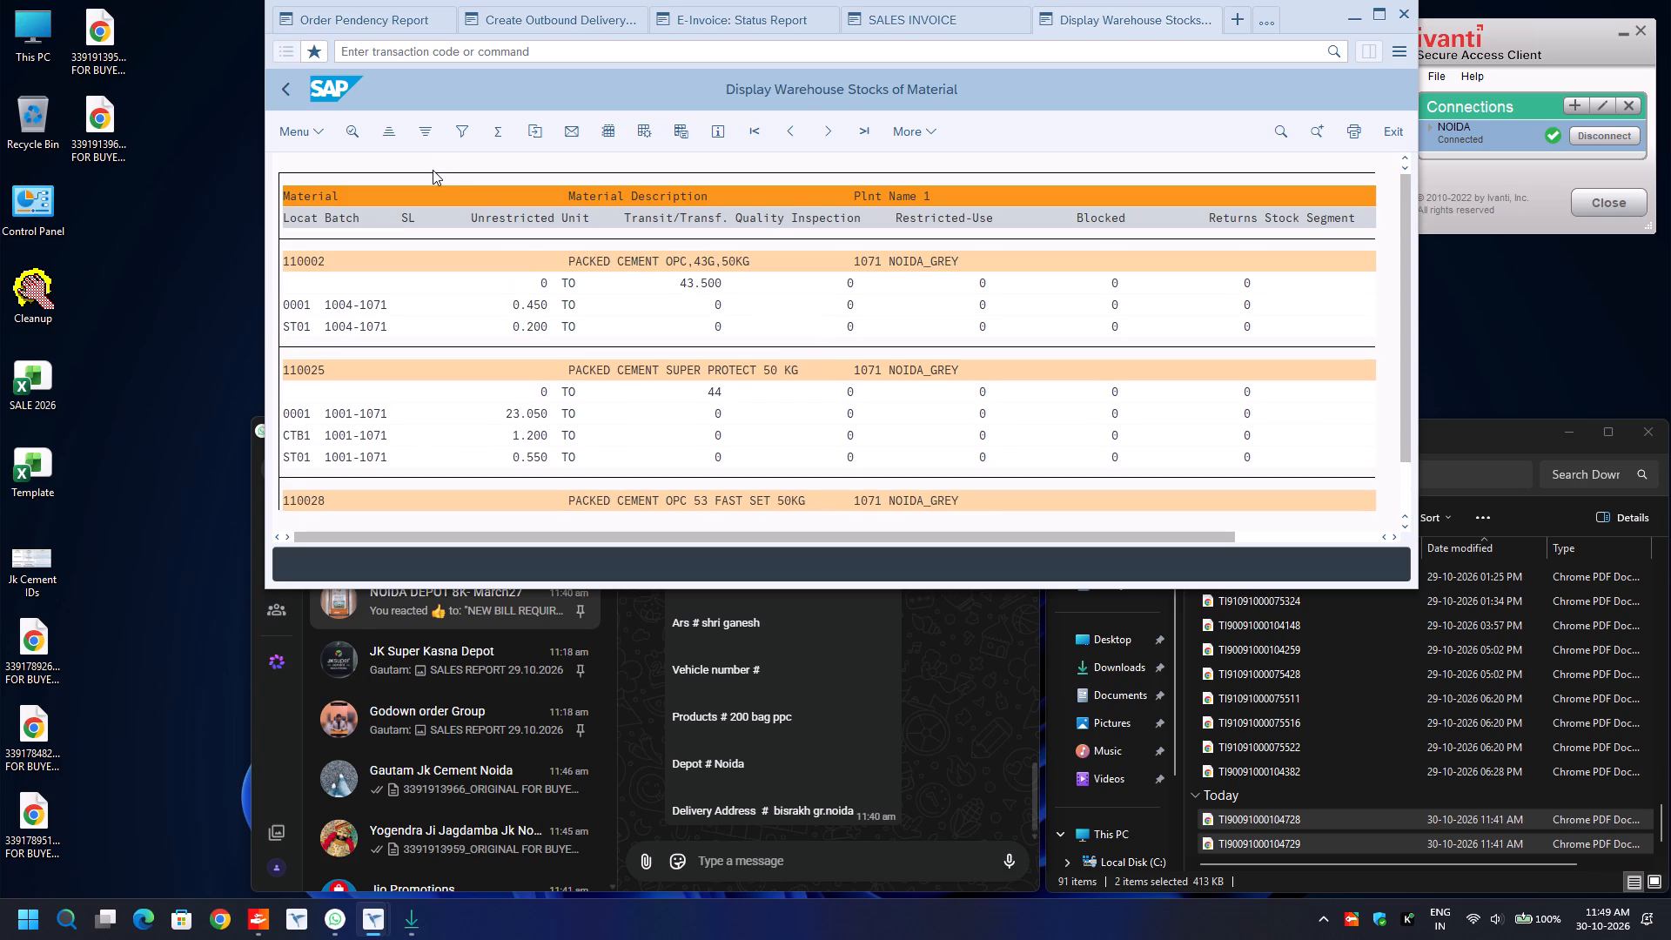
{"action": "scroll", "coordinate": [618, 467], "scroll_direction": "down", "scroll_amount": 6}
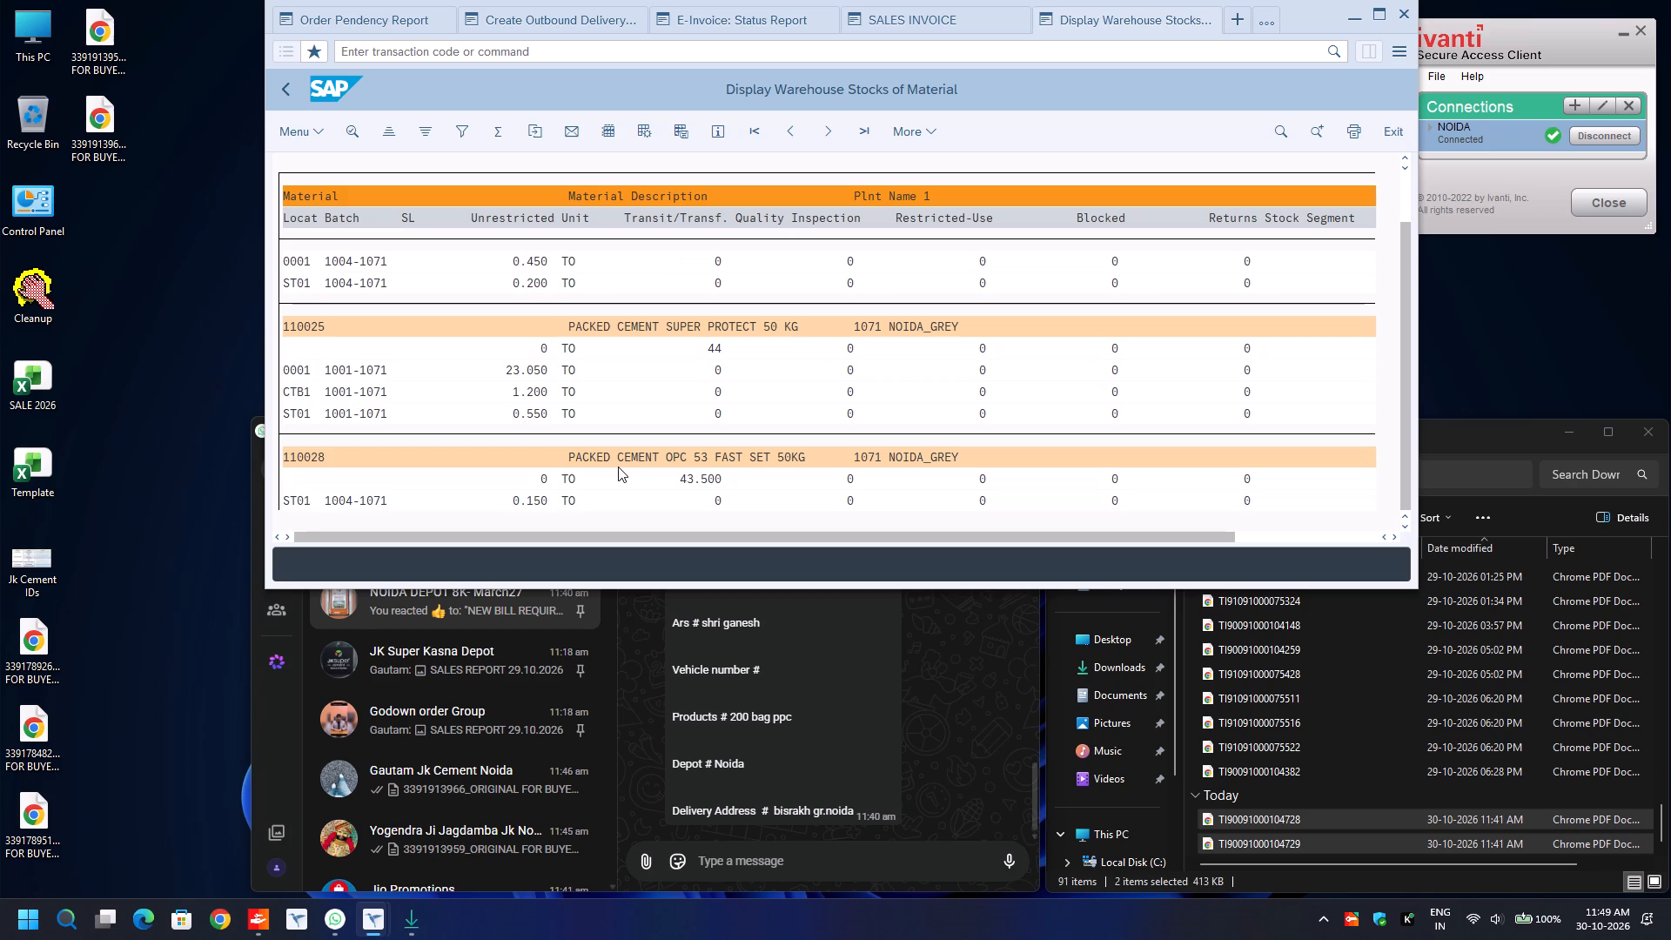
{"action": "scroll", "coordinate": [618, 467], "scroll_direction": "down", "scroll_amount": 2}
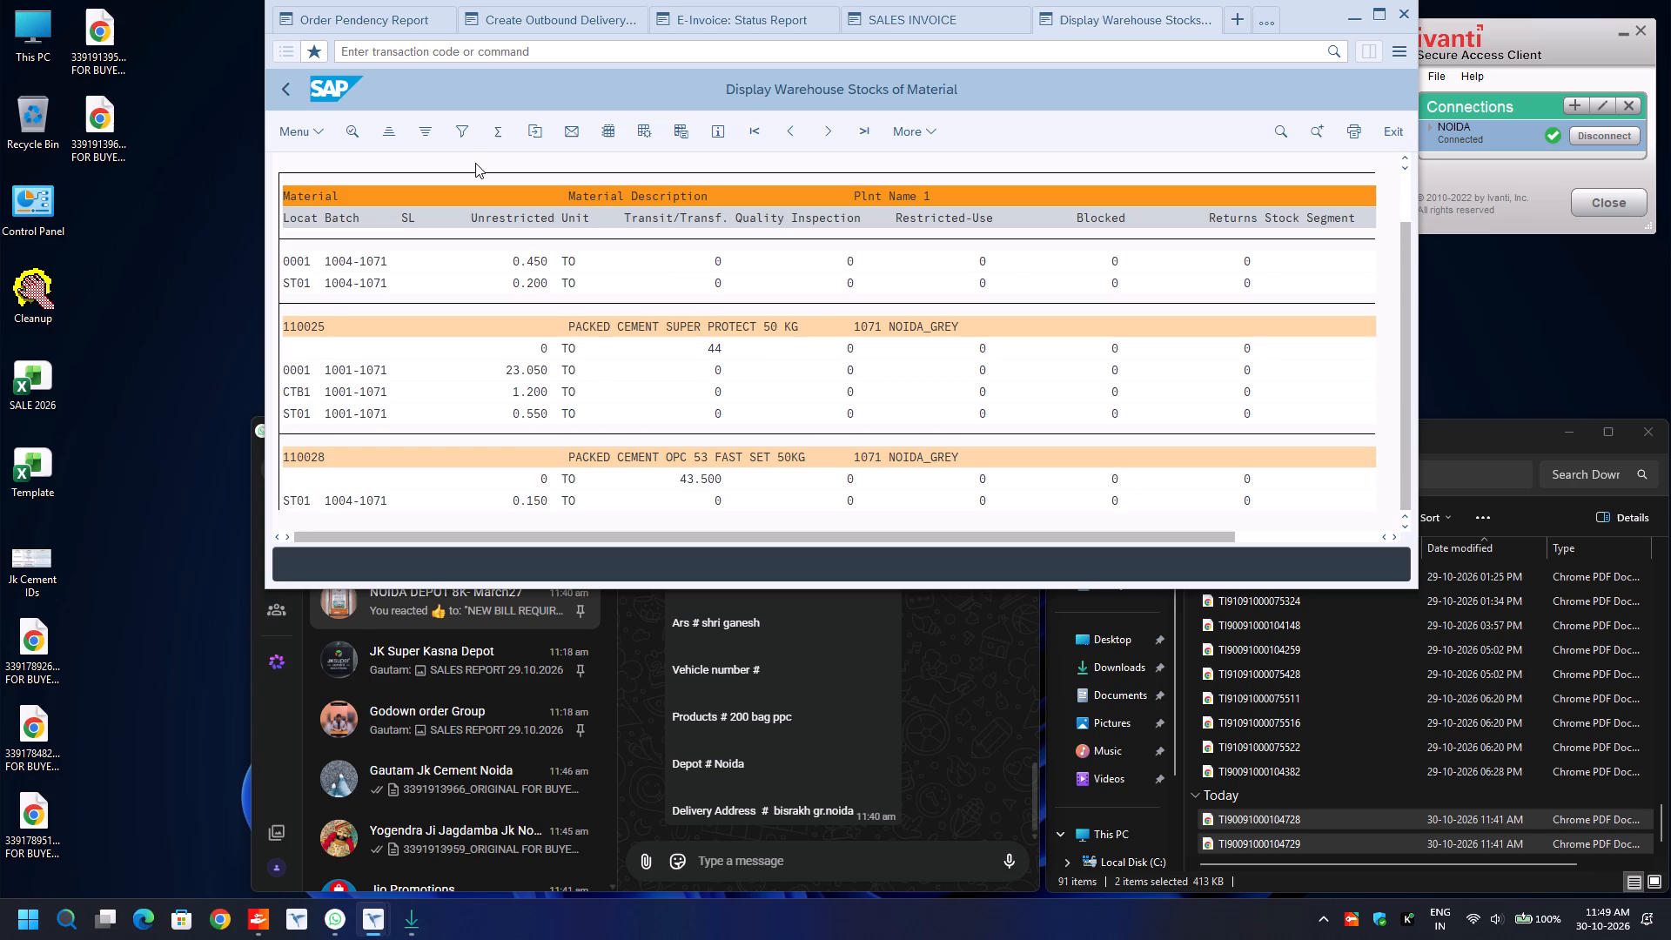
Run the warehouse stock display for plant 1492.
{"action": "left_click", "coordinate": [285, 84]}
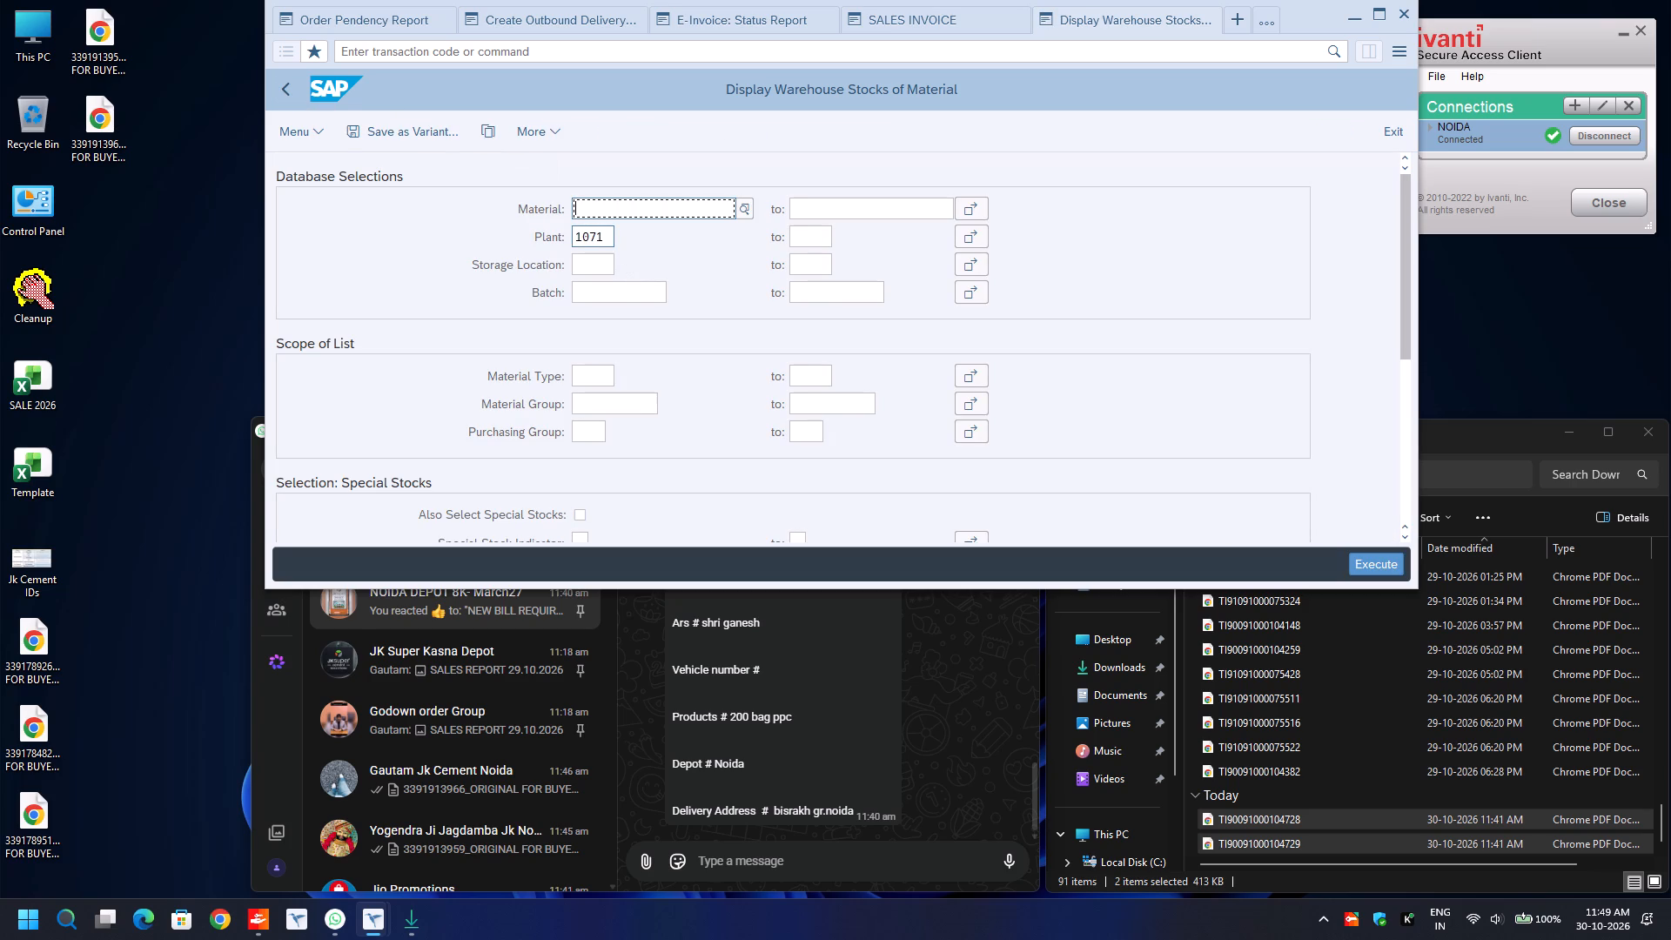
{"action": "left_click_drag", "start_coordinate": [601, 232], "coordinate": [493, 236]}
{"action": "type", "text": "1492"}
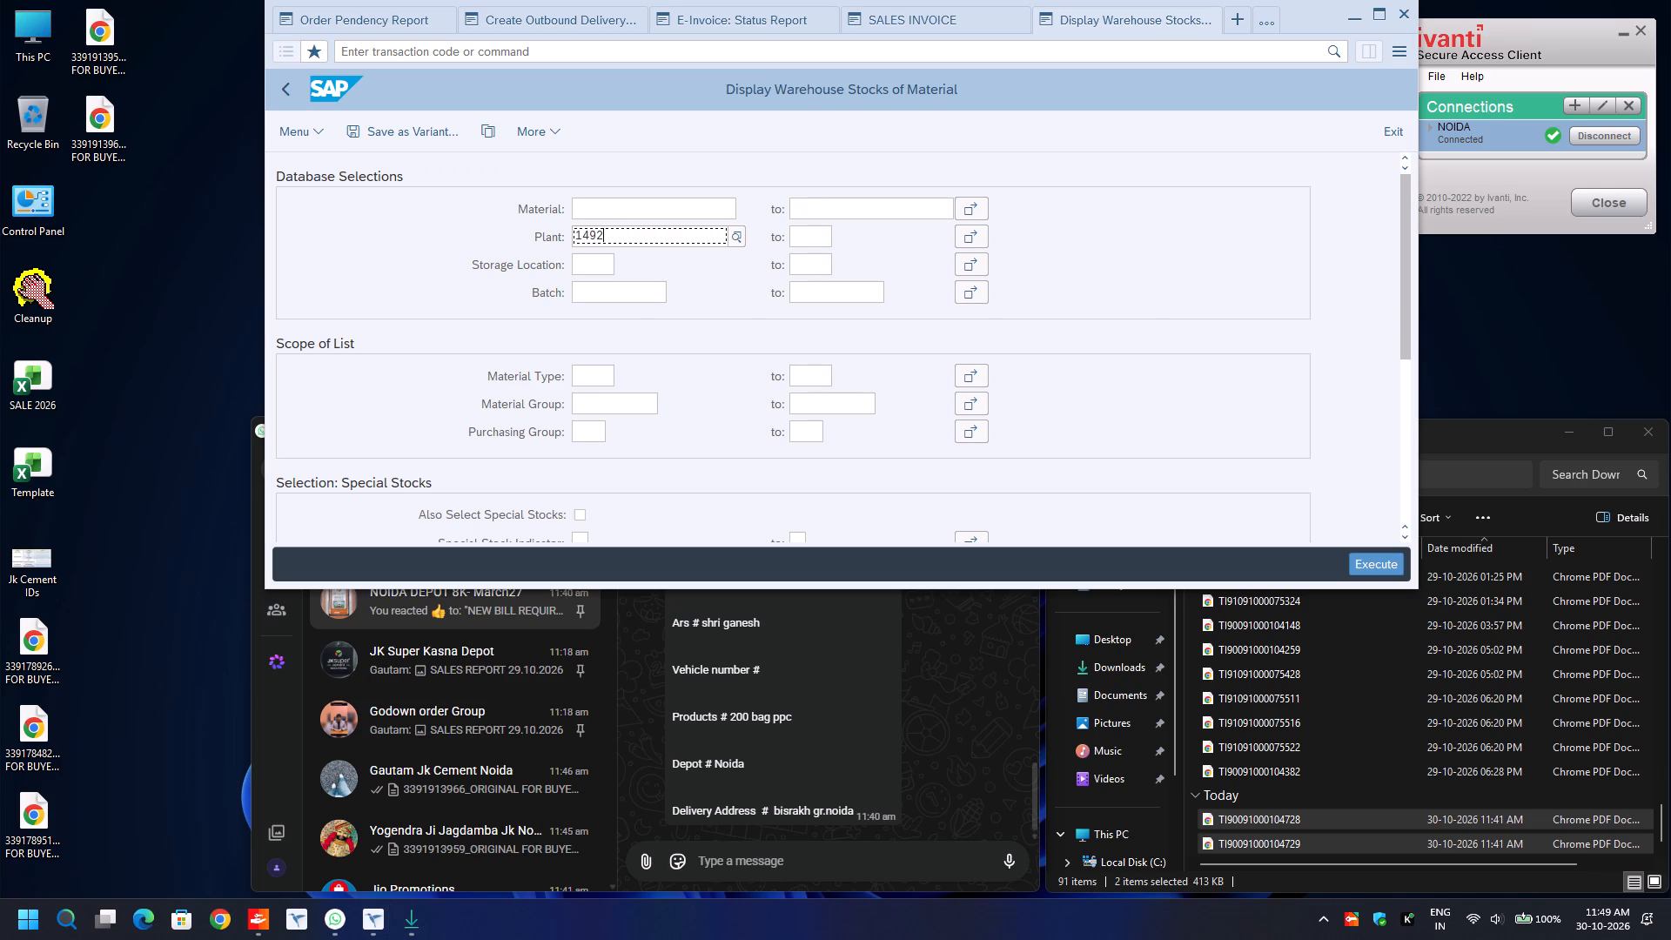
{"action": "key", "text": "F8"}
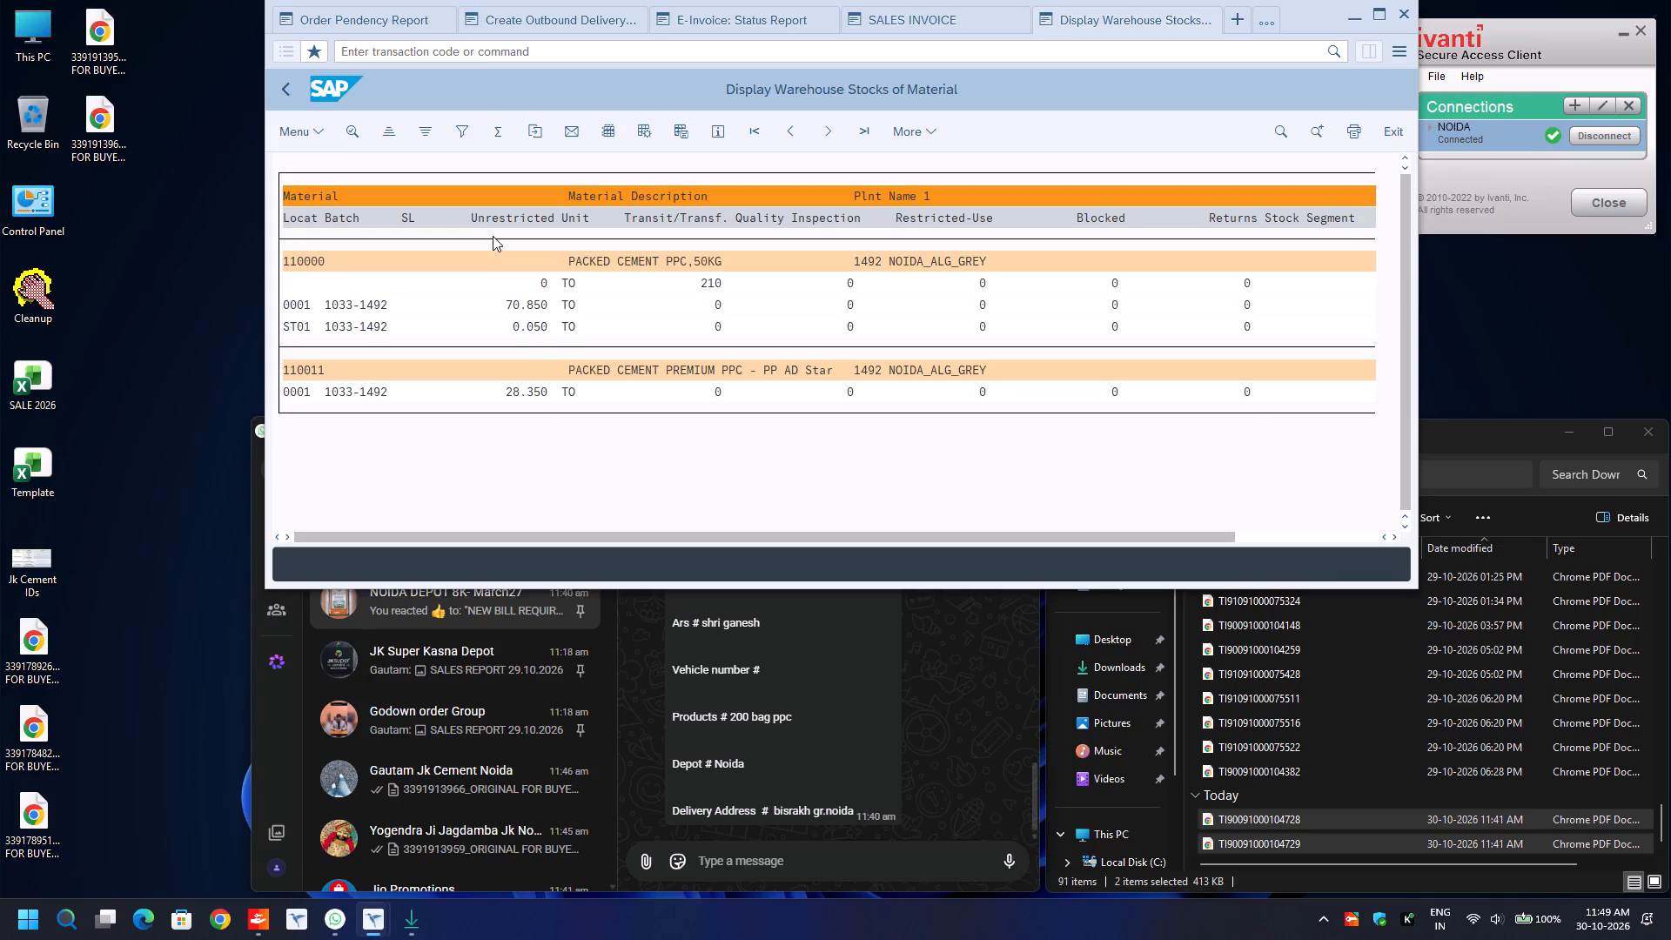
{"action": "double_click", "coordinate": [111, 48]}
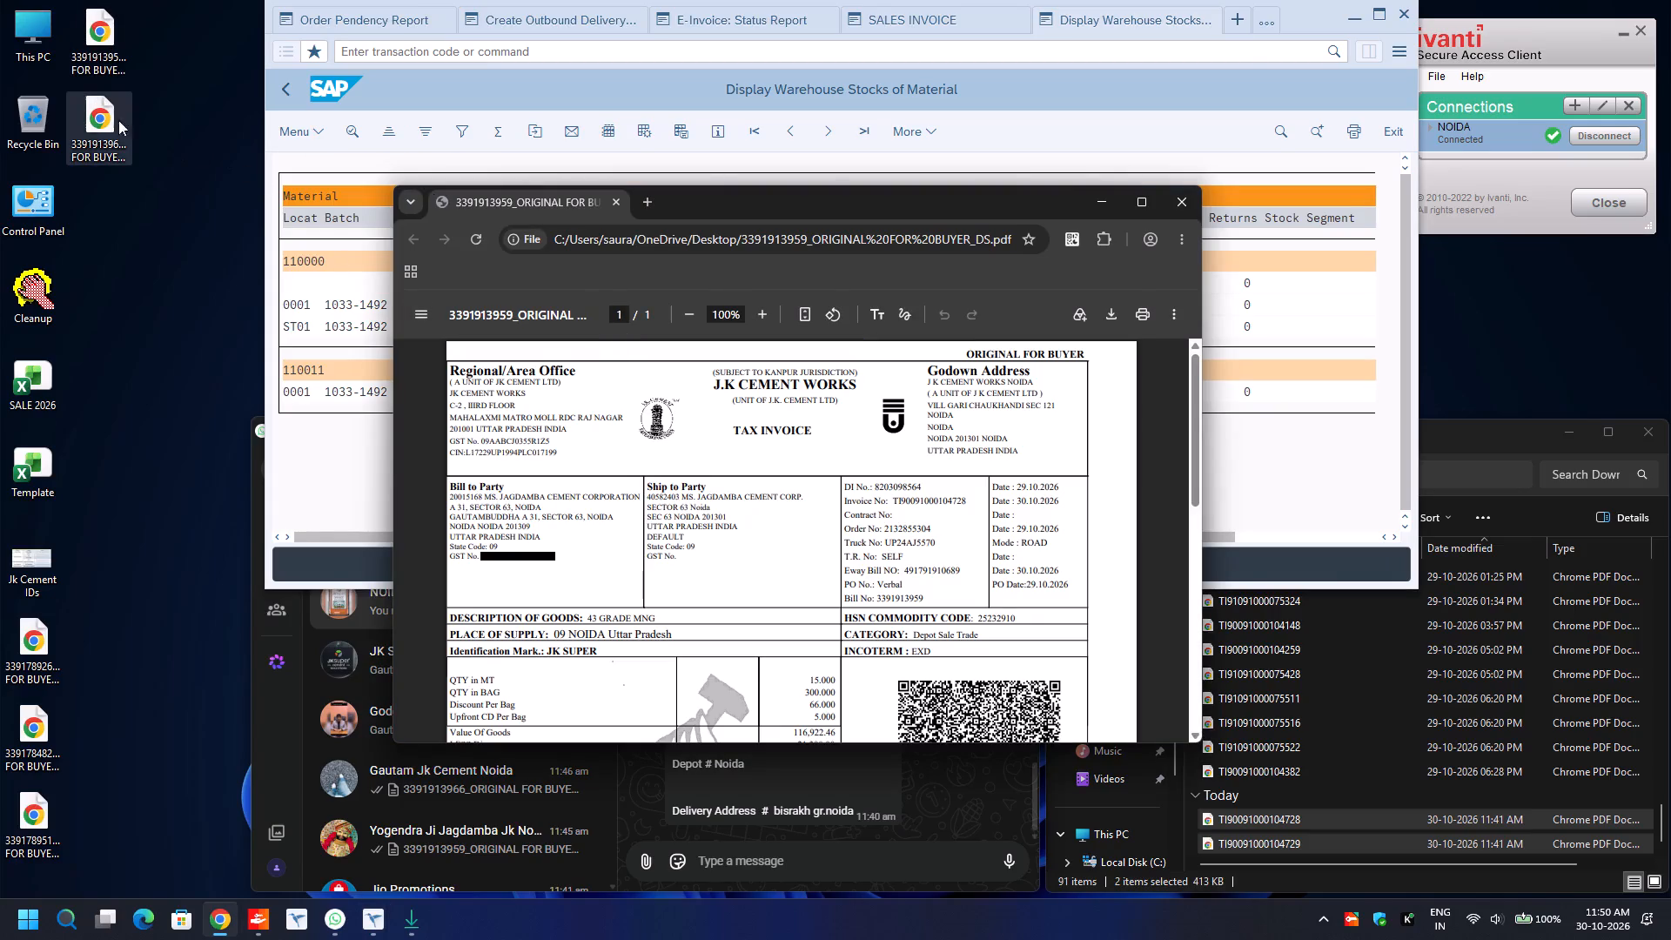
{"action": "double_click", "coordinate": [91, 115]}
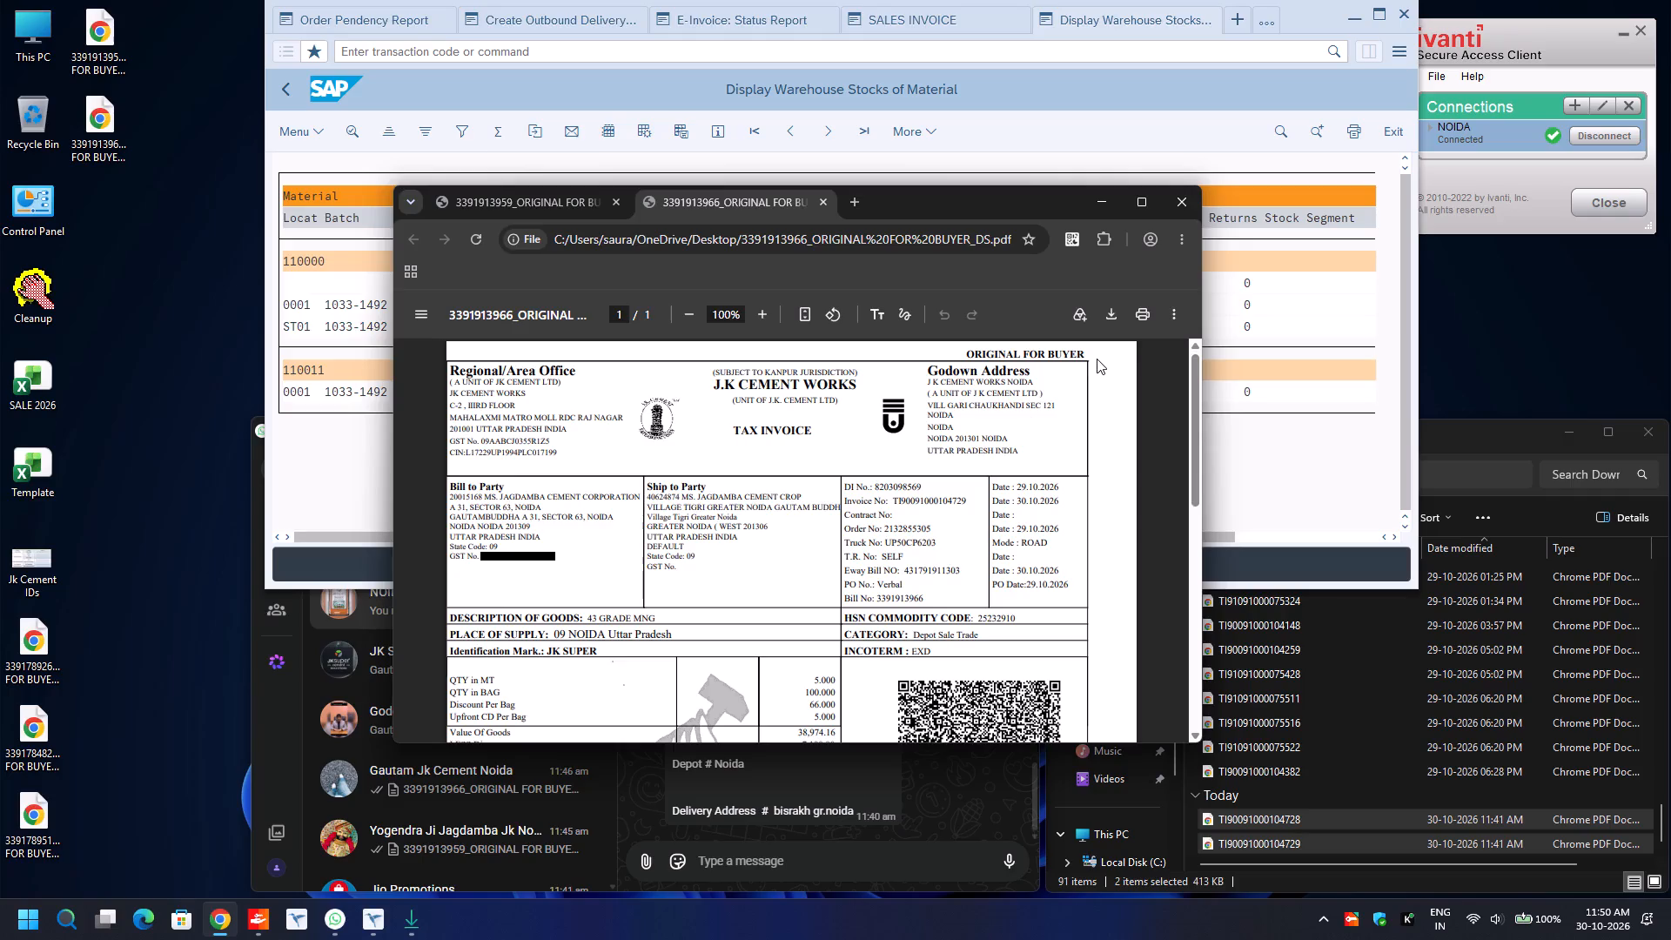
{"action": "left_click", "coordinate": [1184, 196]}
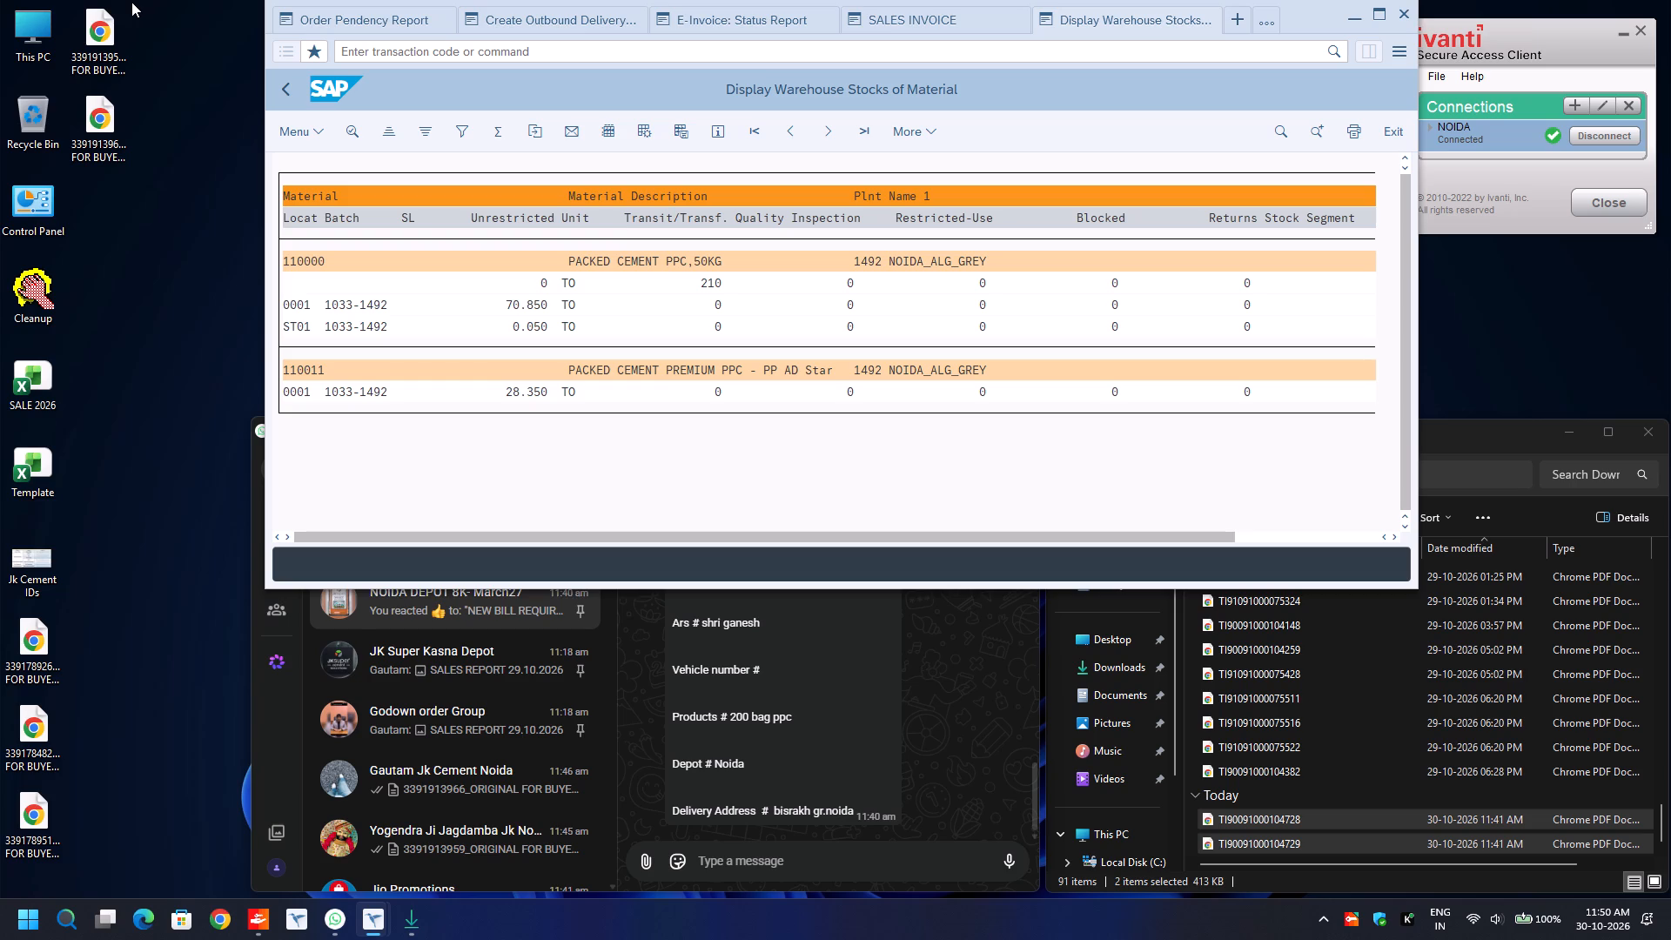
Return to the selection parameters of the Order Pendency Report.
{"action": "left_click", "coordinate": [352, 22]}
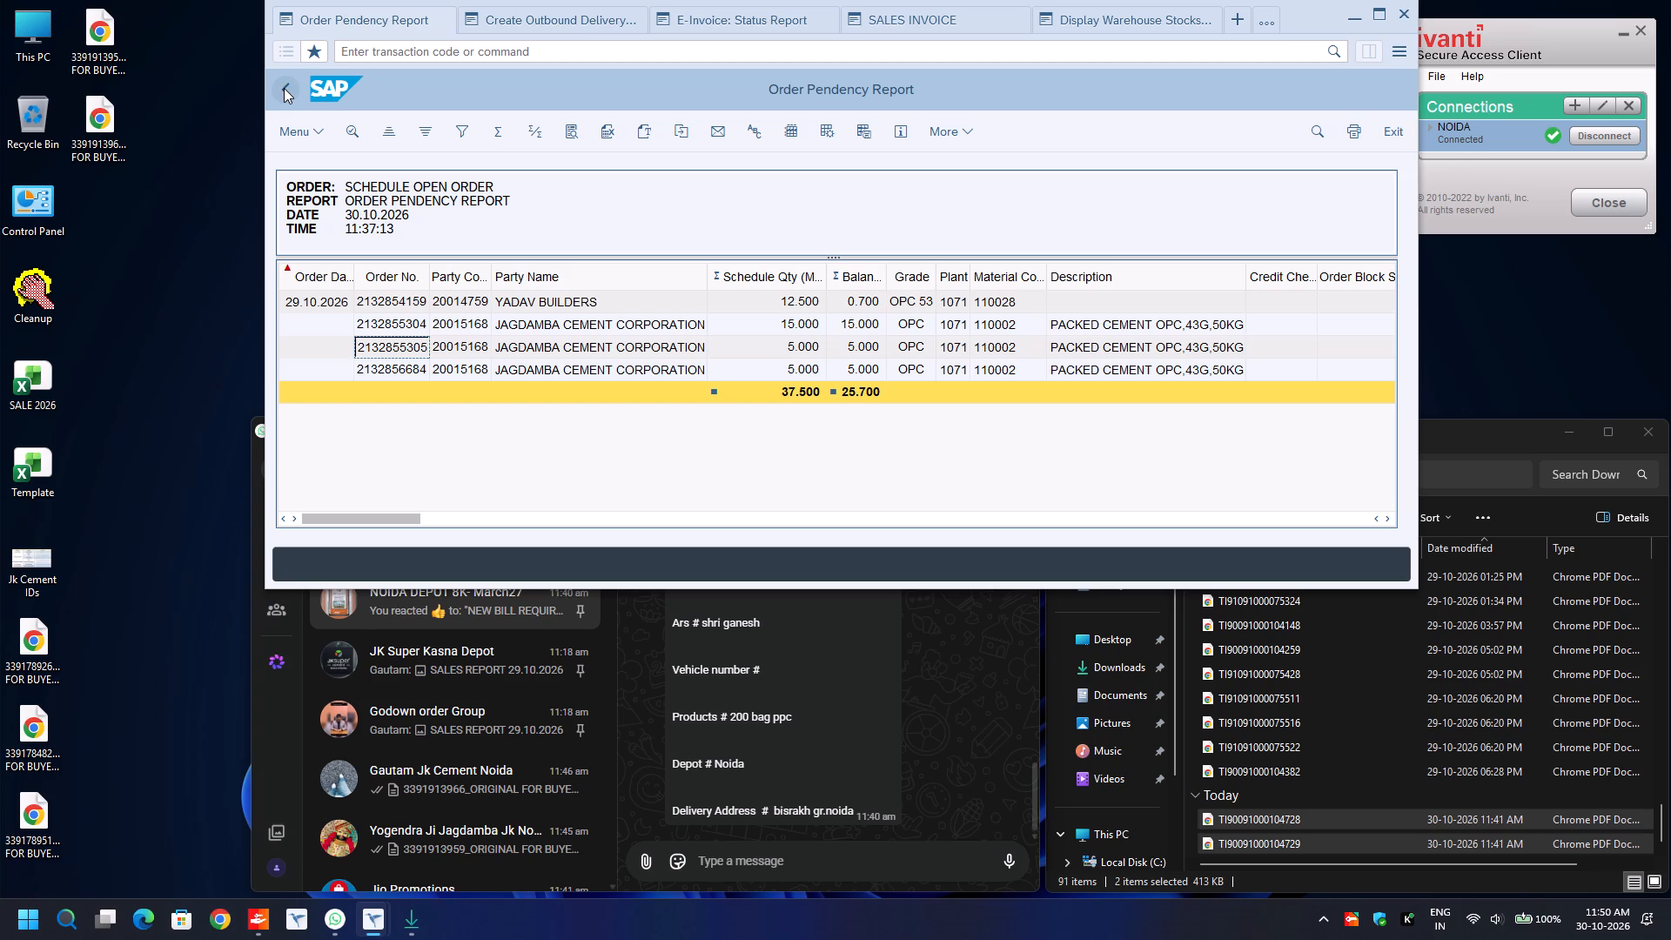
{"action": "left_click", "coordinate": [284, 88]}
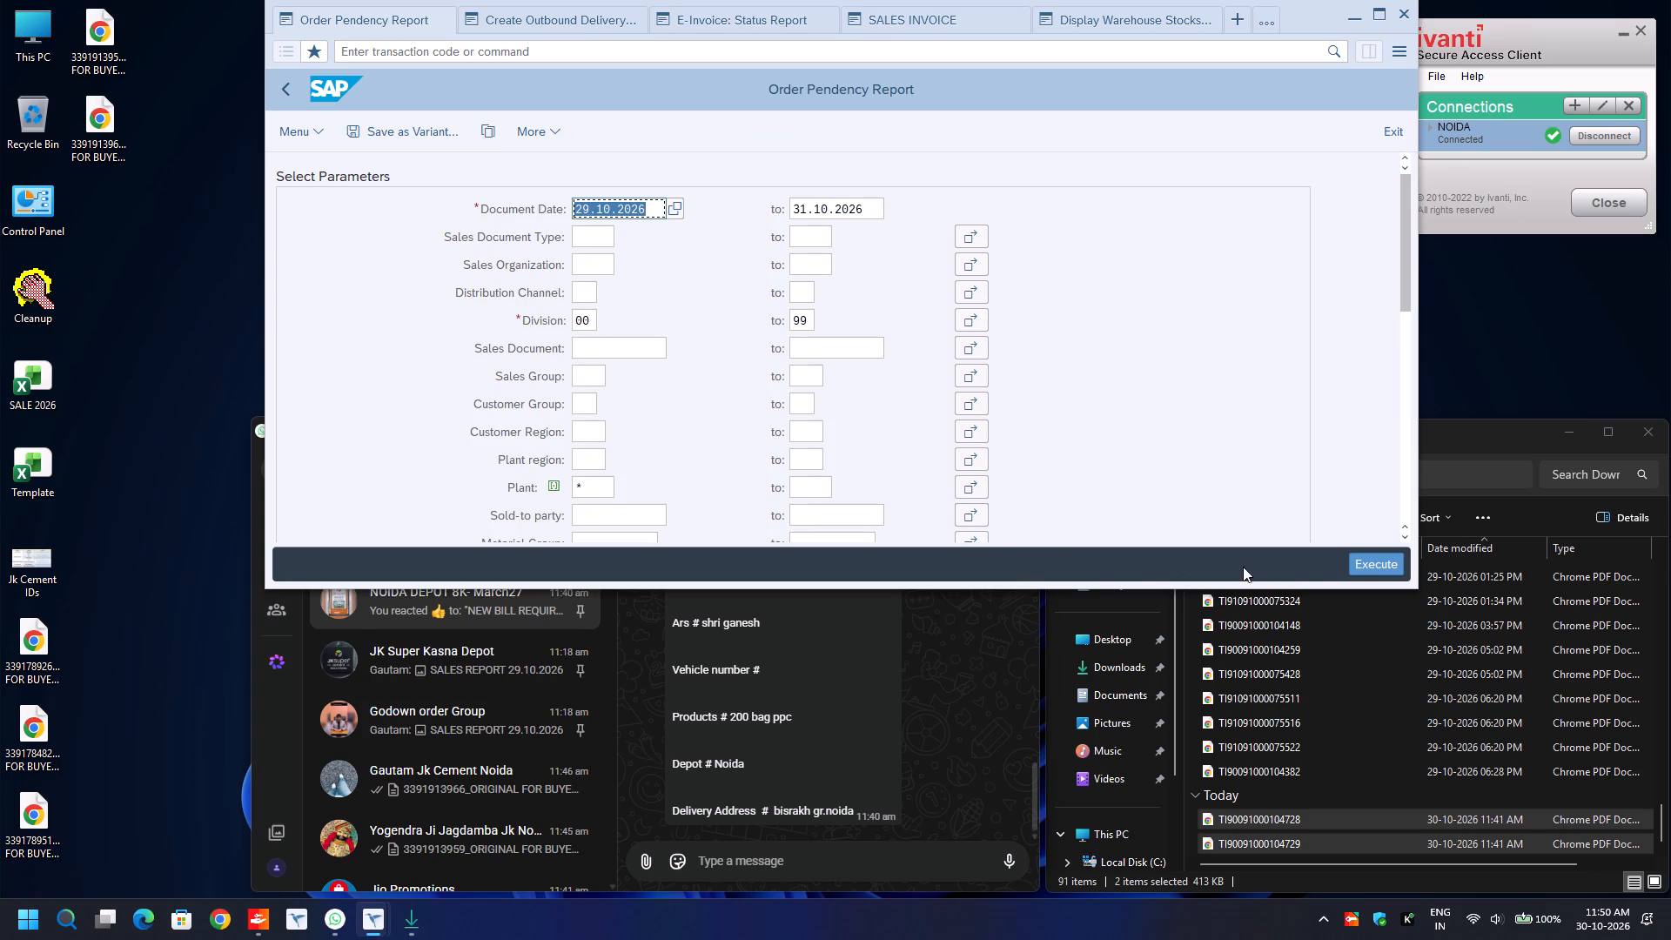
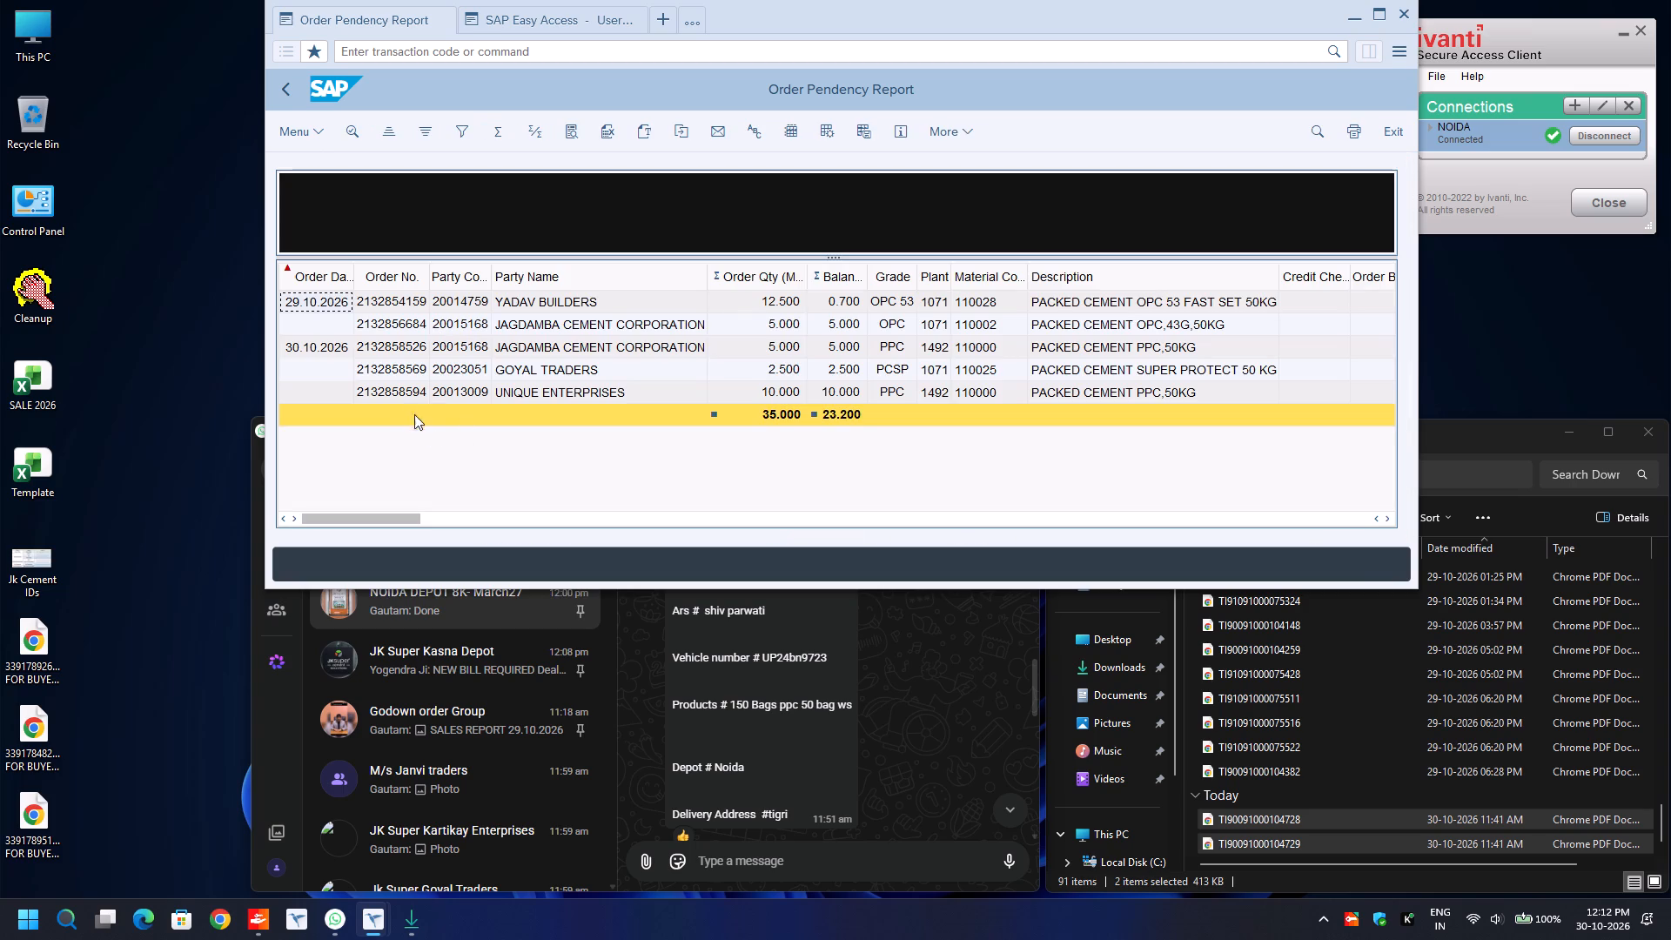
{"action": "left_click", "coordinate": [385, 345]}
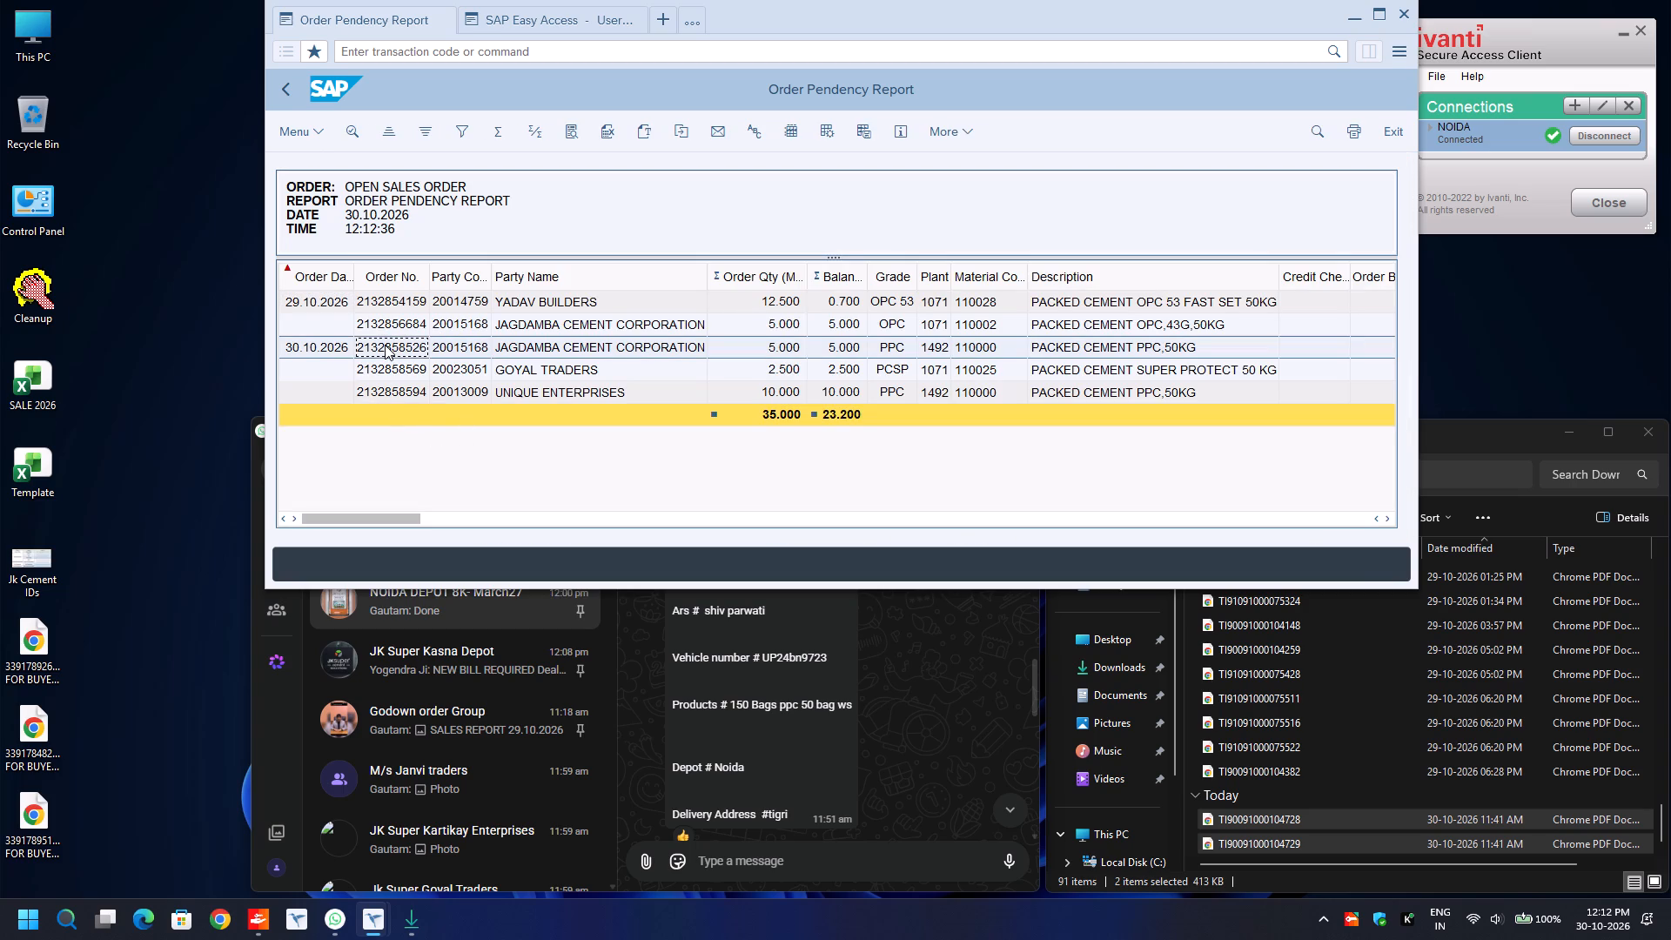
{"action": "key", "text": "ctrl+y"}
{"action": "key", "text": "ctrl+c"}
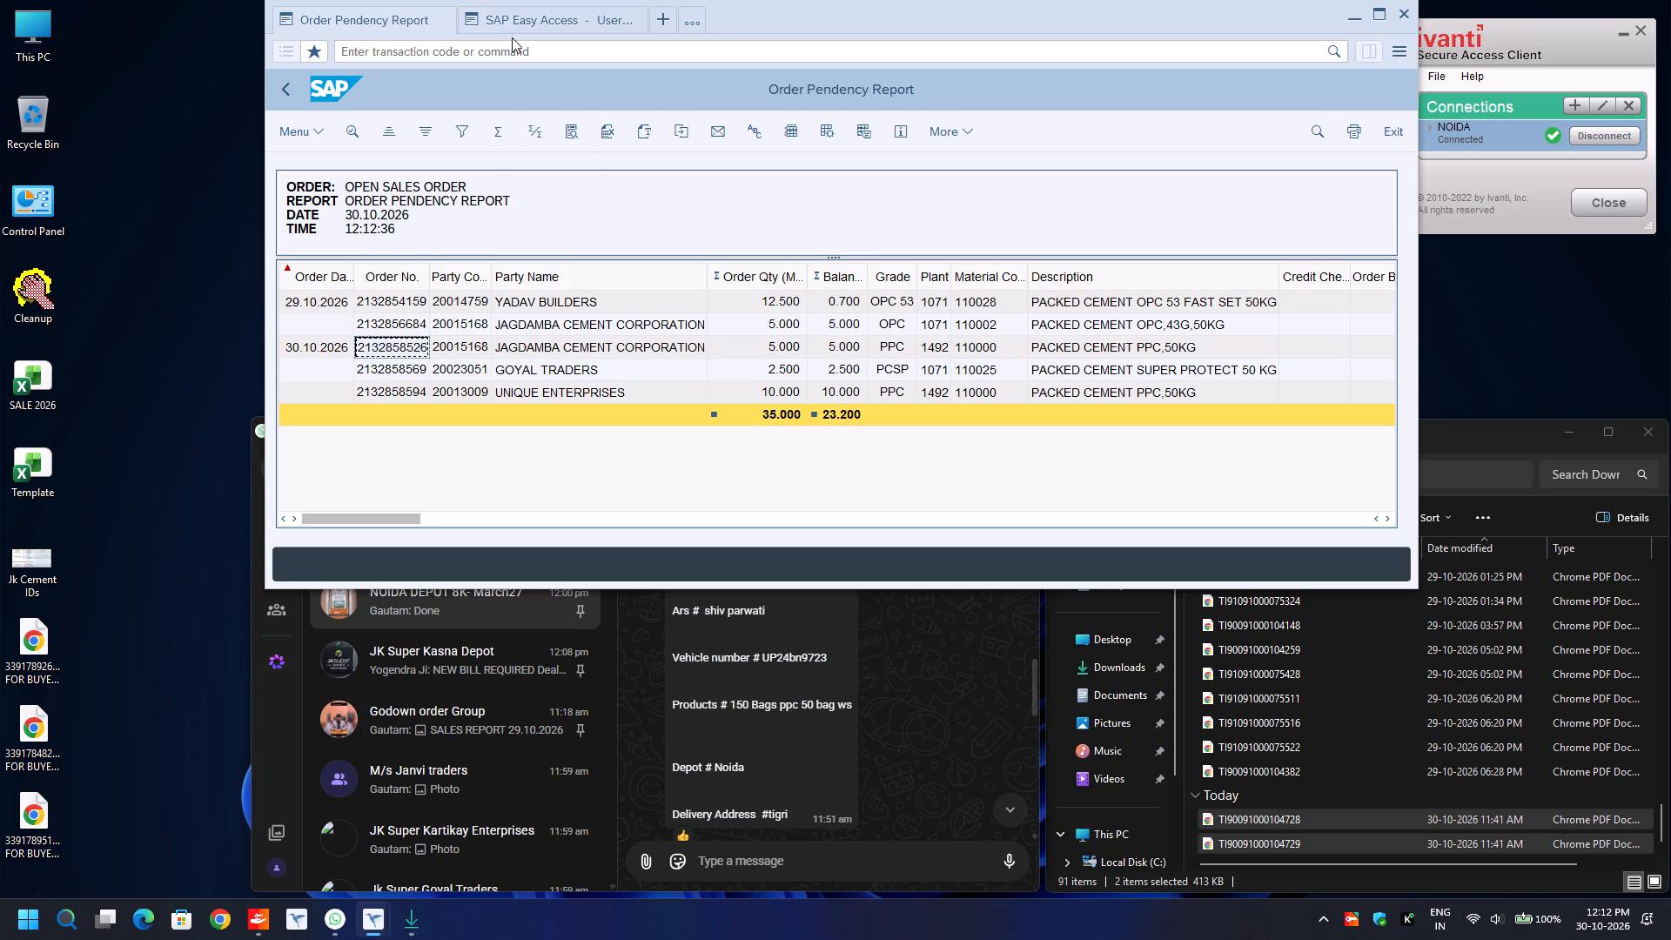
{"action": "left_click_drag", "start_coordinate": [516, 14], "coordinate": [301, 131]}
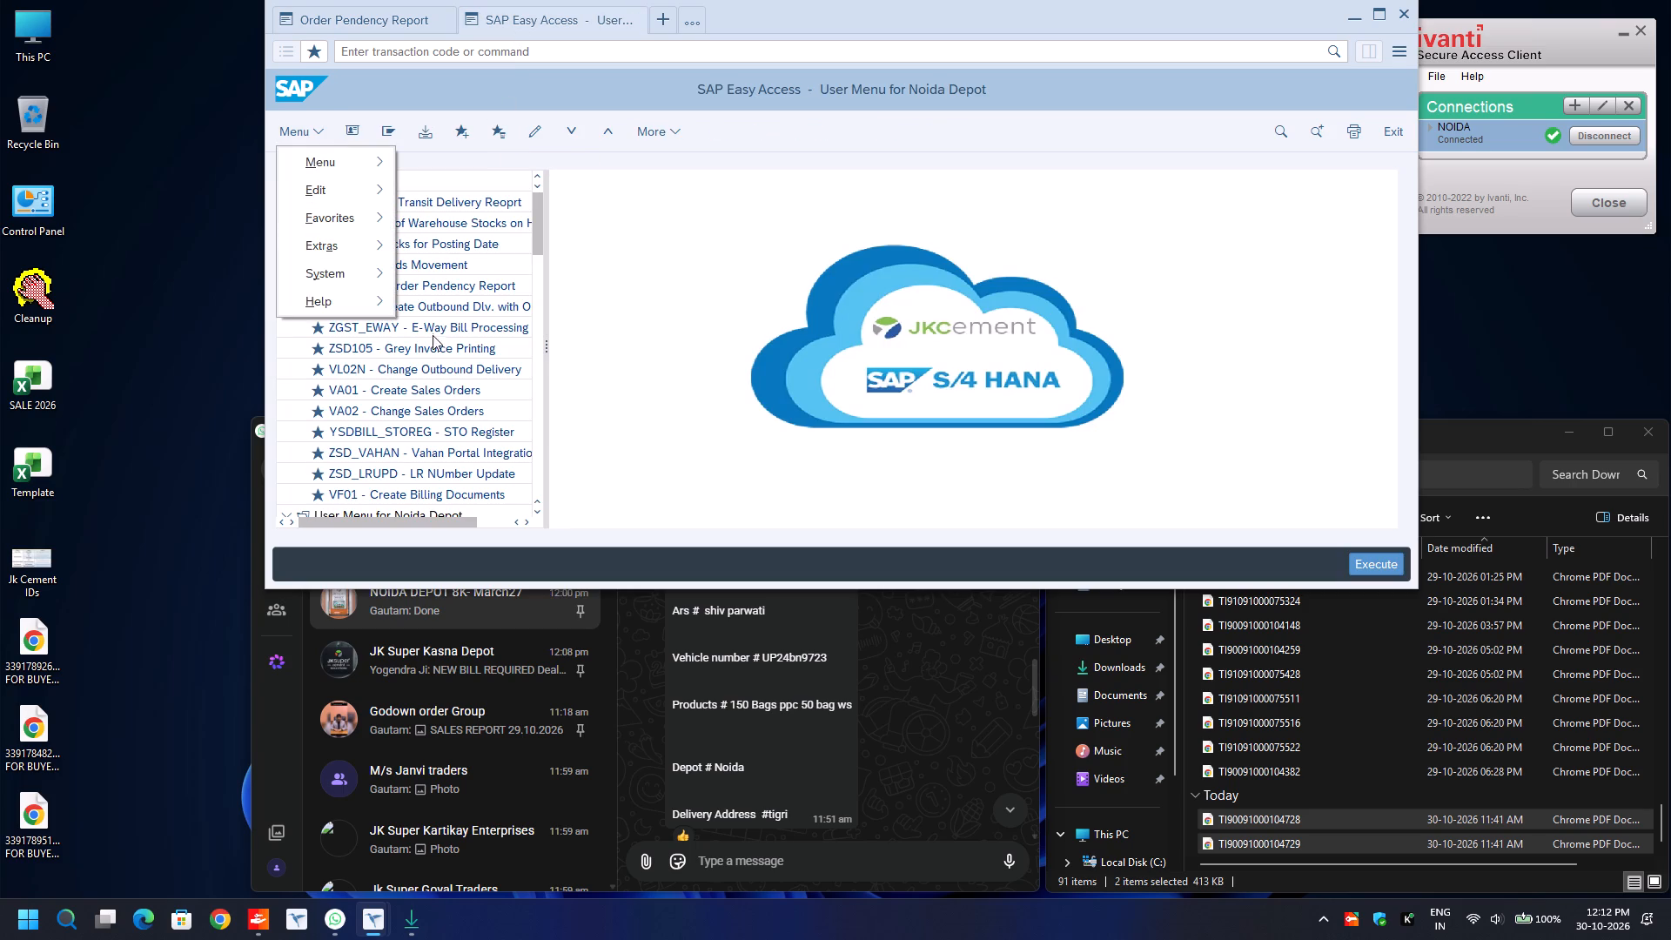
{"action": "left_click", "coordinate": [433, 349]}
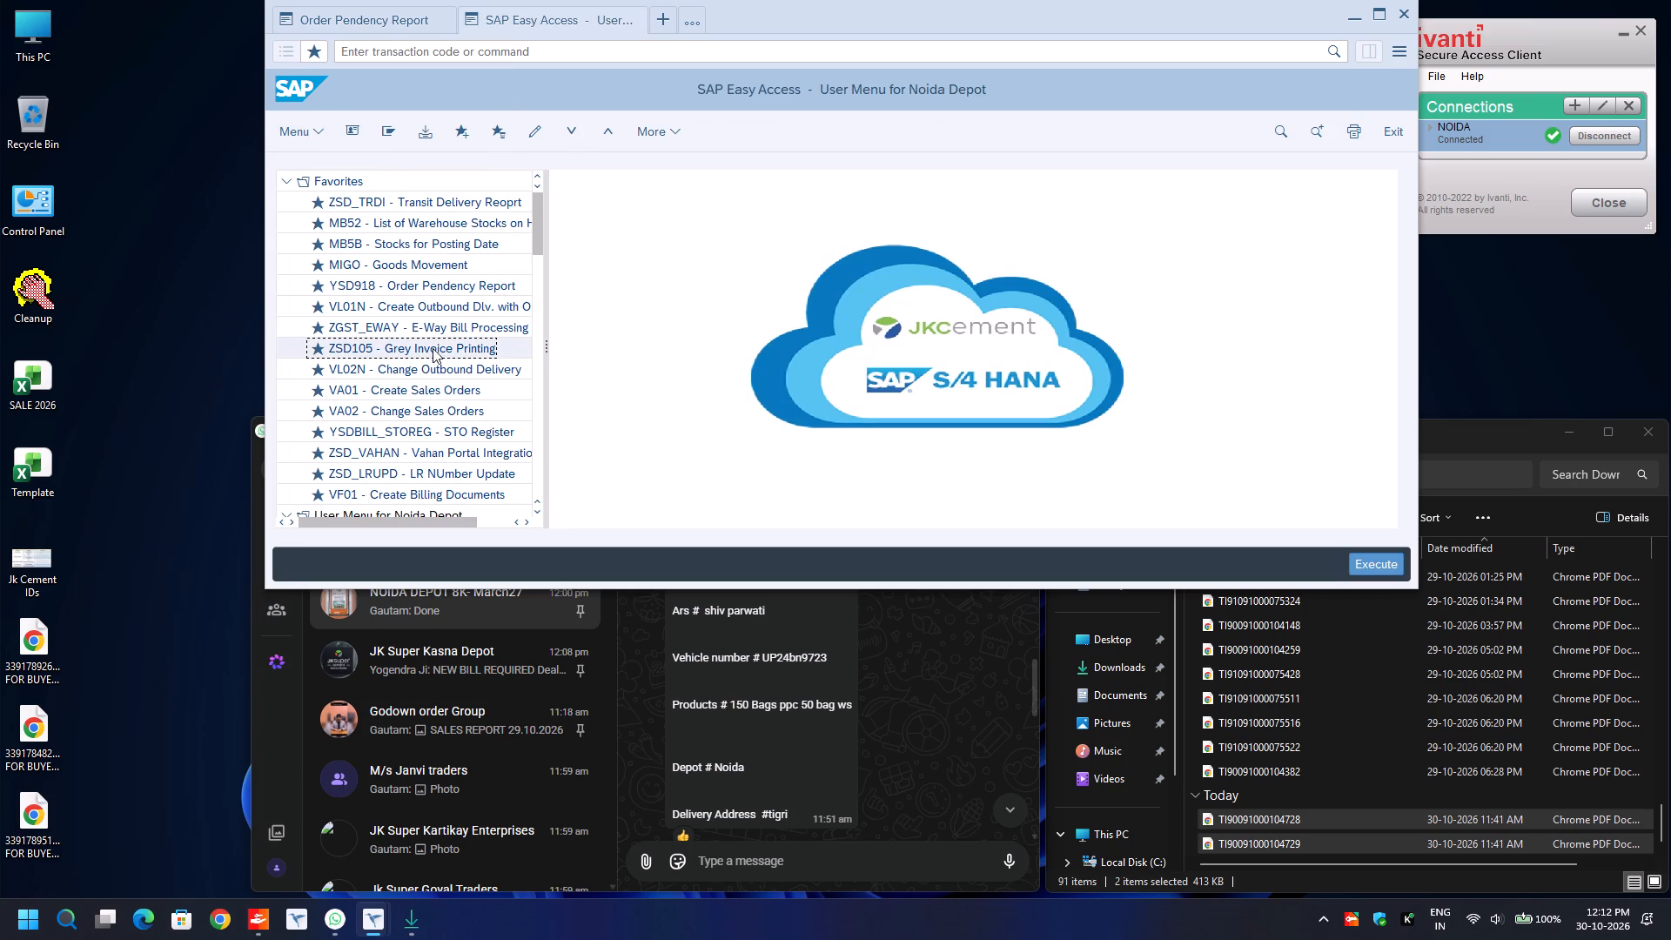
{"action": "double_click", "coordinate": [433, 305]}
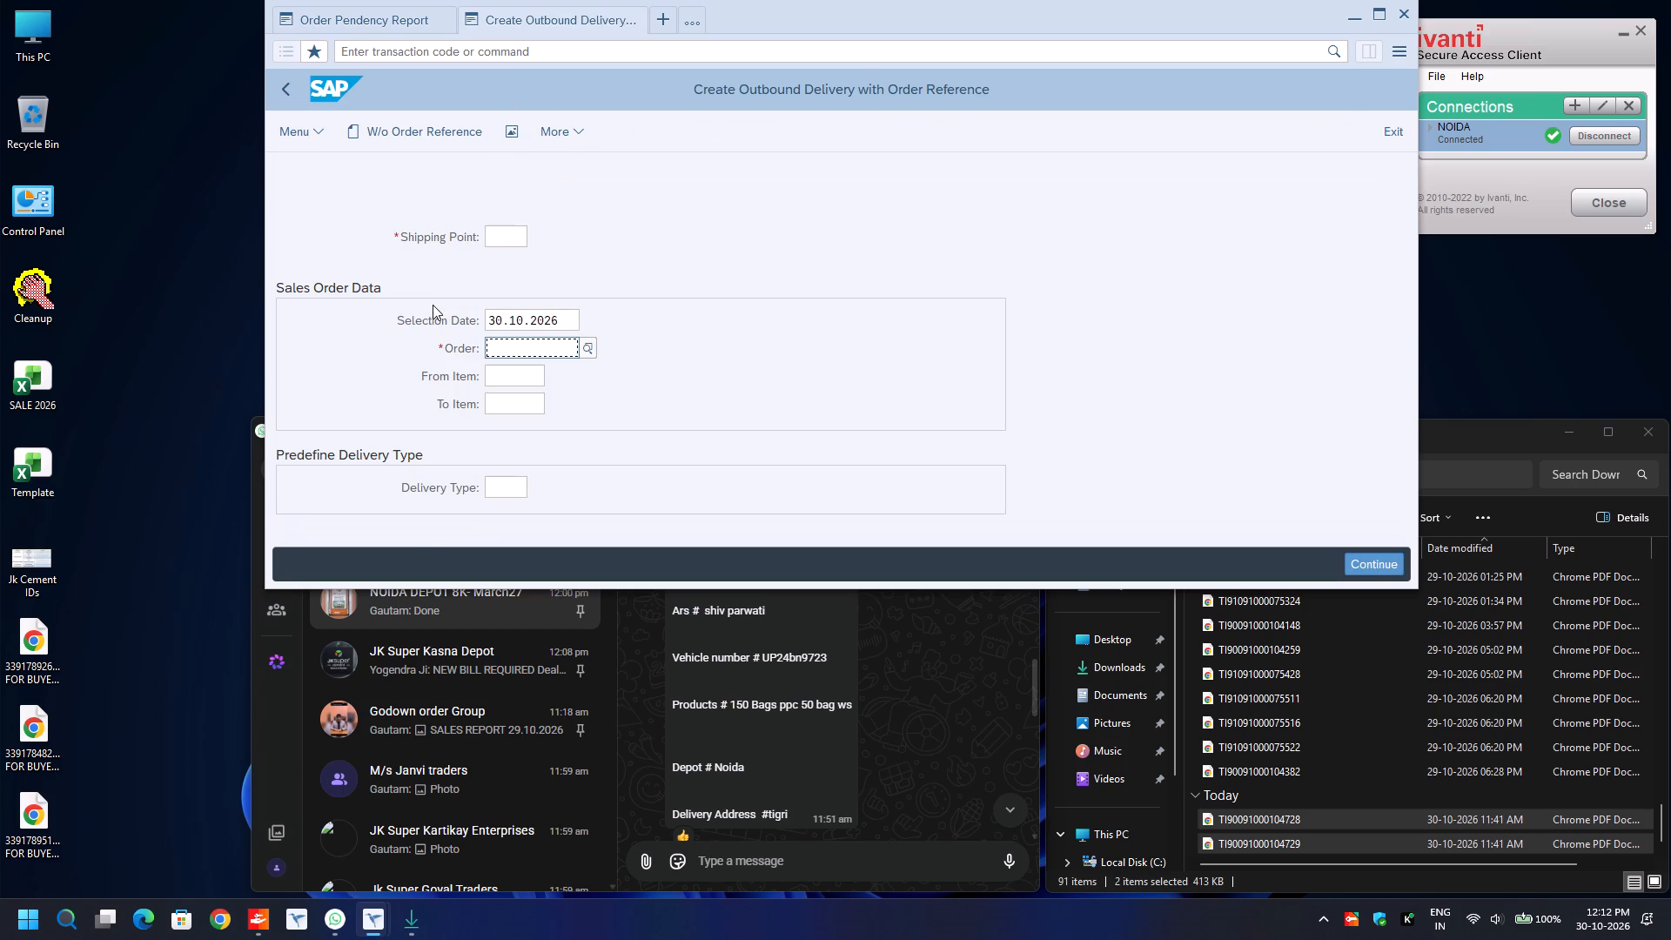
{"action": "key", "text": "ctrl+v"}
{"action": "key", "text": "Up"}
{"action": "key", "text": "Up"}
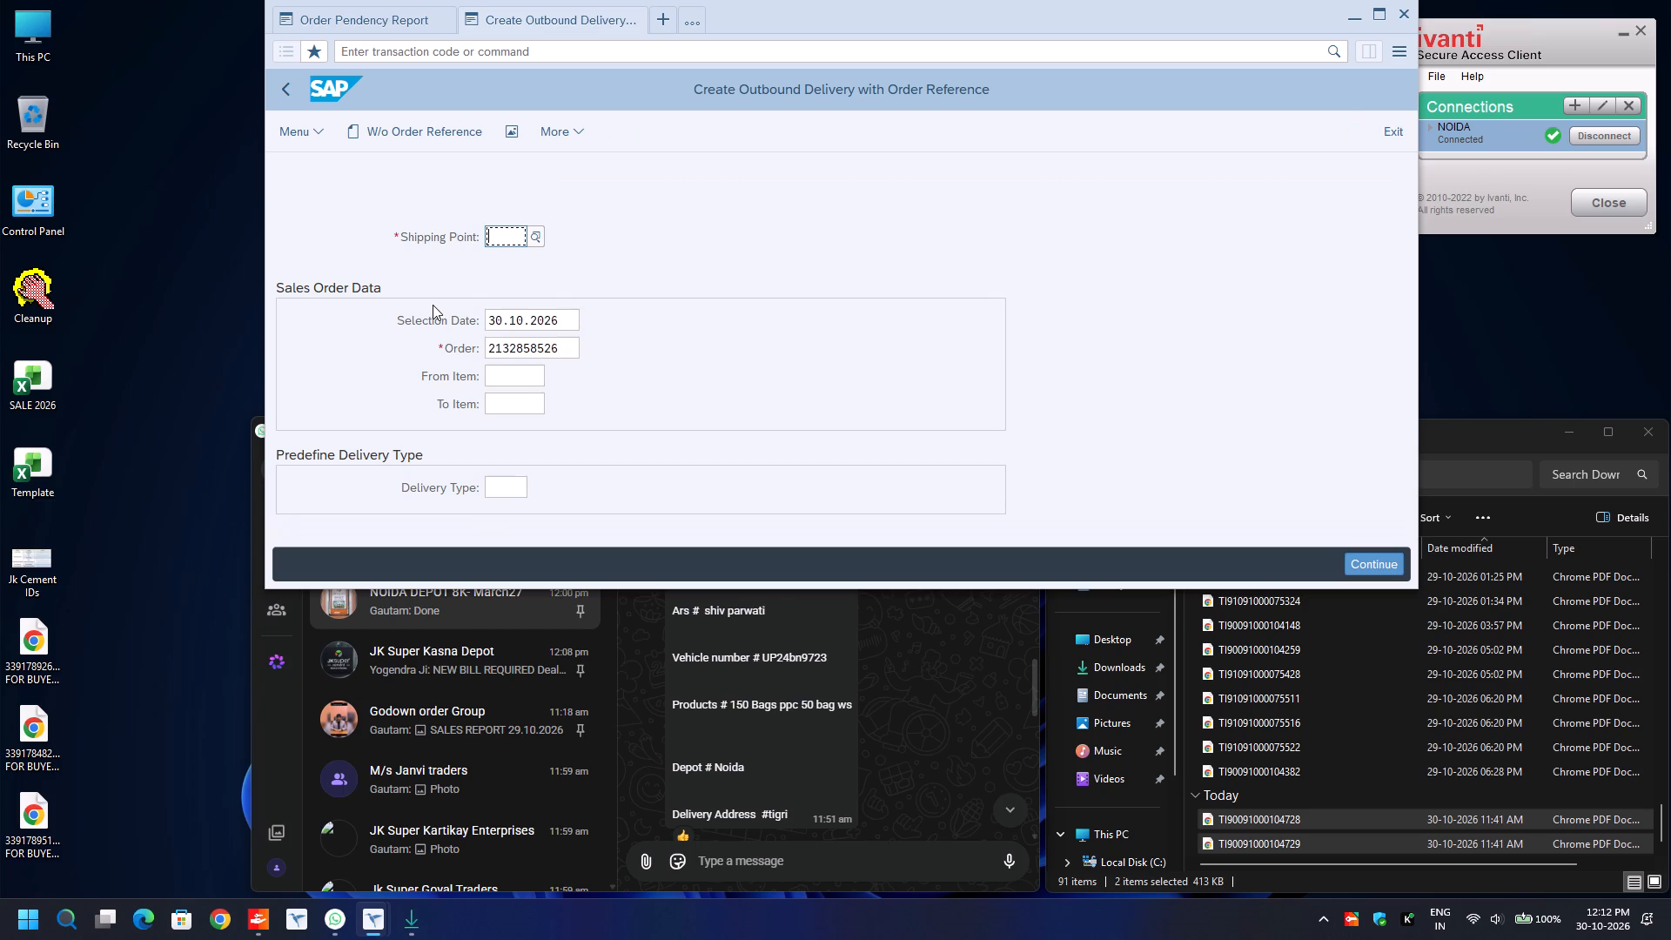
{"action": "type", "text": "1492"}
{"action": "key", "text": "Return"}
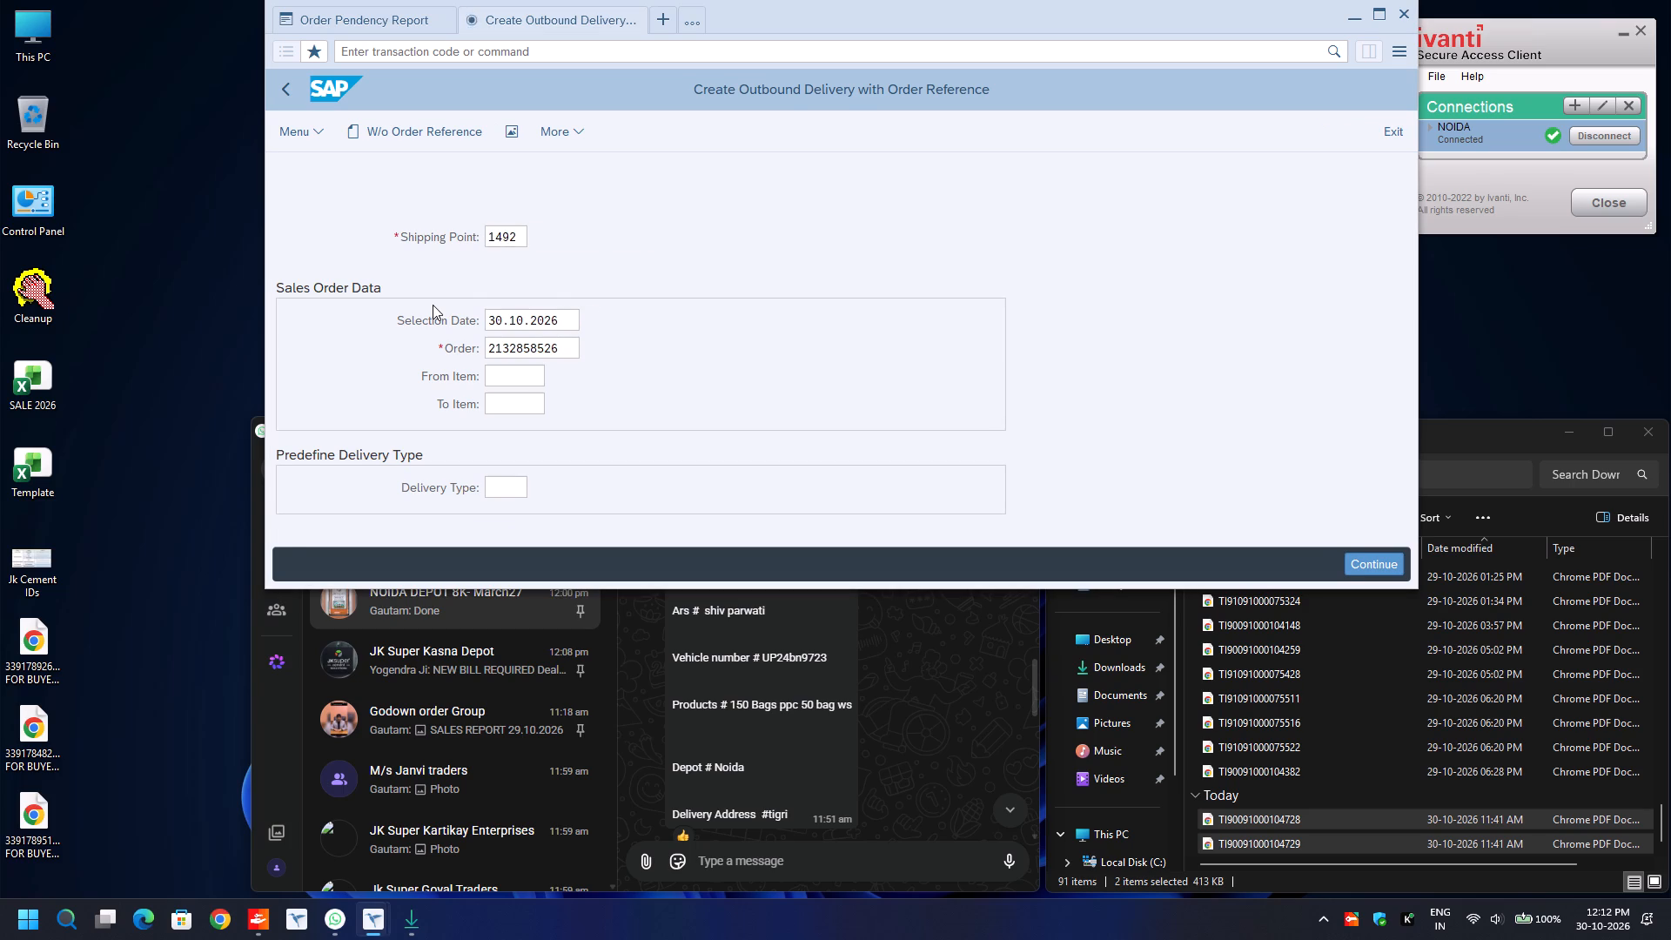
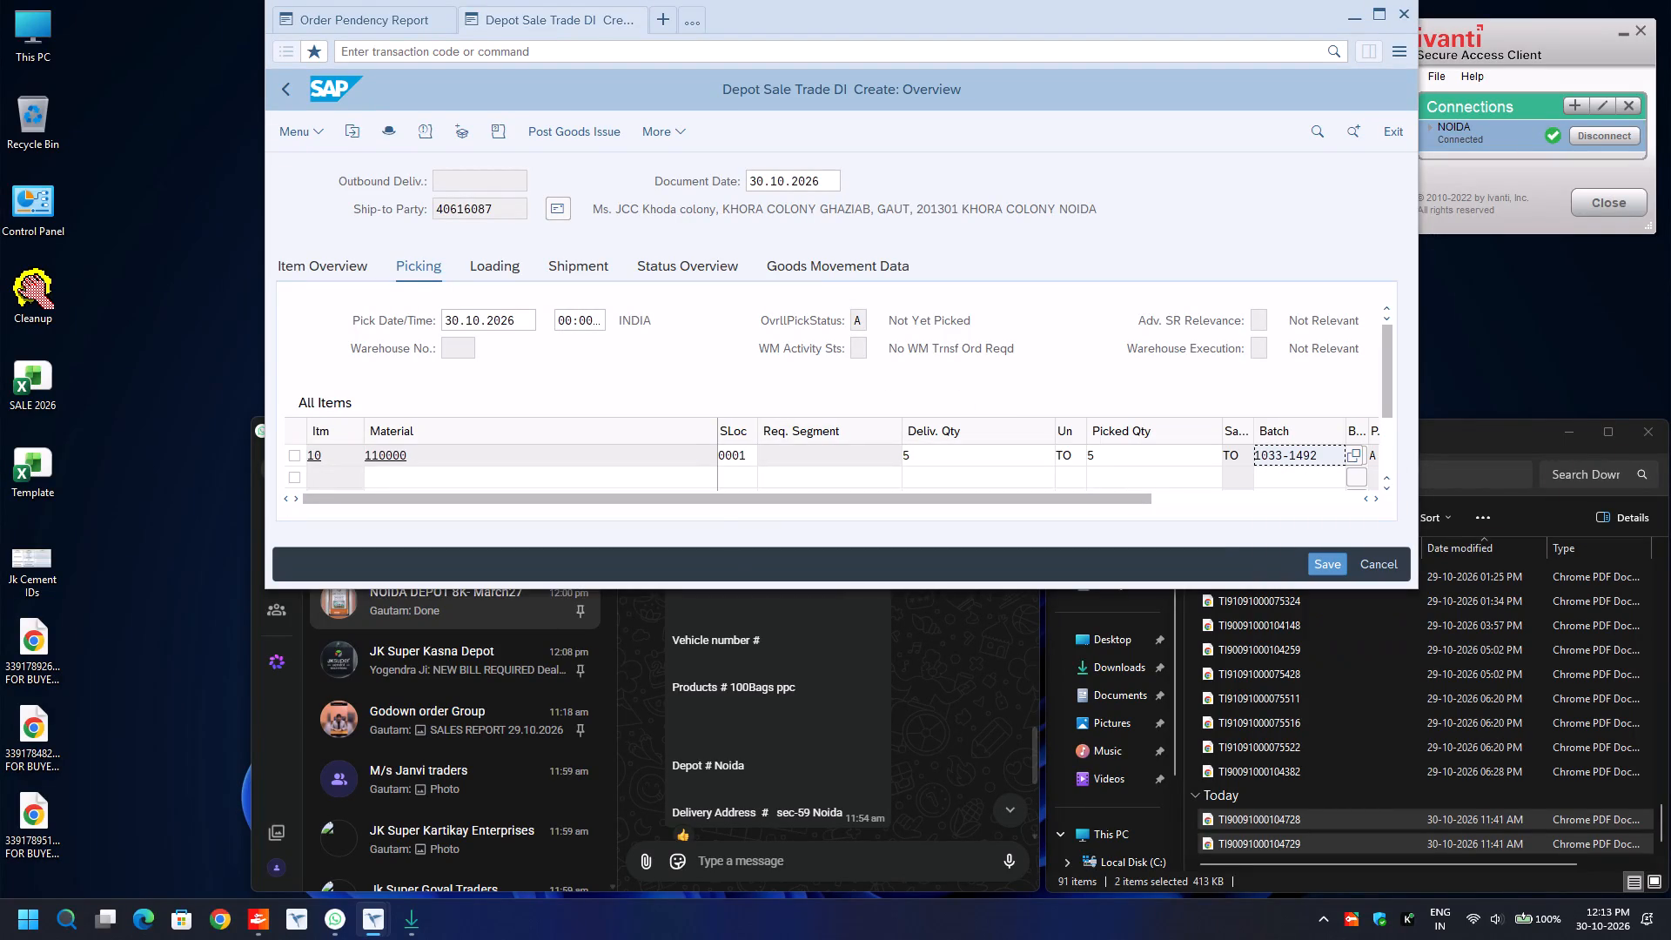
In the delivery's additional header data, set the transport mode to ROAD and enter the previously used Road Transporter1 code.
{"action": "key", "text": "F8"}
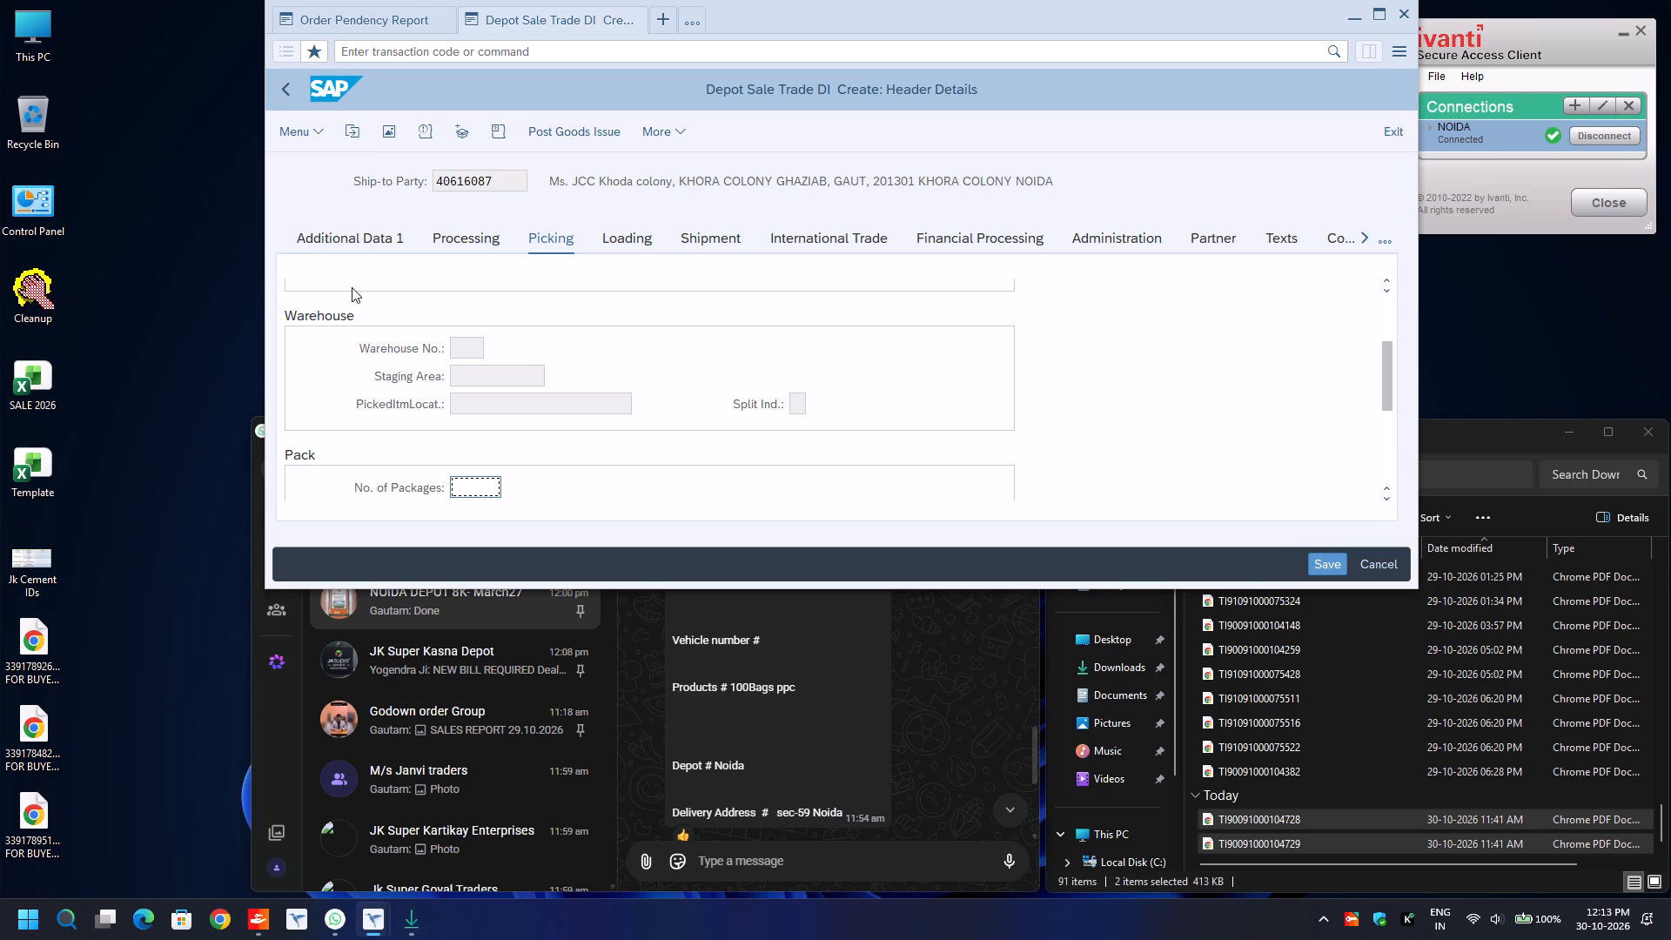
{"action": "left_click", "coordinate": [363, 236]}
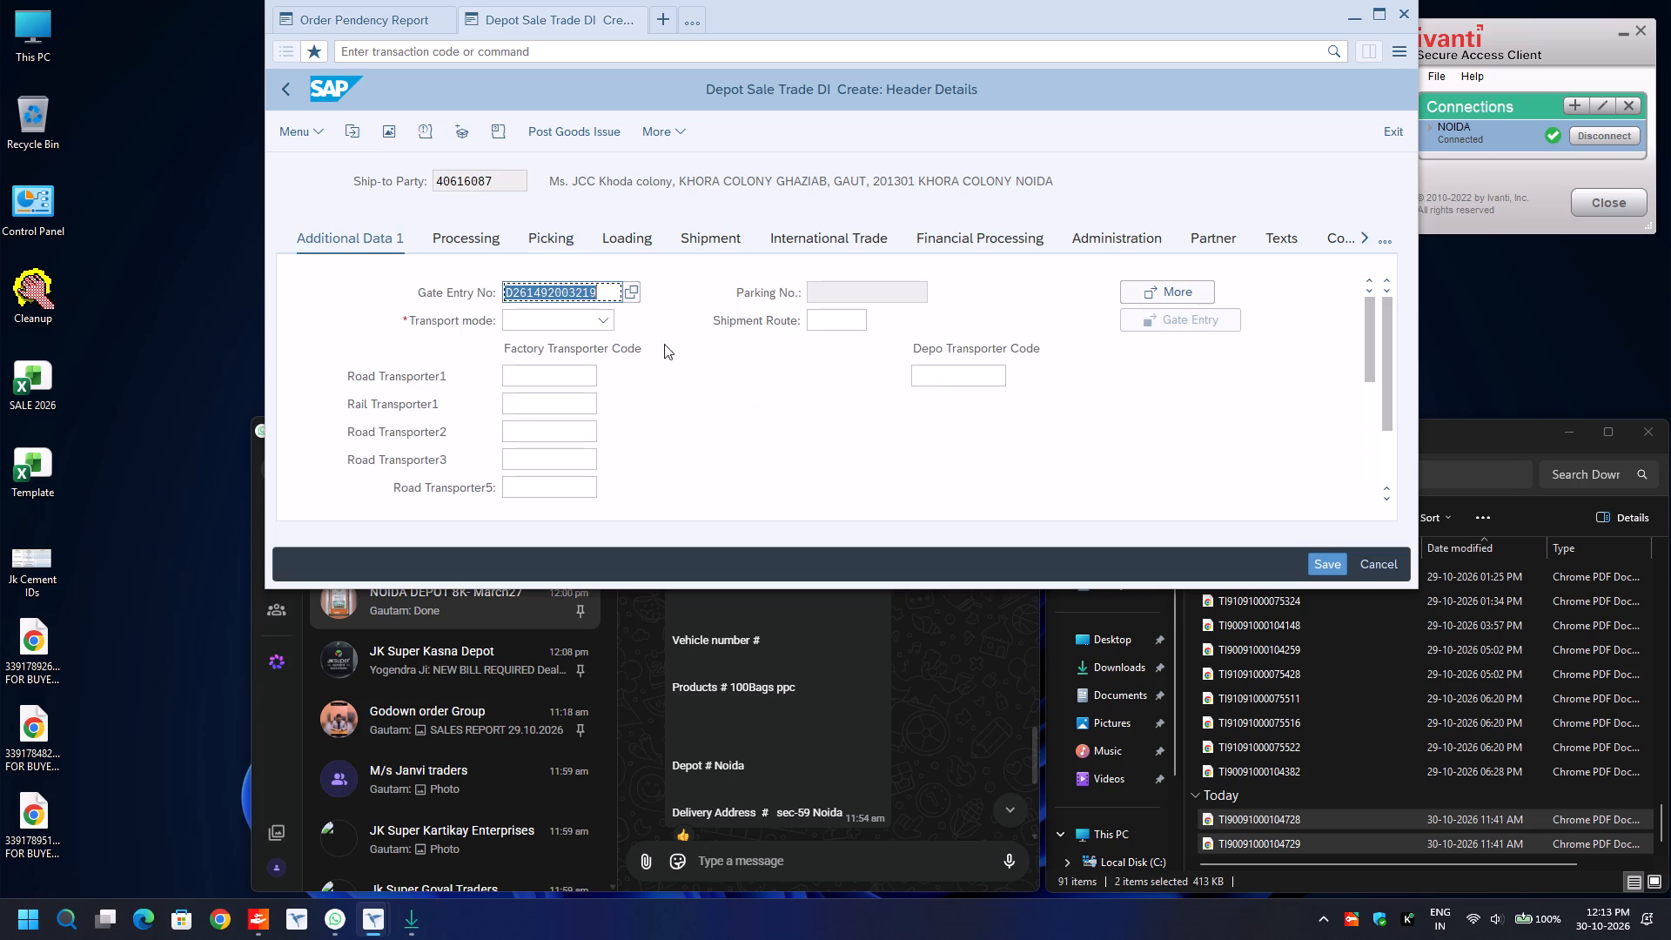
{"action": "left_click", "coordinate": [596, 318]}
{"action": "left_click", "coordinate": [534, 394]}
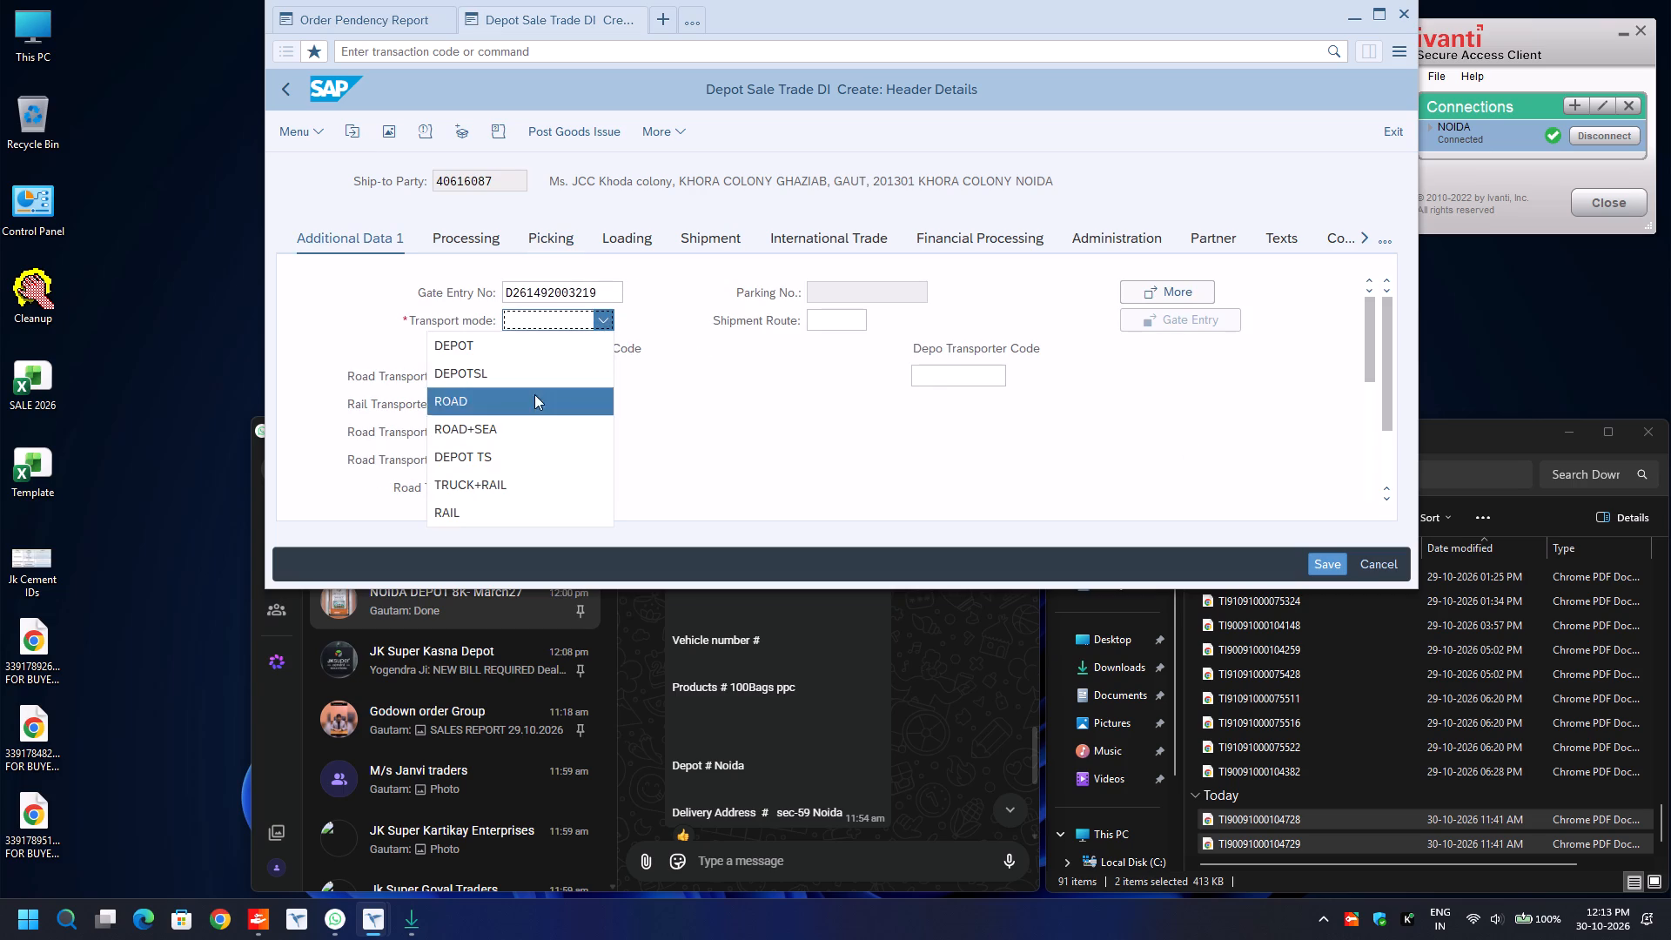
{"action": "left_click", "coordinate": [529, 368]}
{"action": "key", "text": "BackSpace"}
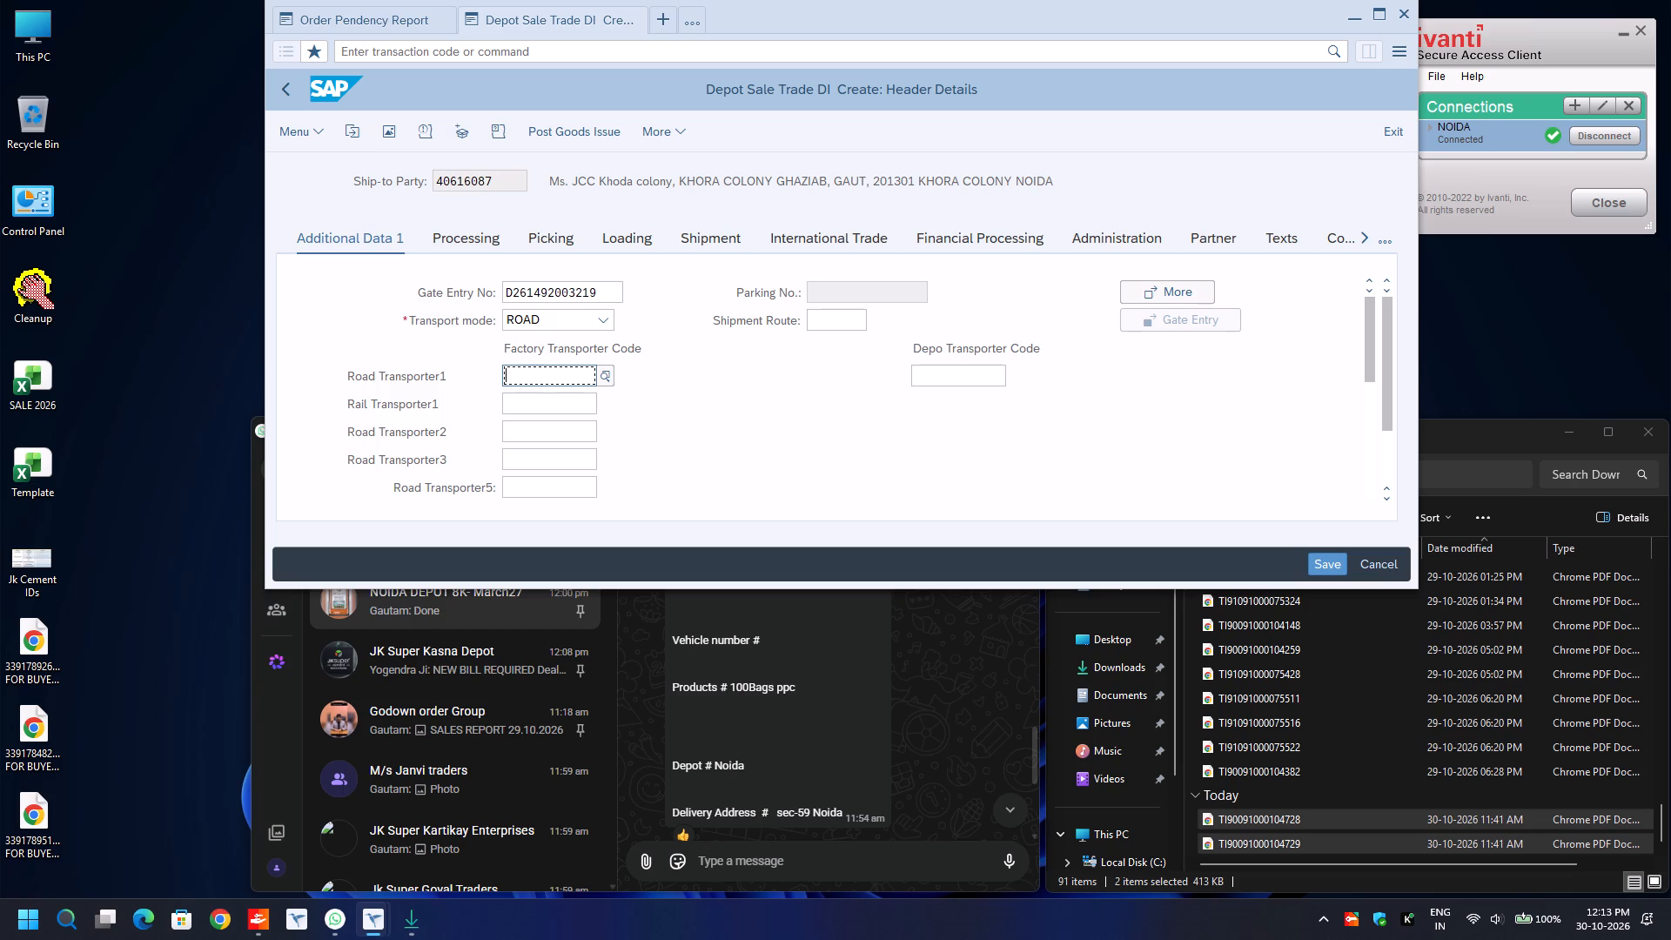
{"action": "key", "text": "Down"}
{"action": "key", "text": "Return"}
{"action": "key", "text": "Return"}
Complete the E-Way Bill data with transport mode Road and a distance of 30.
{"action": "type", "text": "ro"}
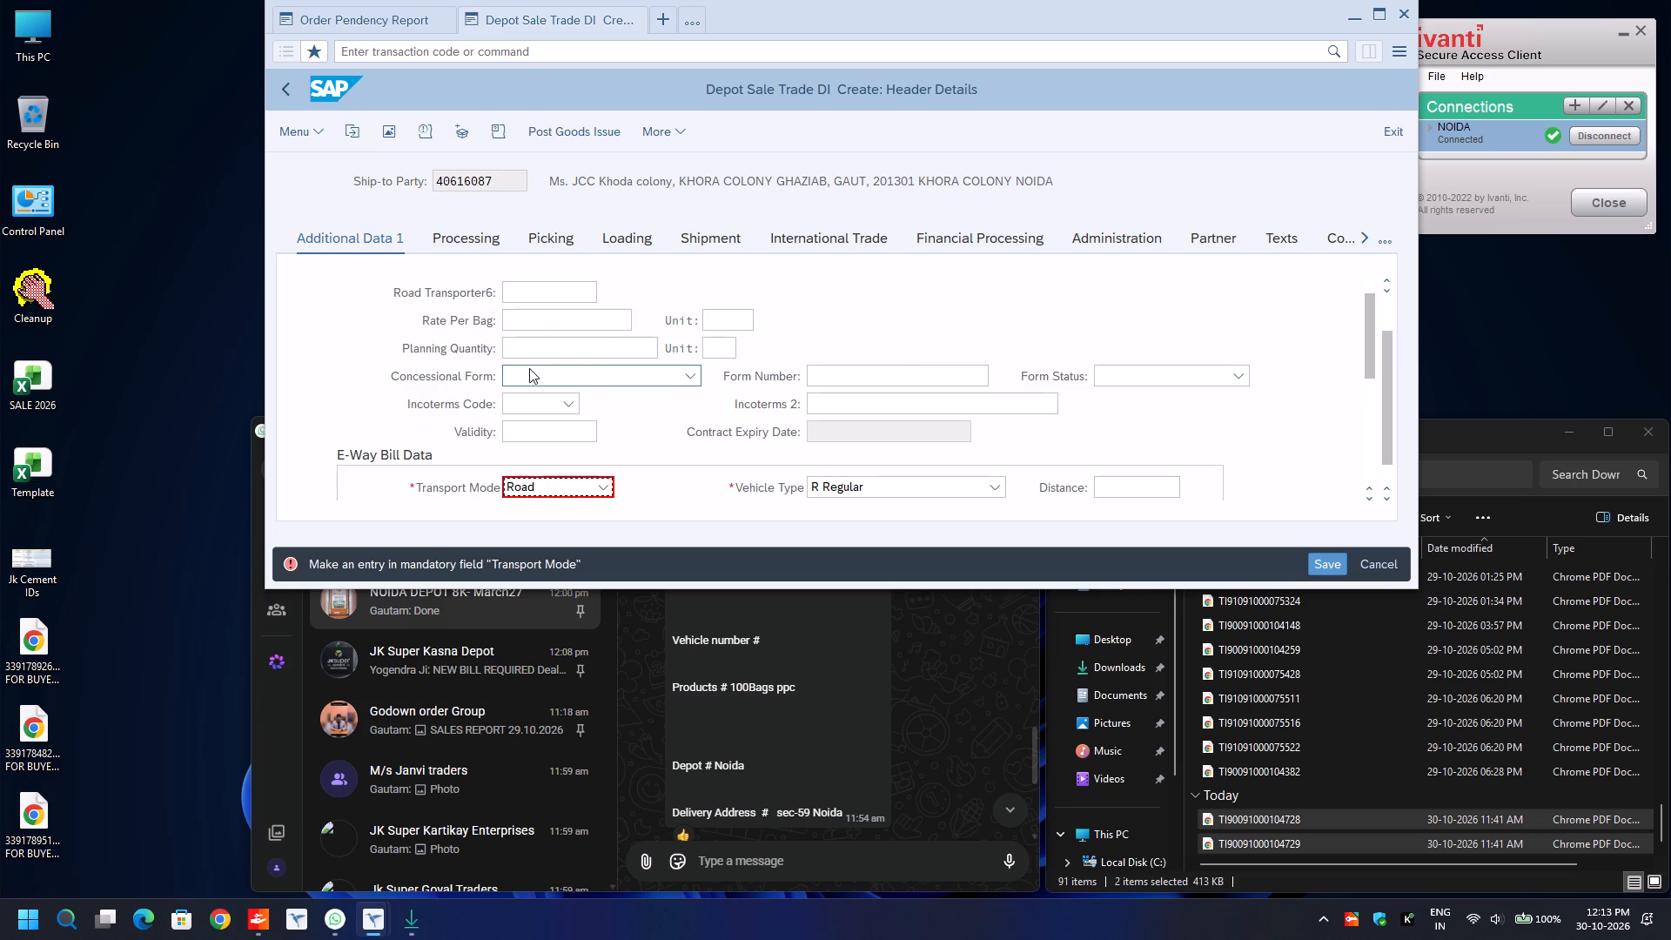
{"action": "key", "text": "Tab"}
{"action": "key", "text": "Tab"}
{"action": "key", "text": "BackSpace"}
{"action": "key", "text": "Down"}
{"action": "key", "text": "Return"}
Set the LR/RR number to SELF in the vehicle number and other details section.
{"action": "key", "text": "Down"}
{"action": "key", "text": "Down"}
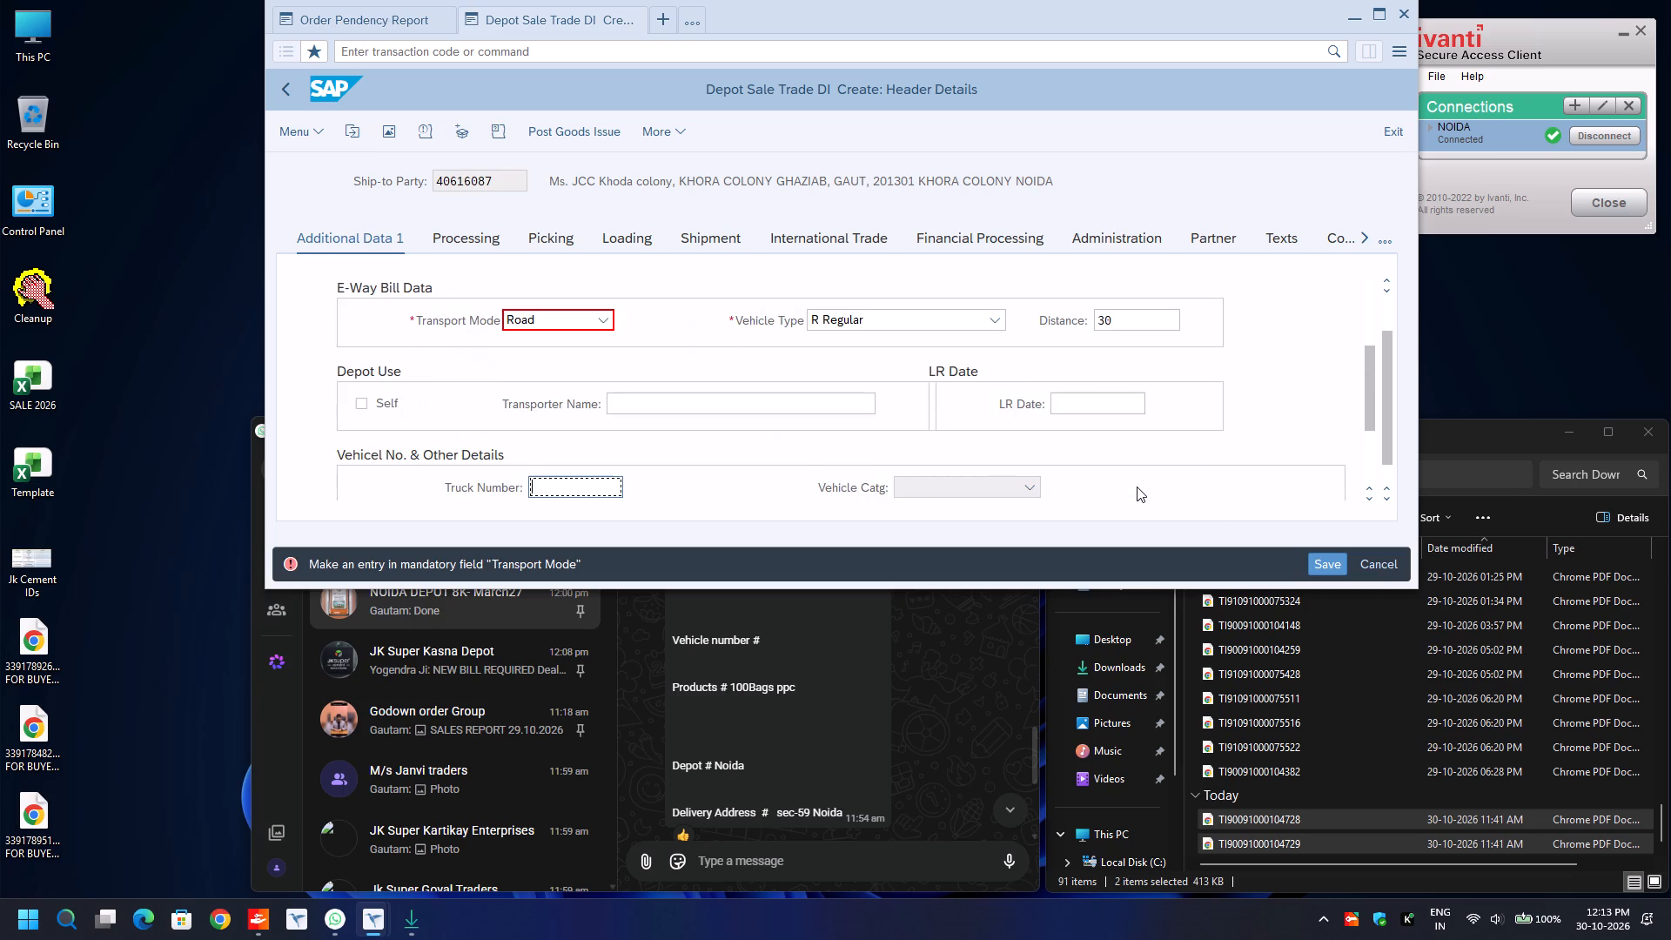
{"action": "key", "text": "Tab"}
{"action": "key", "text": "Tab"}
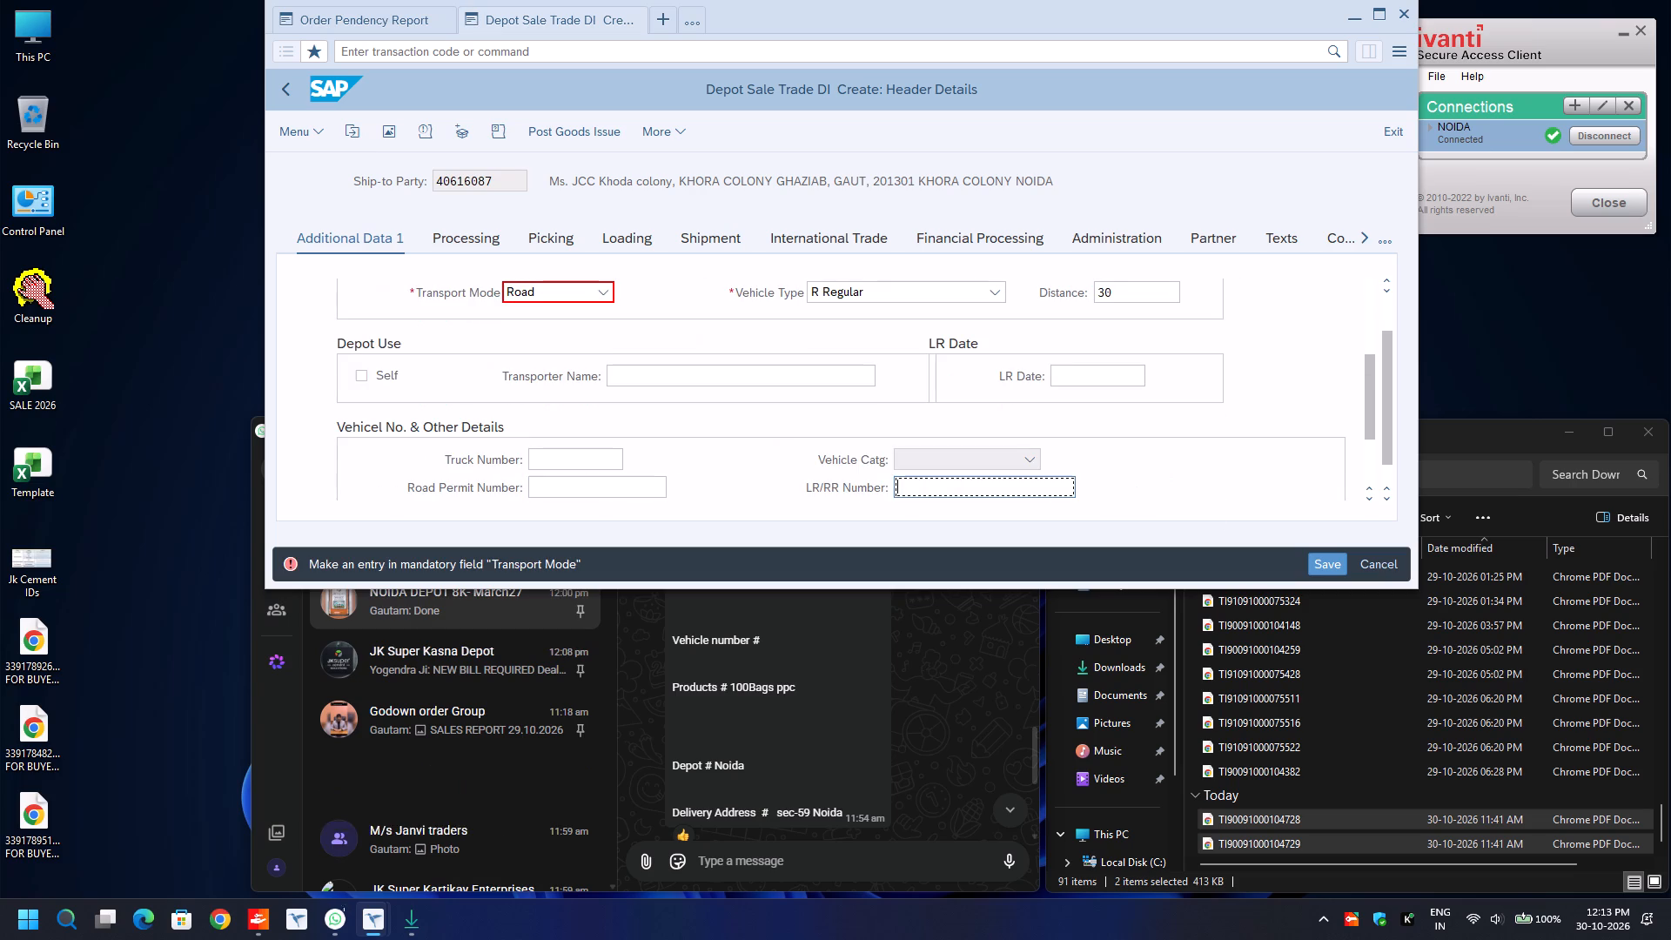
{"action": "key", "text": "BackSpace"}
{"action": "key", "text": "Down"}
{"action": "key", "text": "Return"}
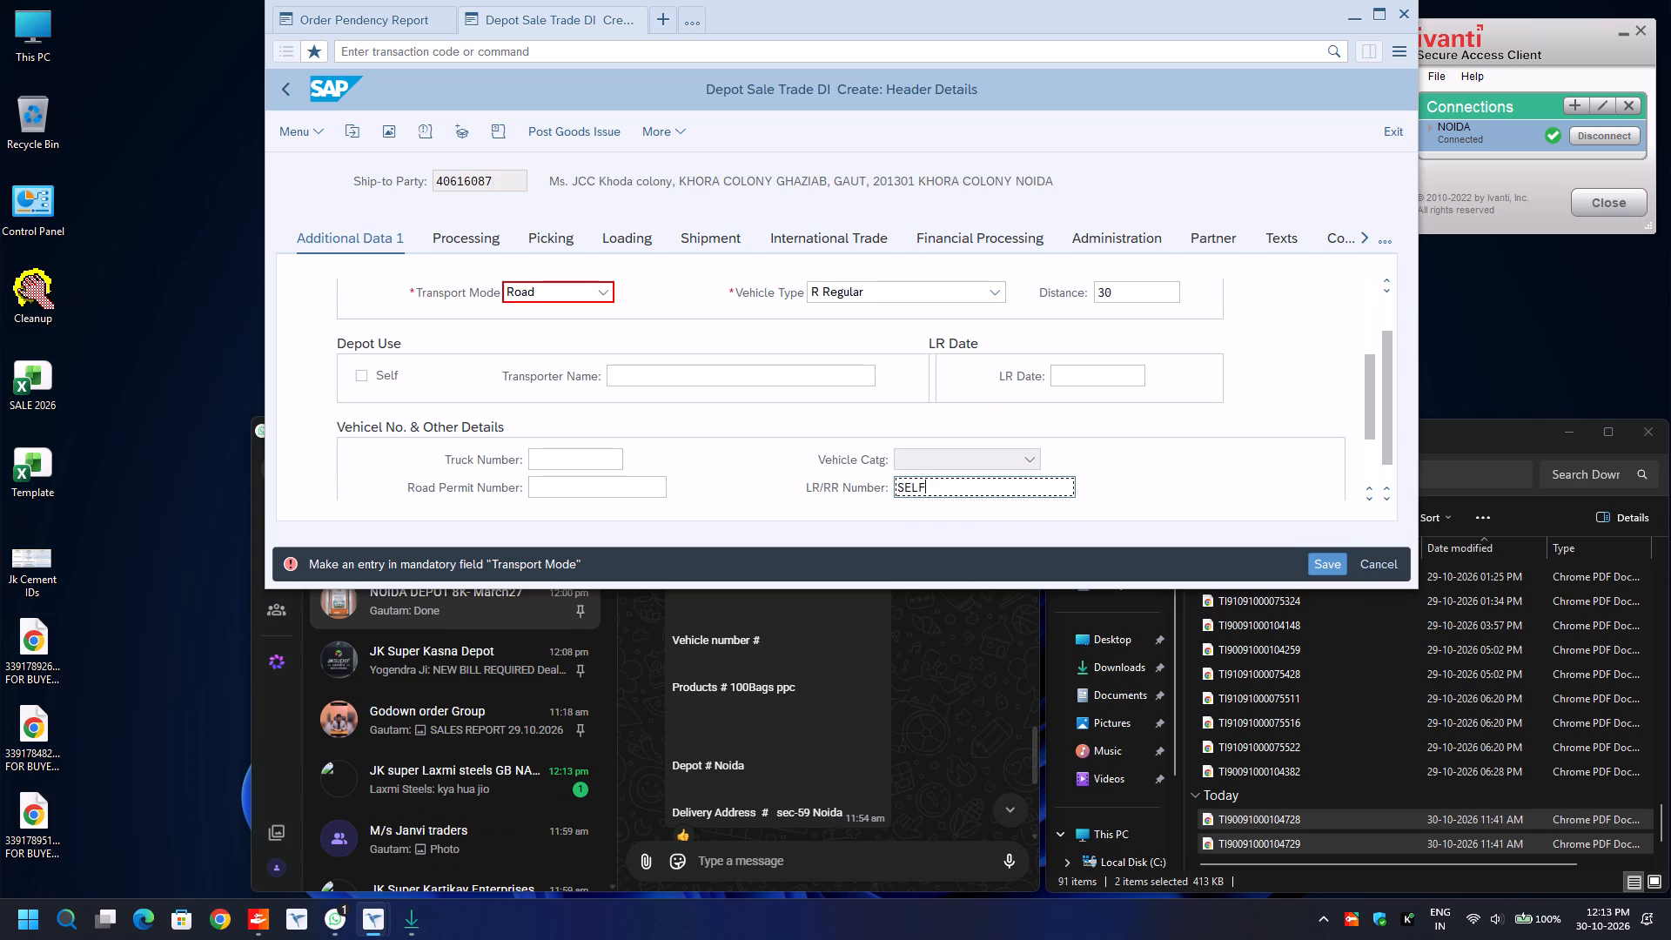
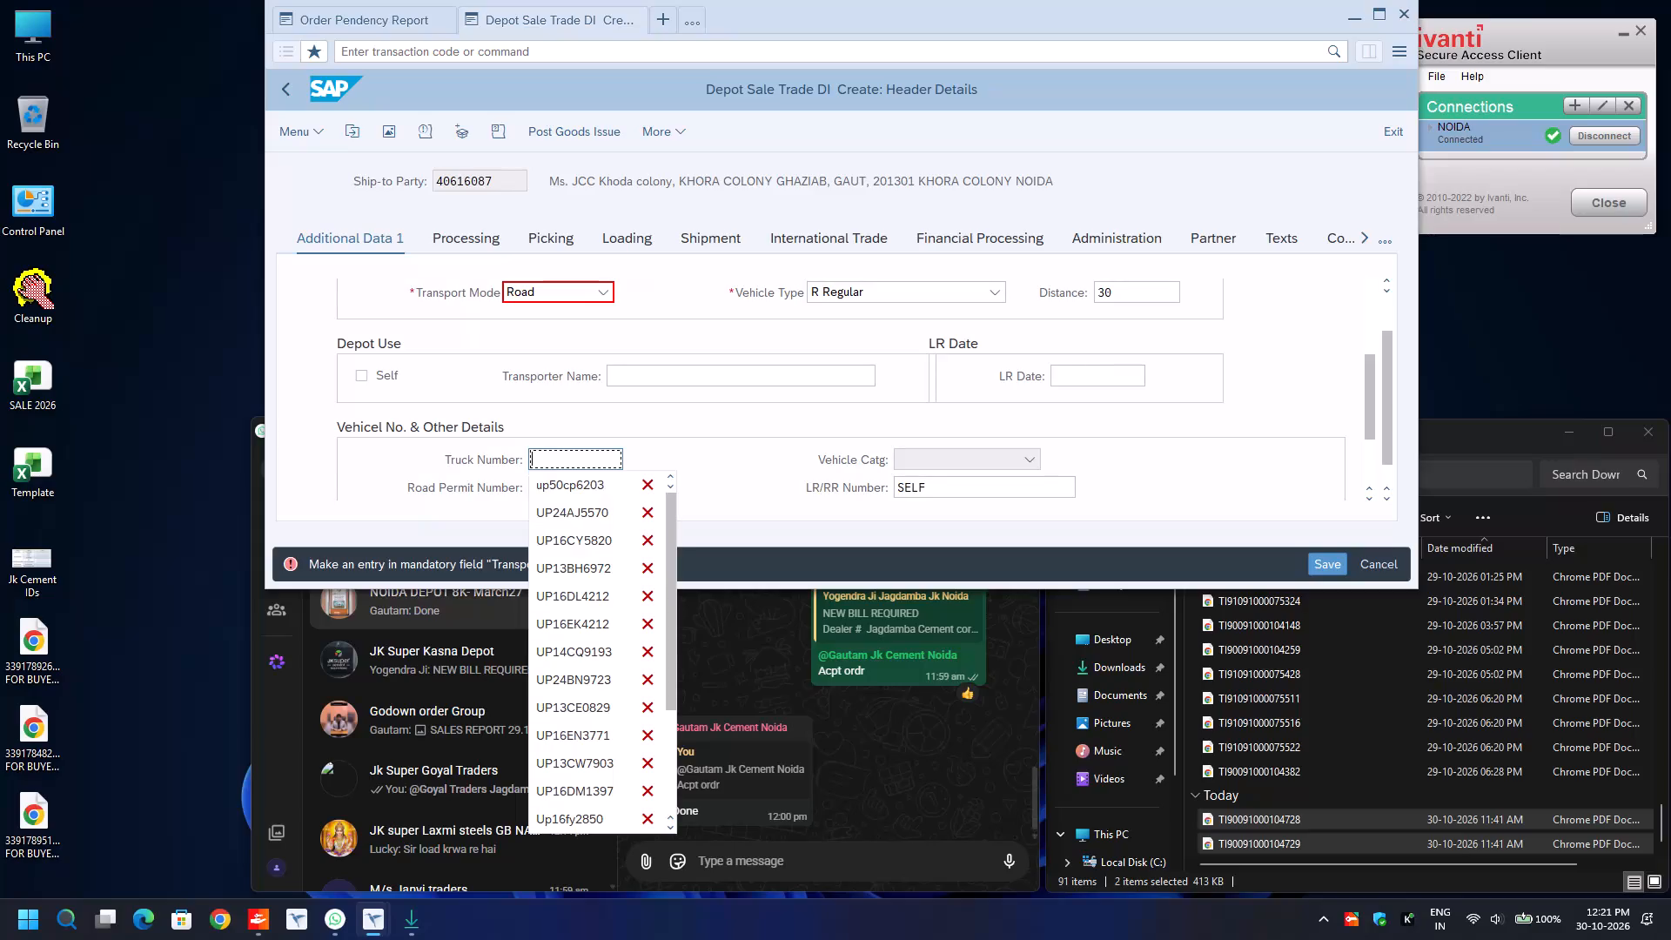
{"action": "key", "text": "Down"}
{"action": "key", "text": "Down"}
{"action": "key", "text": "Down"}
{"action": "key", "text": "Down"}
{"action": "key", "text": "Return"}
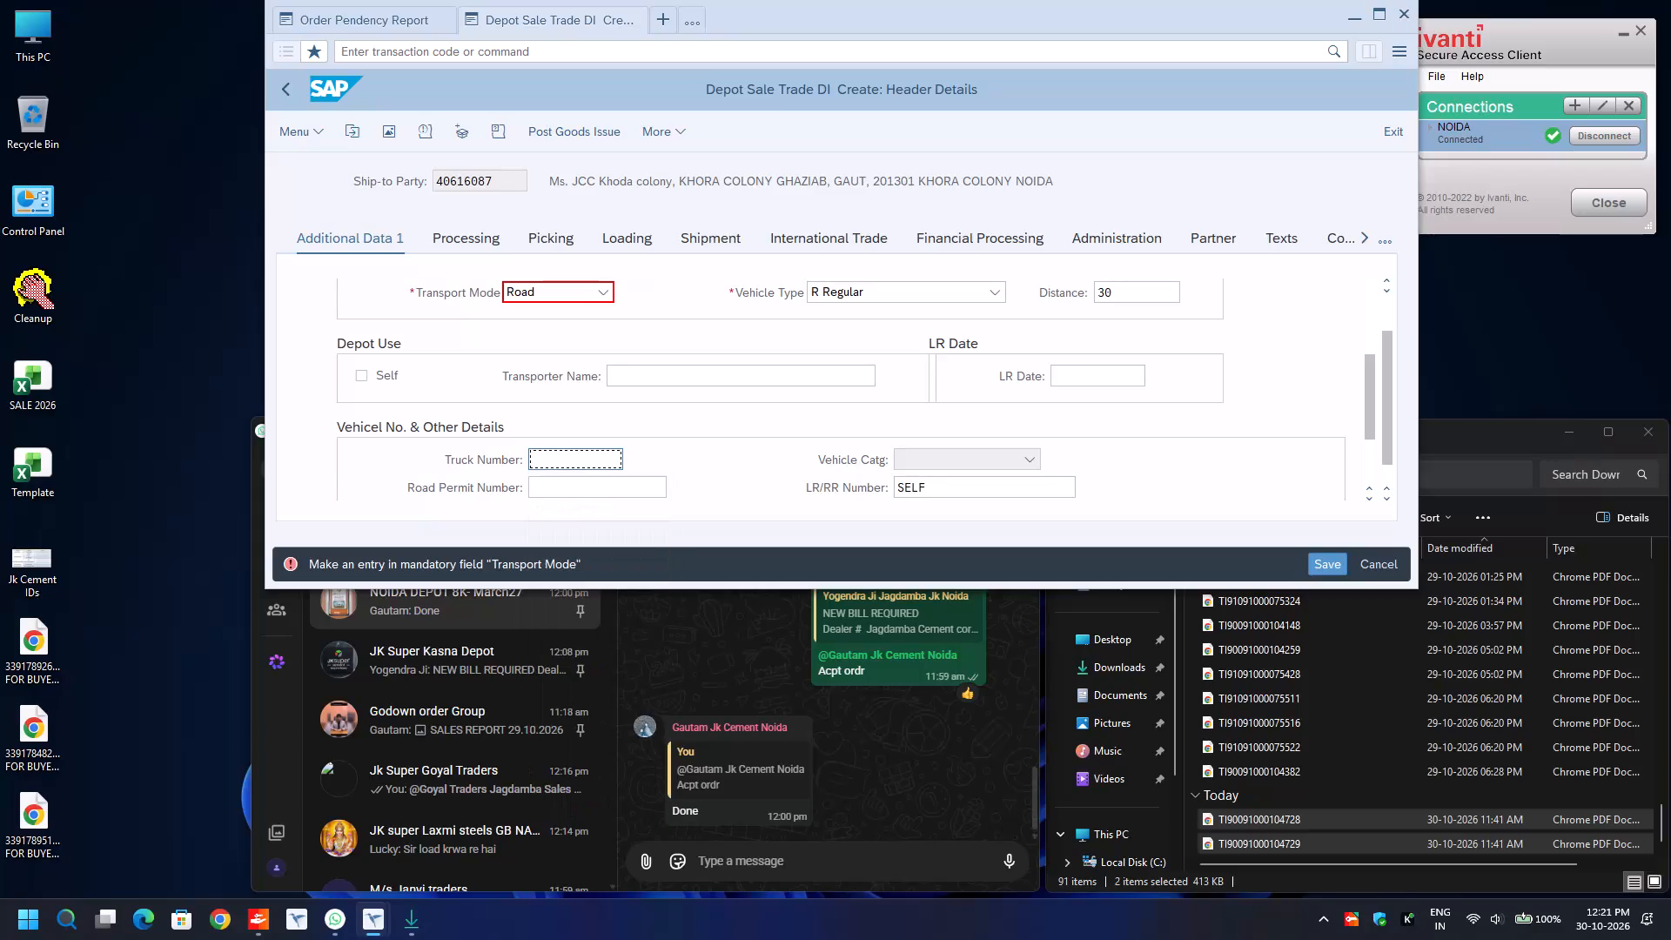
Set the route in the delivery's shipment data to ROUTE and post the goods issue.
{"action": "left_click", "coordinate": [708, 238]}
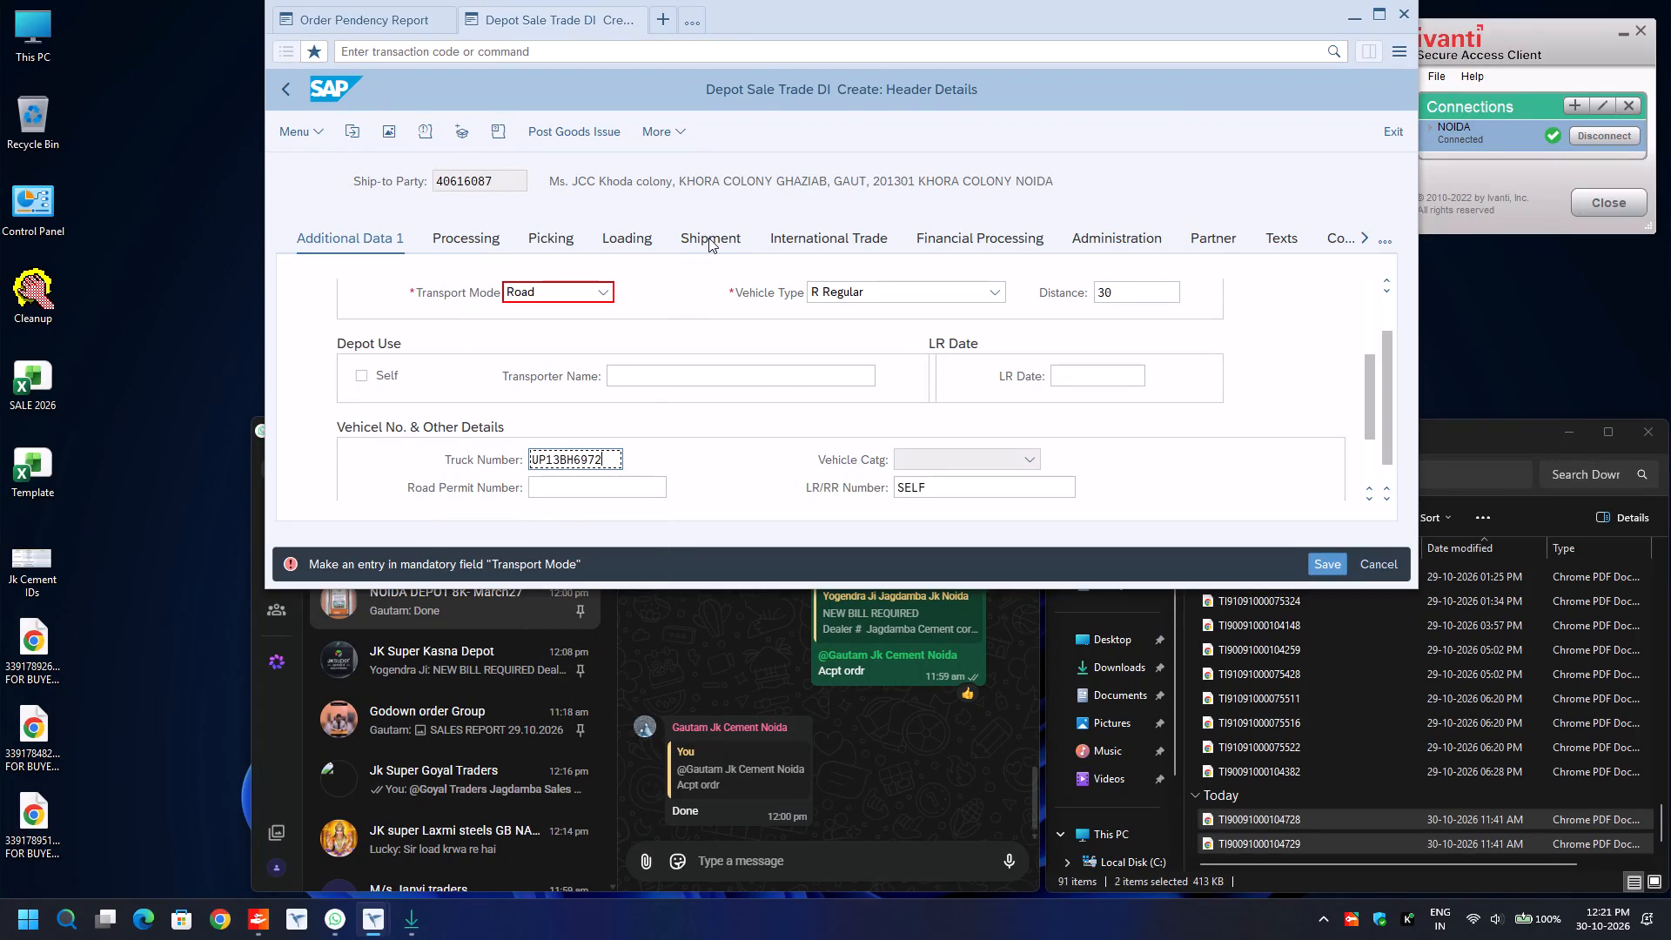
{"action": "left_click", "coordinate": [431, 479]}
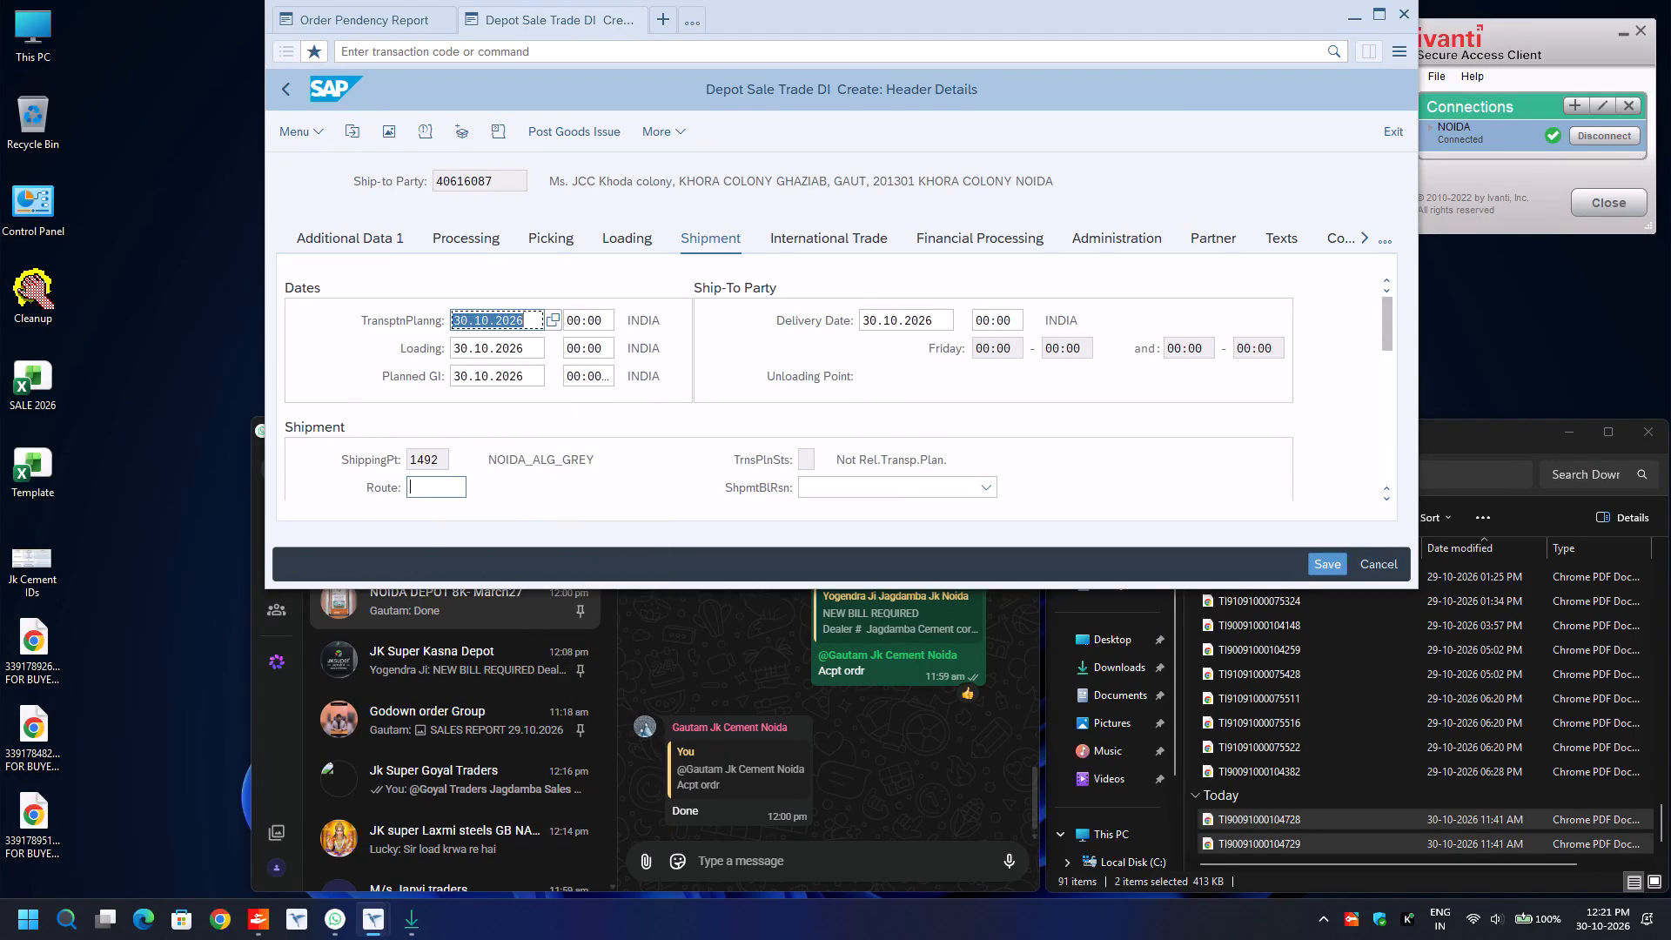
{"action": "key", "text": "BackSpace"}
{"action": "key", "text": "Down"}
{"action": "key", "text": "Return"}
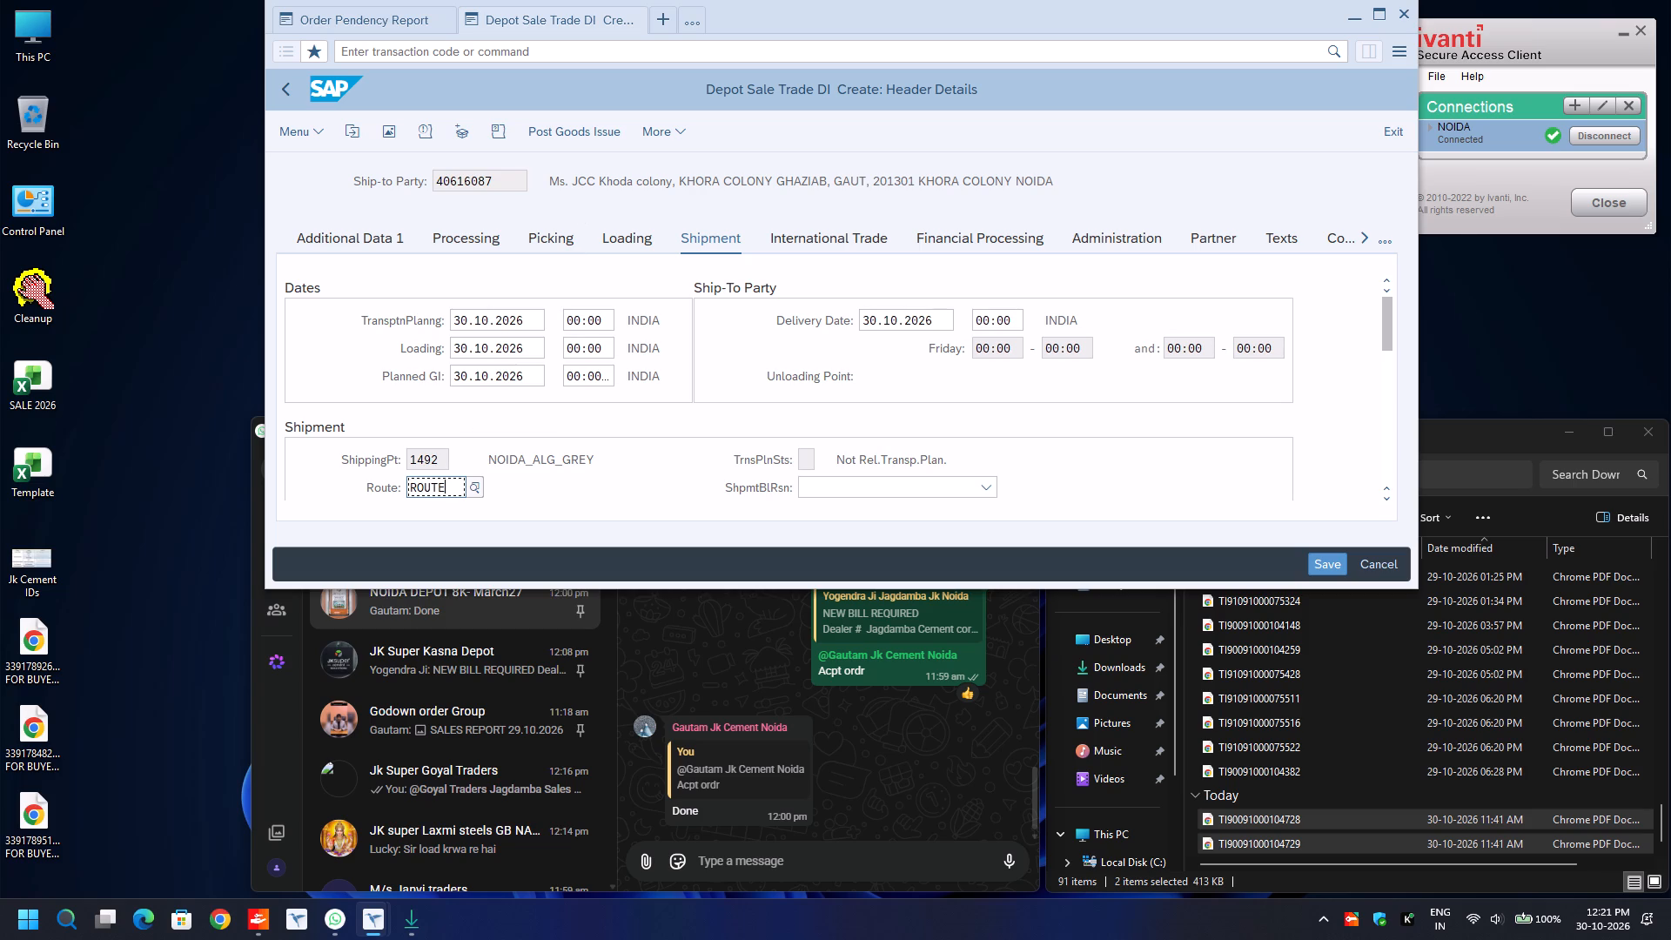
{"action": "left_click", "coordinate": [567, 132]}
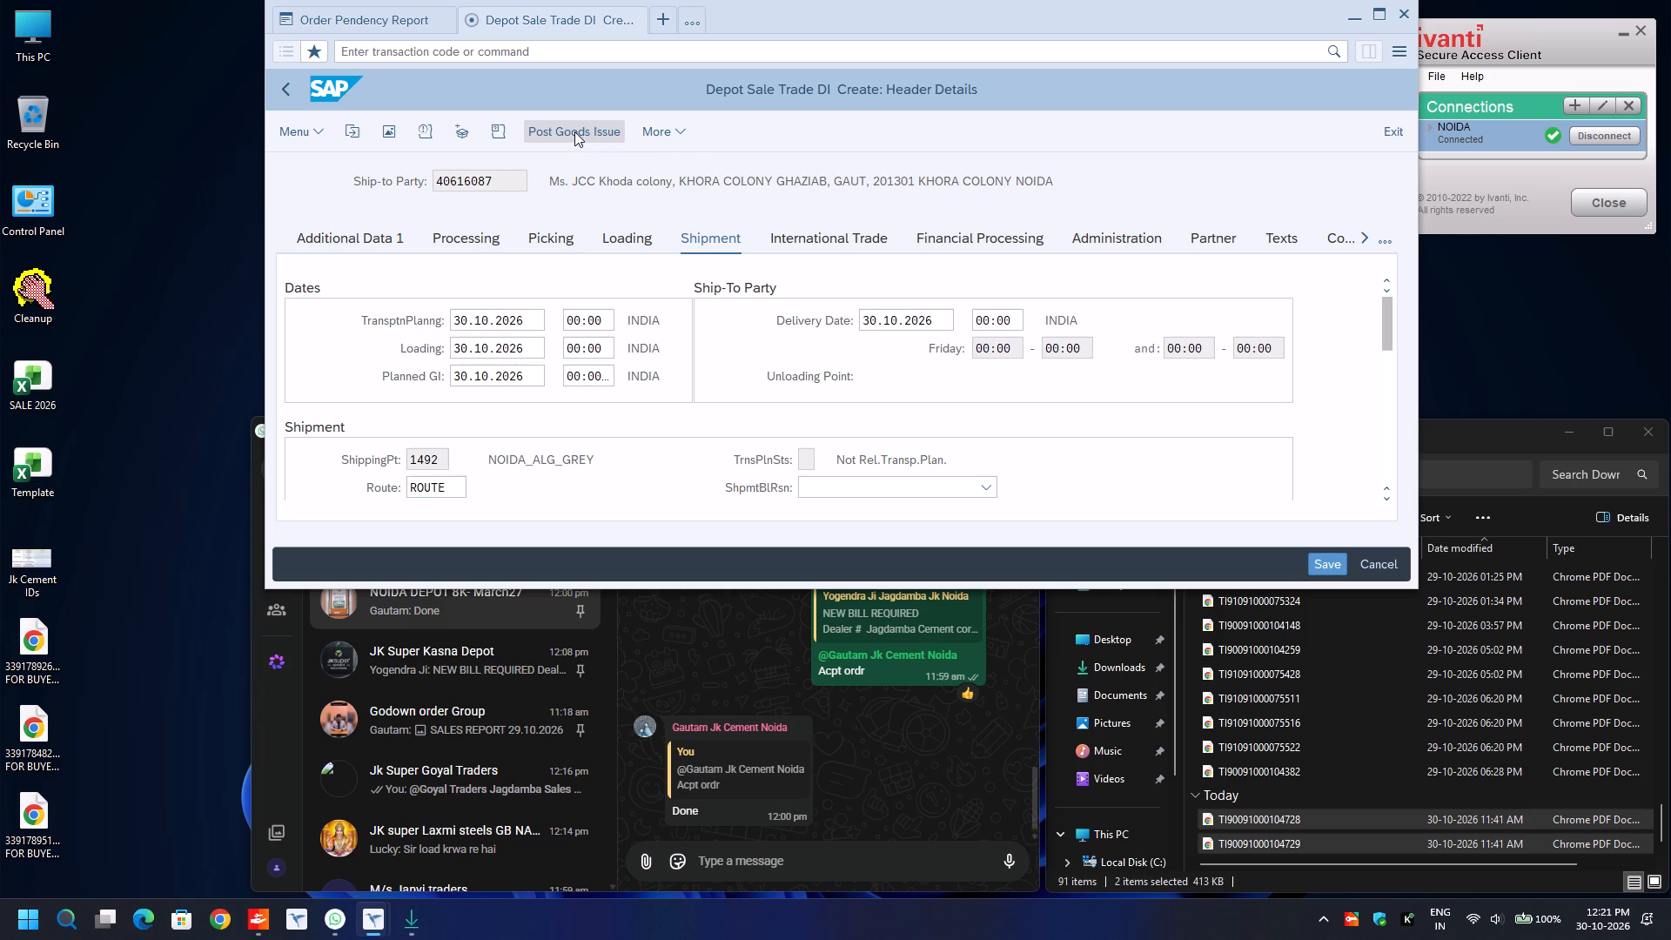
{"action": "left_click", "coordinate": [387, 24]}
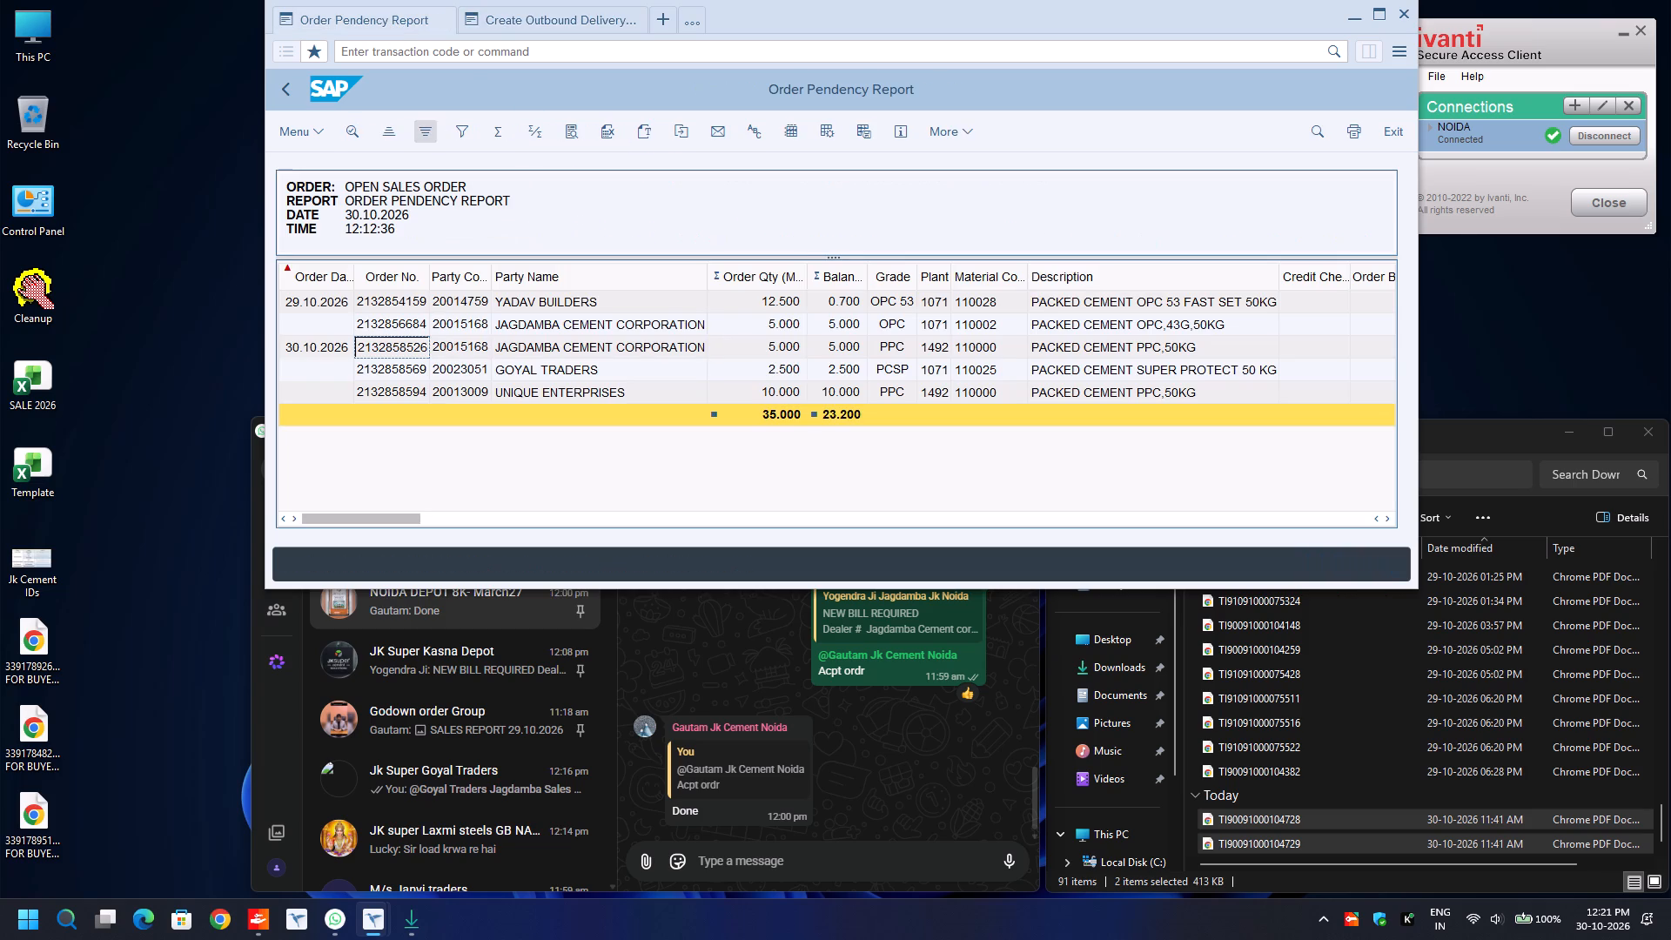
{"action": "left_click", "coordinate": [386, 388]}
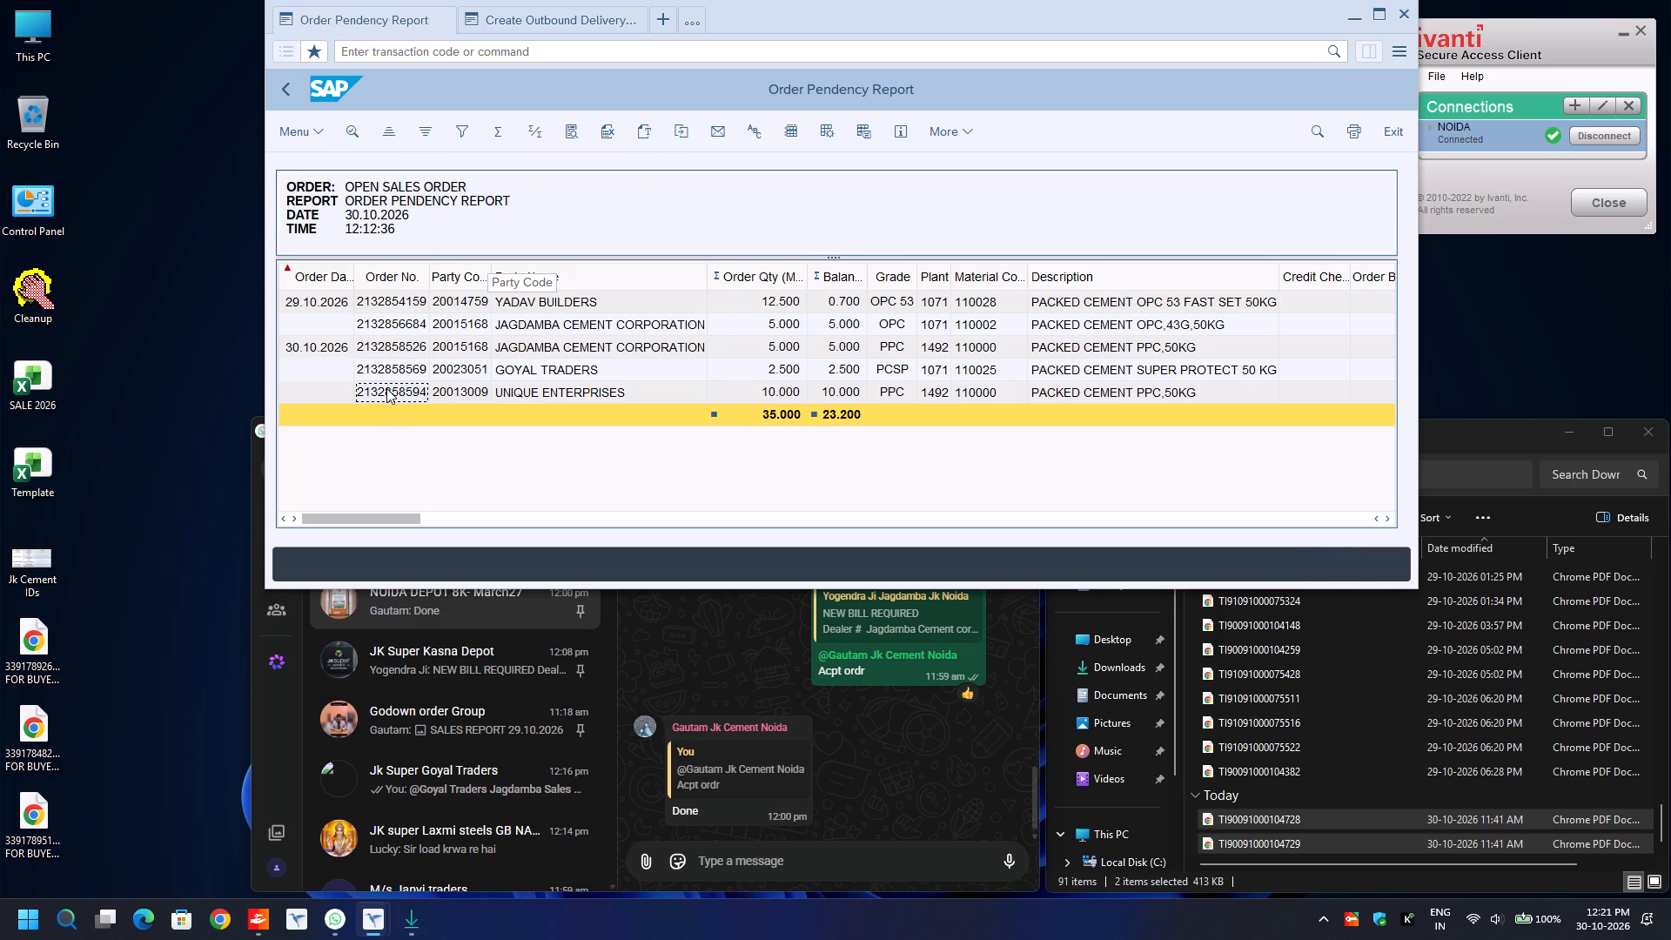
{"action": "key", "text": "ctrl+c"}
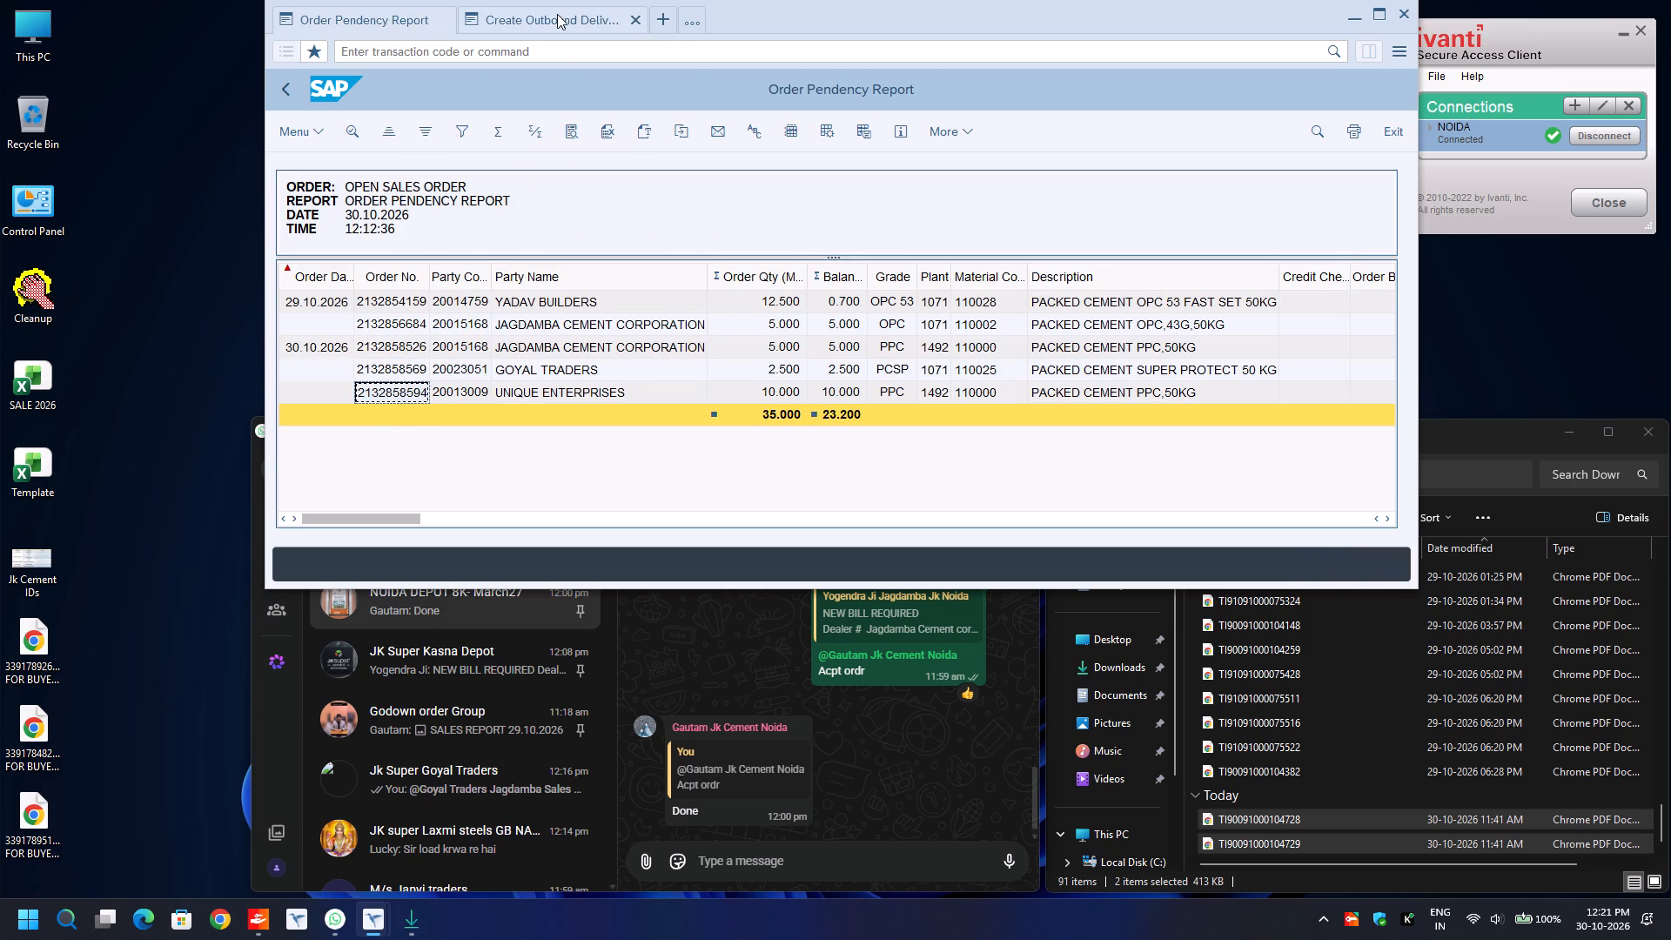
{"action": "left_click", "coordinate": [553, 19]}
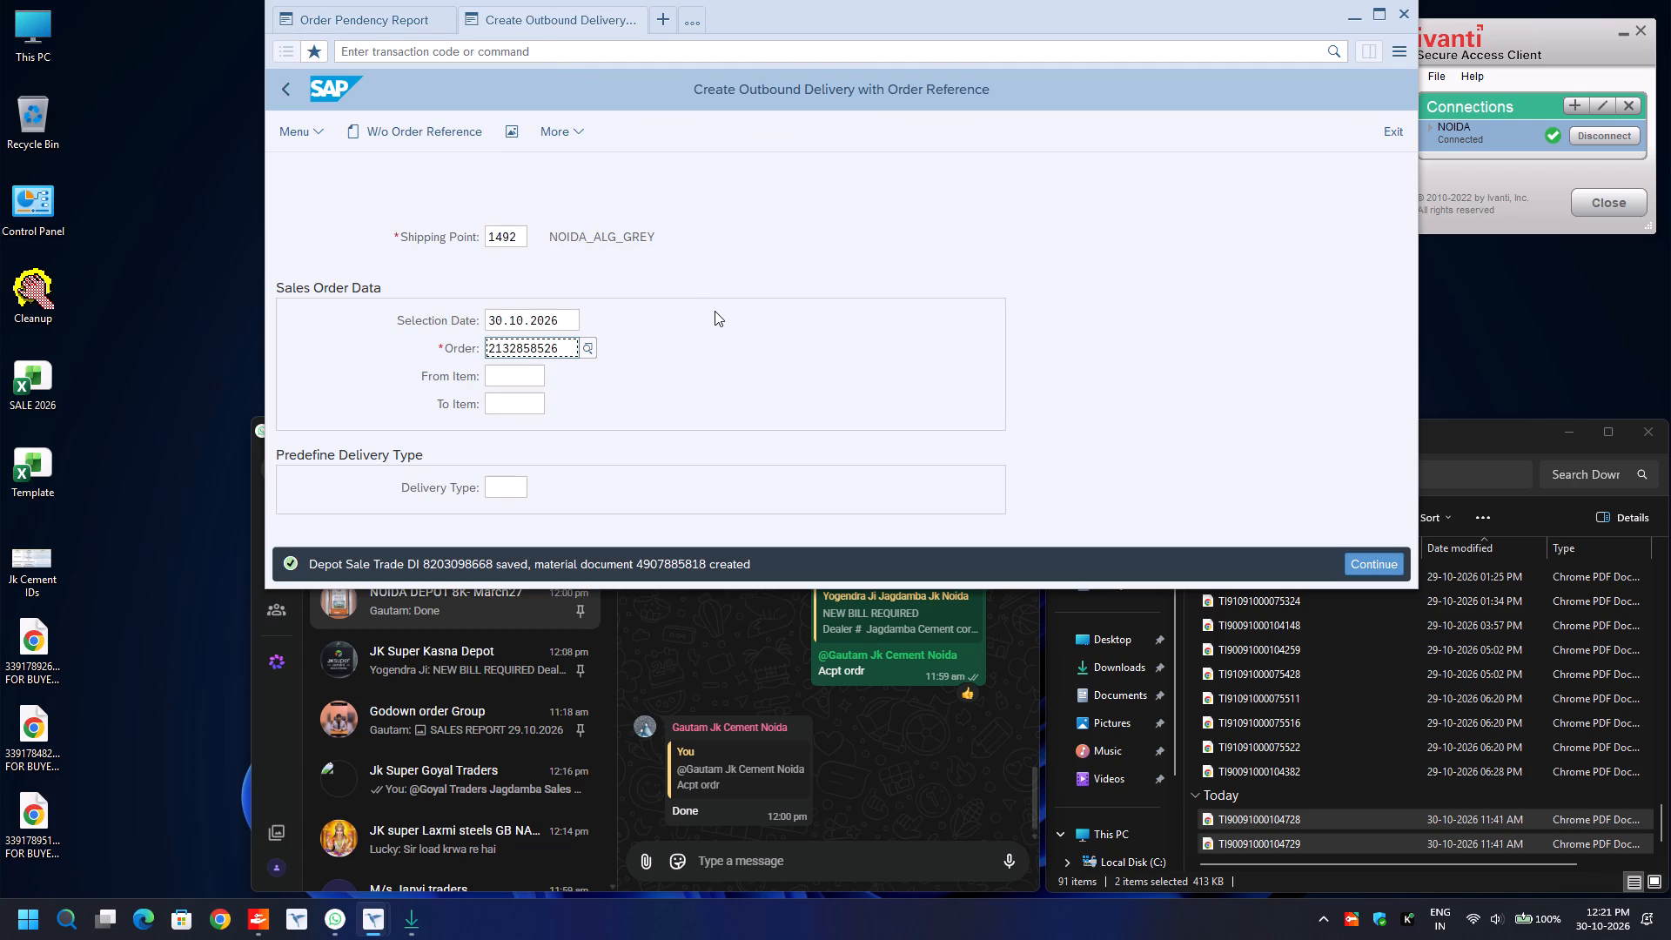
{"action": "key", "text": "ctrl+a"}
{"action": "key", "text": "ctrl+v"}
{"action": "key", "text": "Return"}
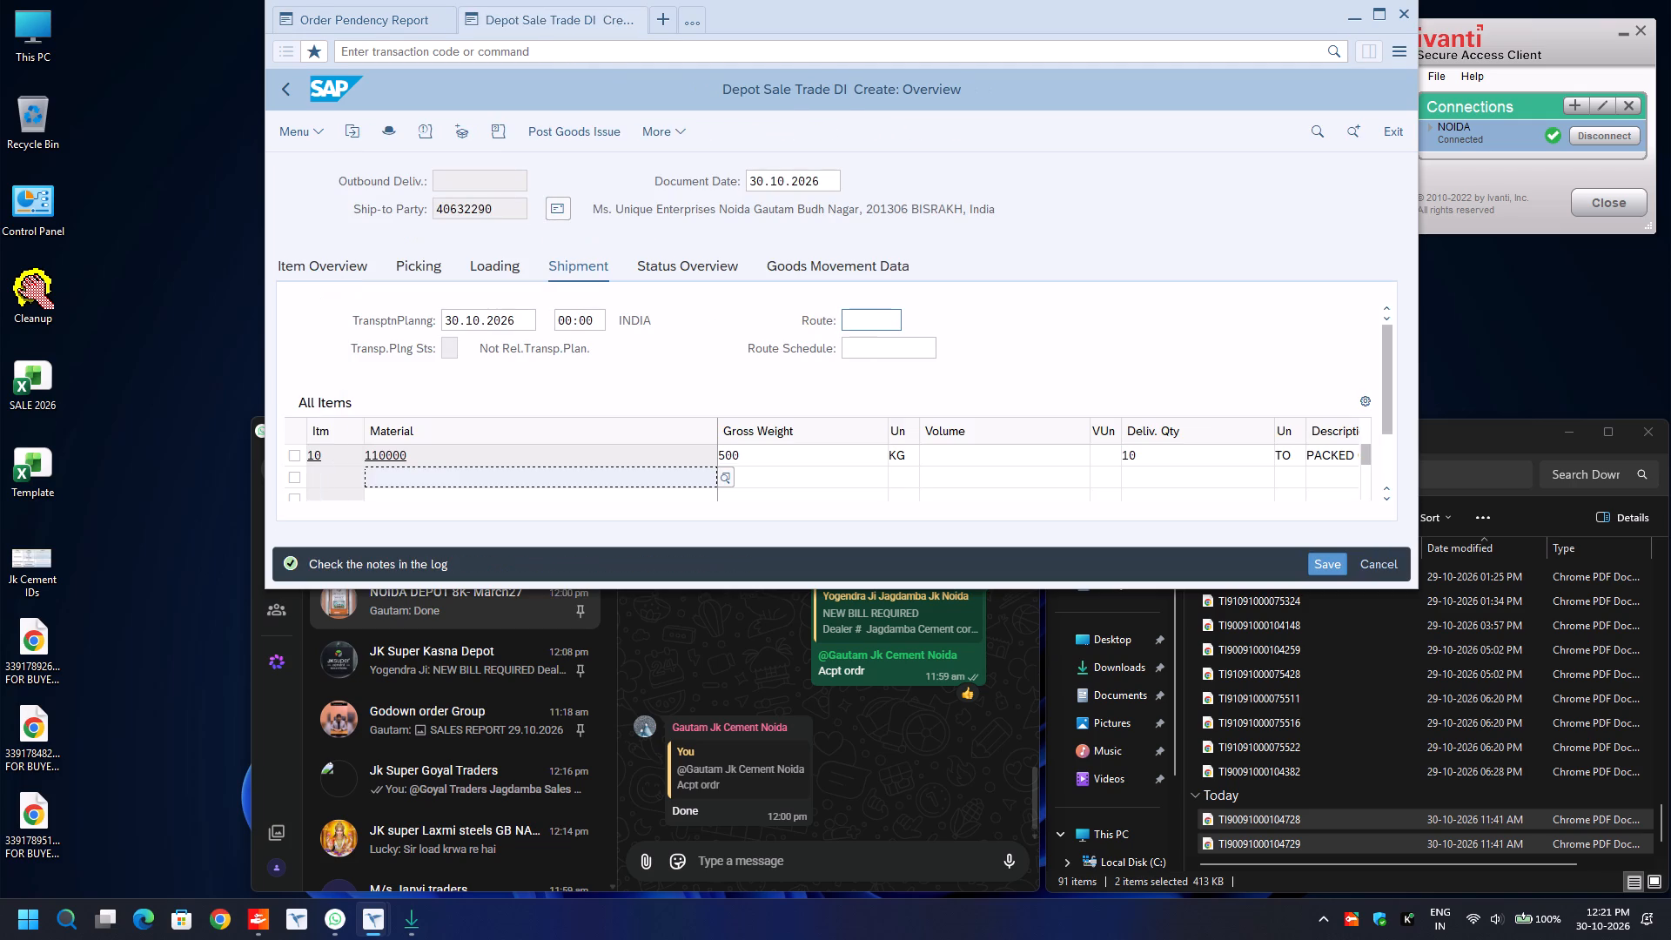
Set the route in the Unique Enterprises delivery's shipment data to ROUTE.
{"action": "left_click", "coordinate": [866, 319]}
{"action": "key", "text": "BackSpace"}
{"action": "key", "text": "Down"}
{"action": "key", "text": "Return"}
In the picking data for item 10, enter a picked quantity of 10 and batch 1033-1492.
{"action": "left_click", "coordinate": [421, 261]}
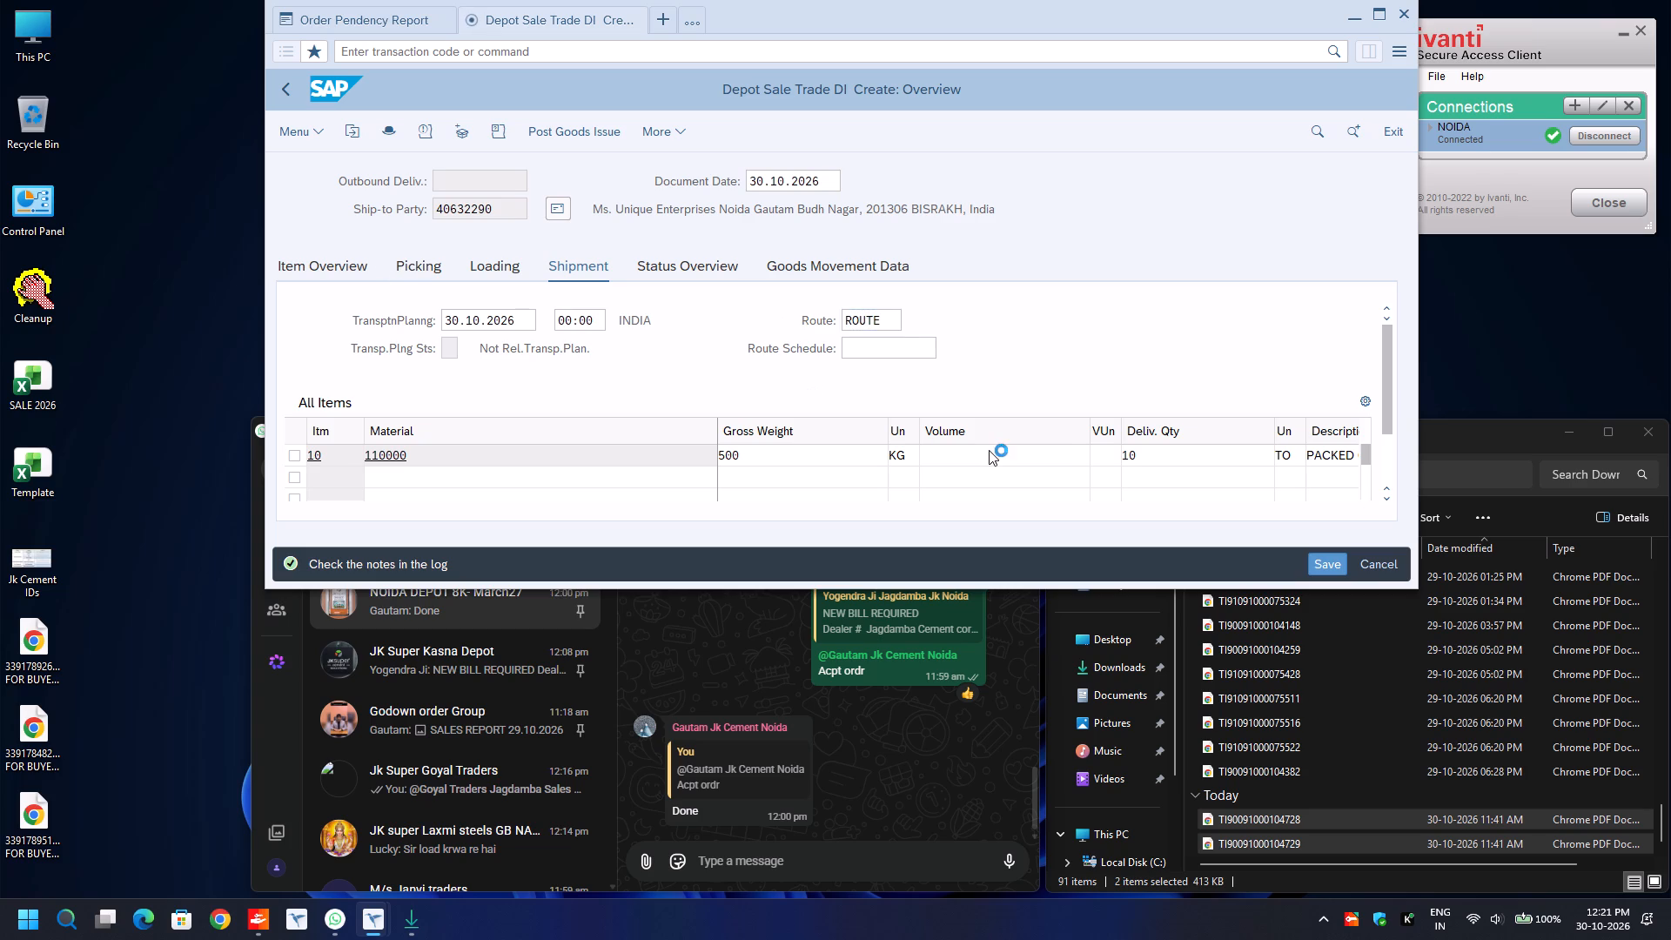
{"action": "left_click", "coordinate": [1153, 450]}
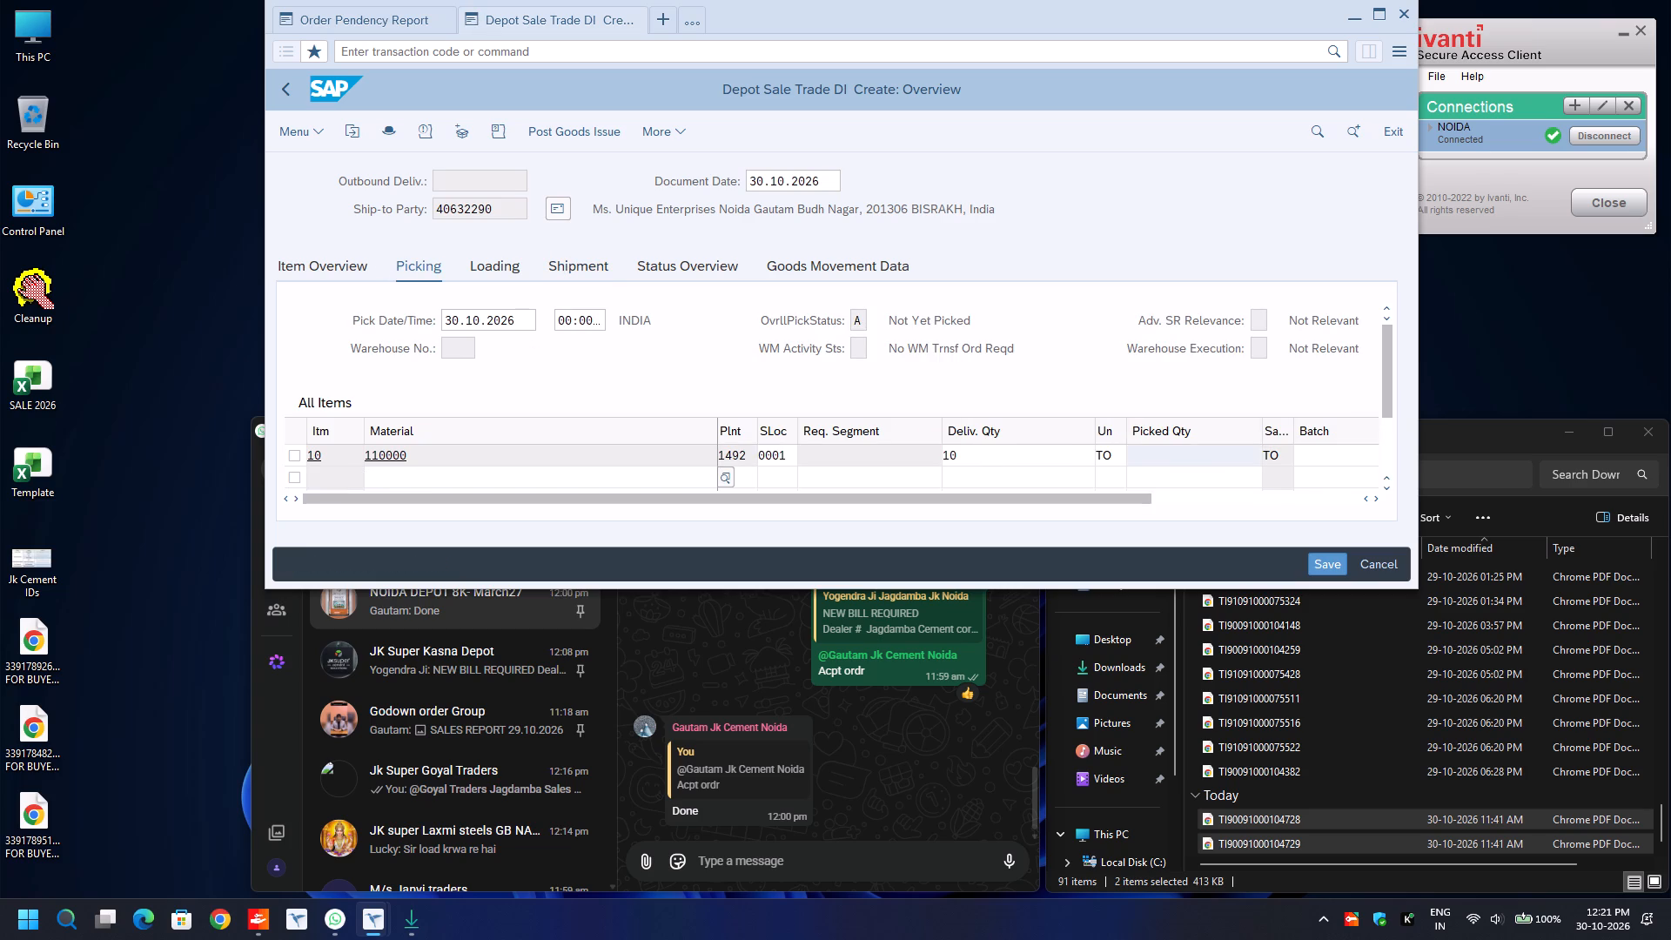
{"action": "type", "text": "10"}
{"action": "key", "text": "Tab"}
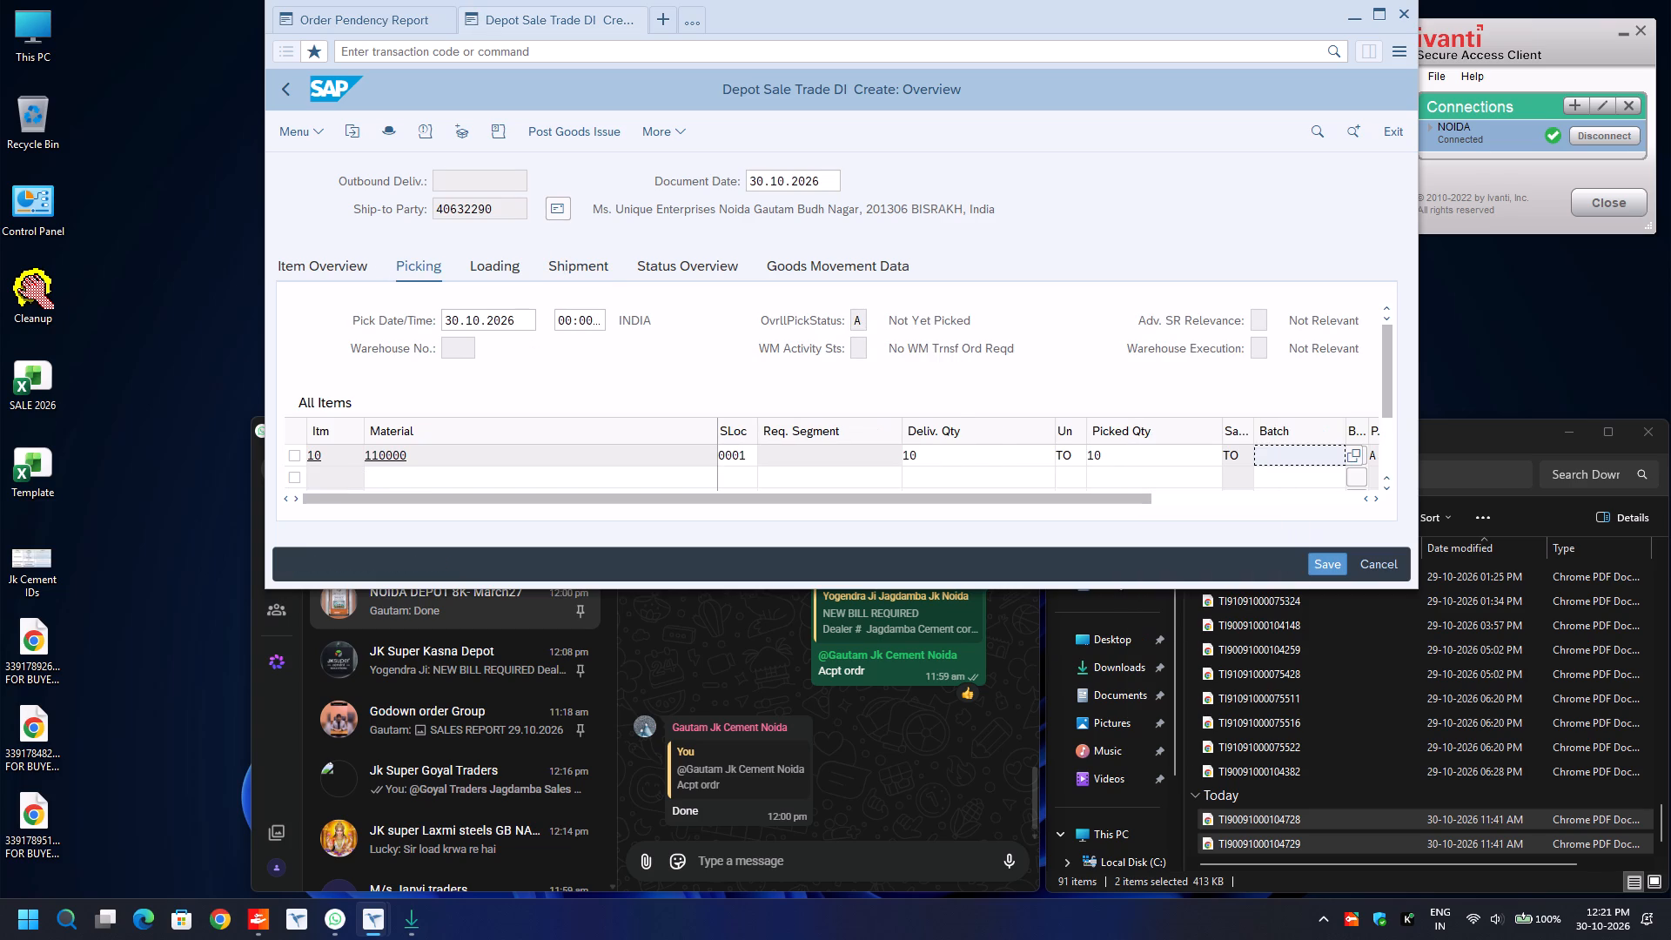
{"action": "type", "text": "1033"}
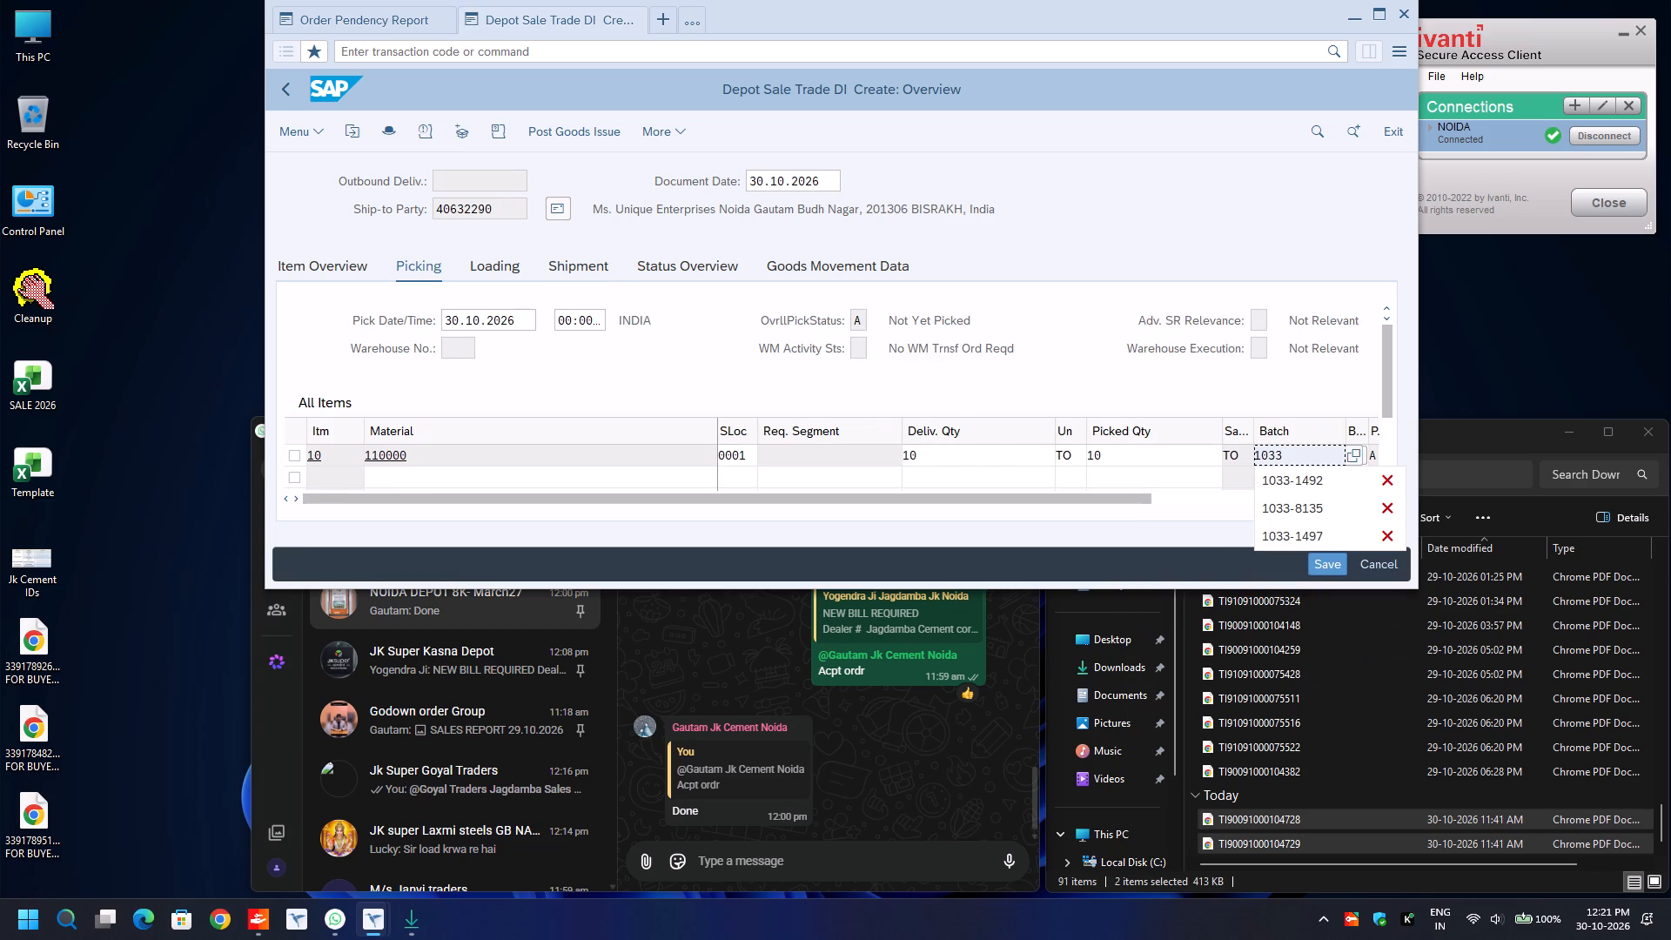
{"action": "key", "text": "Down"}
{"action": "key", "text": "Return"}
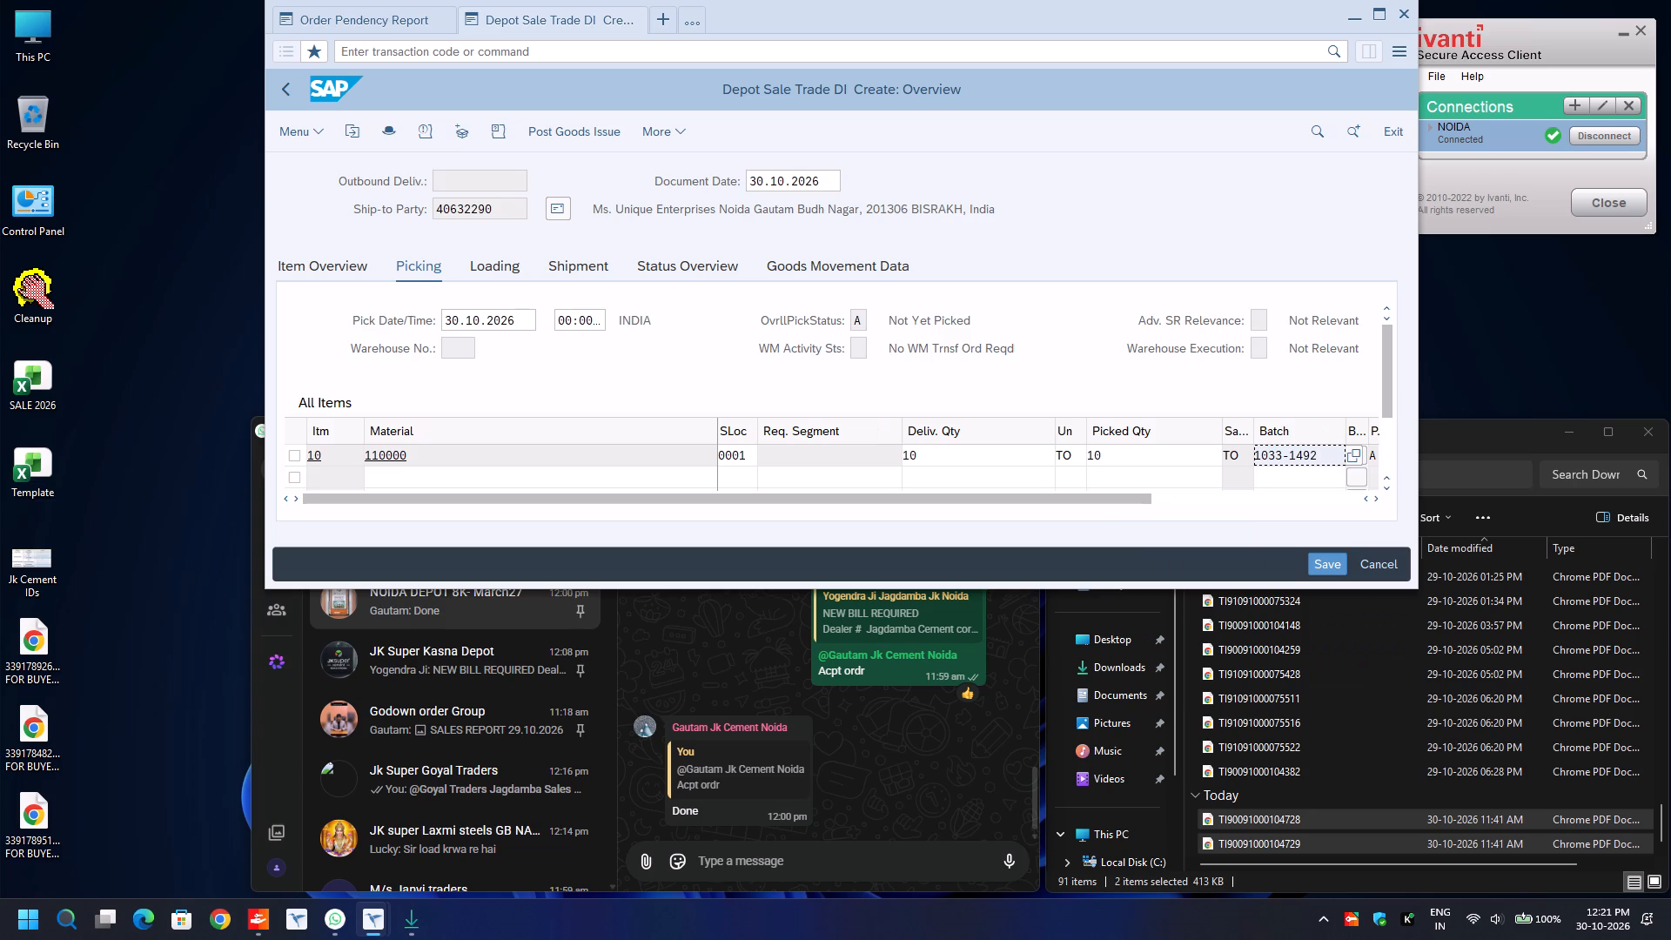
In the delivery's additional header data, set the transport mode to ROAD and enter the previously used Road Transporter1 code.
{"action": "key", "text": "F8"}
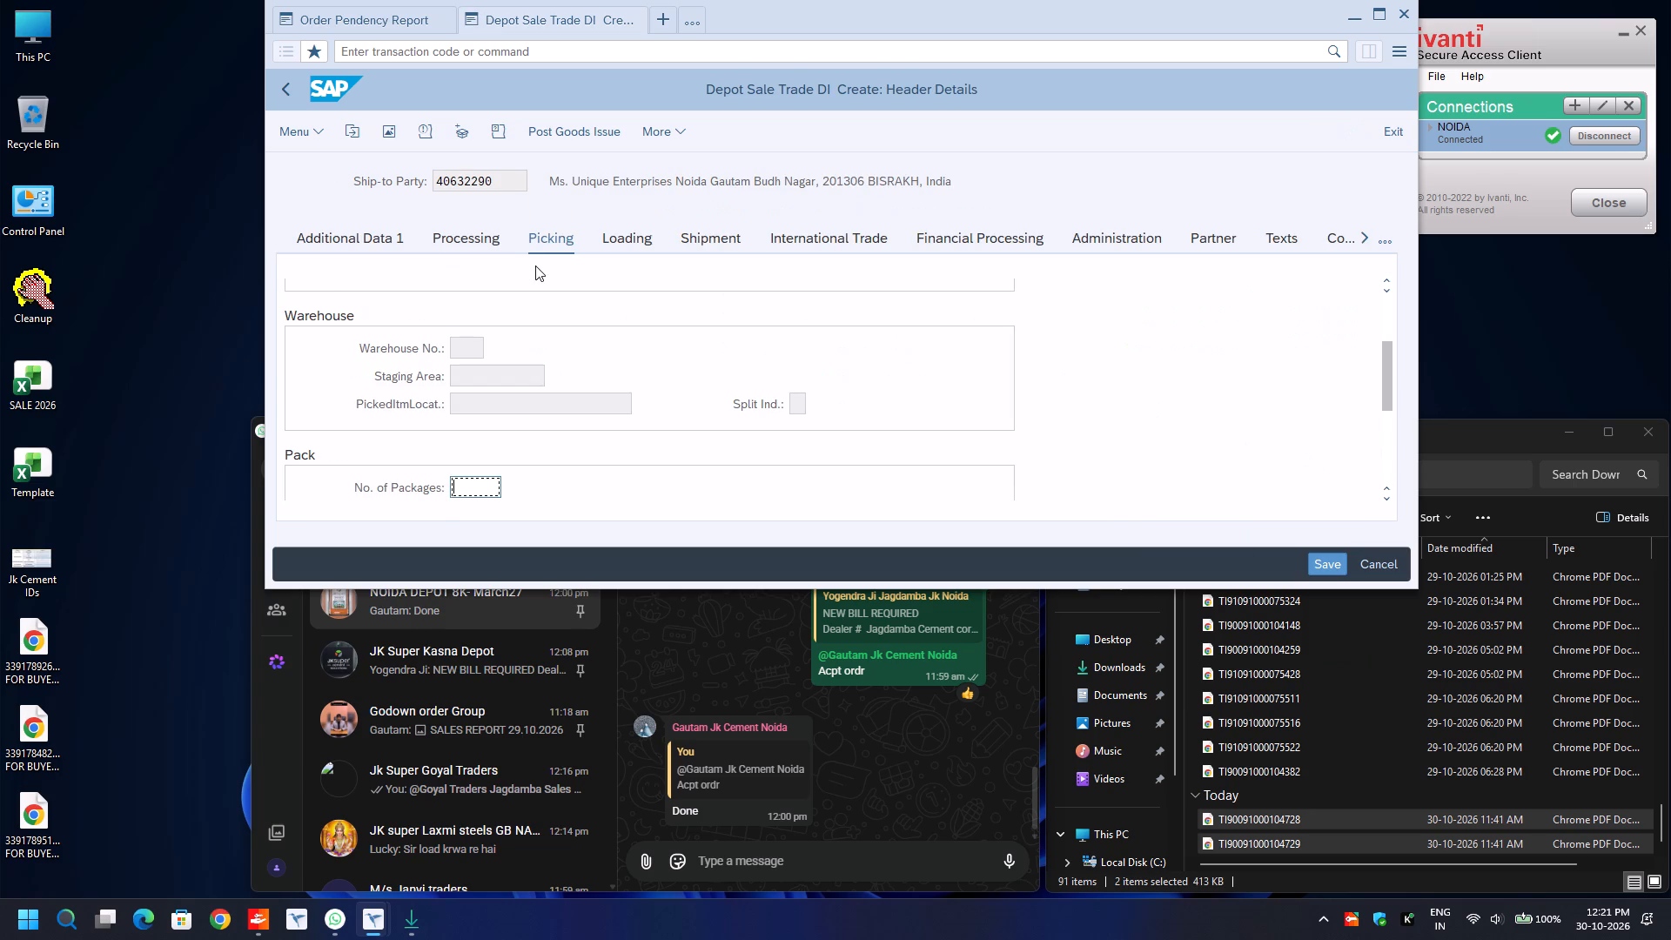
{"action": "left_click", "coordinate": [375, 237]}
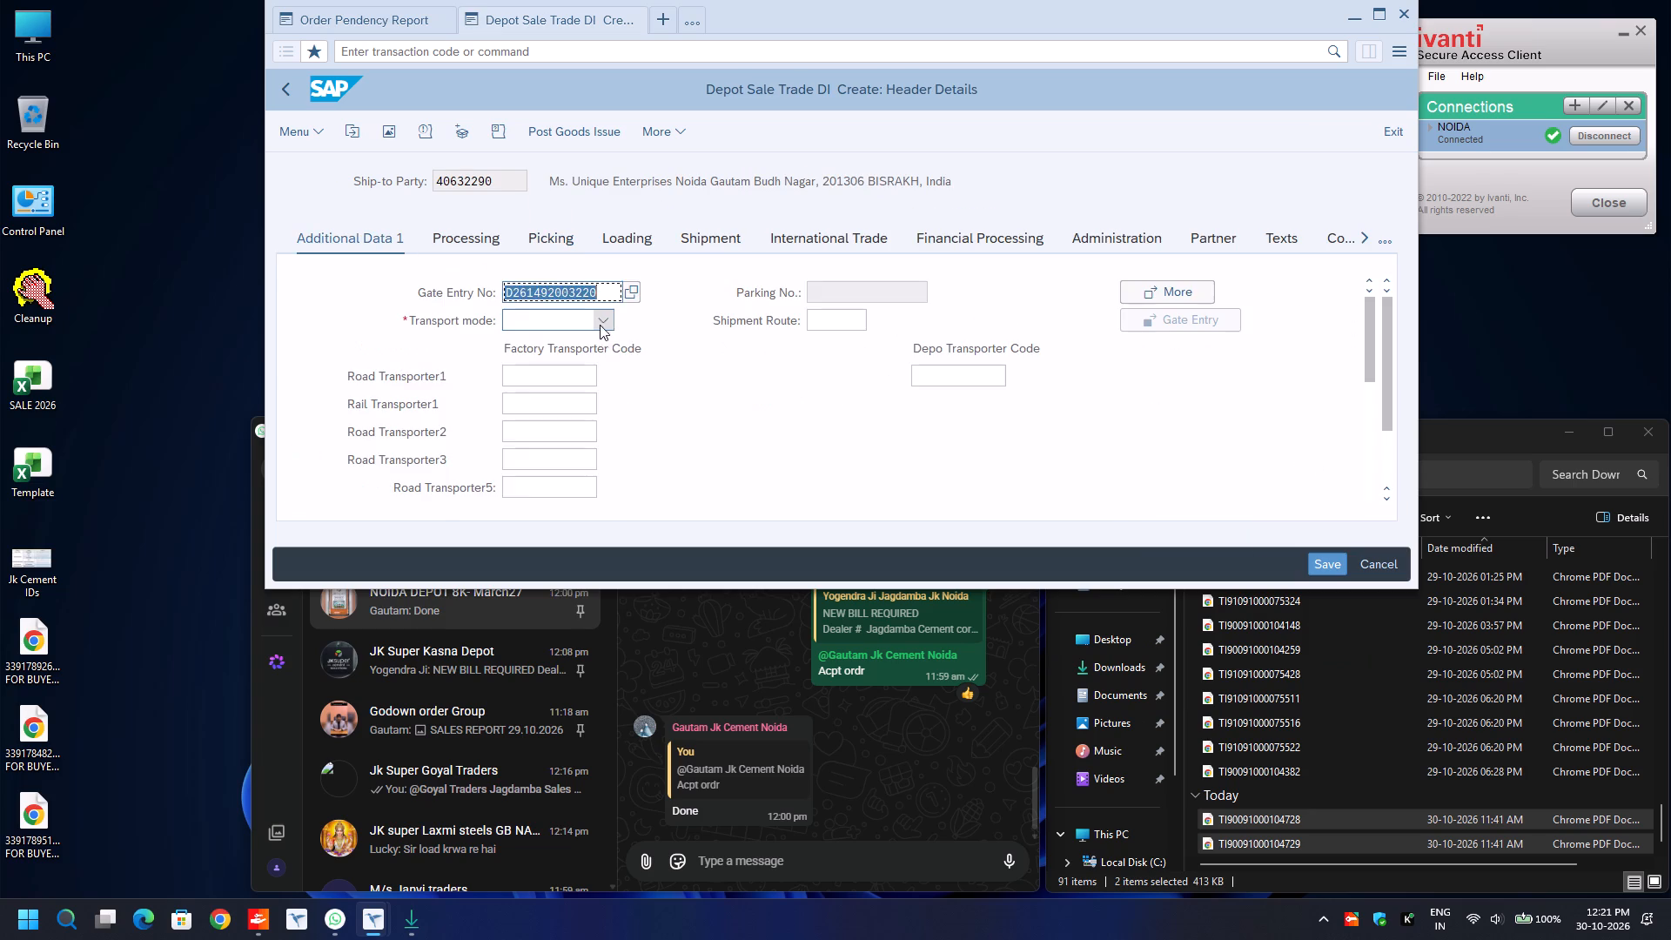
{"action": "left_click", "coordinate": [607, 319]}
{"action": "left_click", "coordinate": [561, 408]}
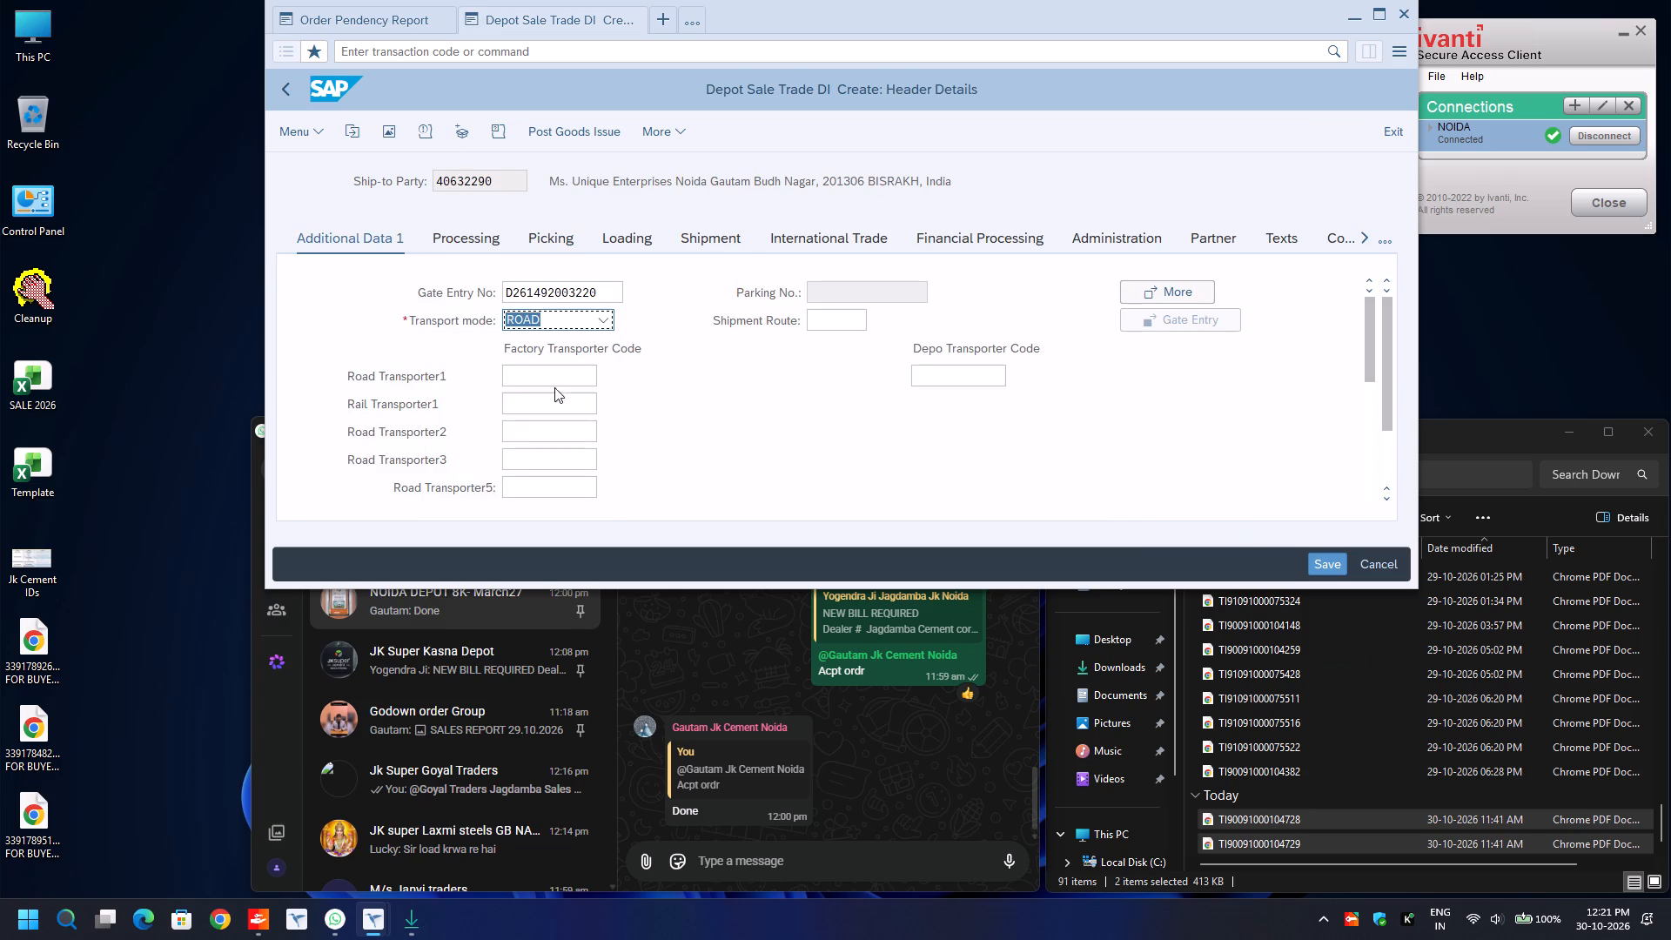
{"action": "left_click", "coordinate": [548, 375]}
{"action": "key", "text": "BackSpace"}
{"action": "key", "text": "Down"}
{"action": "key", "text": "Return"}
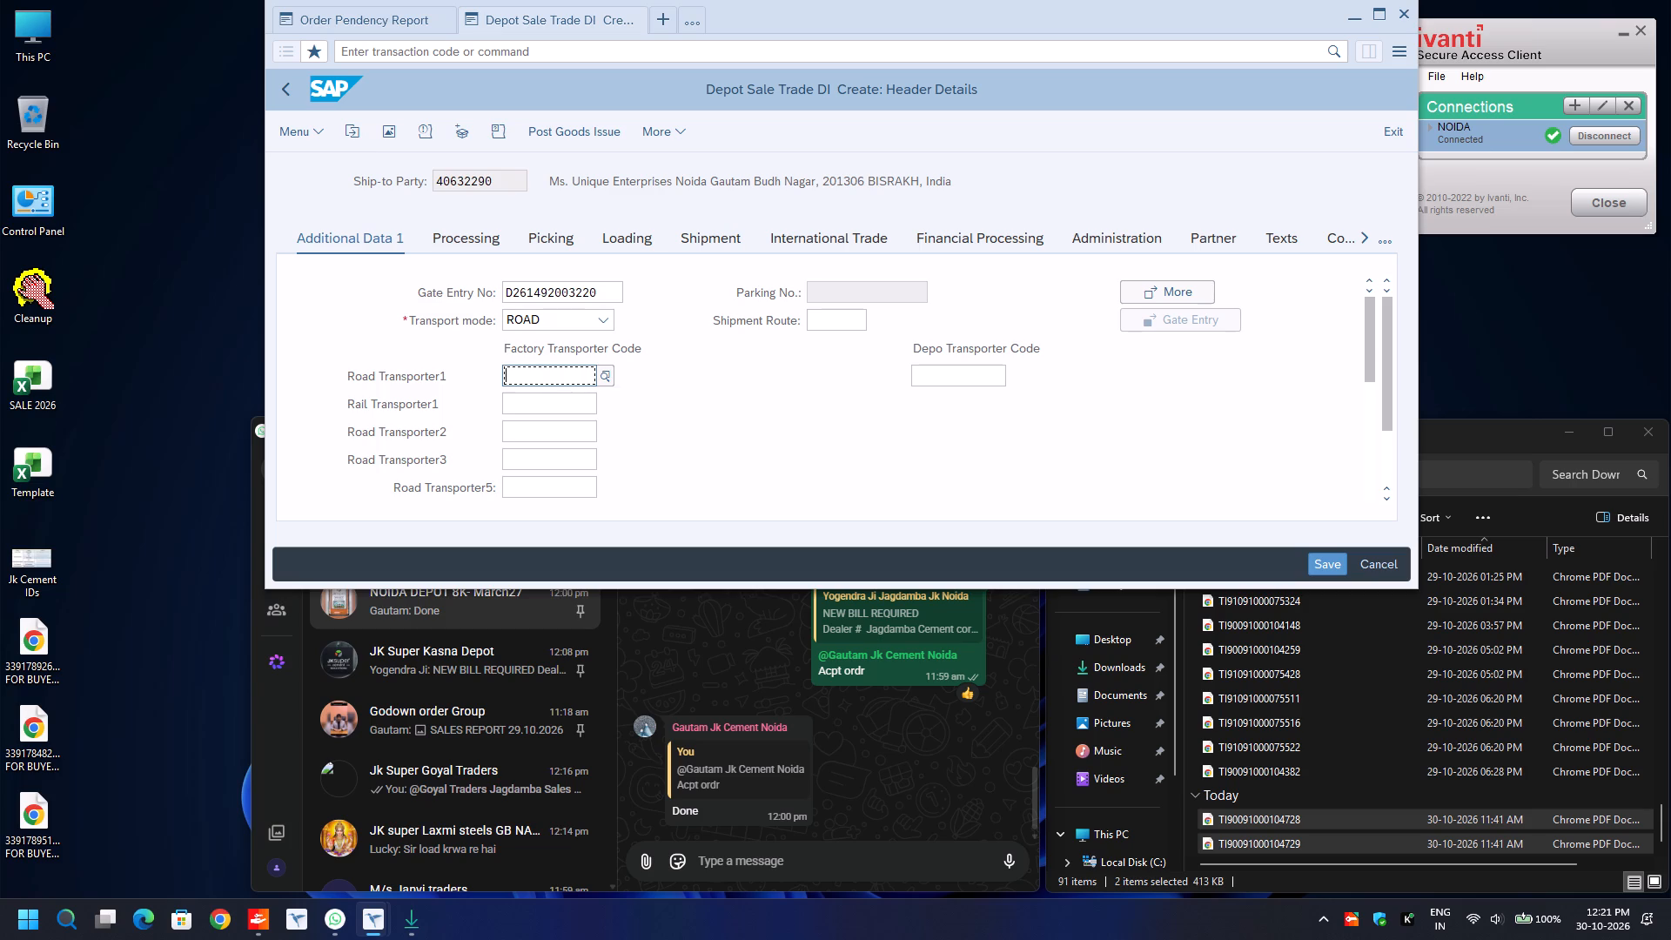
Complete the E-Way Bill data with transport mode Road and a distance of 30.
{"action": "key", "text": "Return"}
{"action": "type", "text": "ro"}
{"action": "key", "text": "Tab"}
{"action": "key", "text": "Tab"}
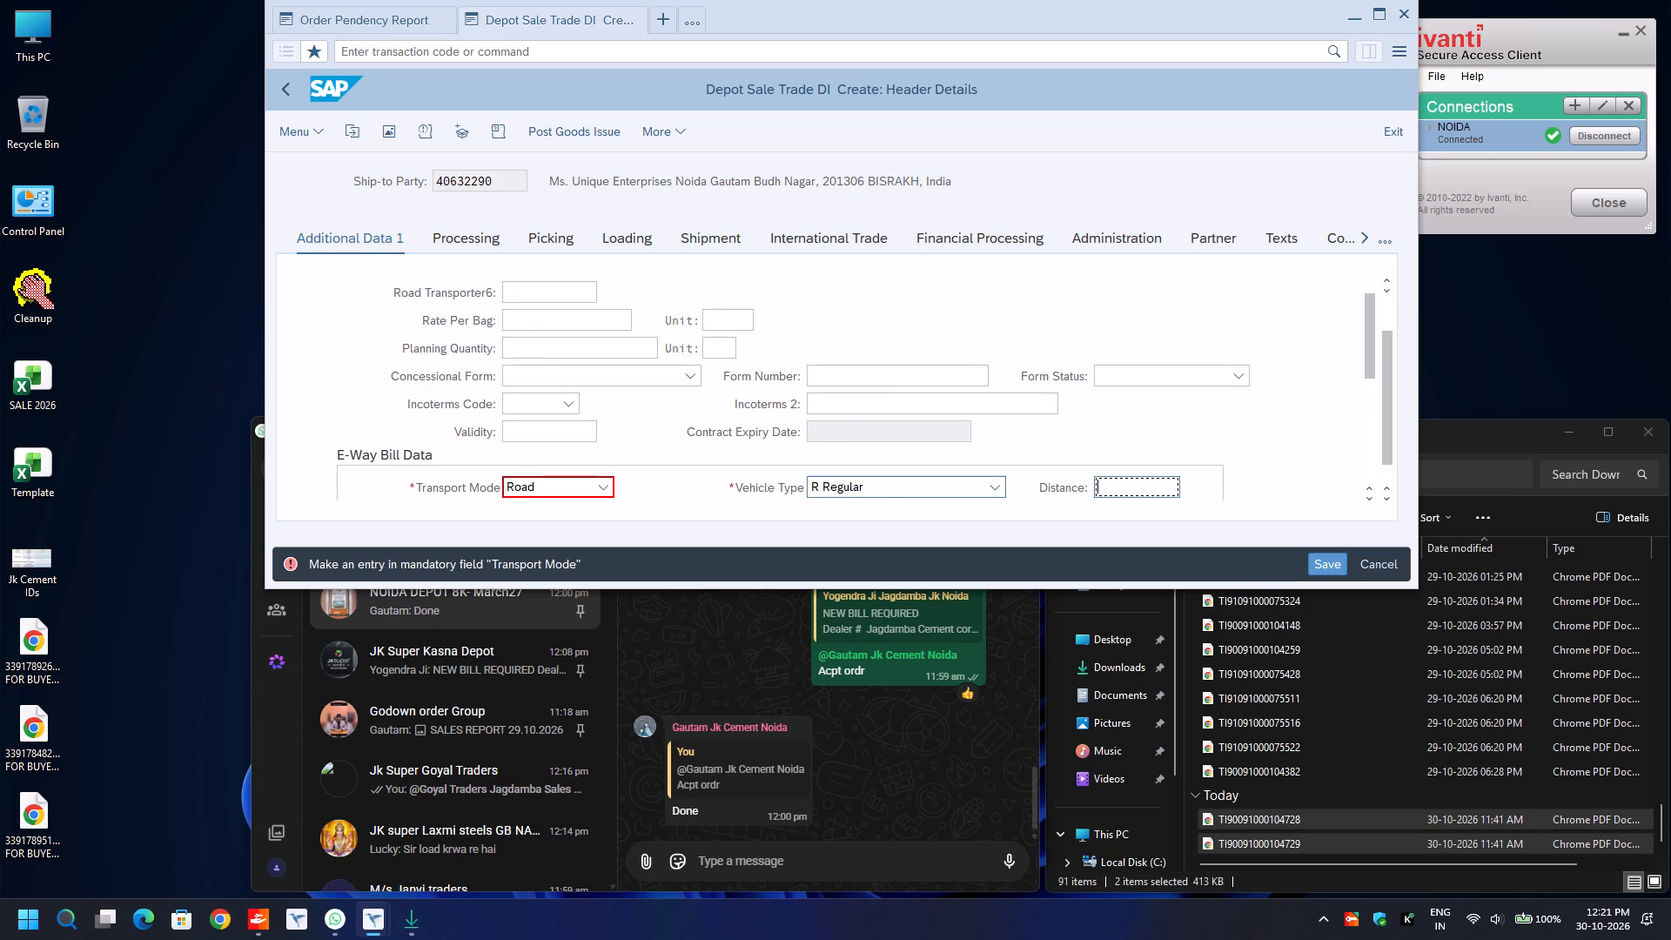
{"action": "key", "text": "BackSpace"}
{"action": "key", "text": "Down"}
{"action": "key", "text": "Return"}
{"action": "key", "text": "Down"}
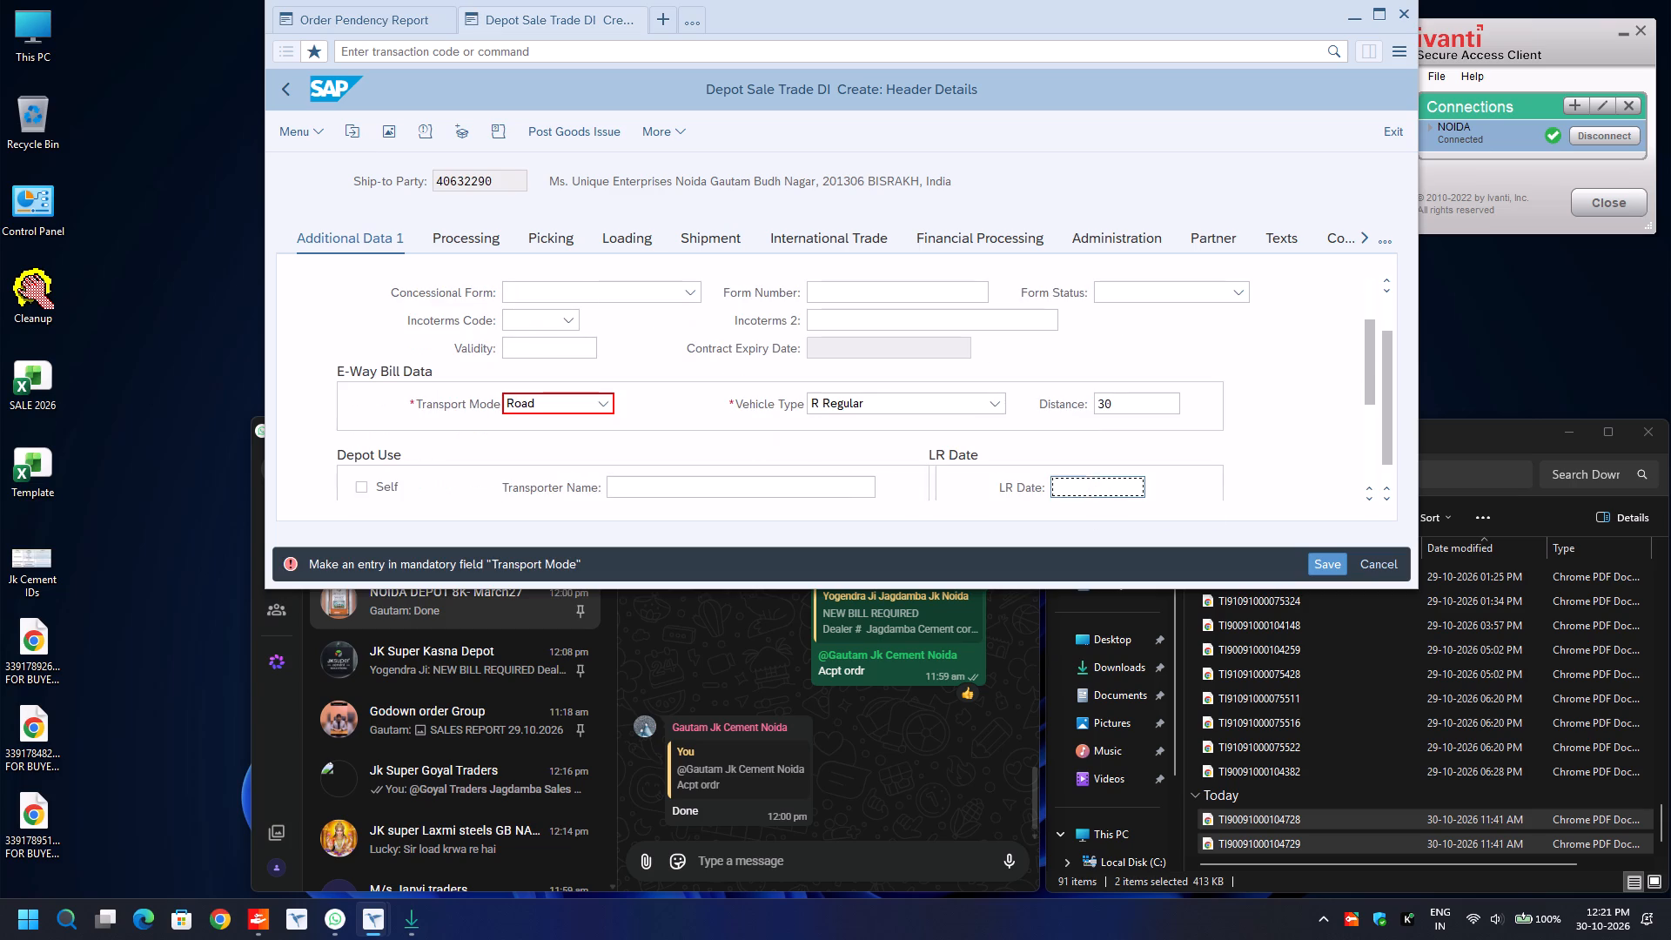
{"action": "key", "text": "Down"}
{"action": "key", "text": "BackSpace"}
{"action": "key", "text": "Down"}
{"action": "key", "text": "Down"}
{"action": "key", "text": "Down"}
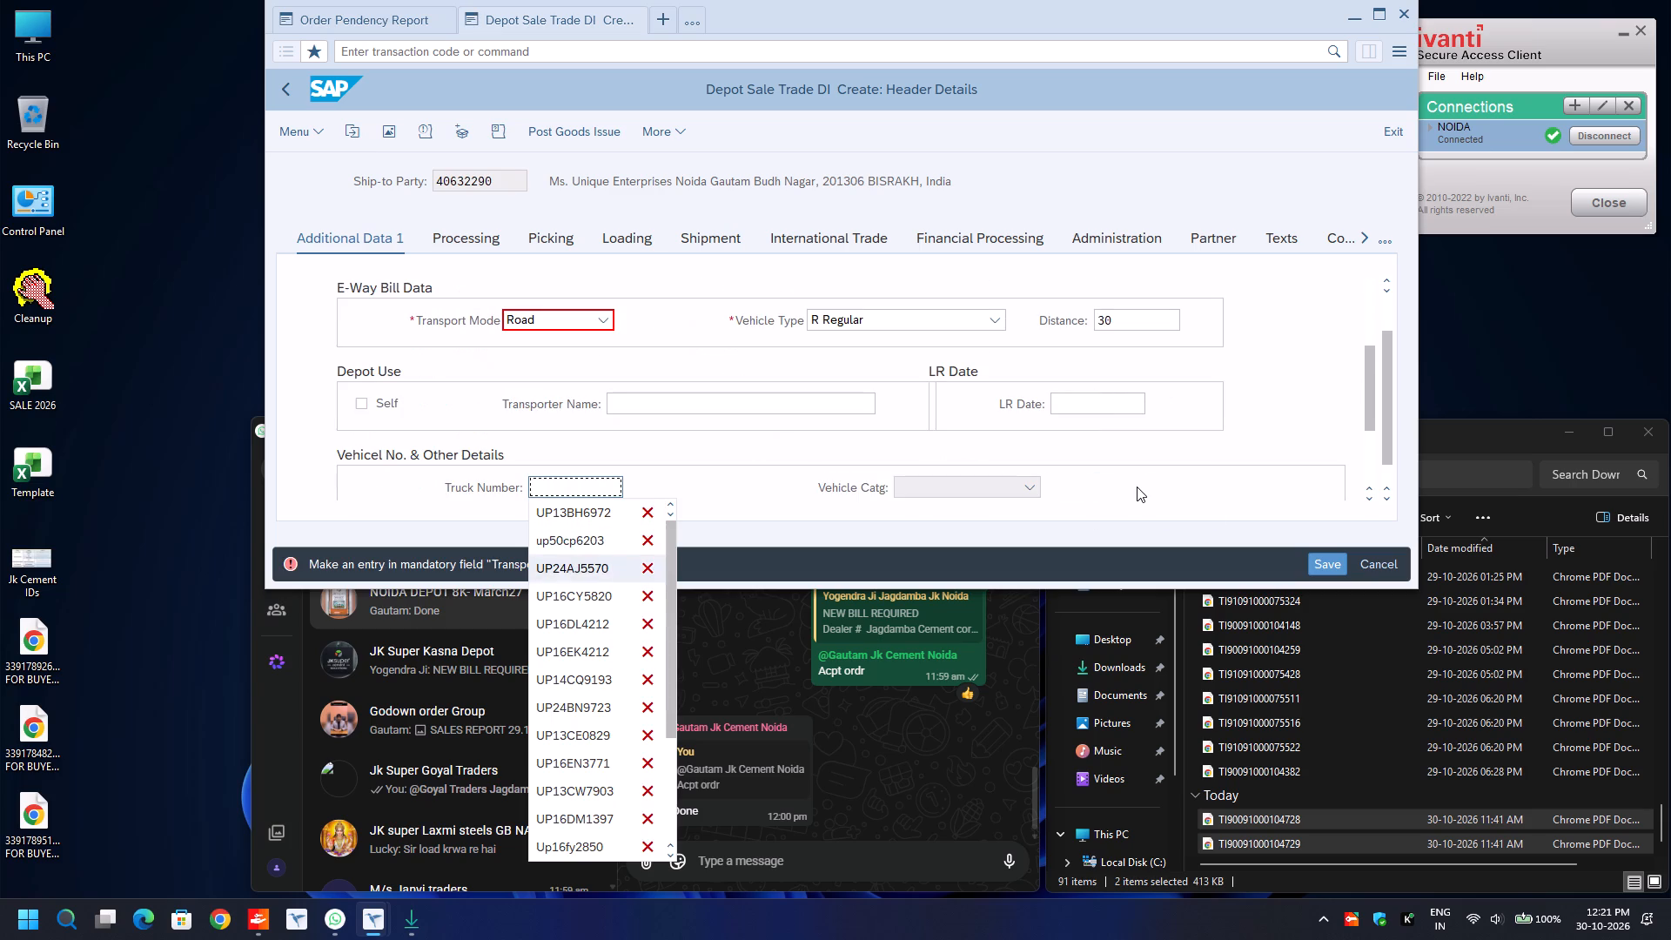
{"action": "key", "text": "Down"}
{"action": "key", "text": "Return"}
Set the LR/RR number in the vehicle number and other details section to SELF.
{"action": "key", "text": "Down"}
{"action": "key", "text": "Tab"}
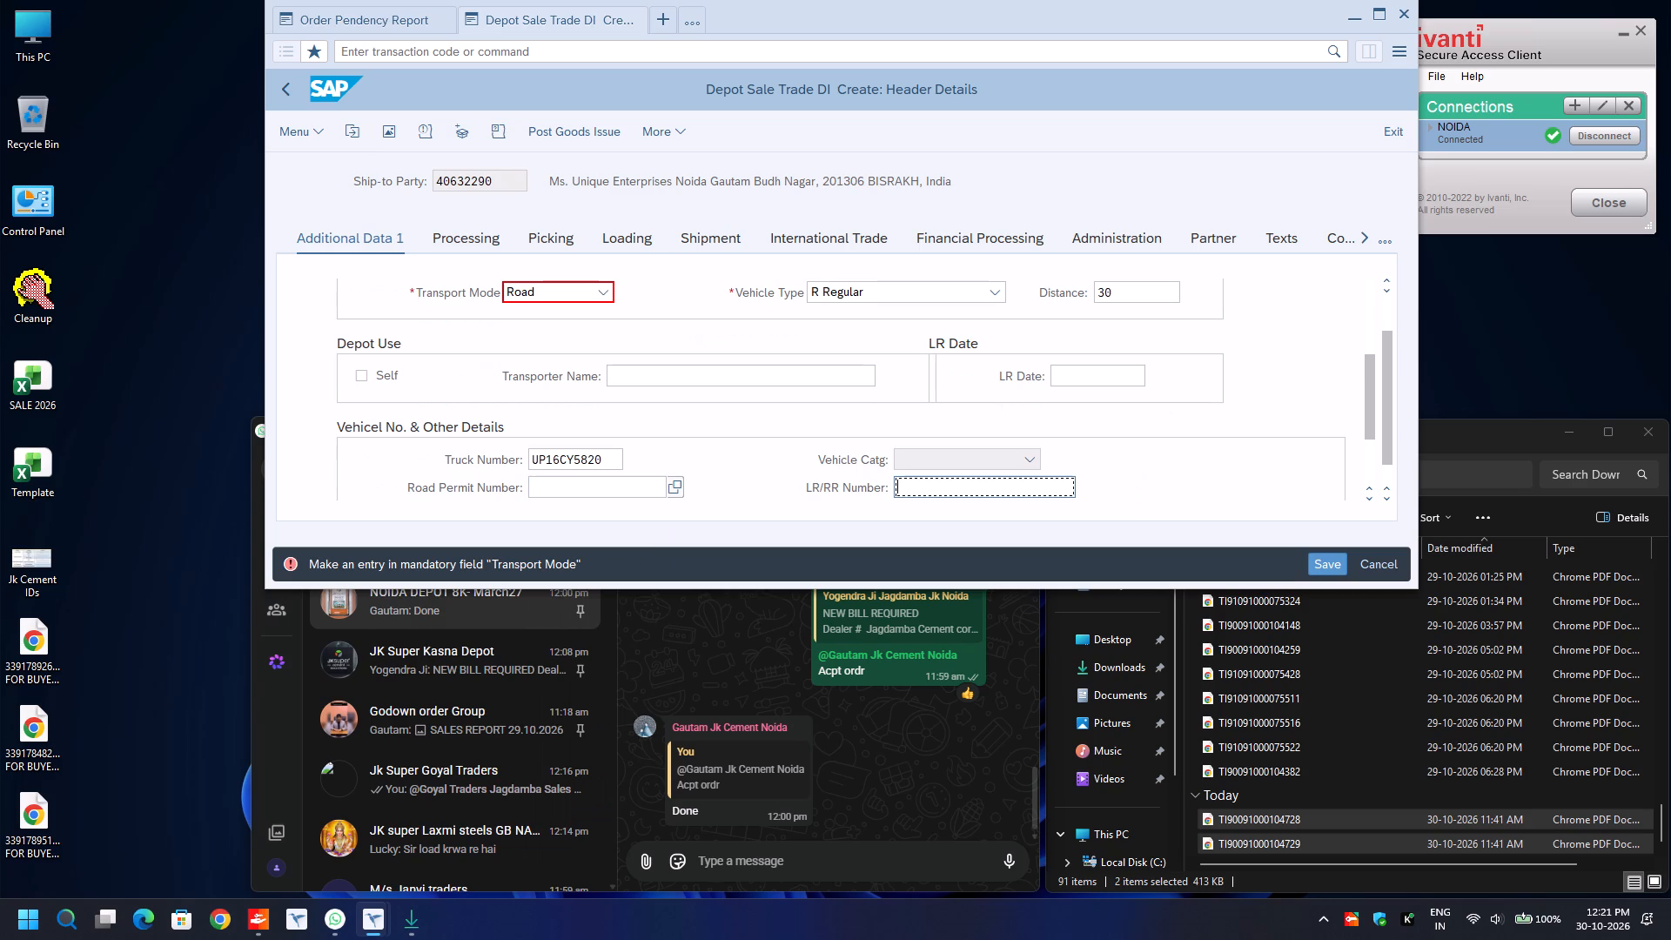
{"action": "key", "text": "BackSpace"}
{"action": "key", "text": "Down"}
{"action": "key", "text": "Return"}
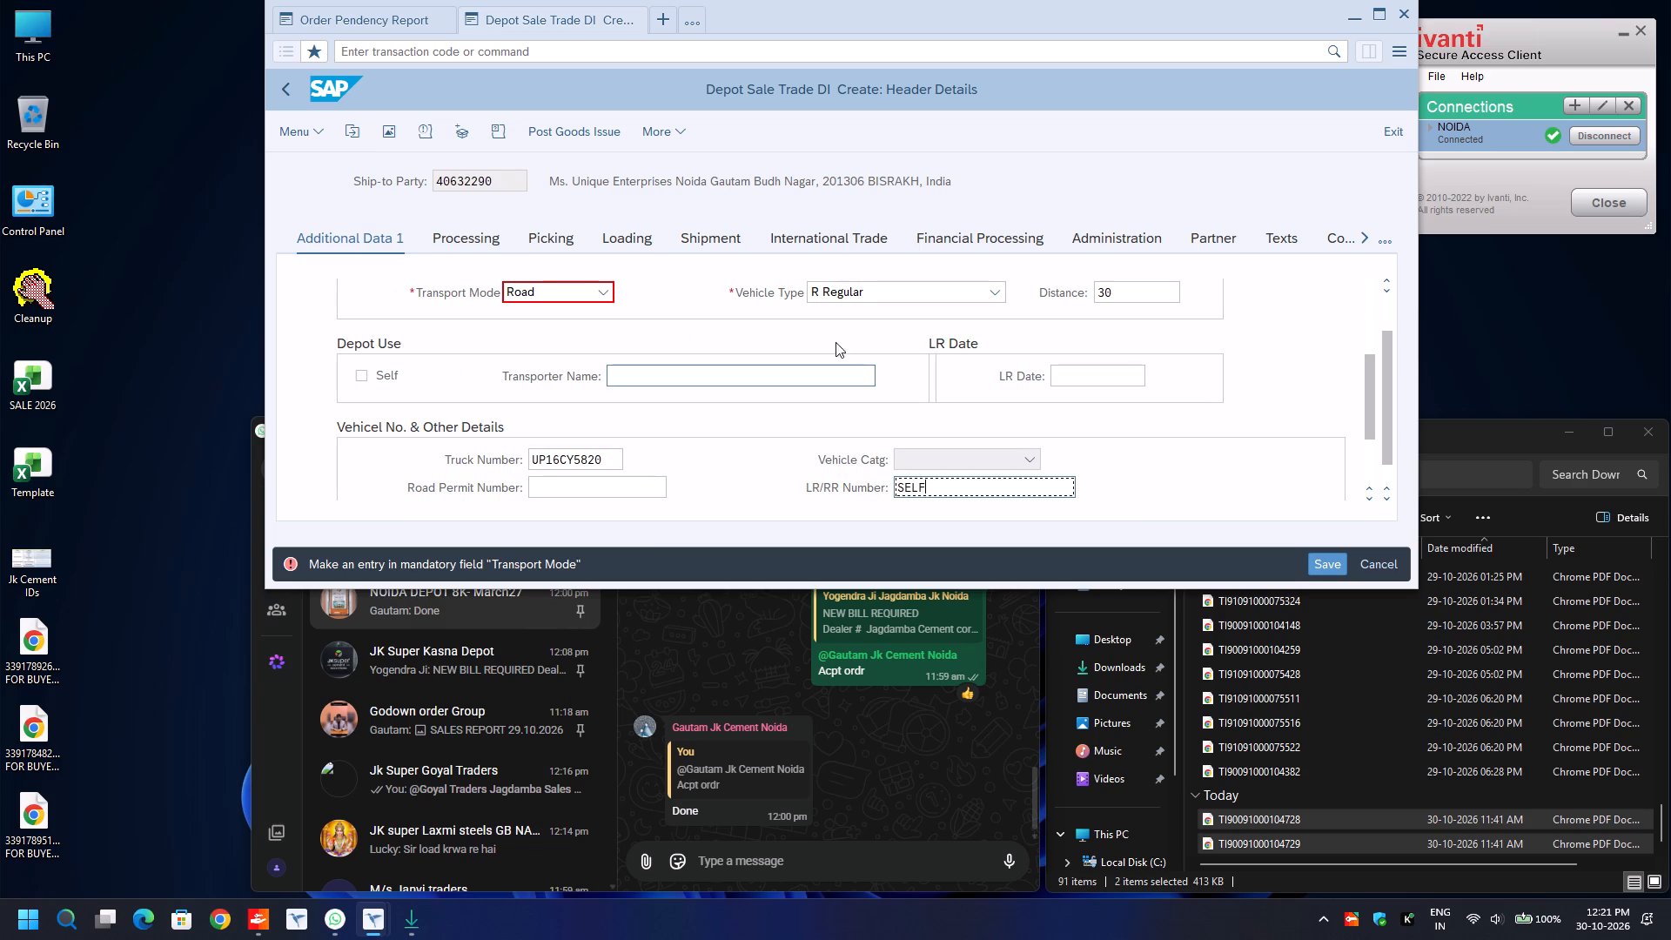
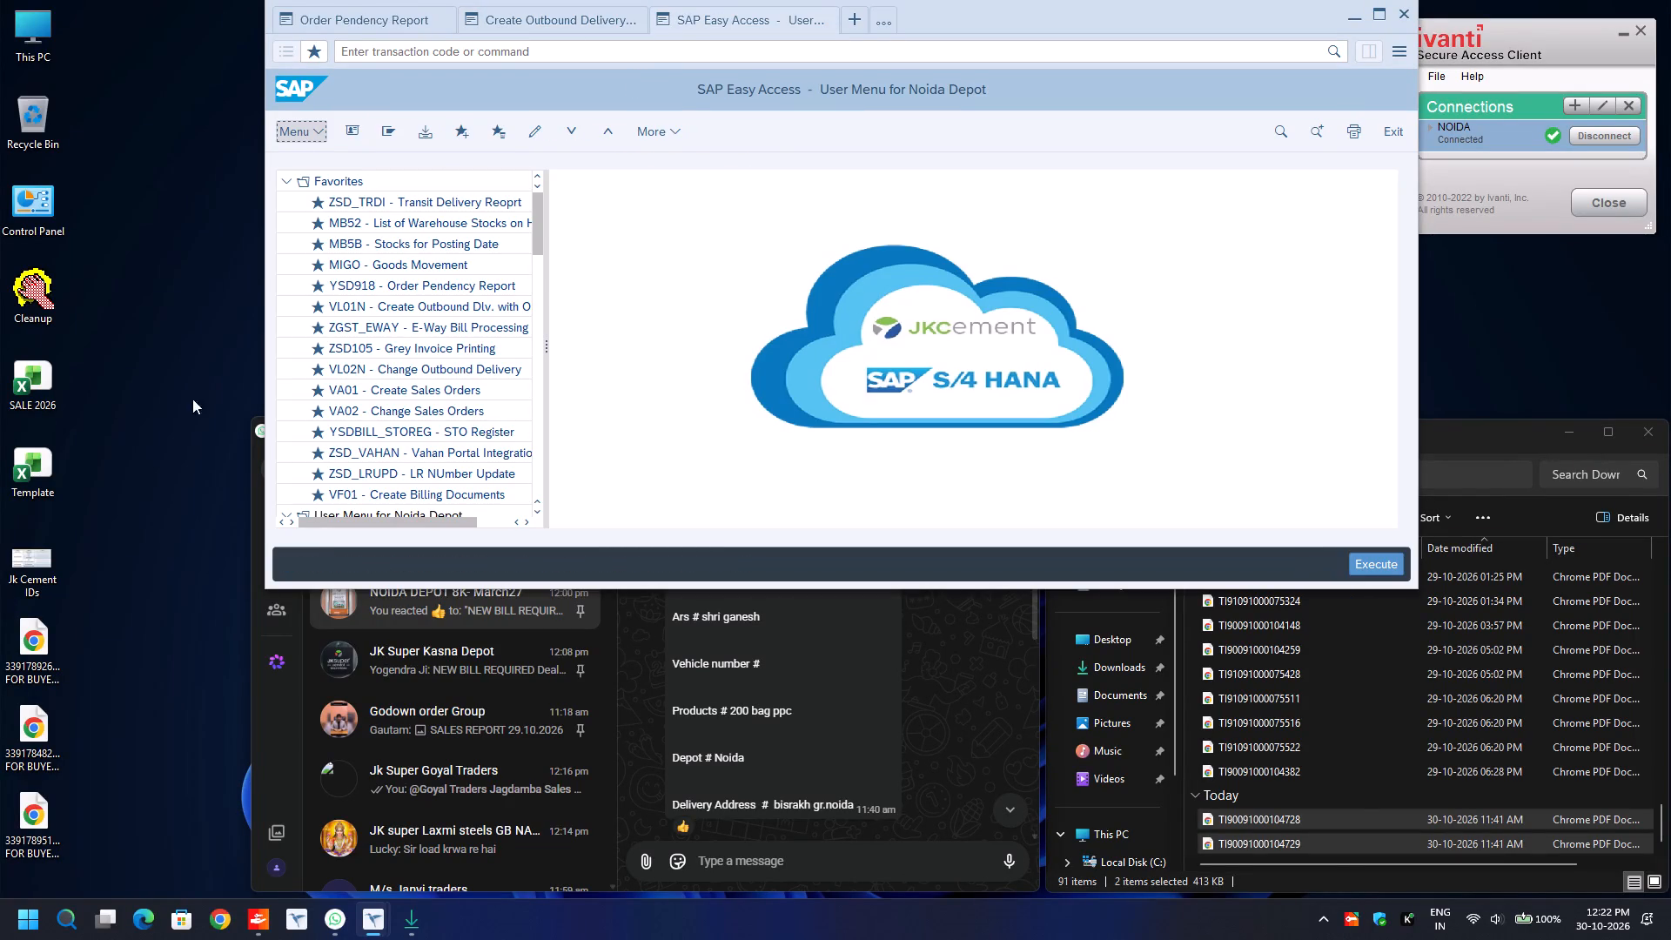
Open E-Way Bill Processing and choose e-Invoice for the Sales and Distribution process with sales organization 1000.
{"action": "double_click", "coordinate": [408, 331]}
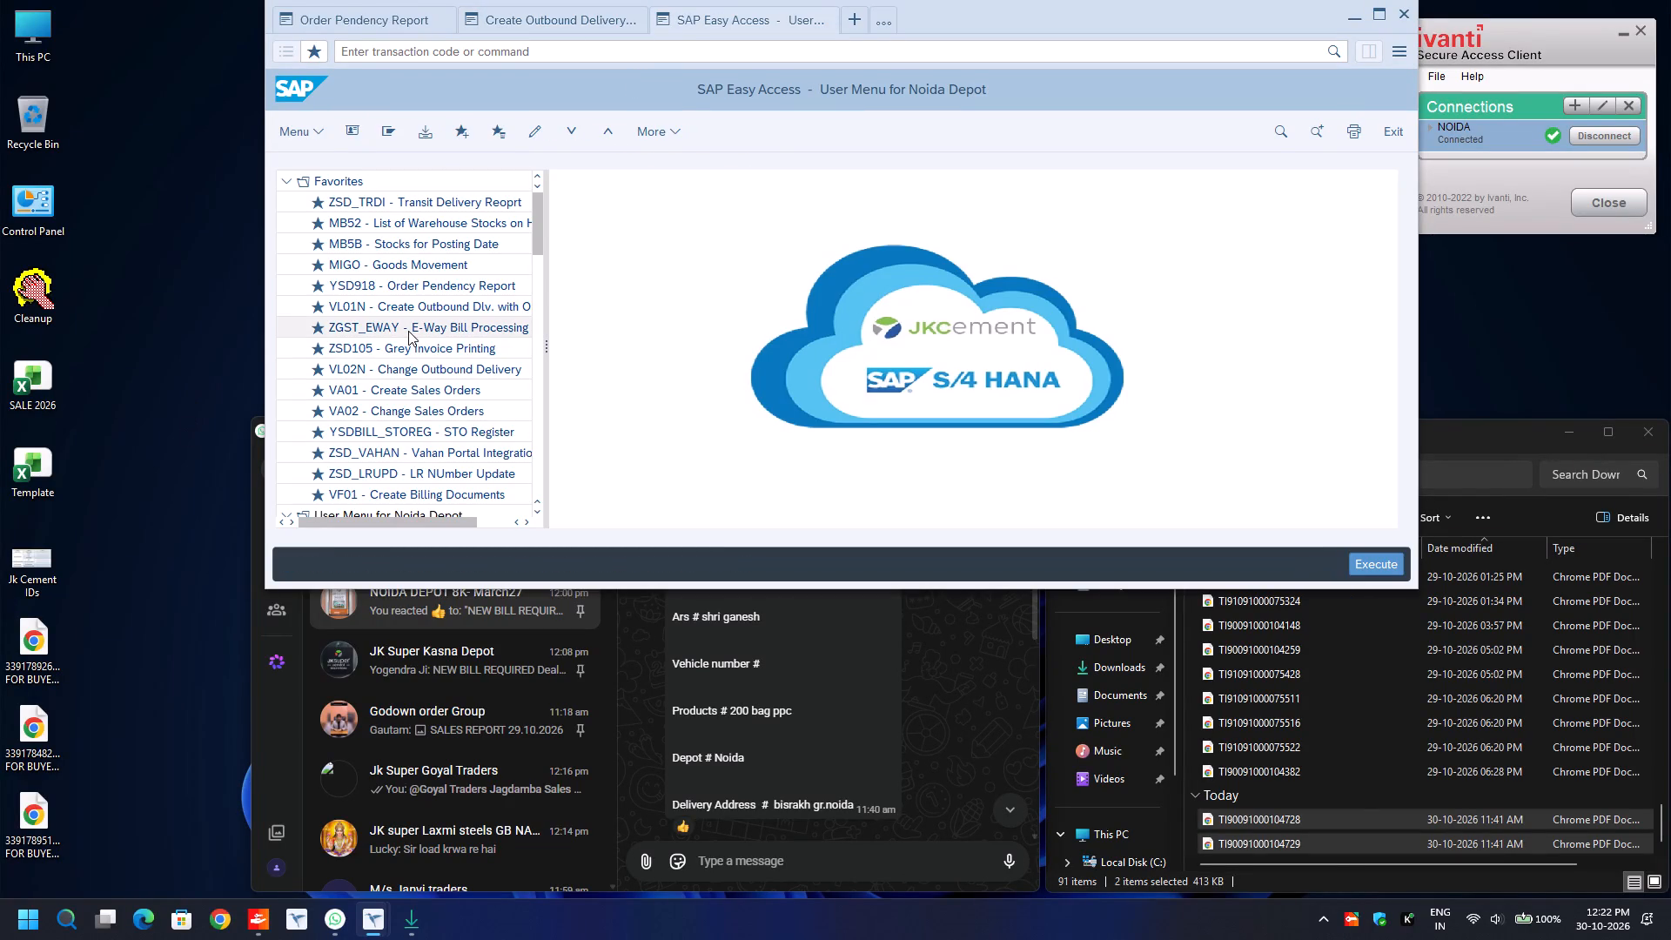
{"action": "left_click", "coordinate": [580, 236]}
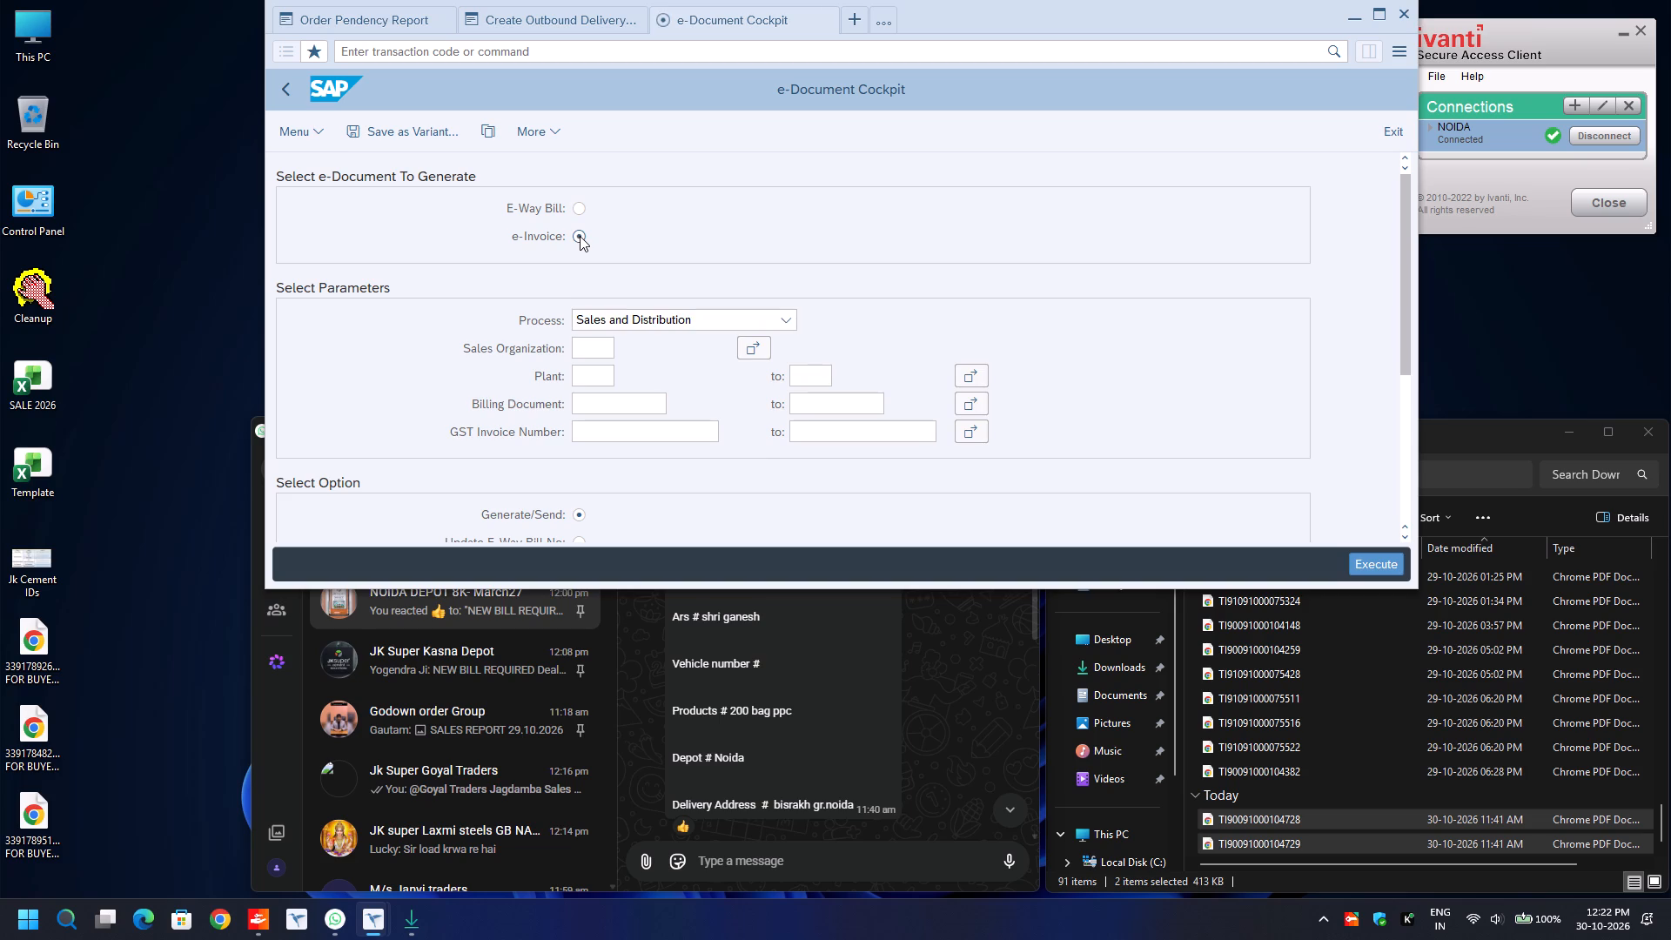
{"action": "left_click", "coordinate": [598, 315]}
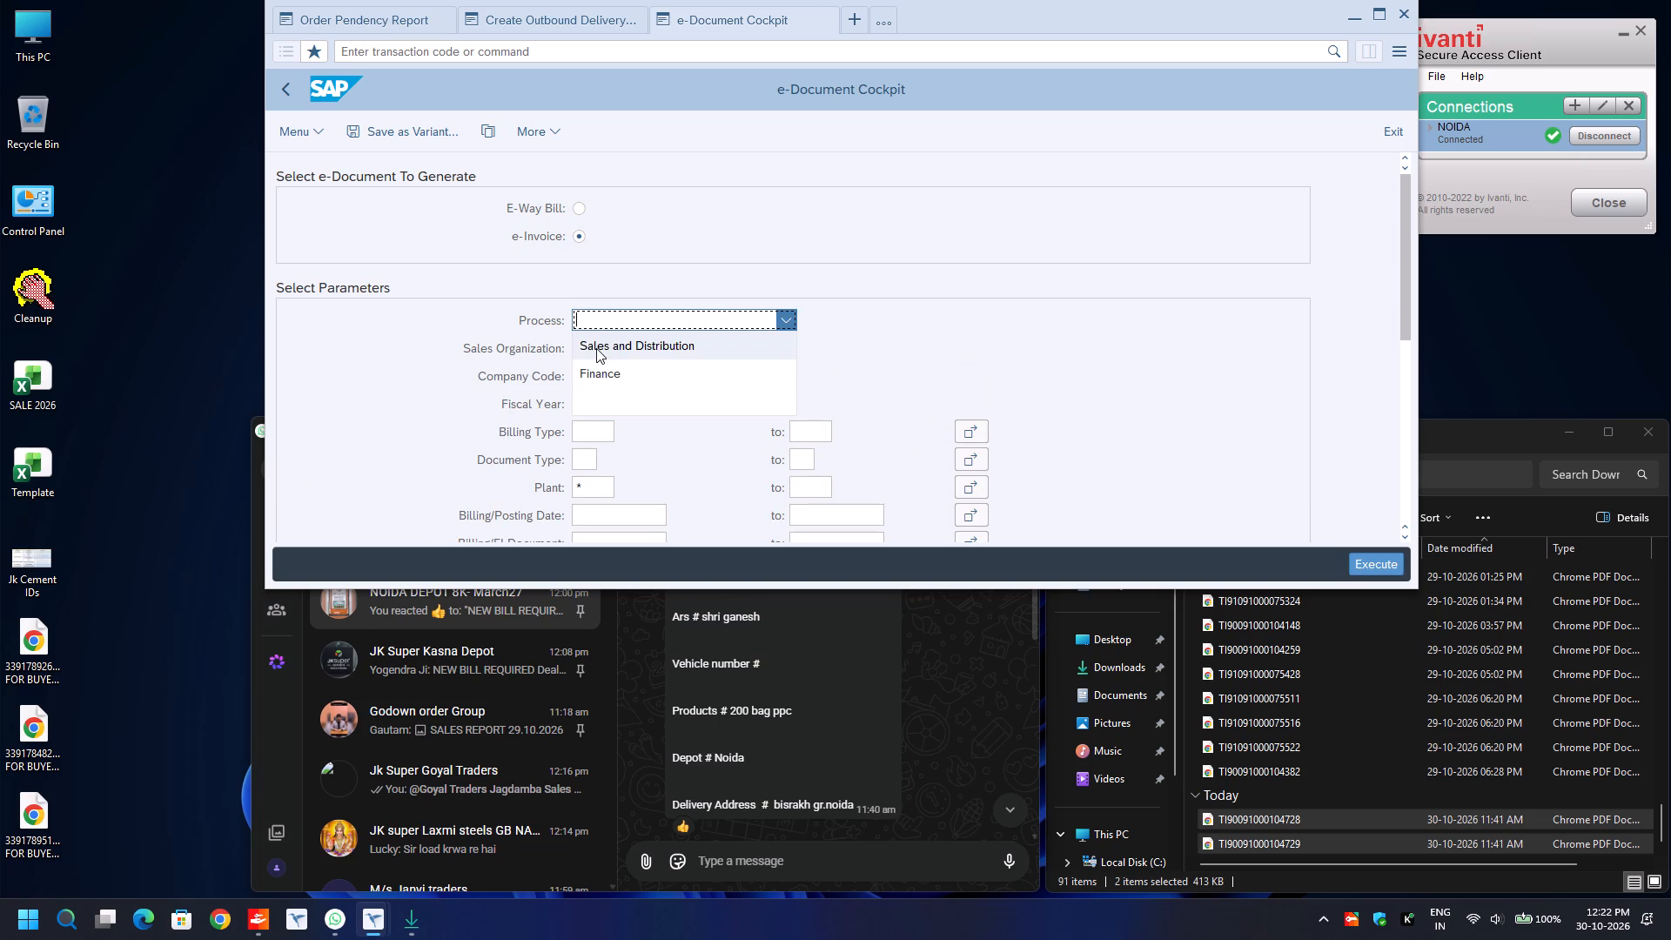
{"action": "left_click", "coordinate": [596, 348]}
{"action": "left_click", "coordinate": [596, 348]}
{"action": "key", "text": "BackSpace"}
{"action": "key", "text": "Down"}
{"action": "key", "text": "Return"}
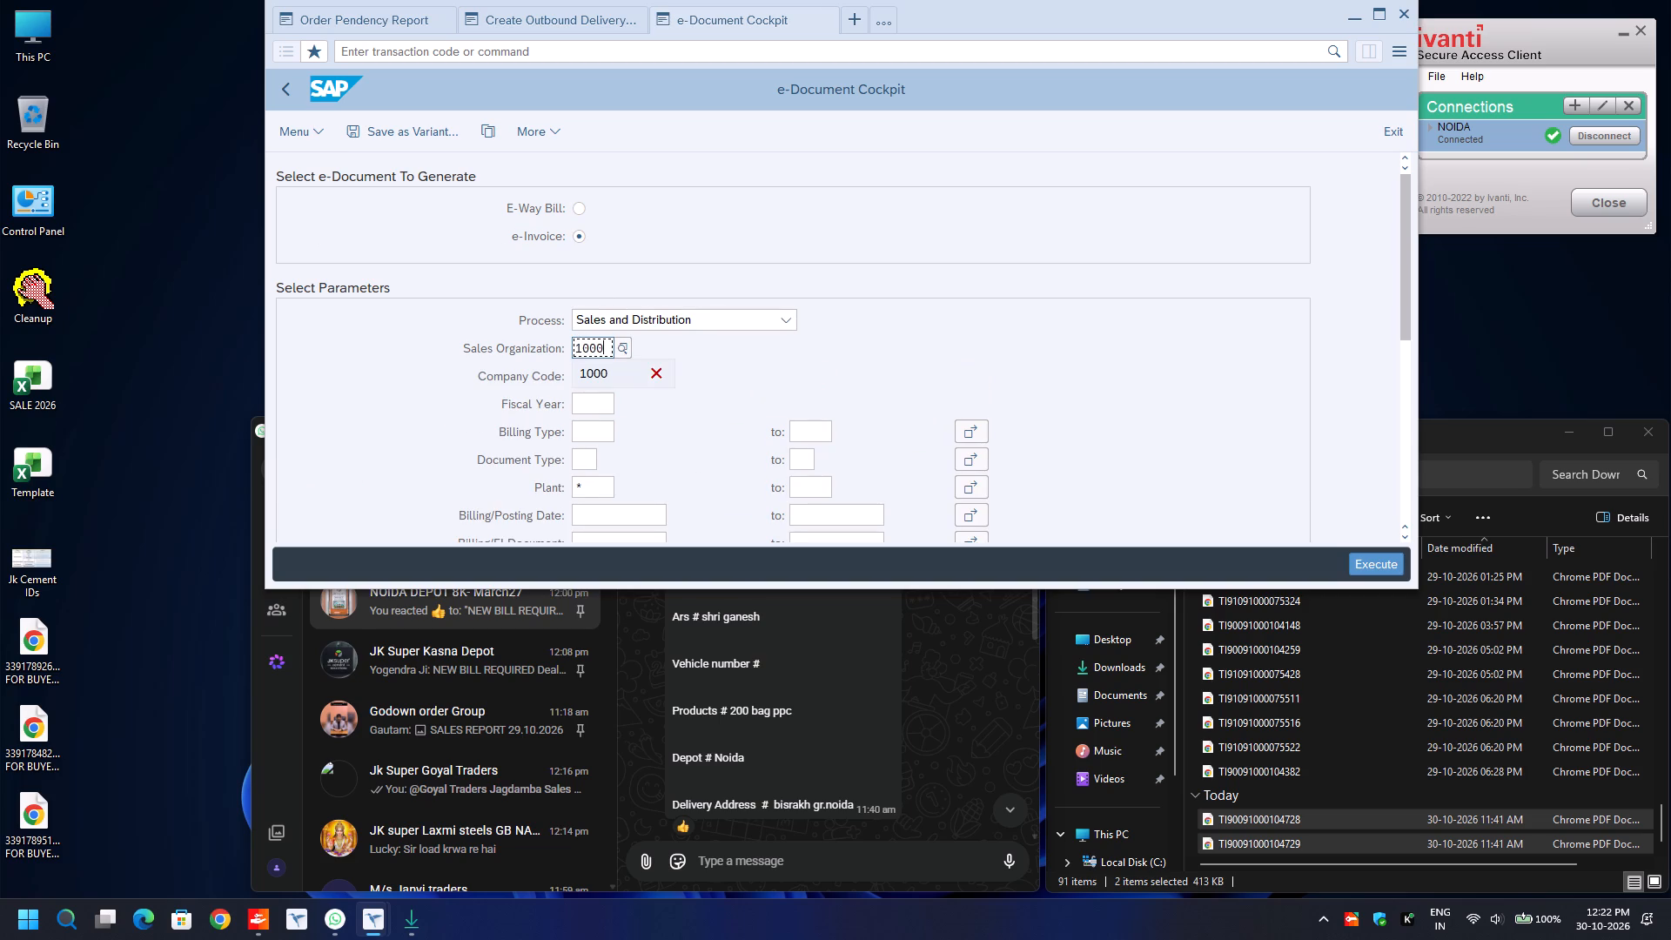
Limit the e-invoice selection to plant 1492 and billing/posting date 30.10.2026.
{"action": "left_click", "coordinate": [594, 485]}
{"action": "key", "text": "BackSpace"}
{"action": "type", "text": "1492"}
{"action": "key", "text": "Return"}
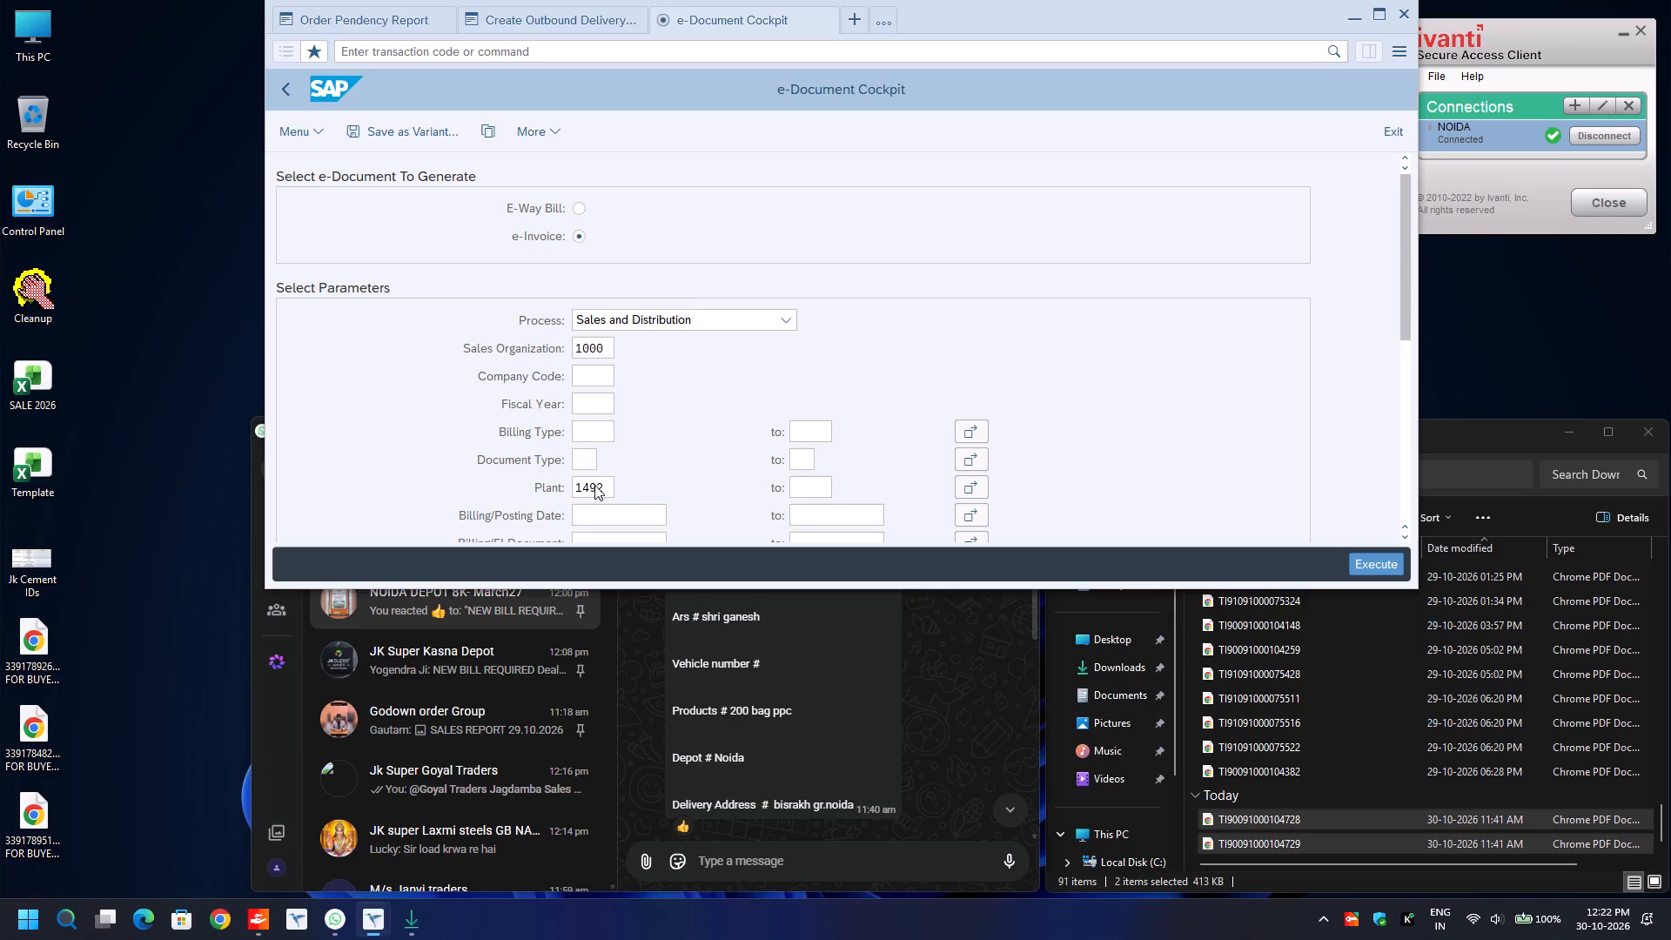
{"action": "key", "text": "Down"}
{"action": "key", "text": "BackSpace"}
{"action": "key", "text": "Down"}
{"action": "key", "text": "Return"}
Run the e-invoice Status Report with the e-Invoice with E-Way Bill option.
{"action": "scroll", "coordinate": [594, 485], "scroll_direction": "down", "scroll_amount": 6}
{"action": "left_click", "coordinate": [572, 285]}
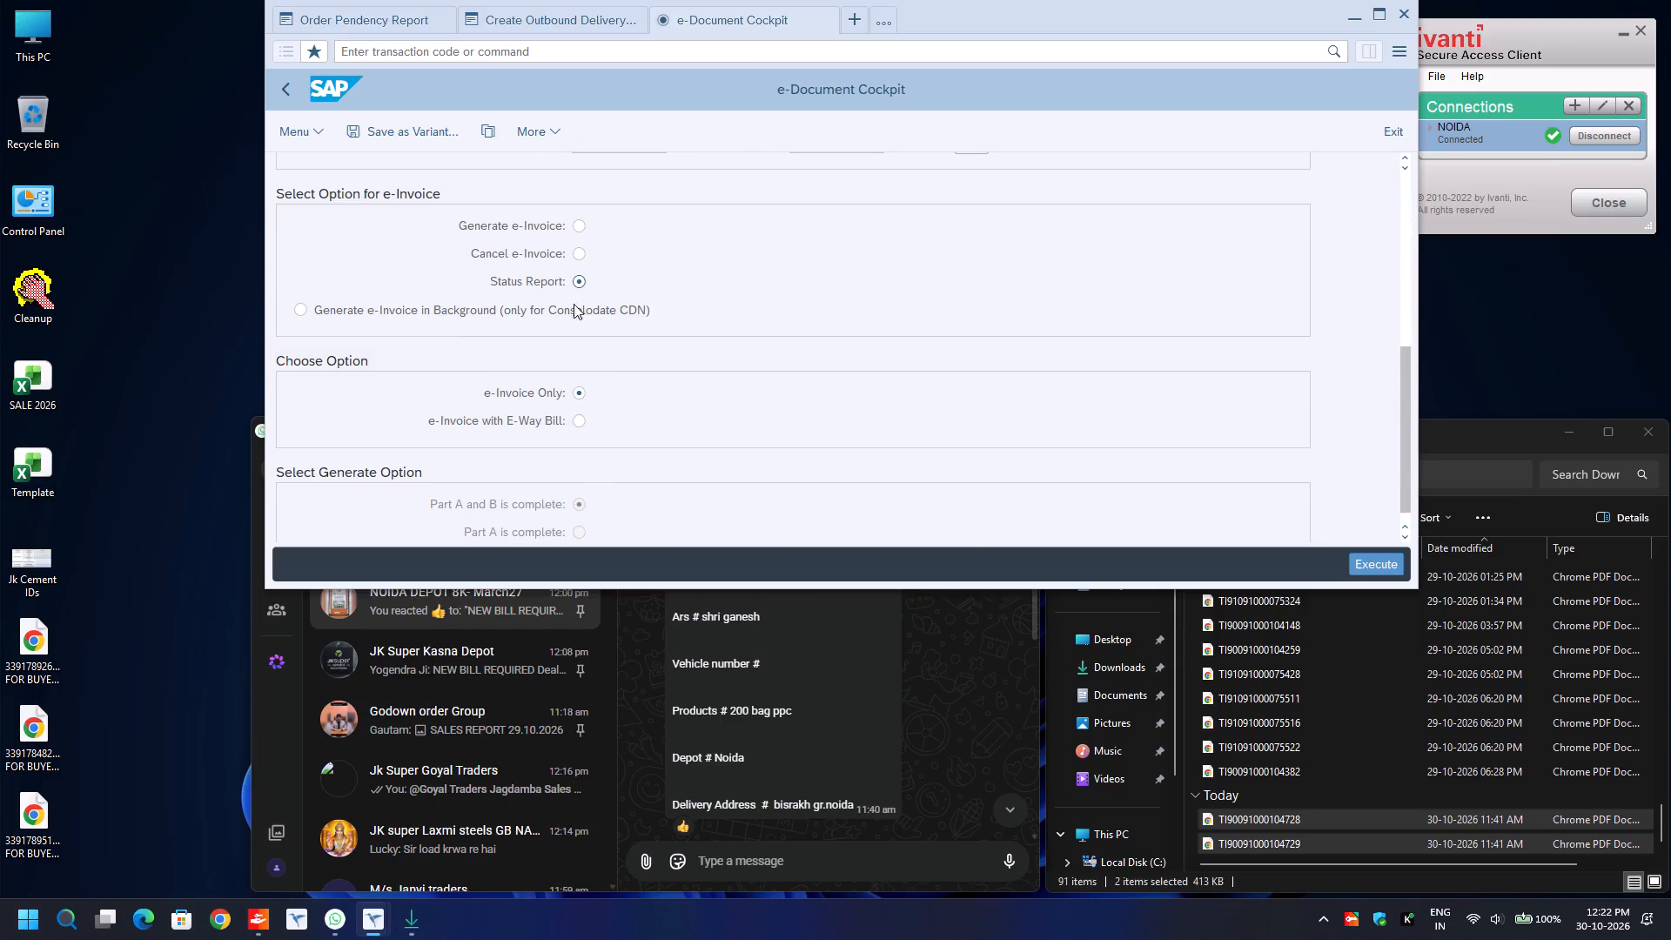
{"action": "left_click", "coordinate": [579, 428]}
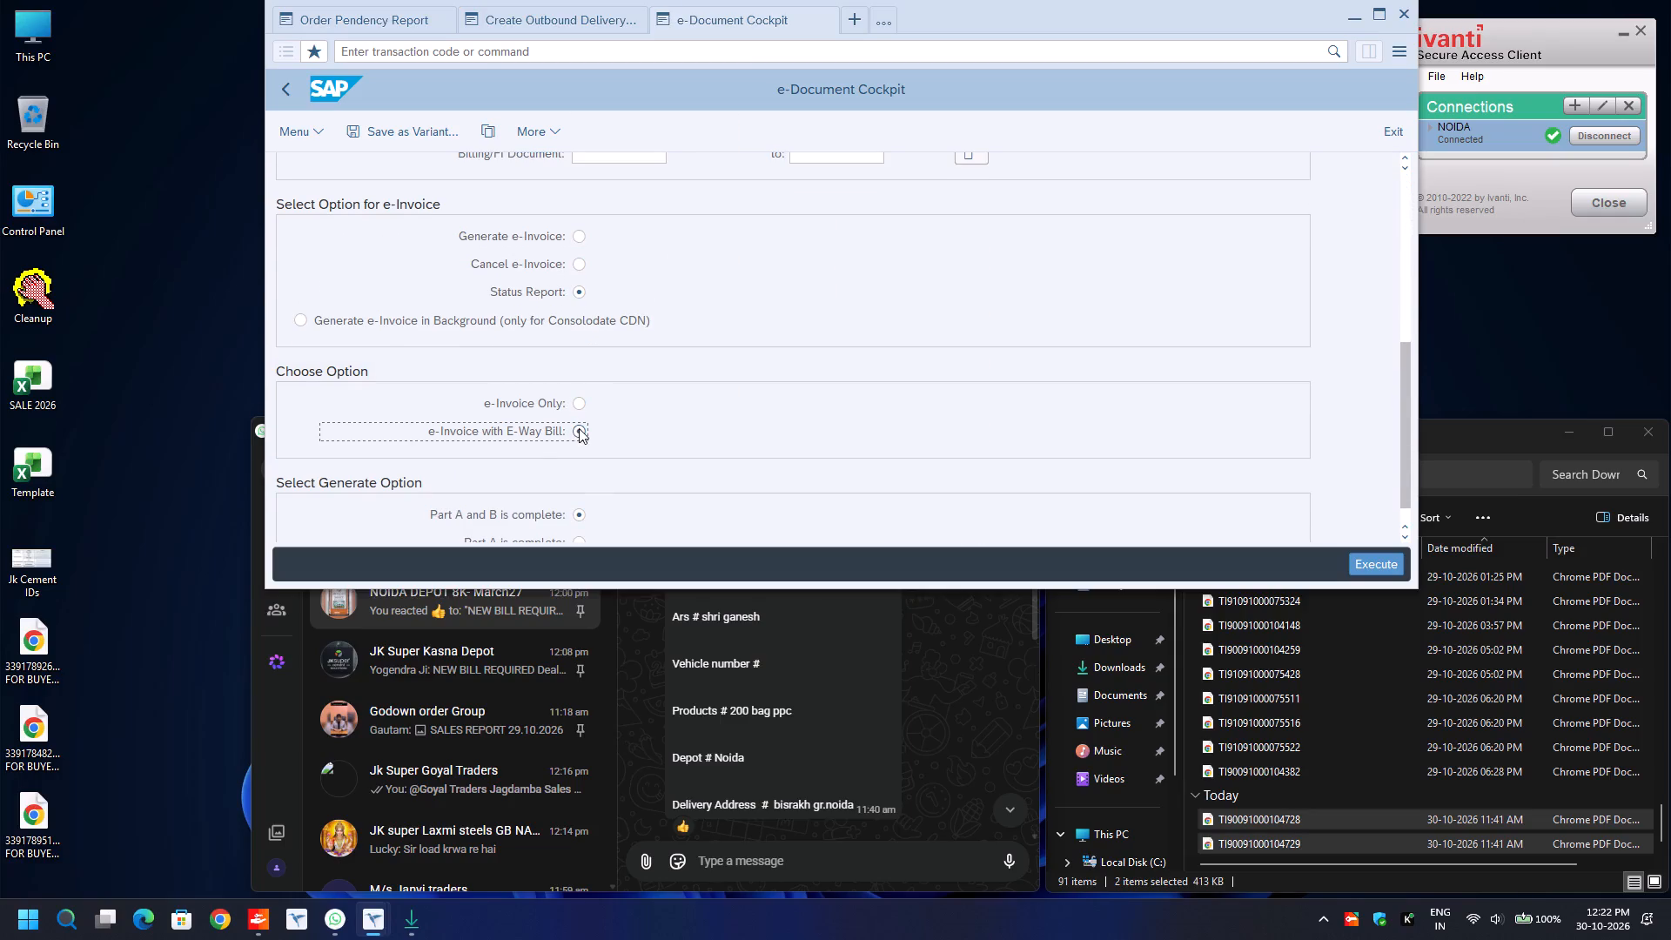
{"action": "key", "text": "F8"}
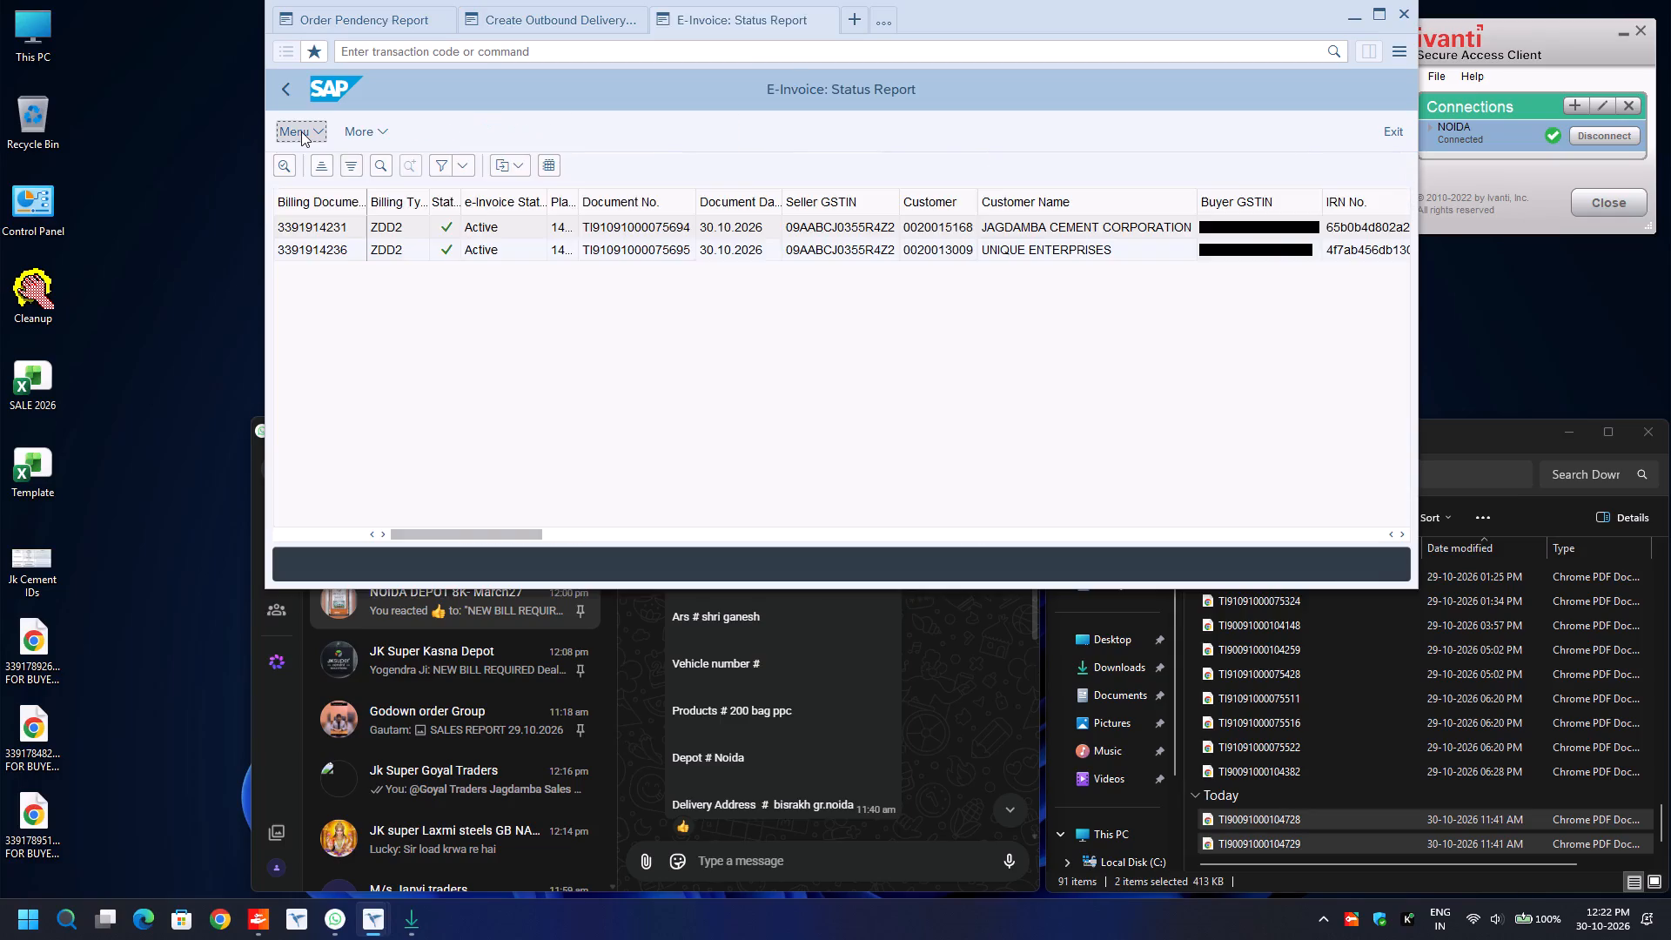
{"action": "scroll", "coordinate": [569, 352], "scroll_direction": "down", "scroll_amount": 20}
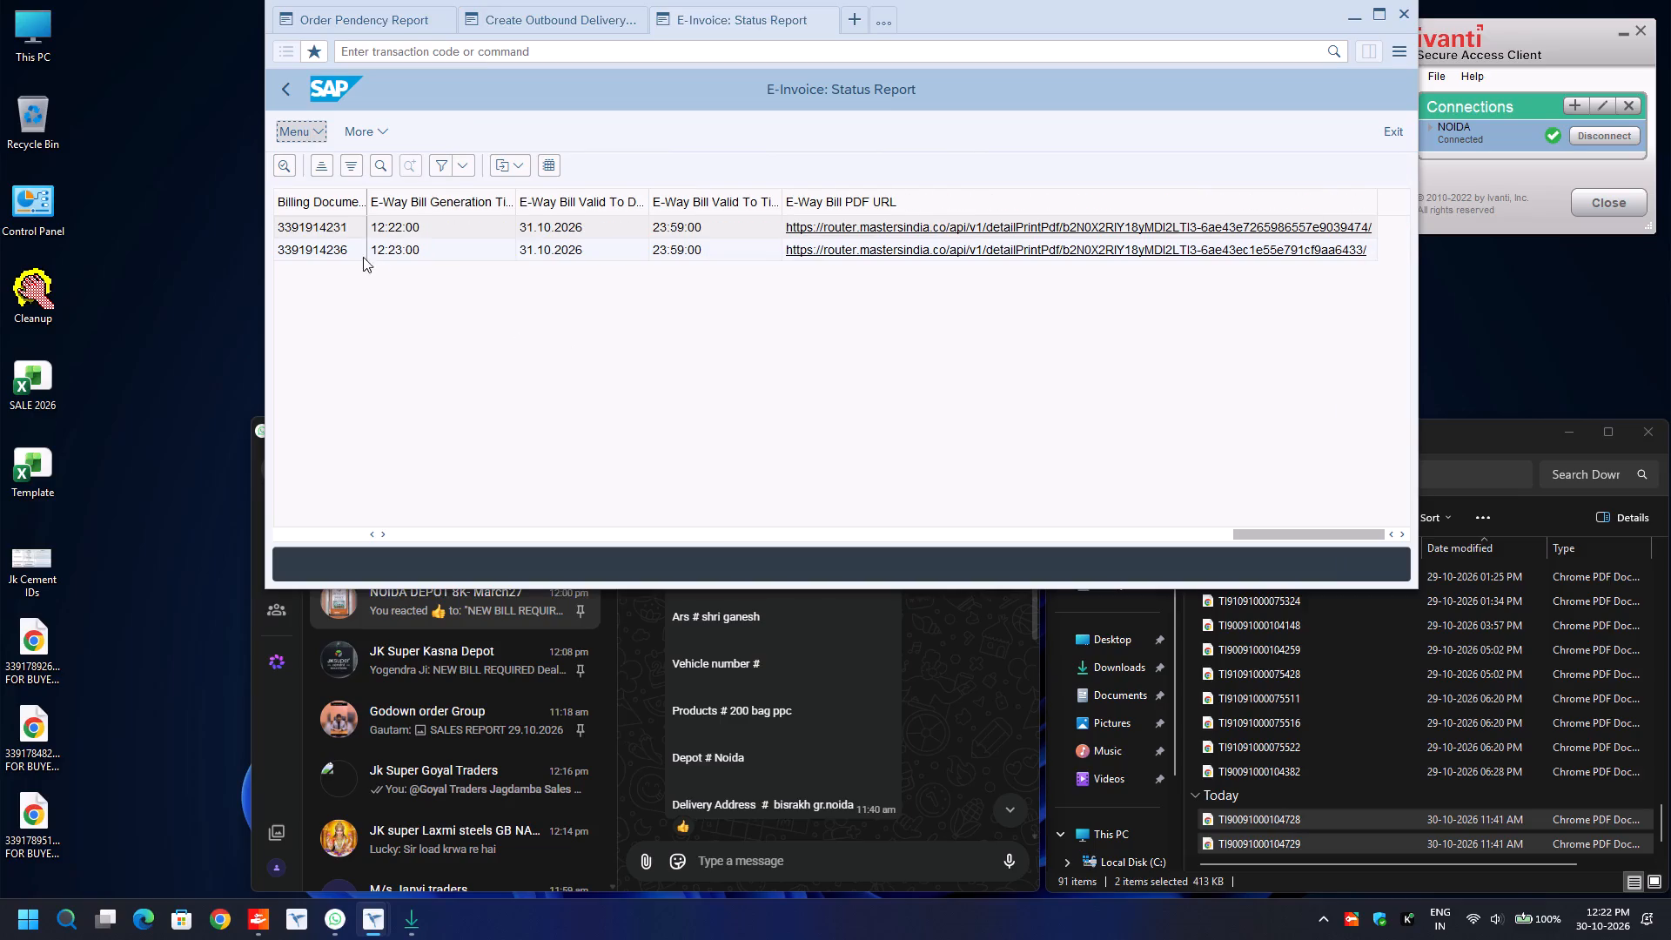
{"action": "left_click", "coordinate": [346, 226]}
{"action": "key", "text": "ctrl+y"}
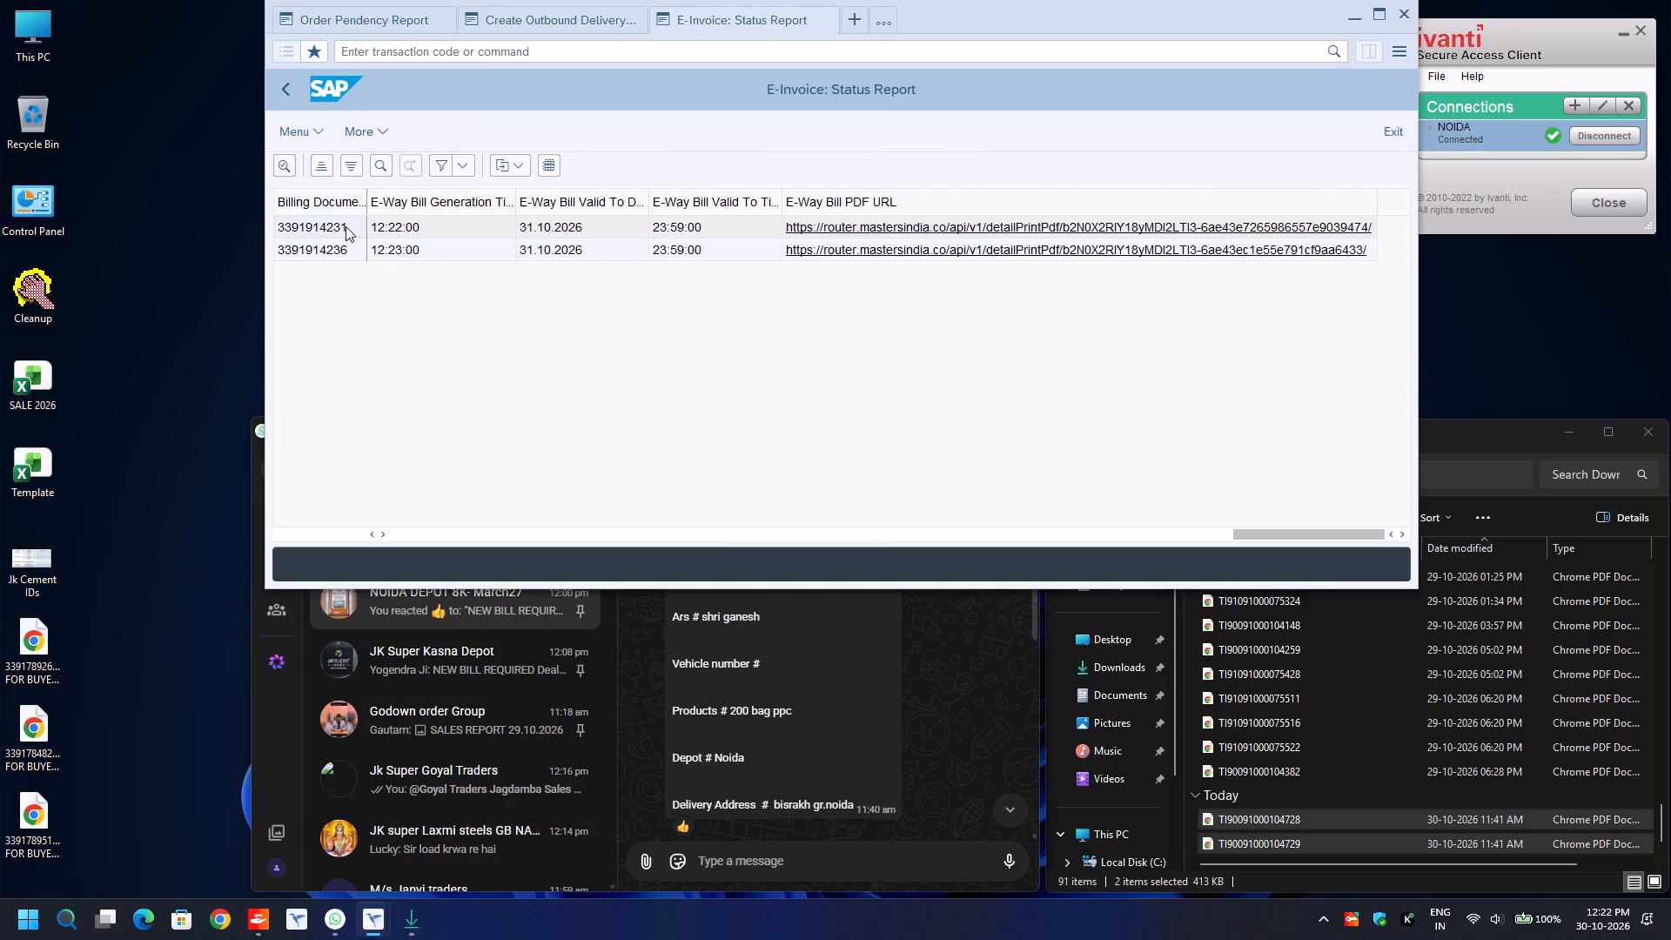
{"action": "key", "text": "shift+Down"}
{"action": "key", "text": "ctrl+c"}
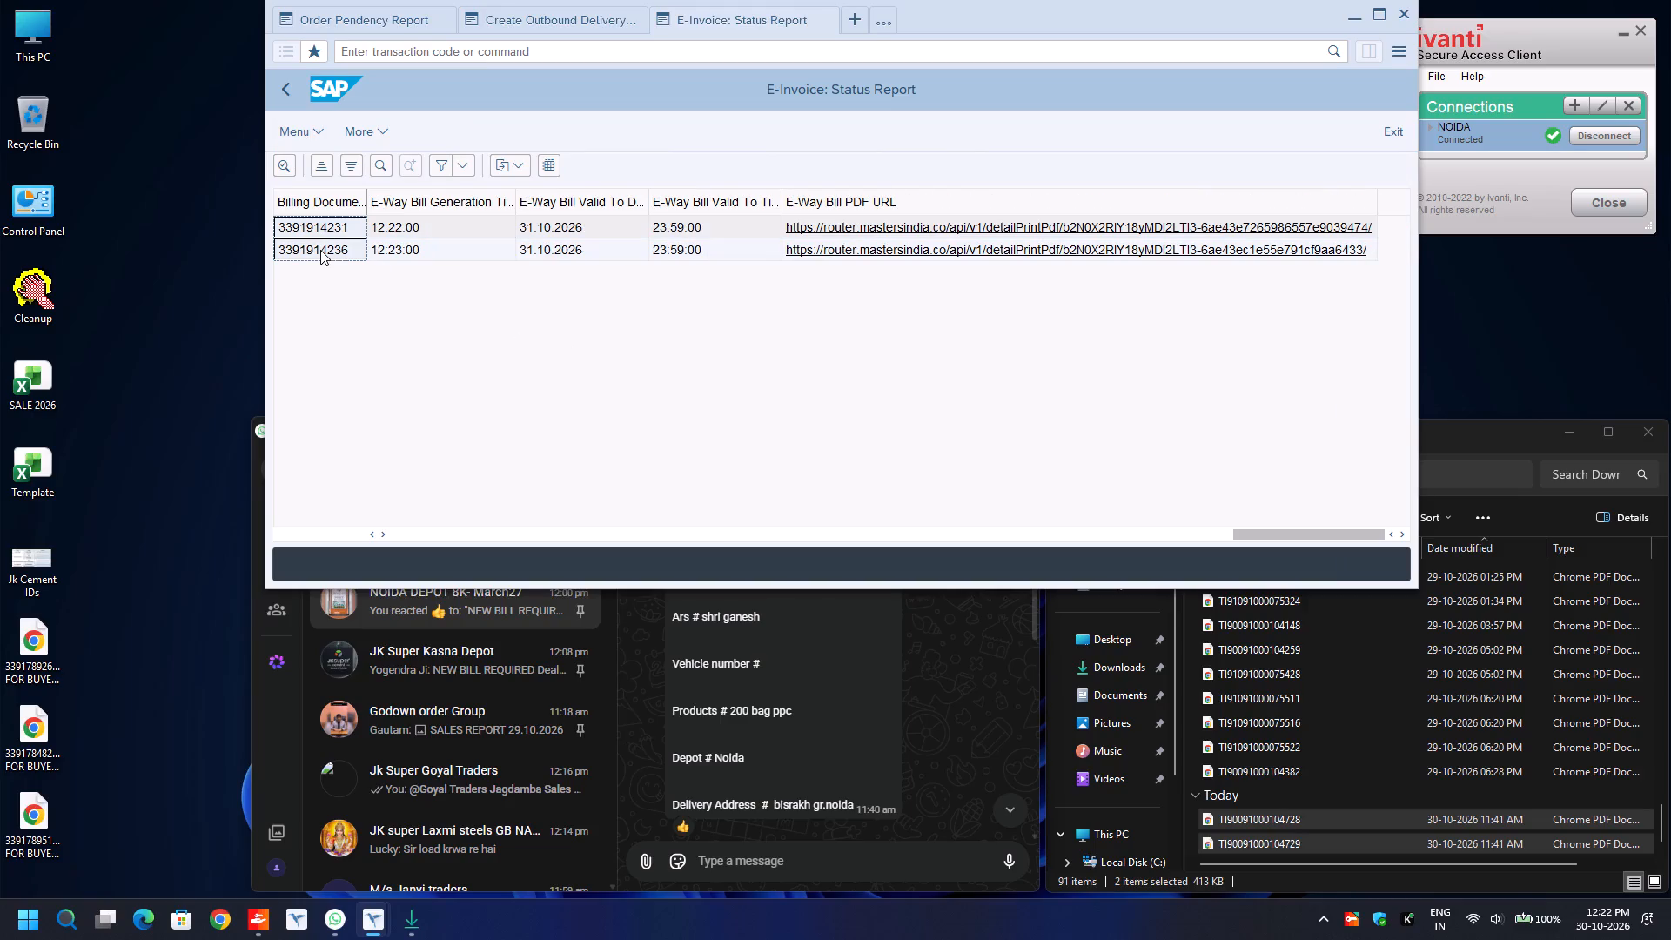
Open Grey Invoice Printing in a new session and paste both copied numbers into the Billing Document multiple selection.
{"action": "key", "text": "ctrl+n"}
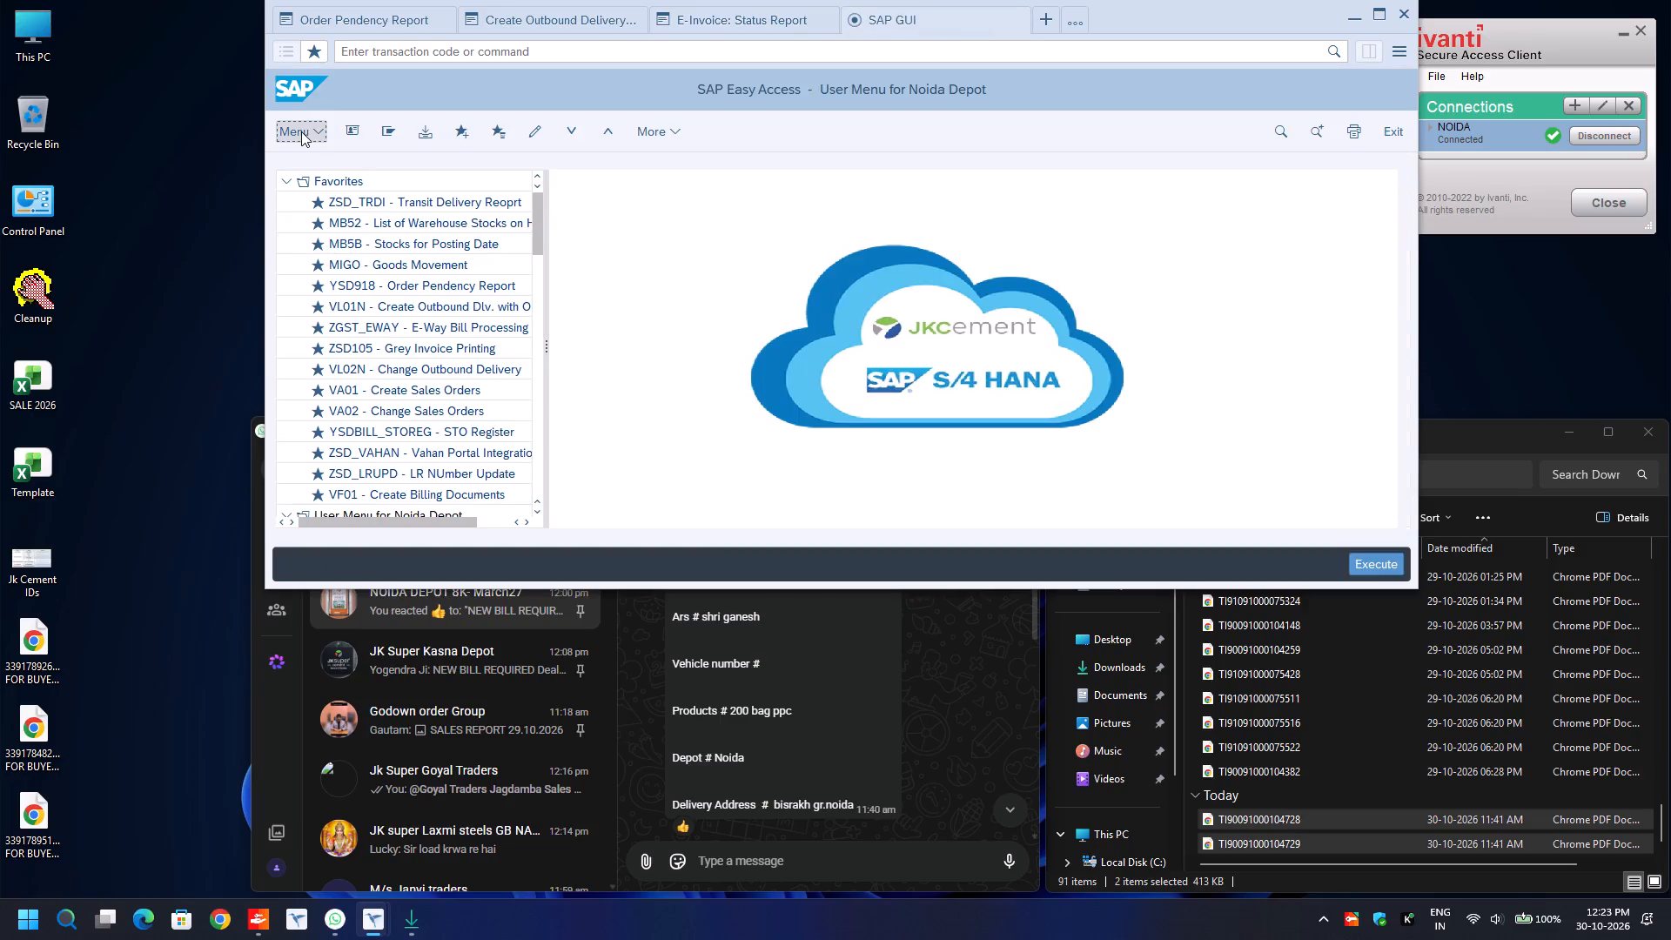
{"action": "double_click", "coordinate": [404, 349]}
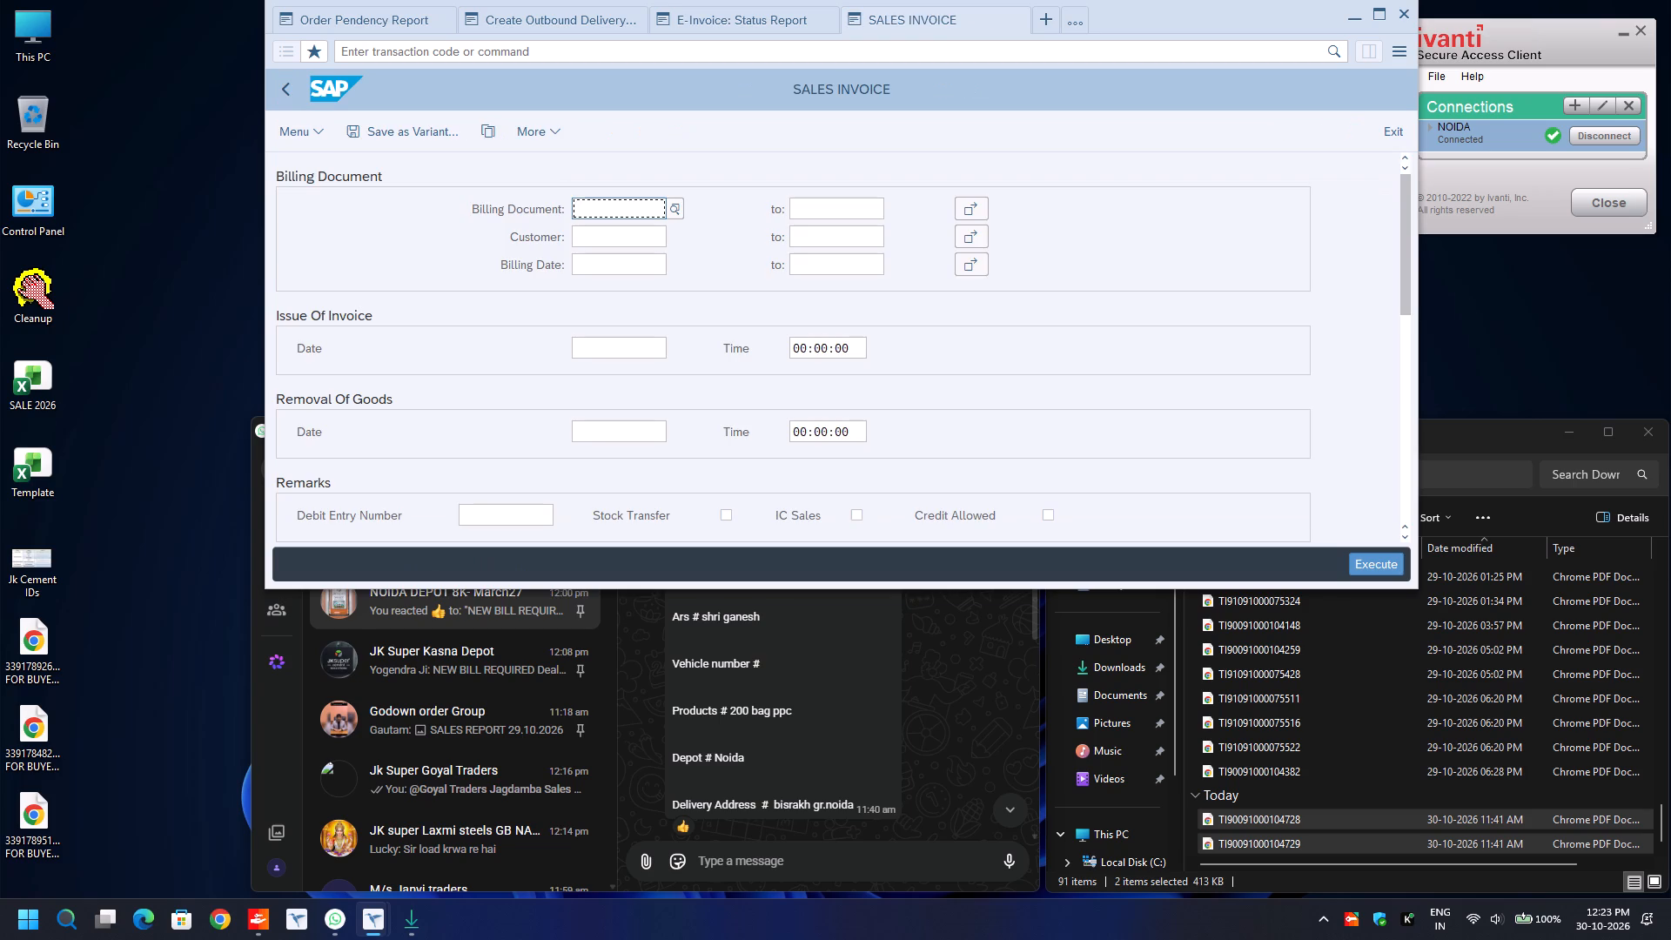
{"action": "left_click", "coordinate": [978, 215]}
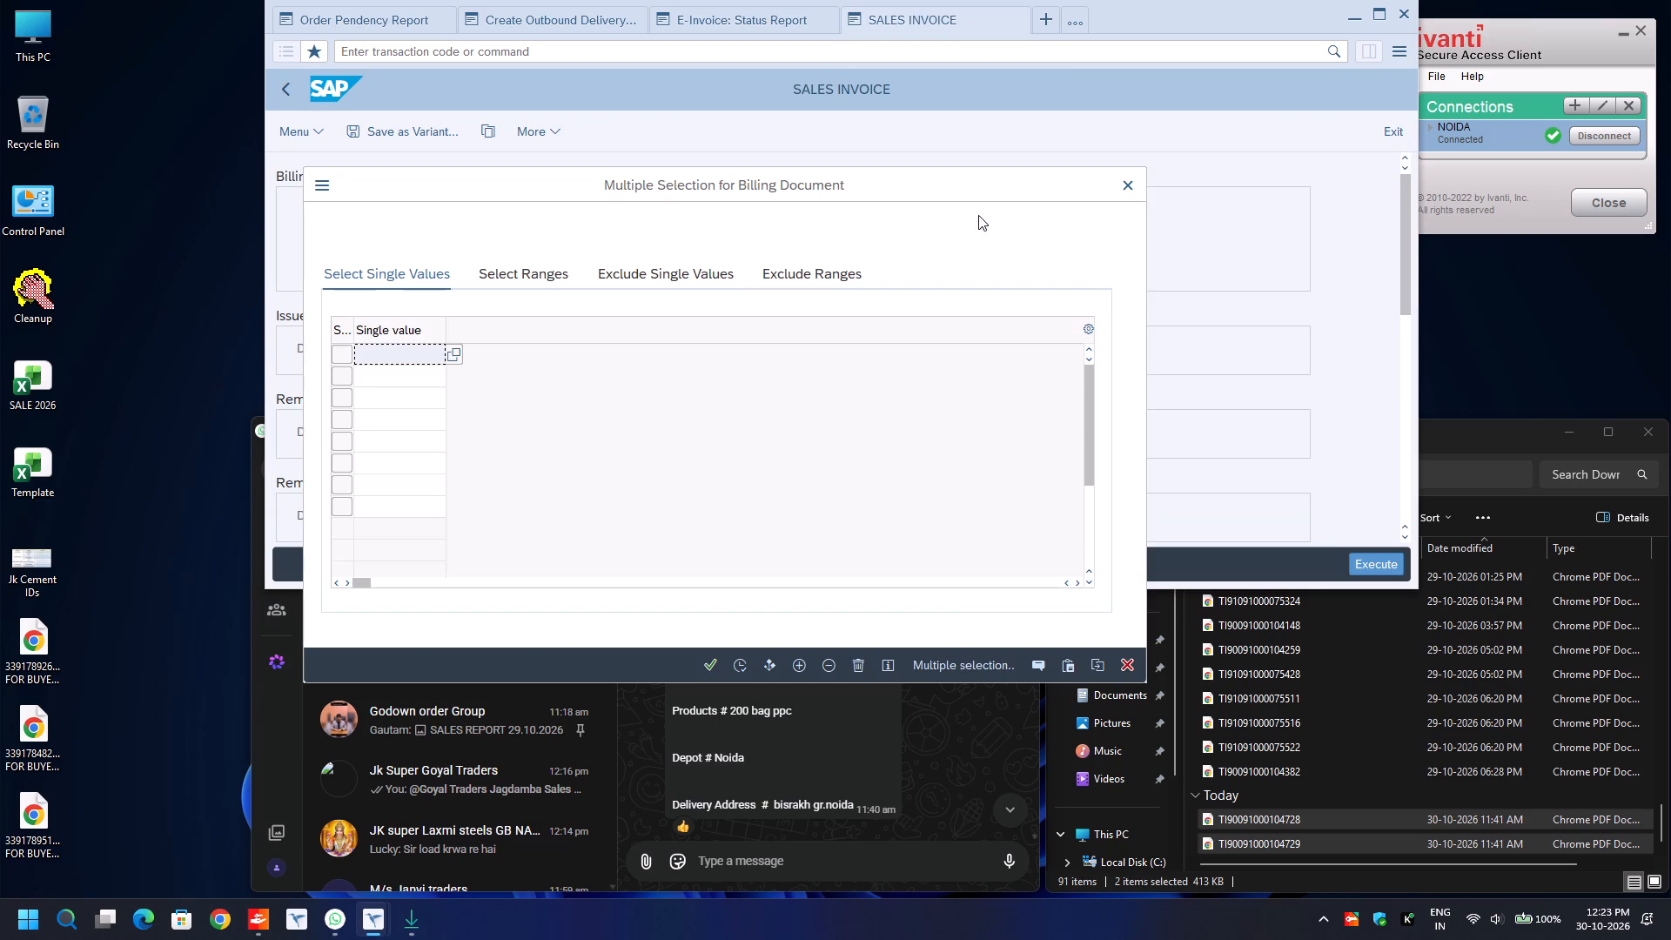
{"action": "key", "text": "ctrl+v"}
{"action": "key", "text": "F8"}
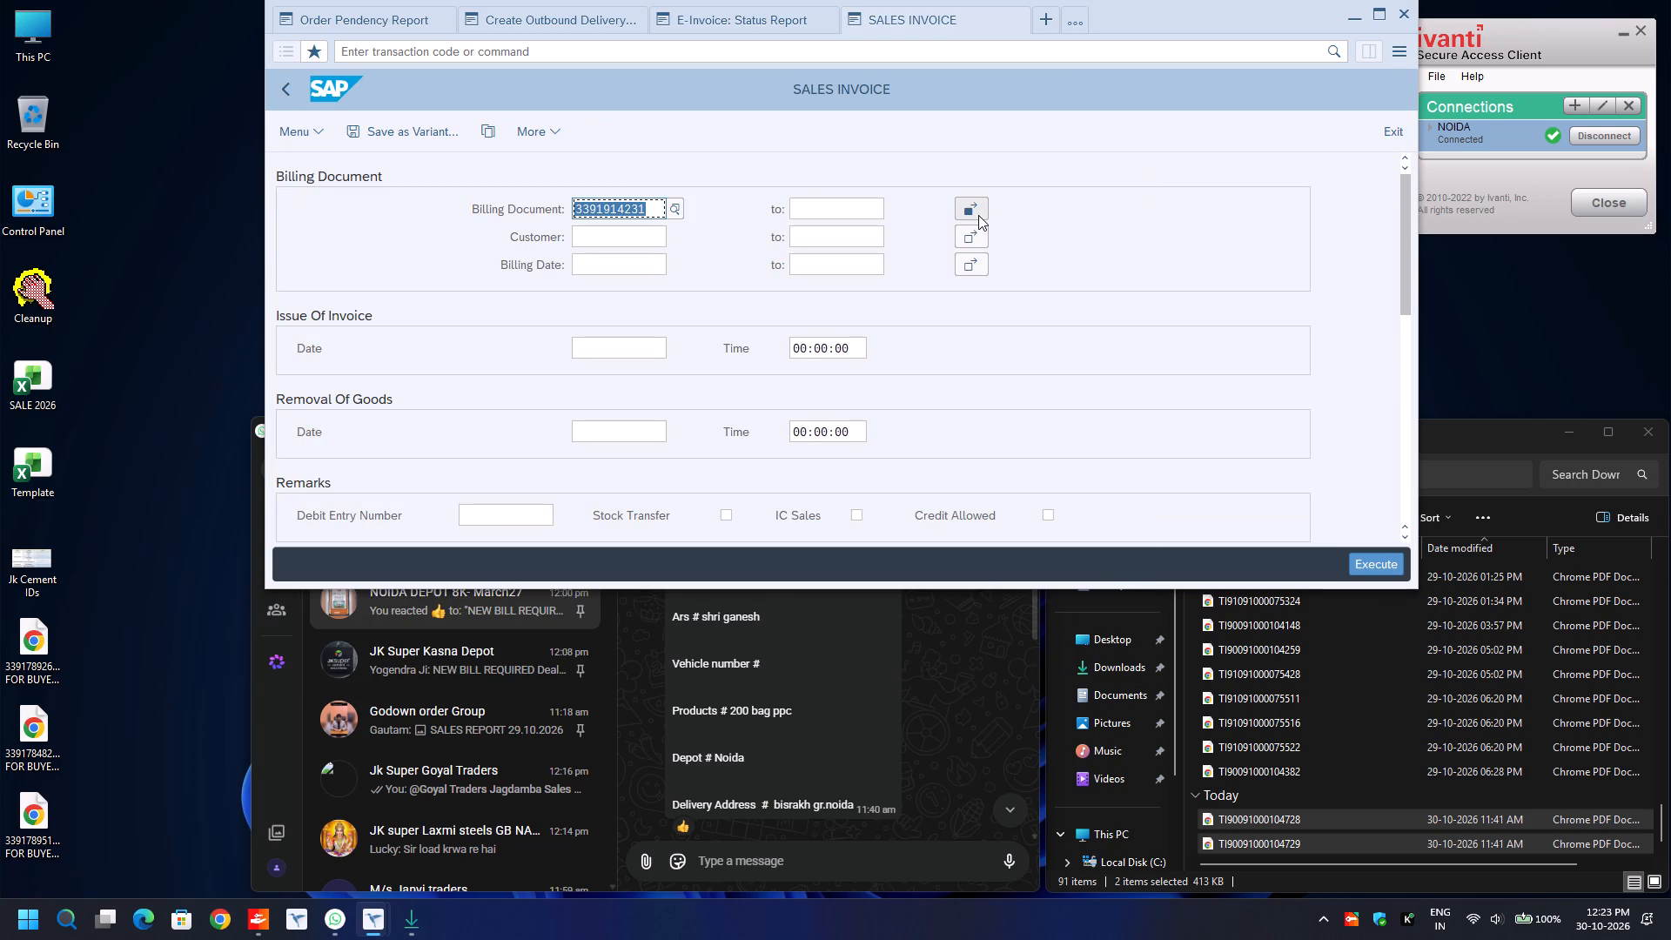
Run the sales invoice output with A4 Page Print, Digitally Signed, Add New Signature and the Download option.
{"action": "scroll", "coordinate": [974, 379], "scroll_direction": "down", "scroll_amount": 7}
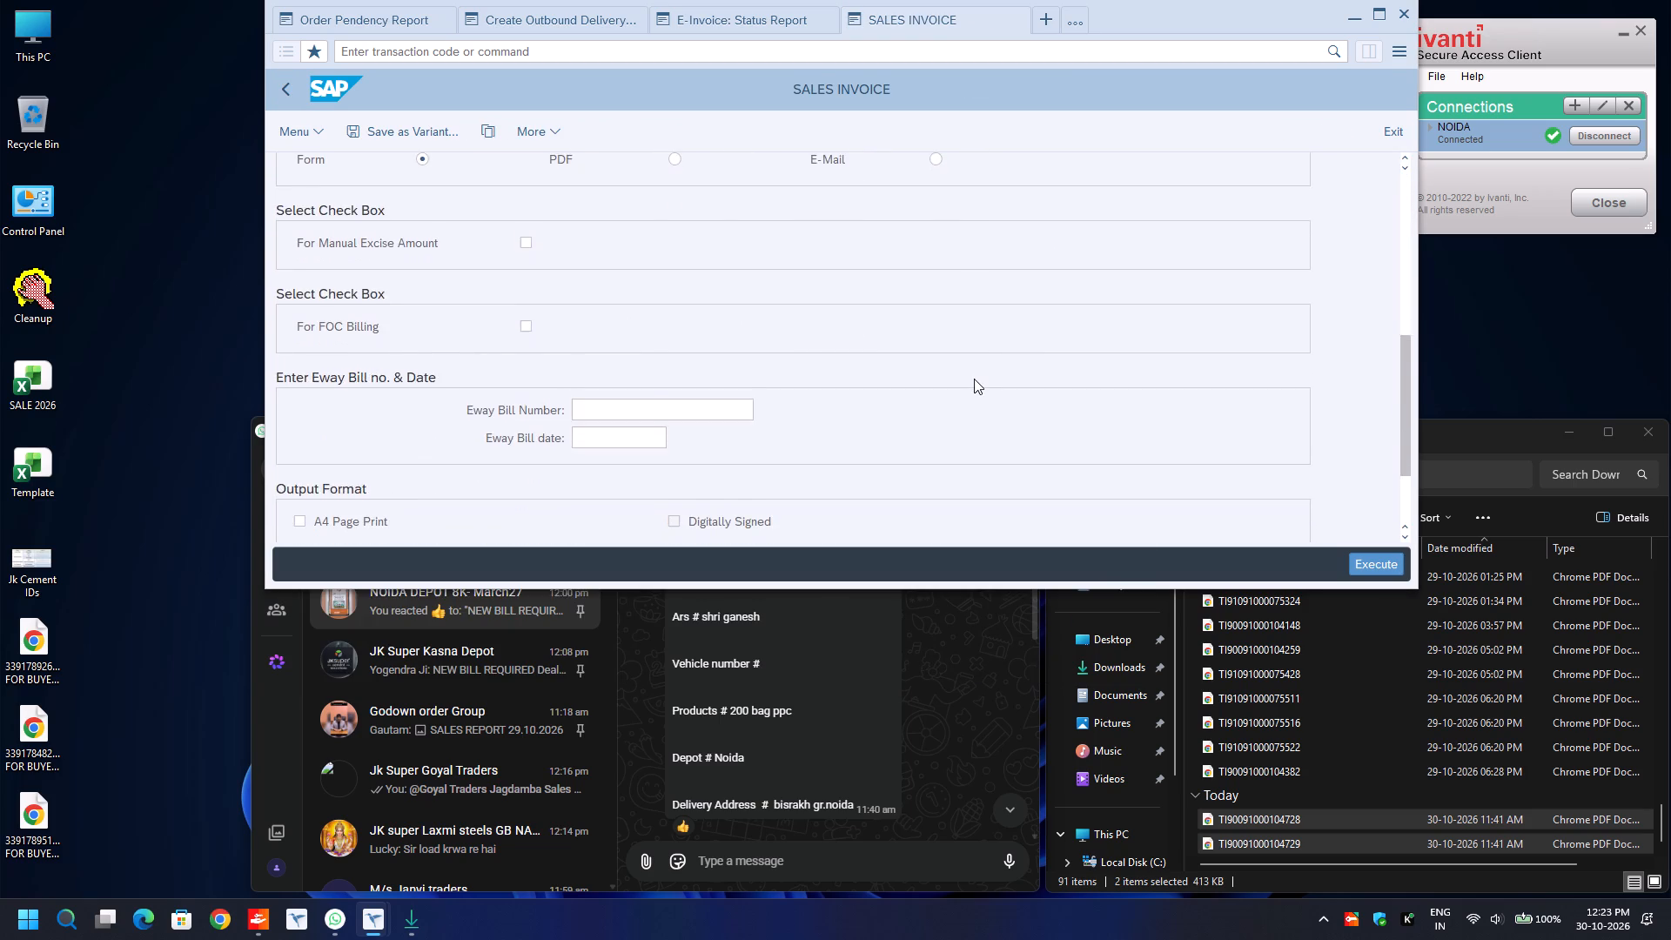
{"action": "scroll", "coordinate": [974, 379], "scroll_direction": "down", "scroll_amount": 6}
{"action": "left_click", "coordinate": [303, 402]}
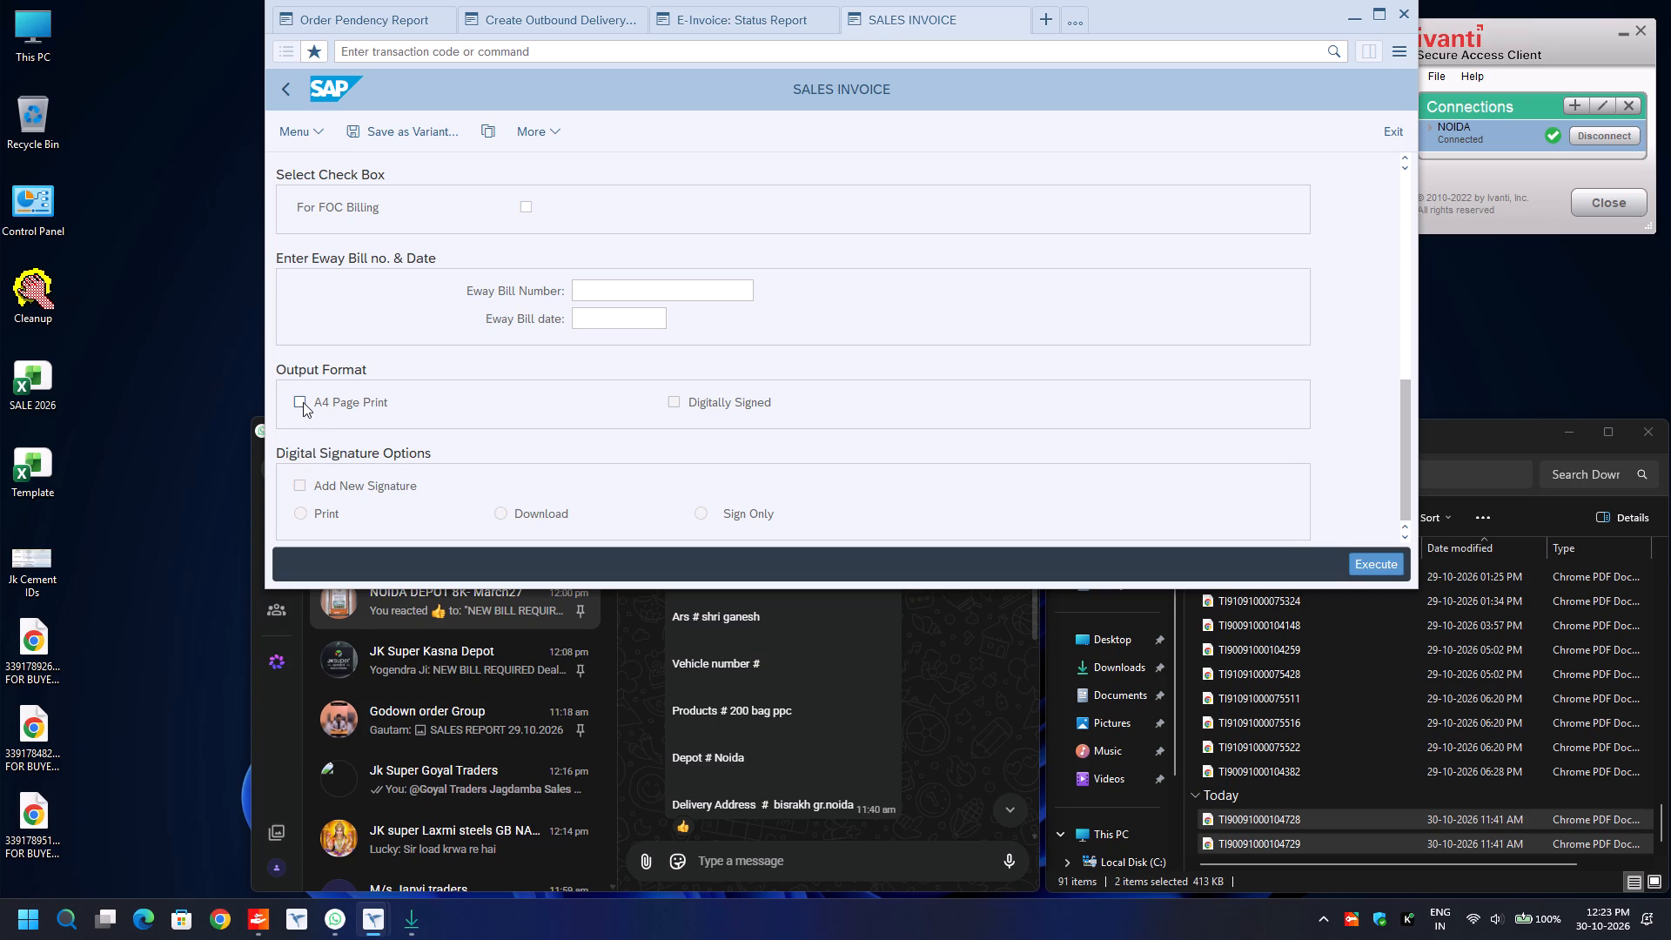
{"action": "left_click", "coordinate": [681, 406]}
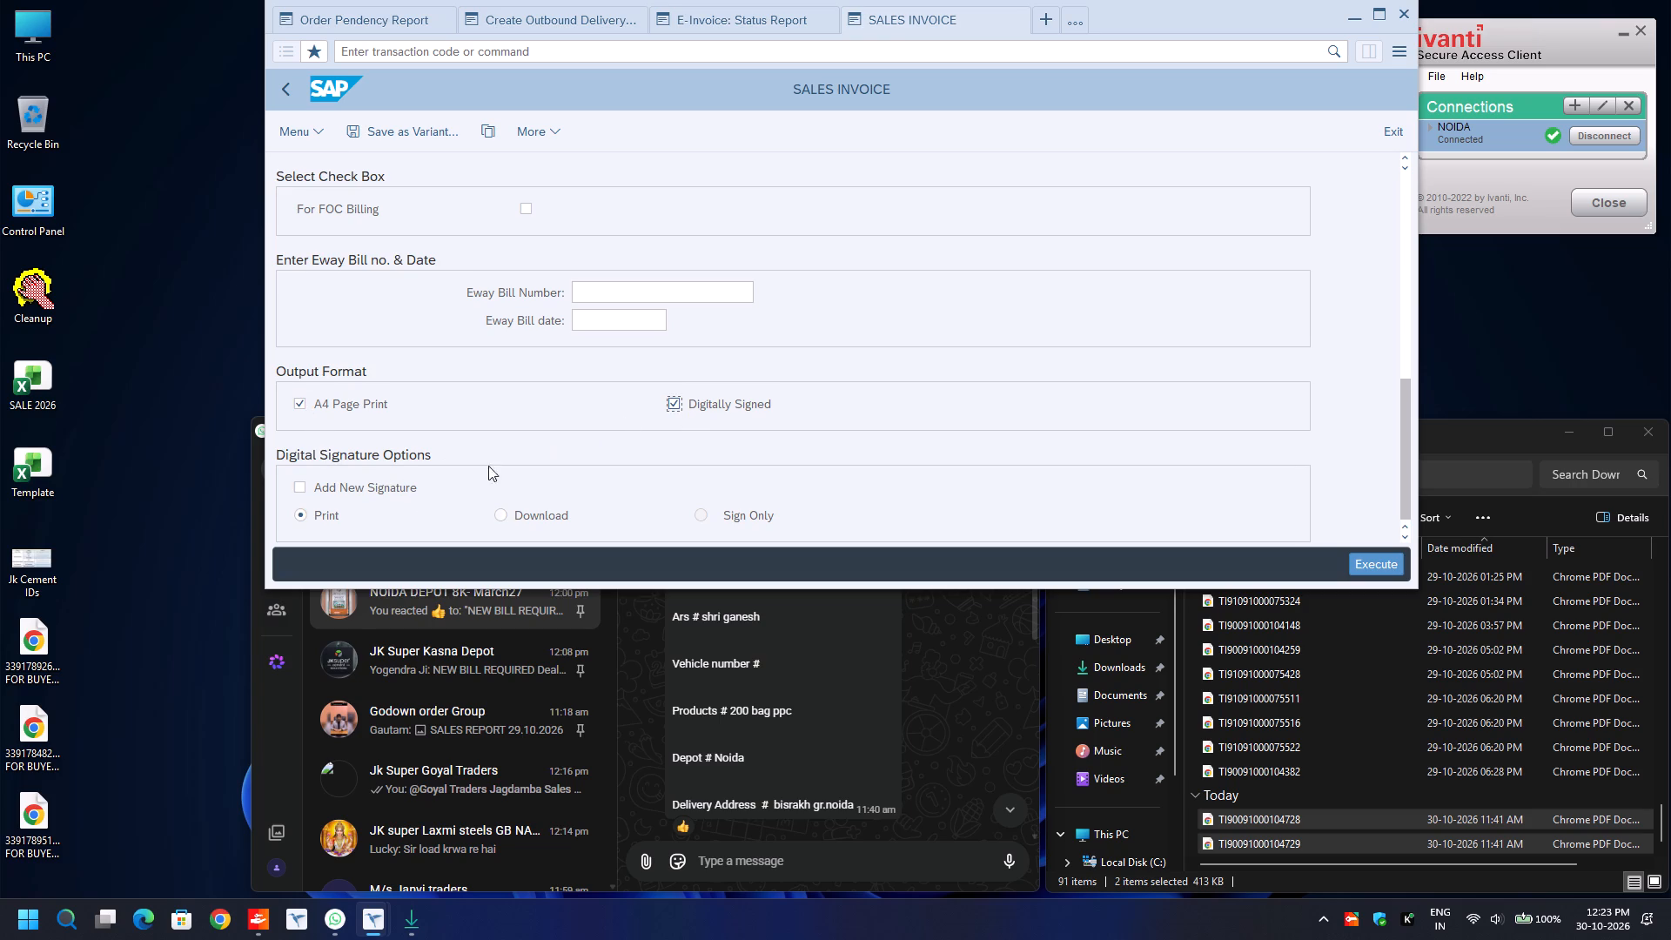
{"action": "left_click", "coordinate": [295, 490]}
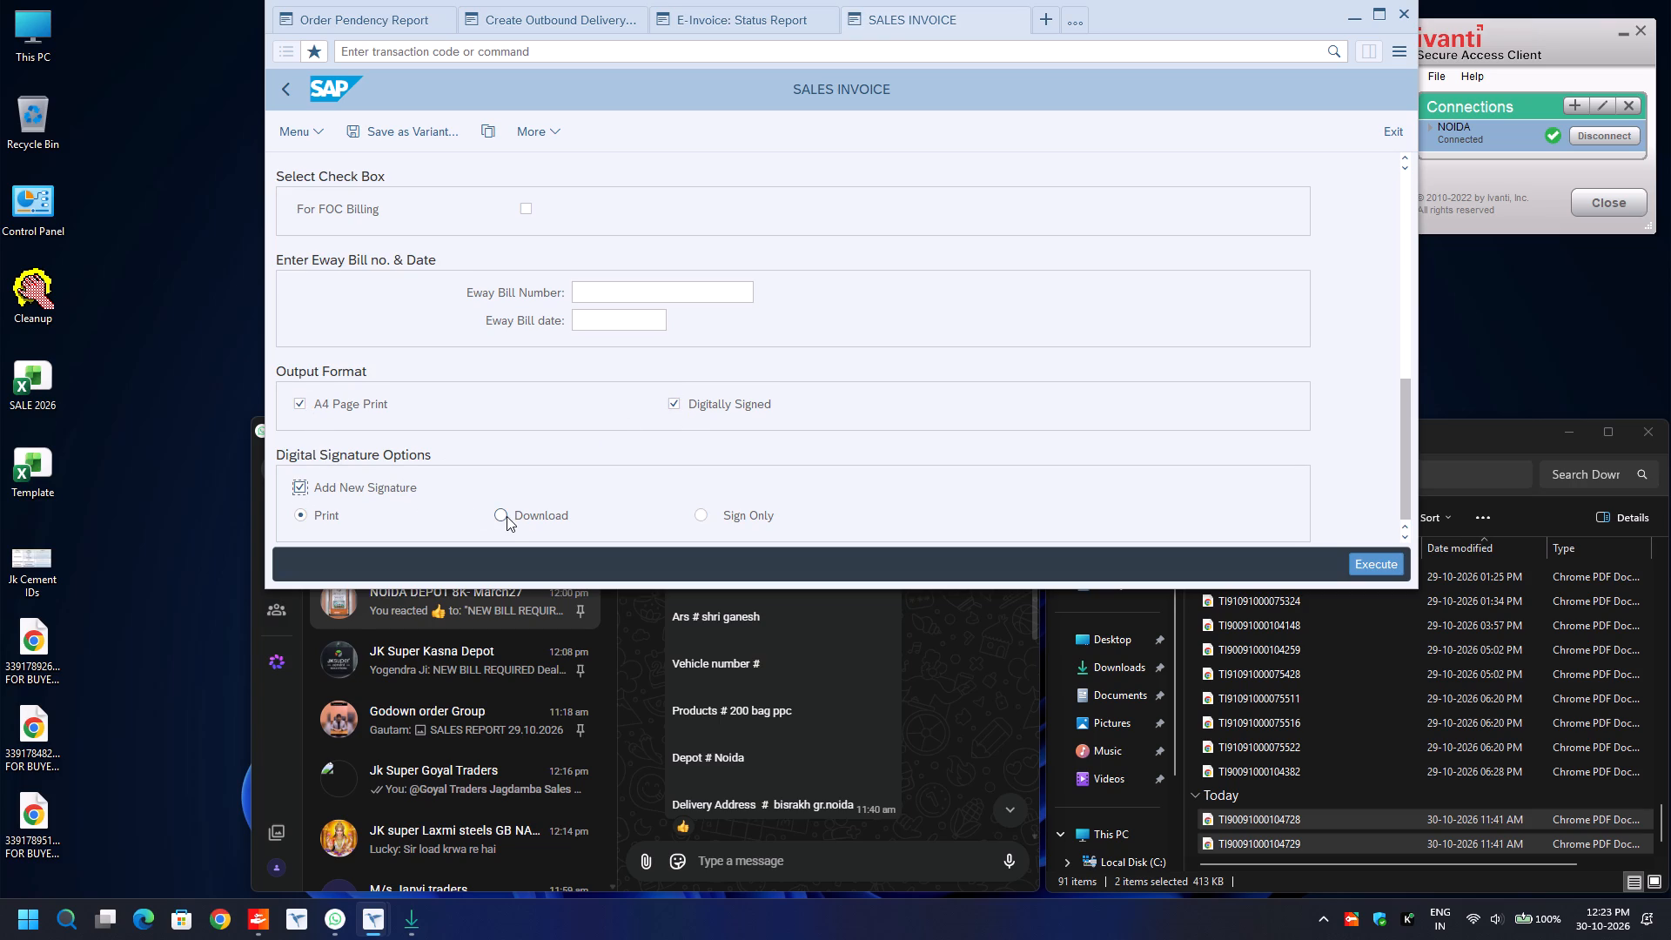
{"action": "left_click", "coordinate": [503, 516]}
{"action": "key", "text": "F8"}
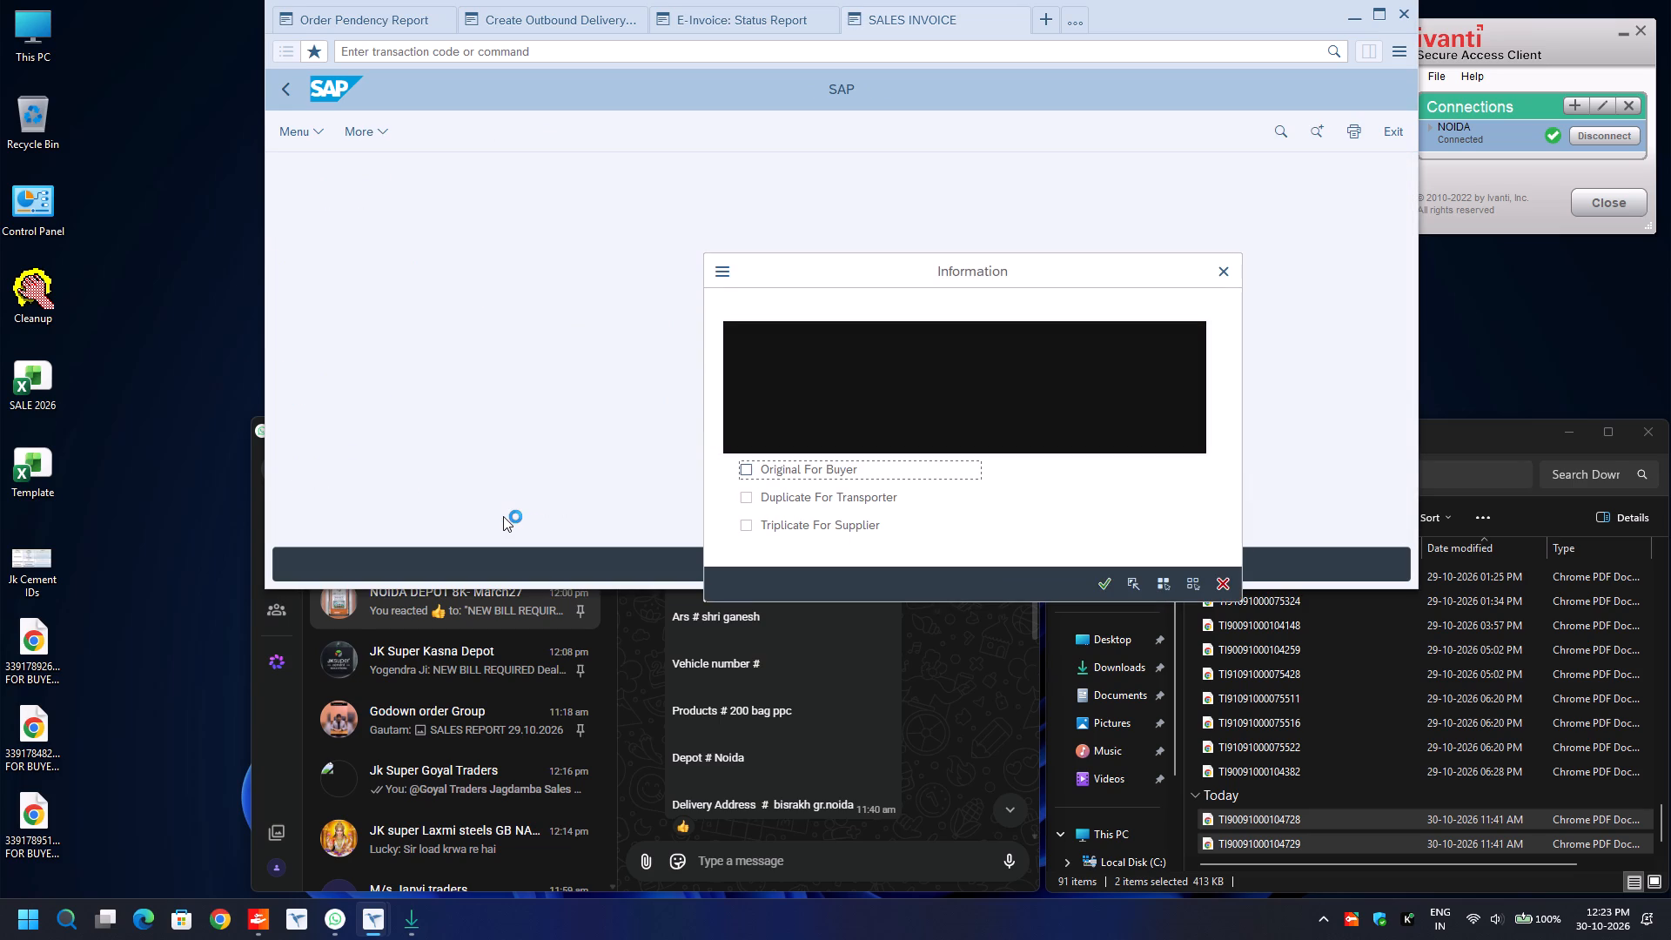
Choose only the Original For Buyer copy for the invoice download and confirm.
{"action": "key", "text": "space"}
{"action": "key", "text": "Return"}
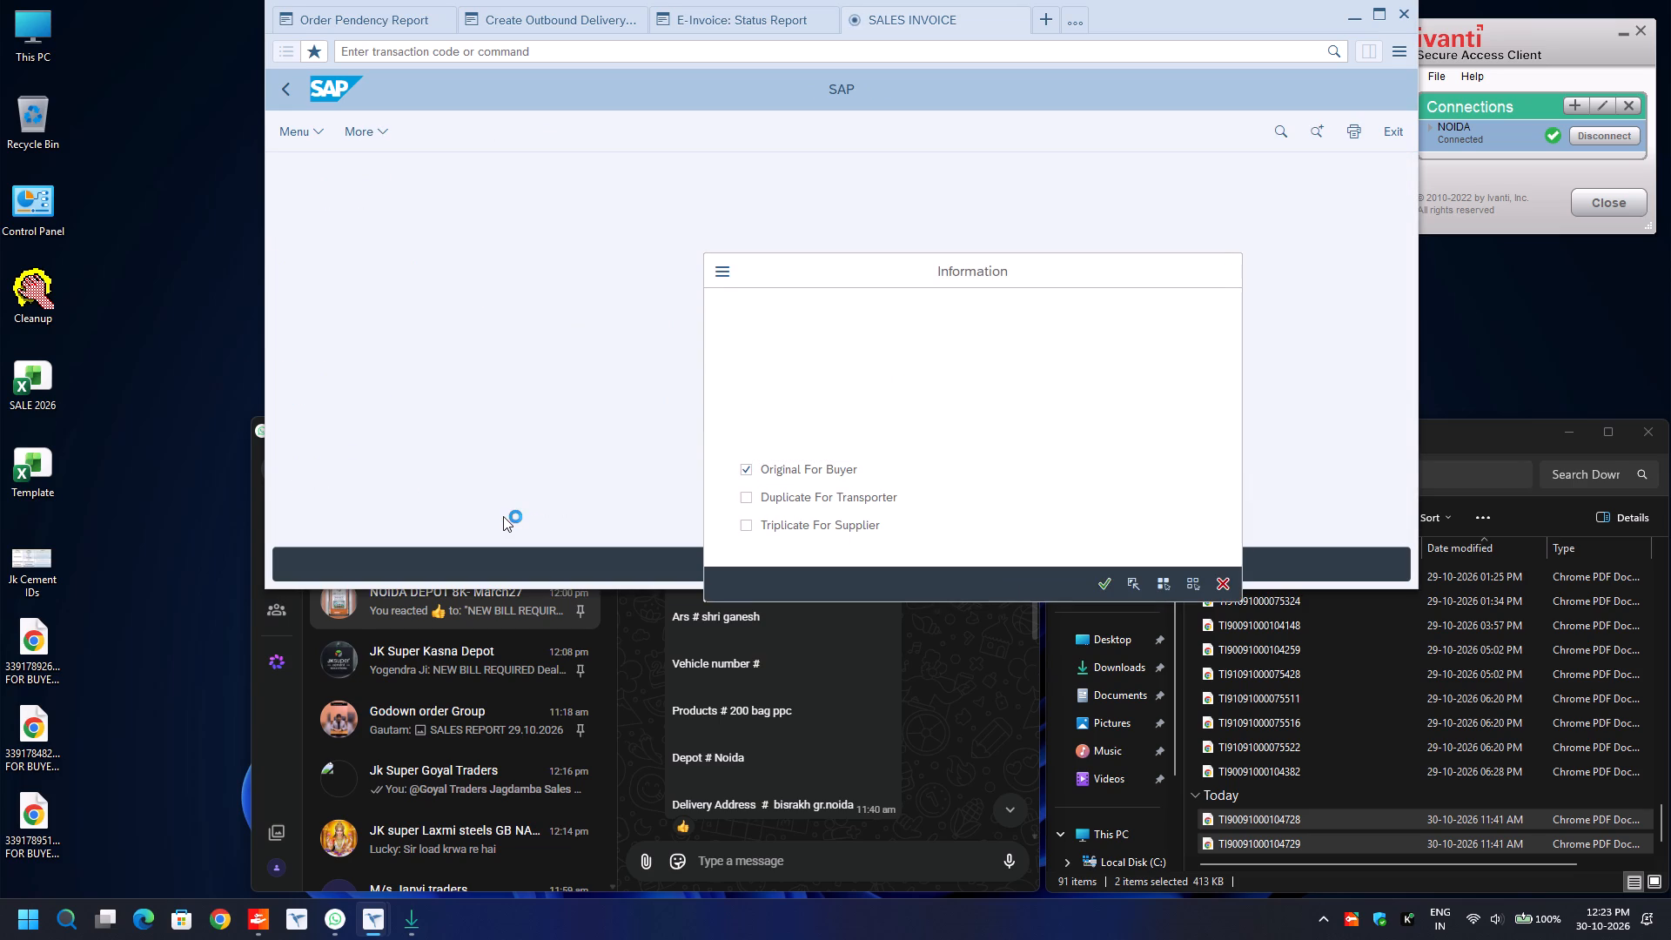
{"action": "left_click", "coordinate": [761, 17]}
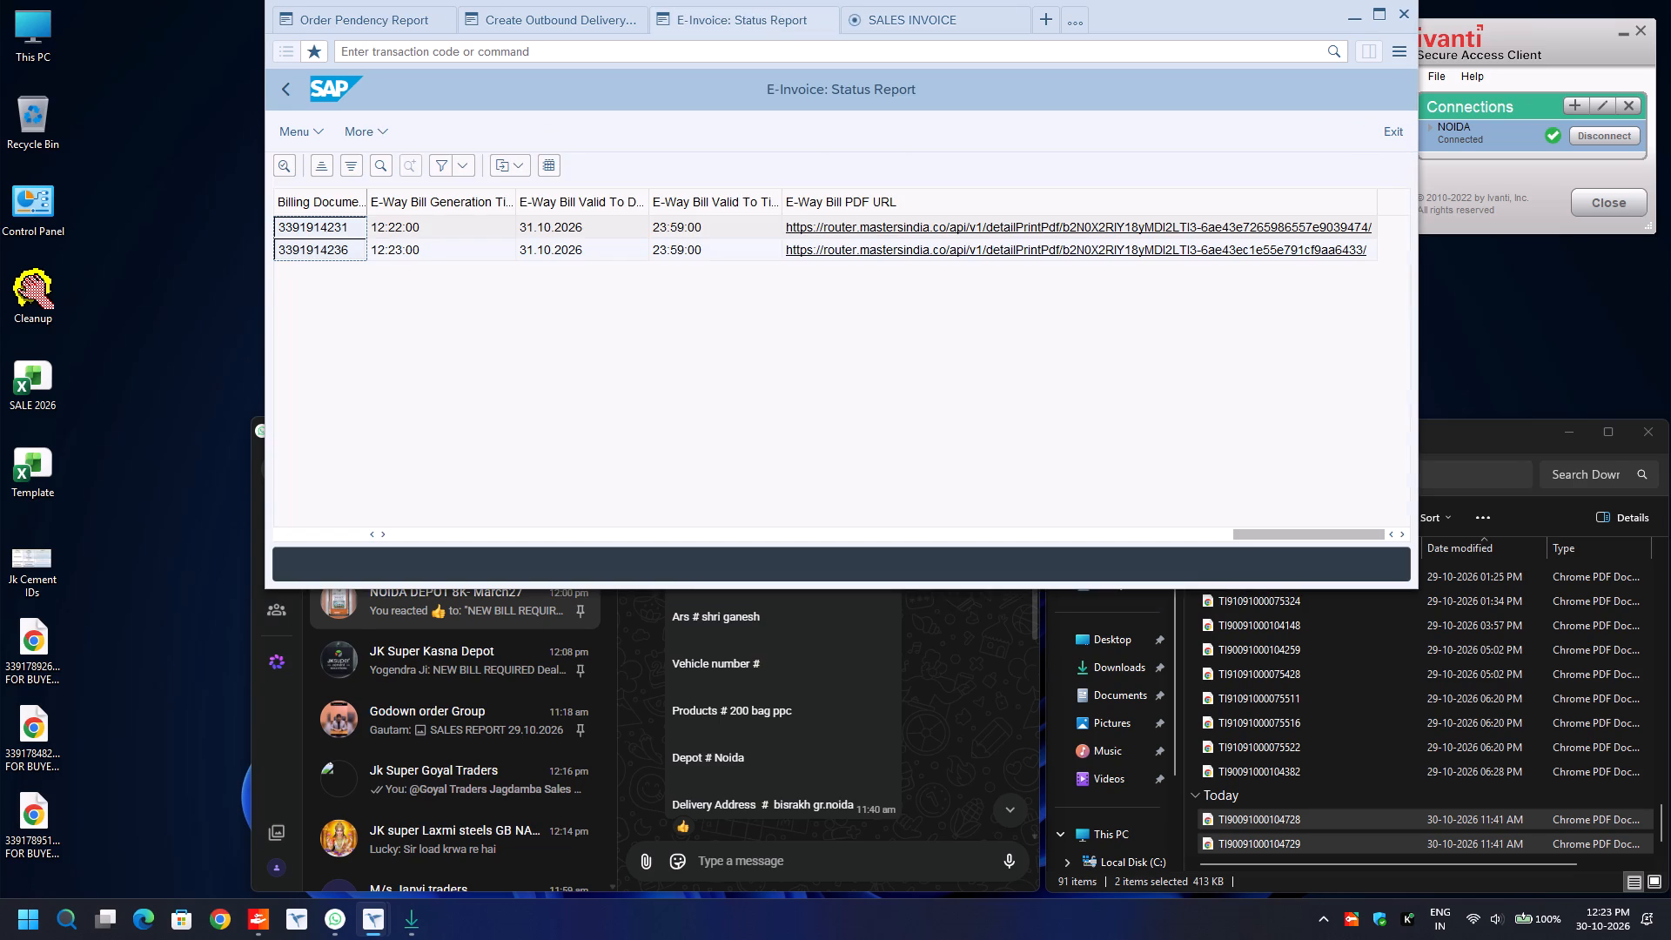
{"action": "left_click", "coordinate": [976, 225]}
{"action": "key", "text": "Left"}
{"action": "key", "text": "Return"}
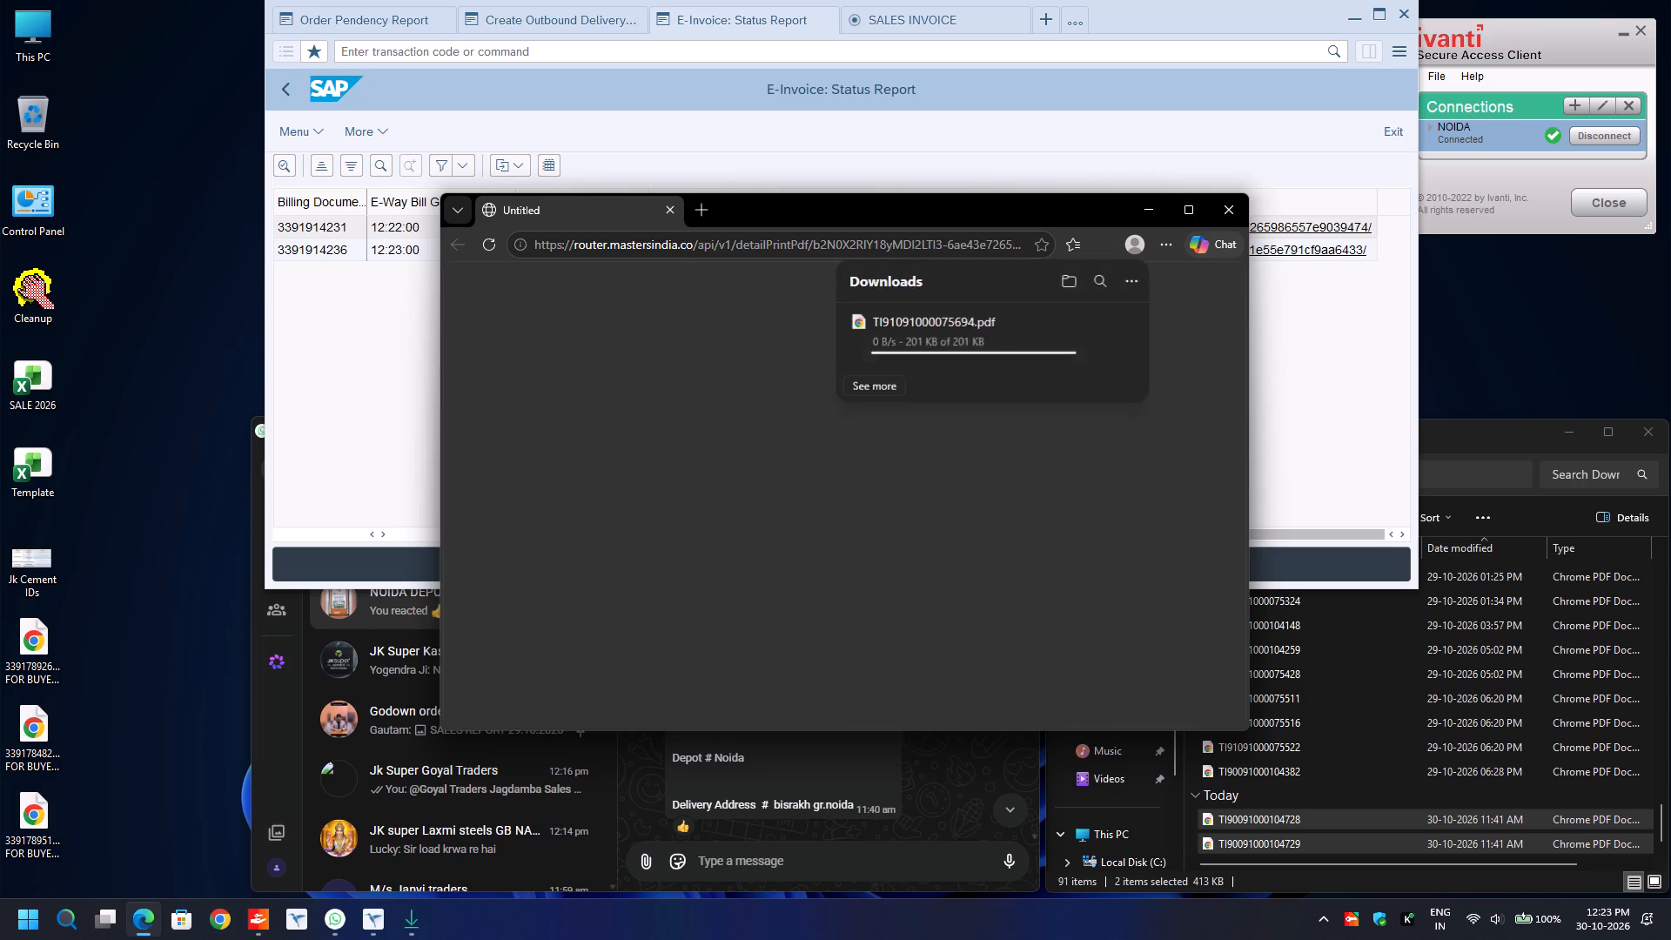
{"action": "left_click", "coordinate": [1271, 249]}
{"action": "key", "text": "Left"}
{"action": "key", "text": "Return"}
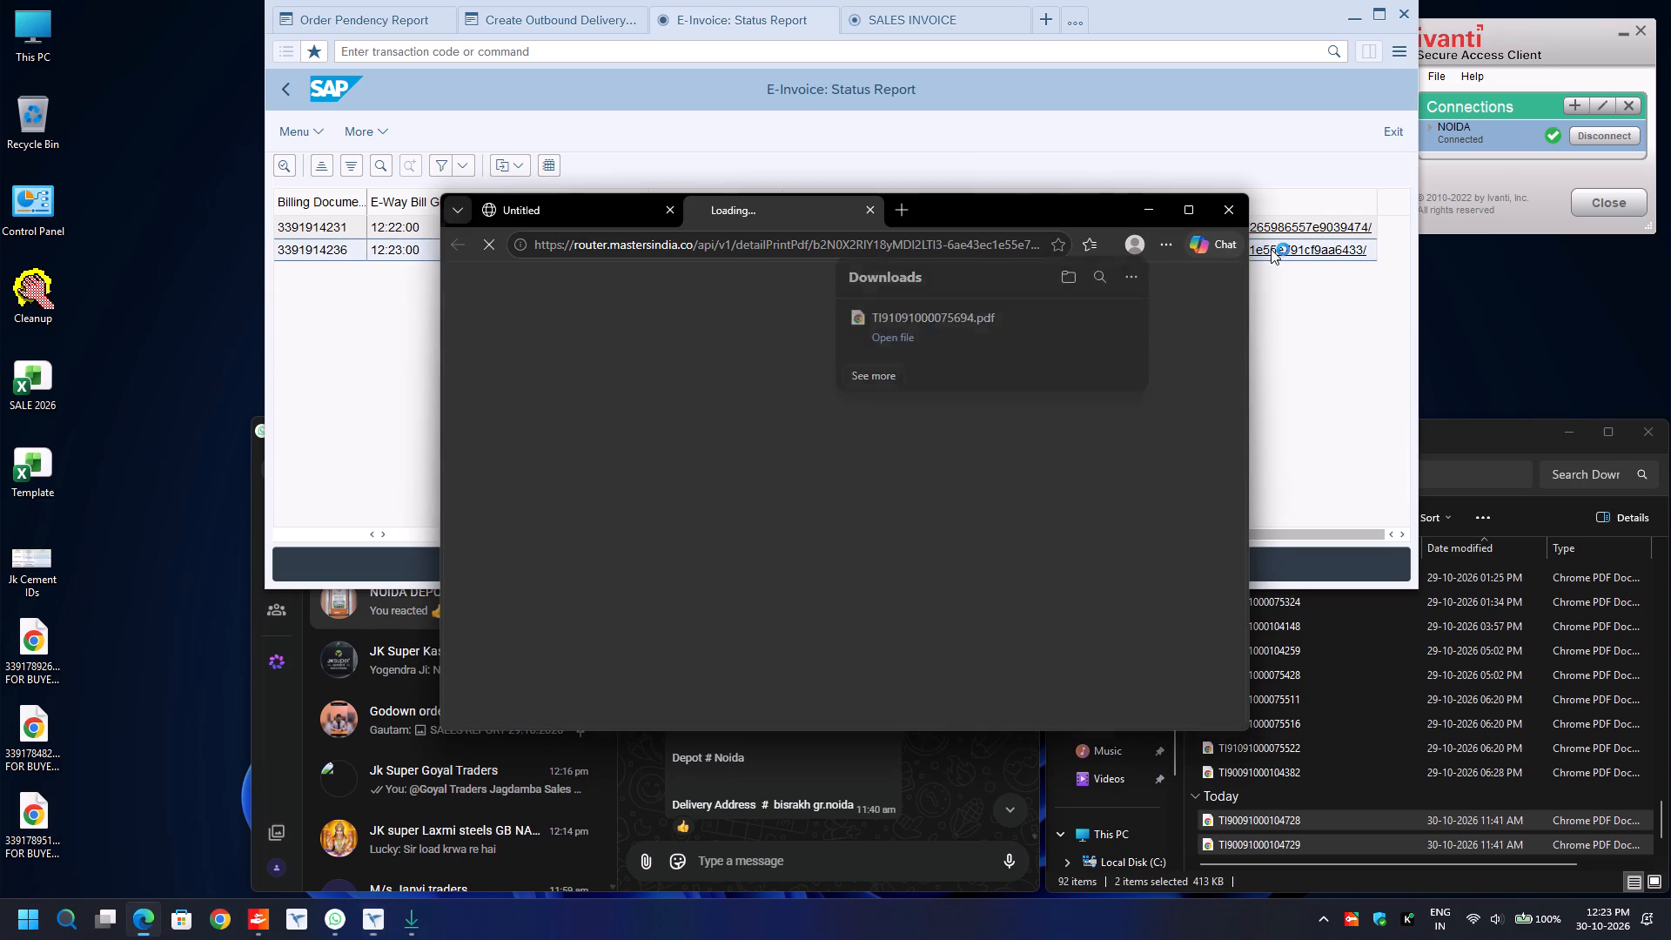
Open the Downloads folder from the browser, close the browser window and locate today's new e-way bill PDFs.
{"action": "left_click", "coordinate": [1064, 277]}
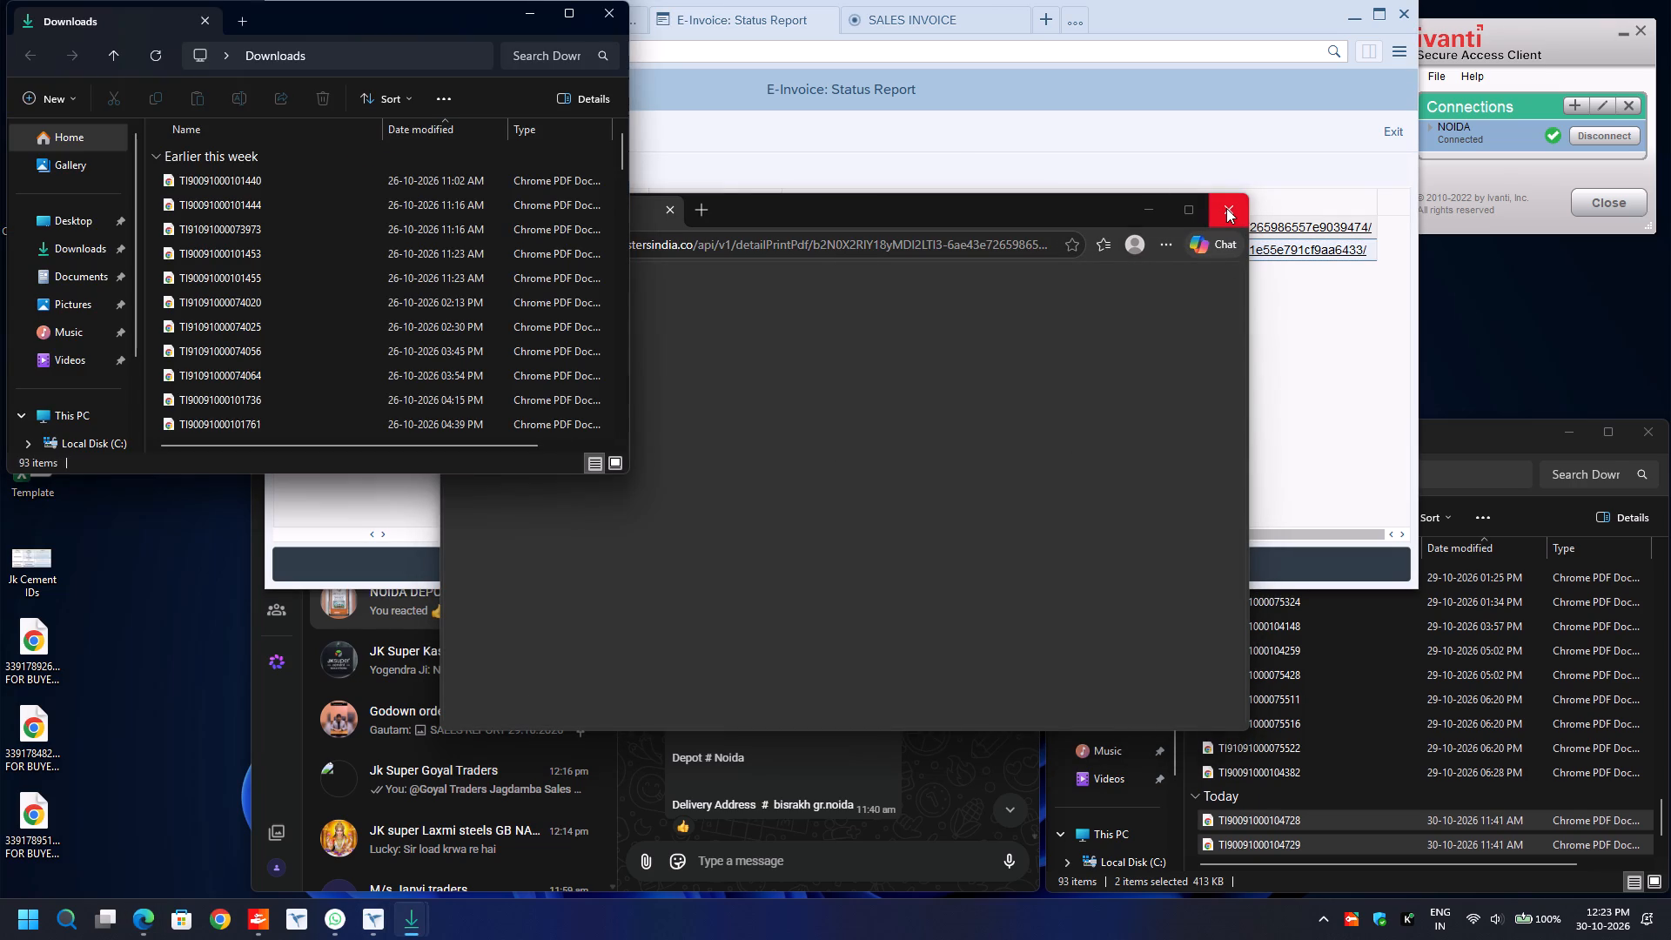
{"action": "left_click", "coordinate": [1226, 208]}
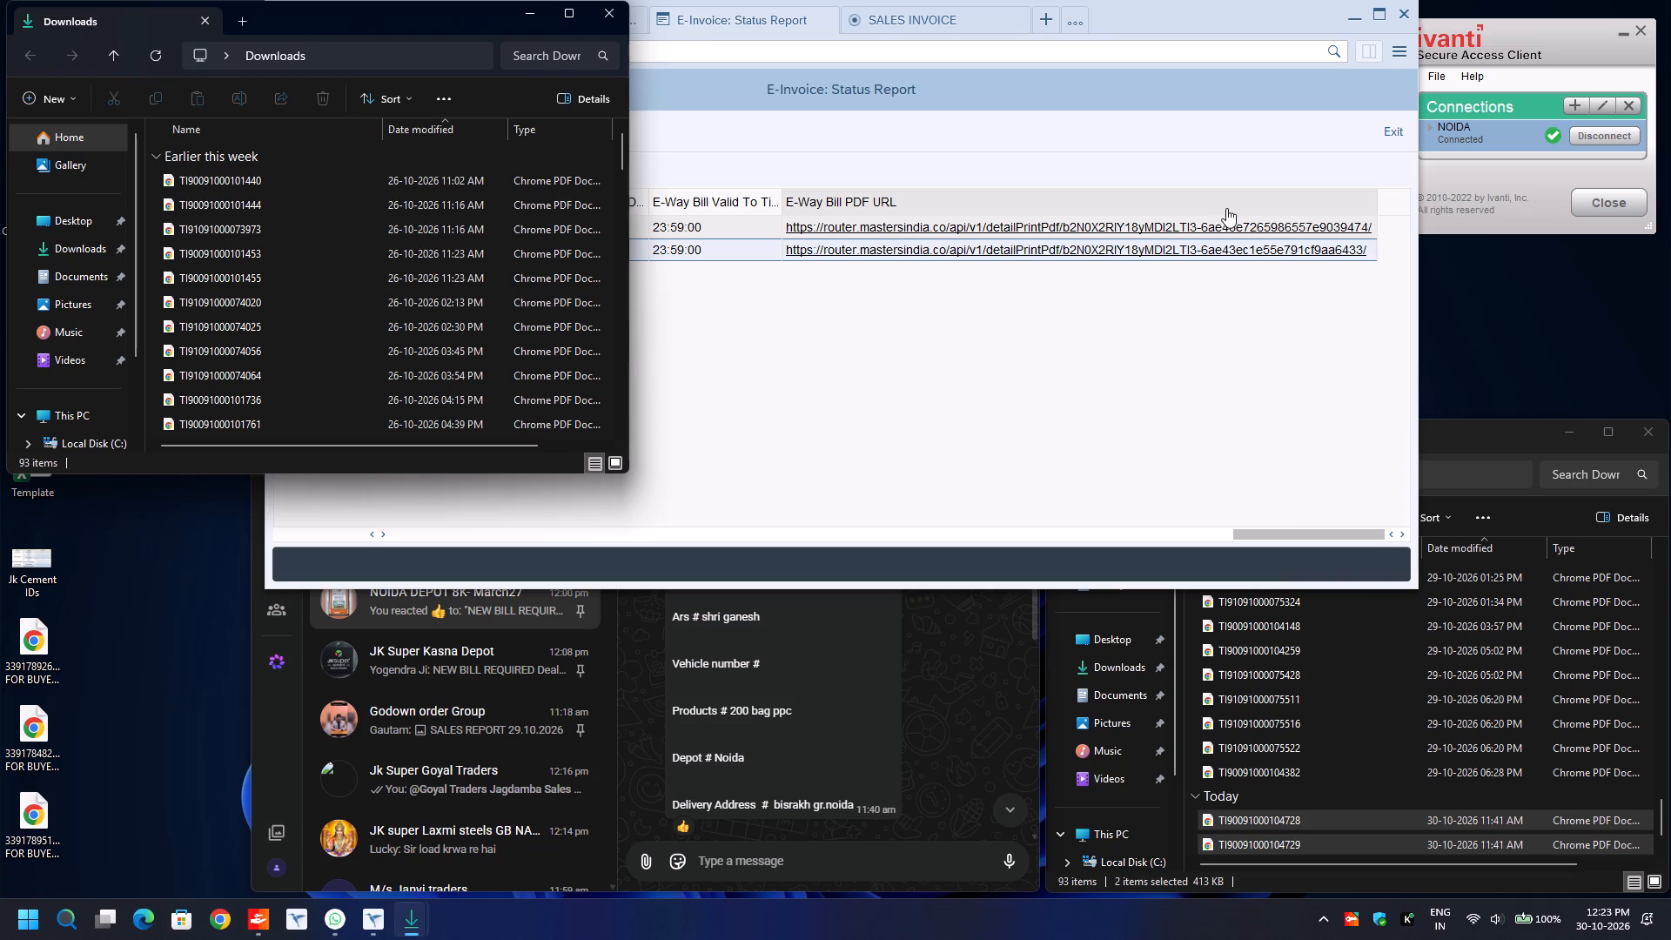
{"action": "scroll", "coordinate": [1434, 725], "scroll_direction": "down", "scroll_amount": 6}
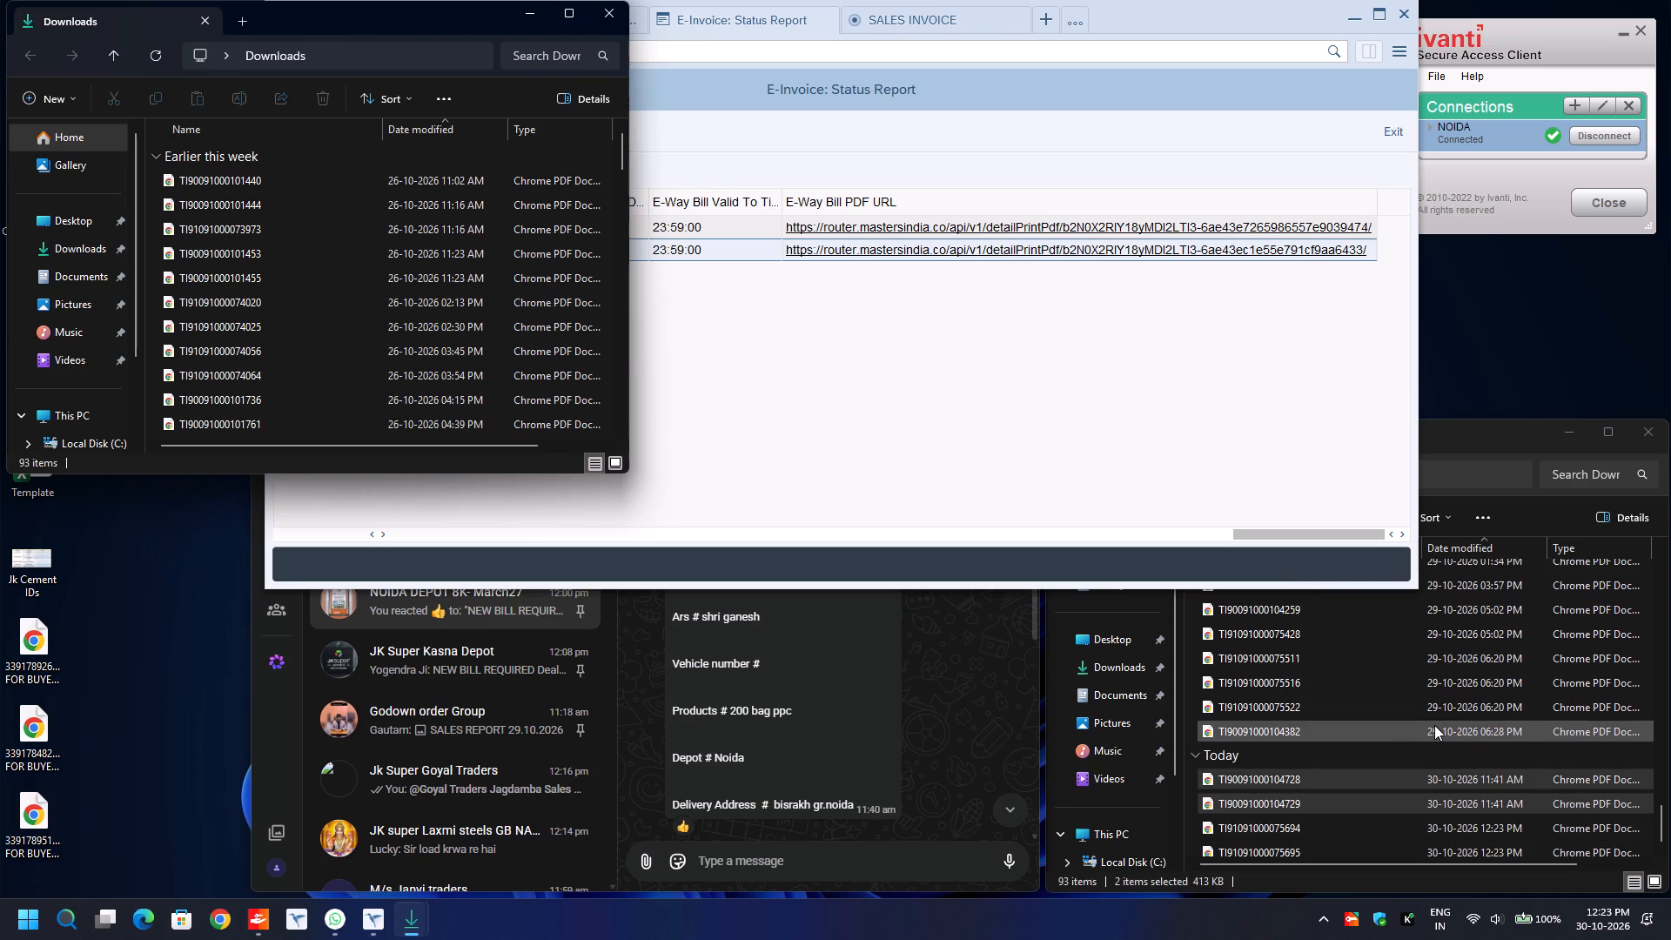
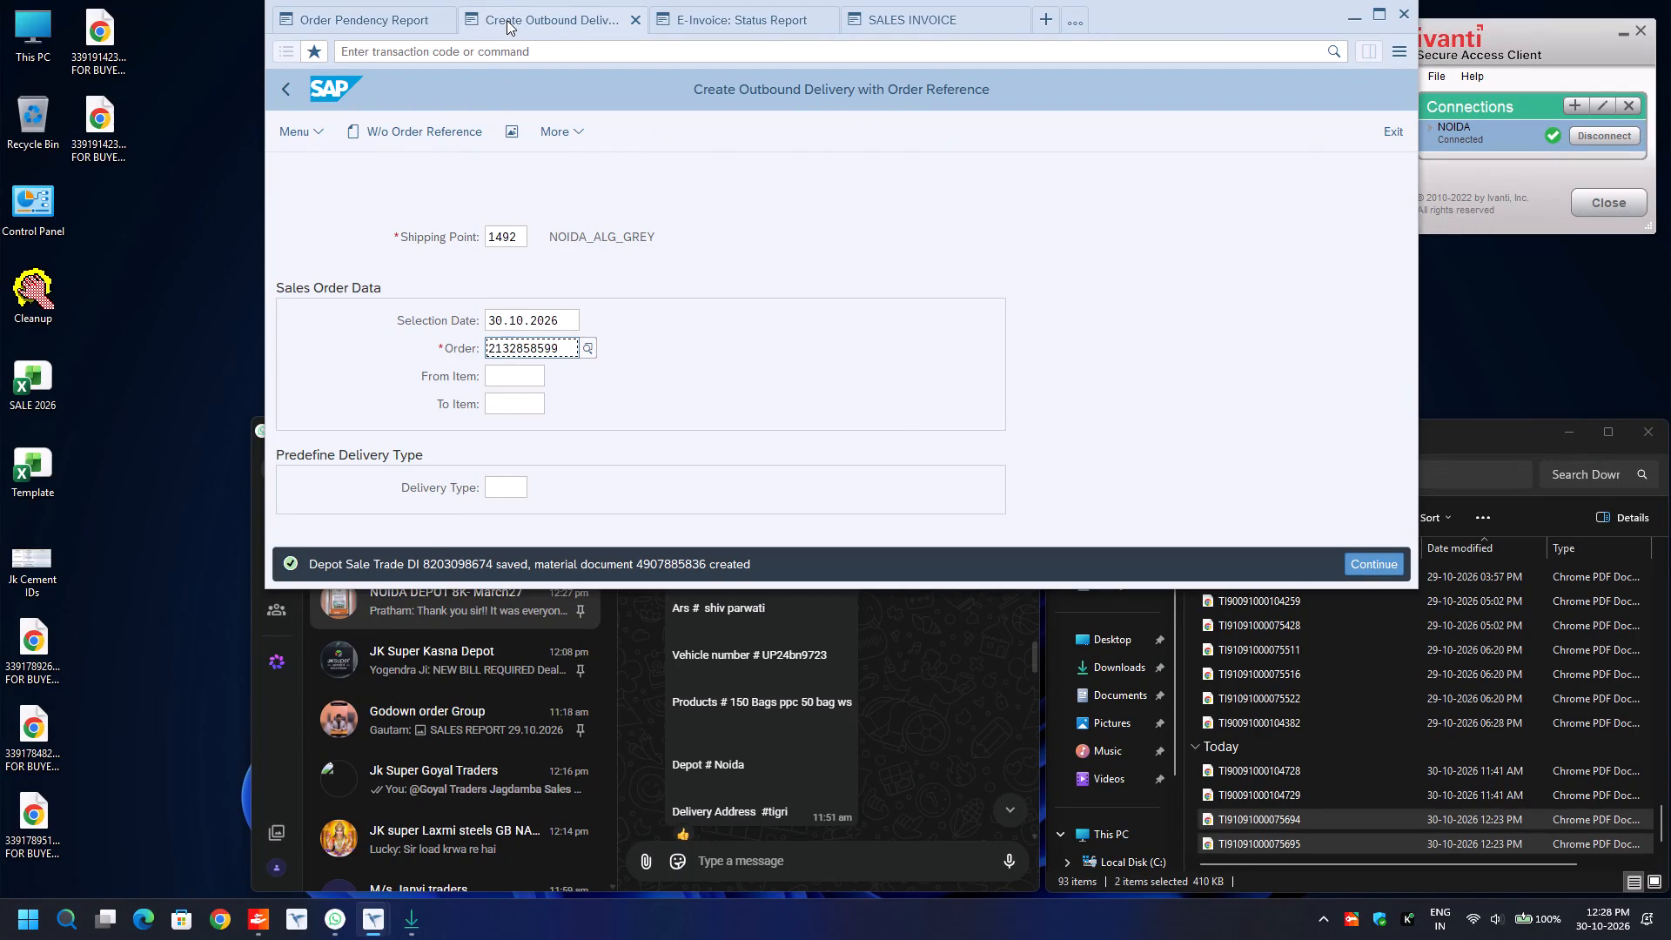
{"action": "key", "text": "Return"}
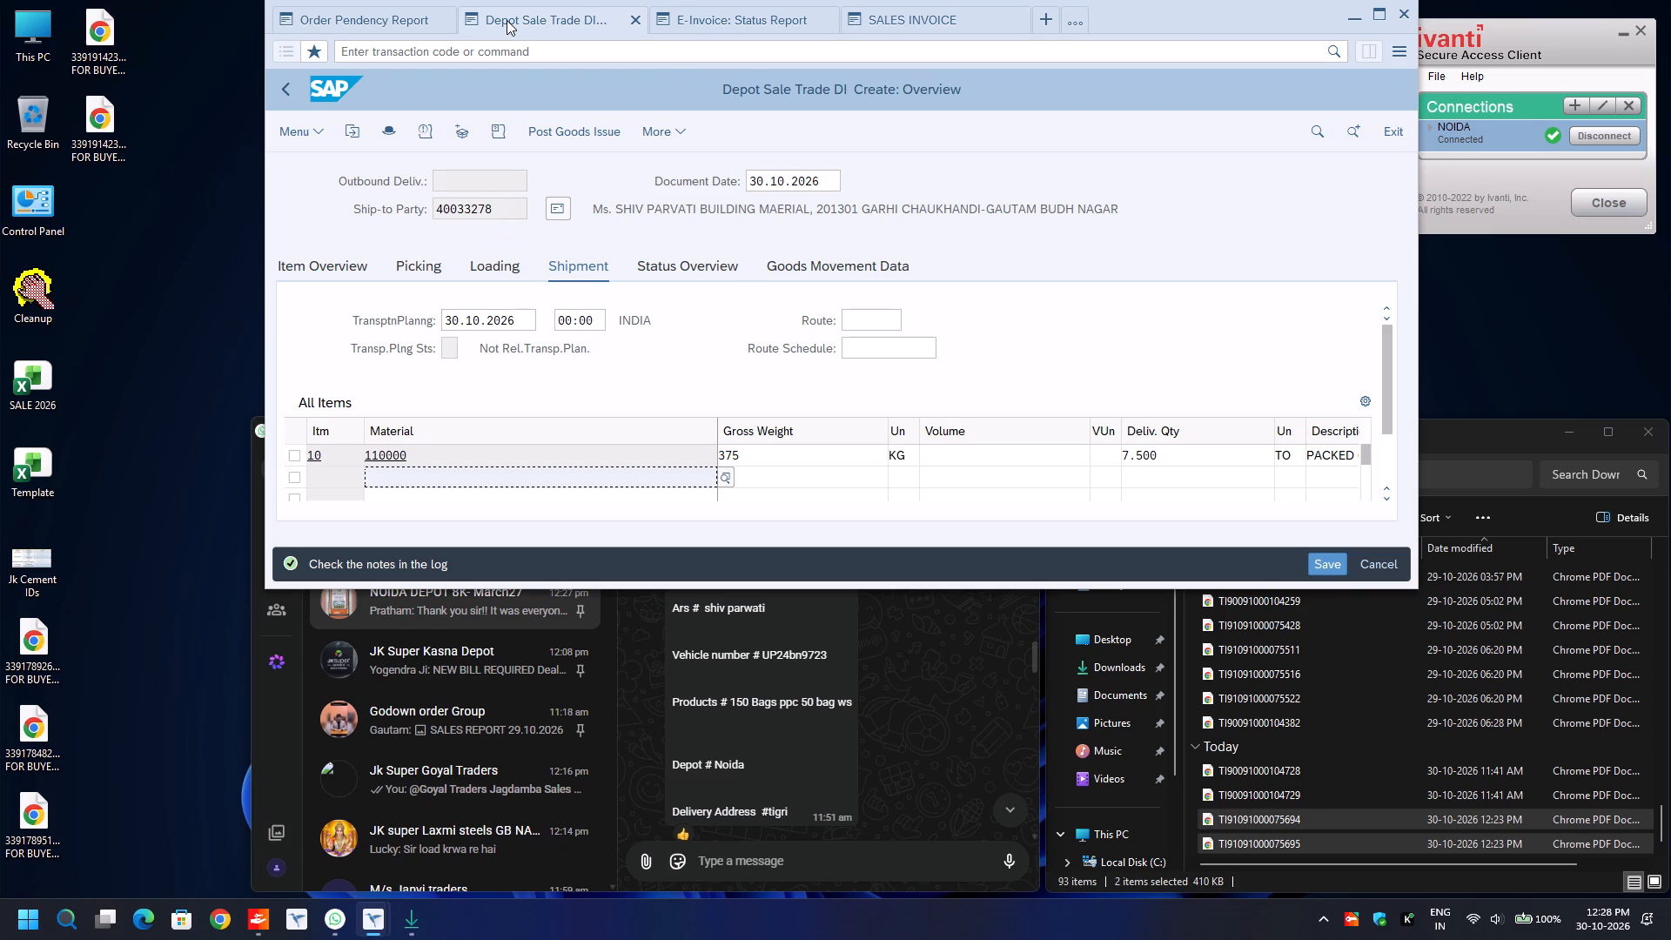
{"action": "left_click", "coordinate": [882, 318]}
{"action": "key", "text": "BackSpace"}
{"action": "key", "text": "Down"}
{"action": "key", "text": "Return"}
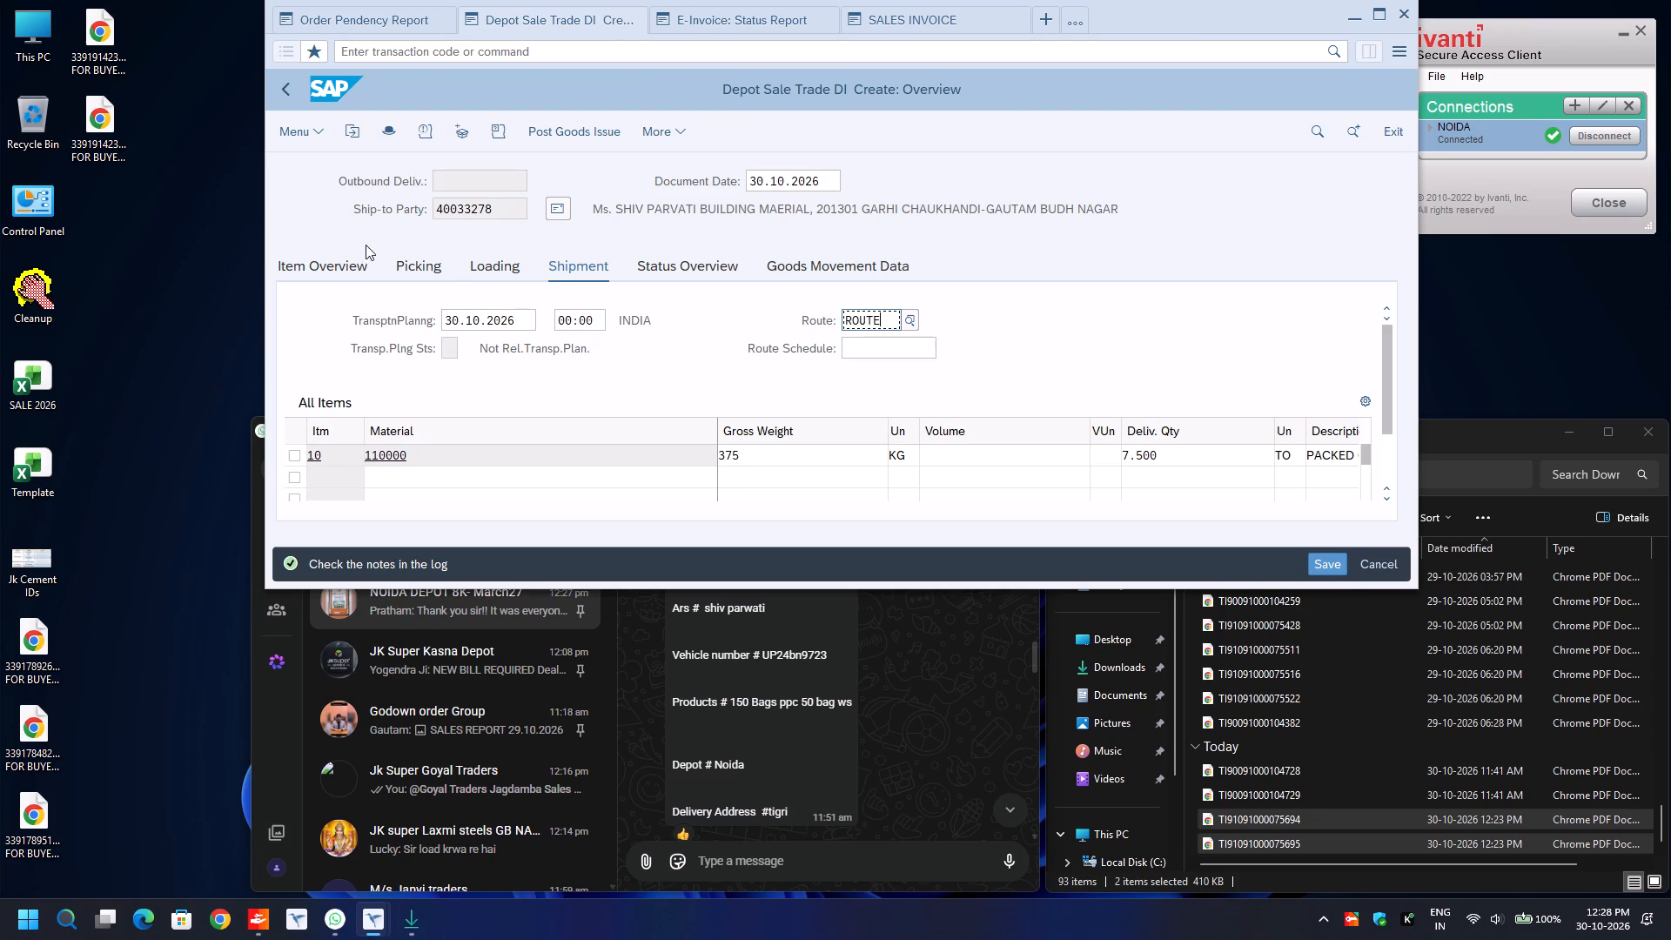
In the picking data for material 110000, set the picked quantity to 7.500 and the batch to 1033-1492.
{"action": "left_click", "coordinate": [417, 265]}
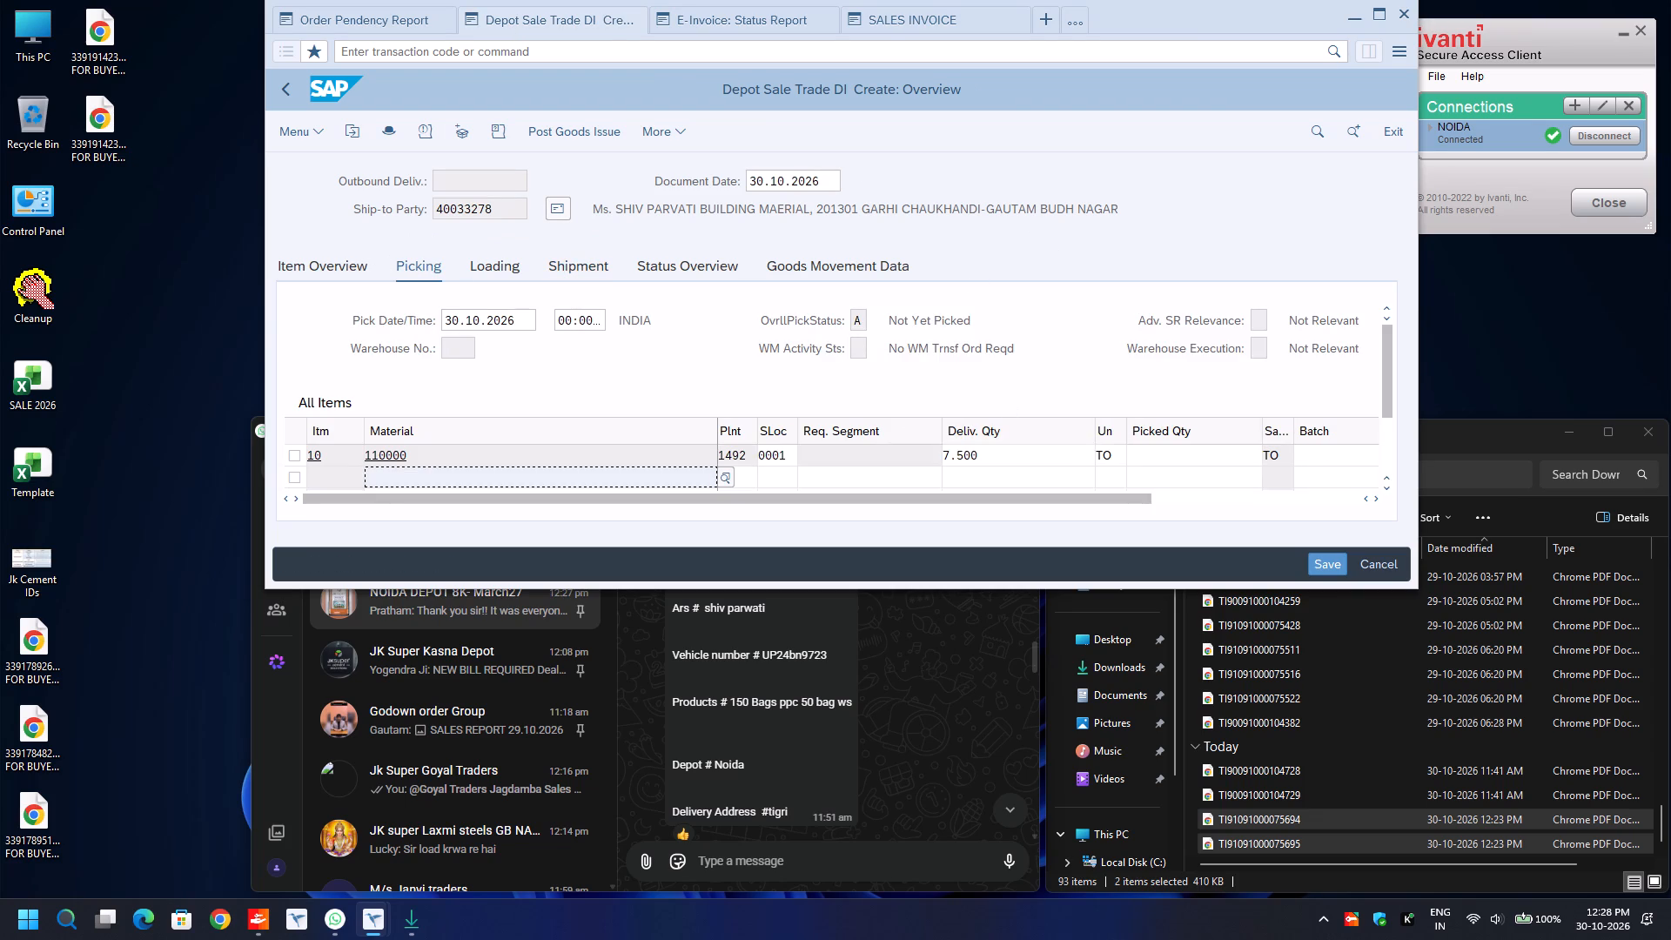
{"action": "left_click", "coordinate": [1152, 454]}
{"action": "type", "text": "7.500"}
{"action": "key", "text": "Tab"}
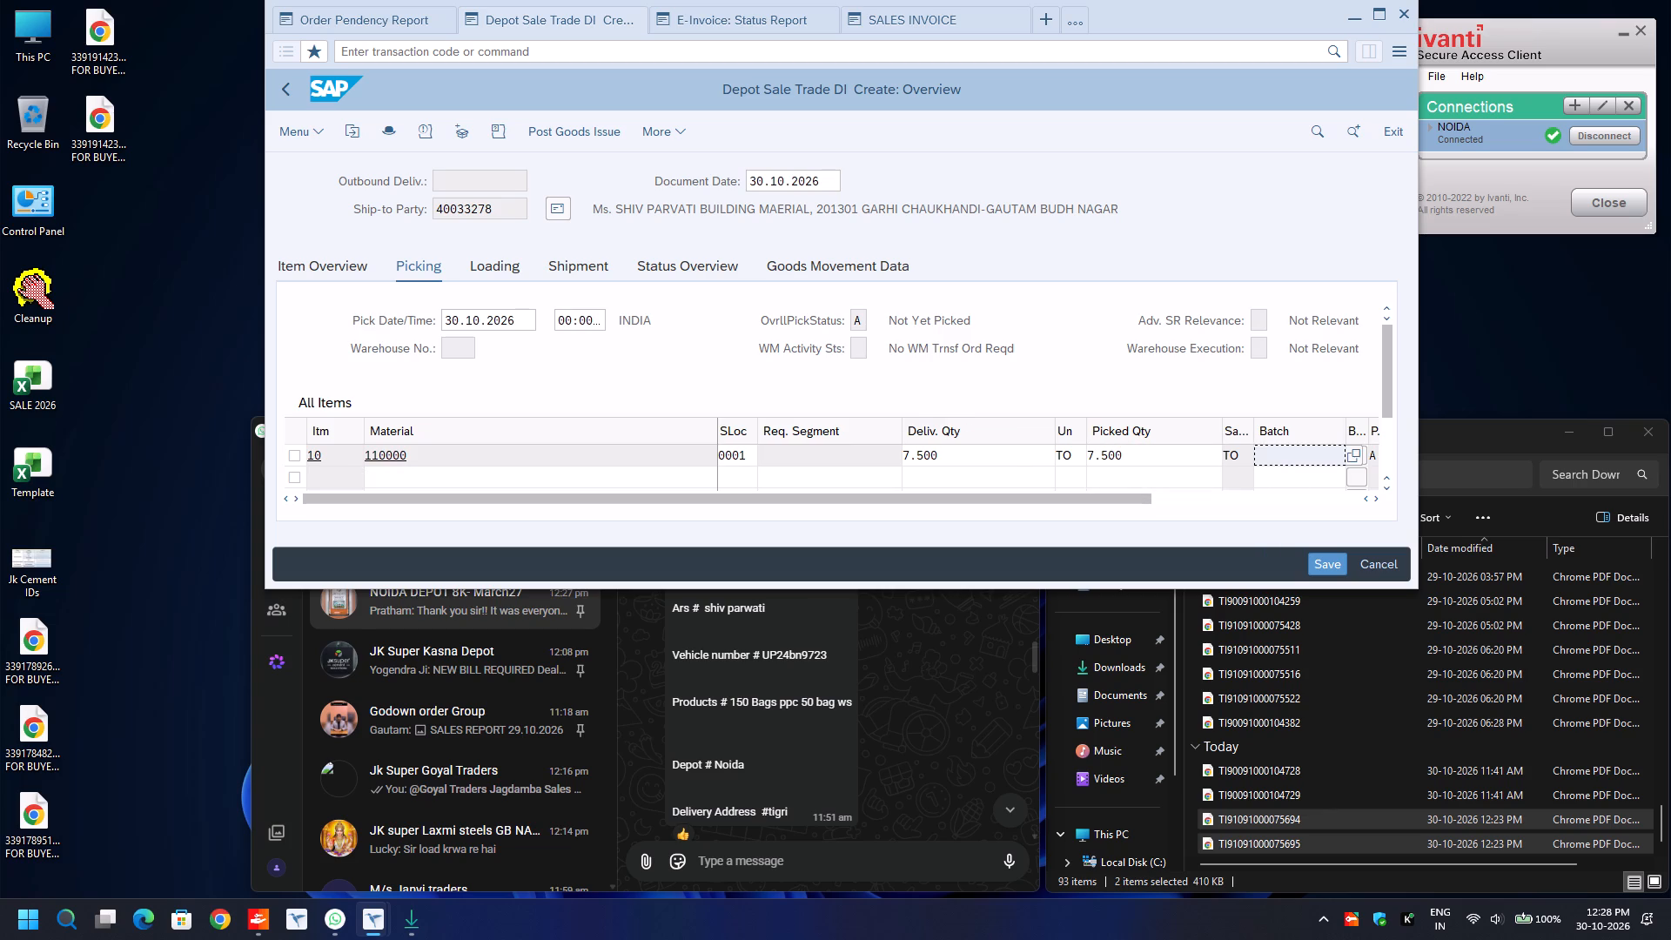
{"action": "type", "text": "1033"}
{"action": "key", "text": "Down"}
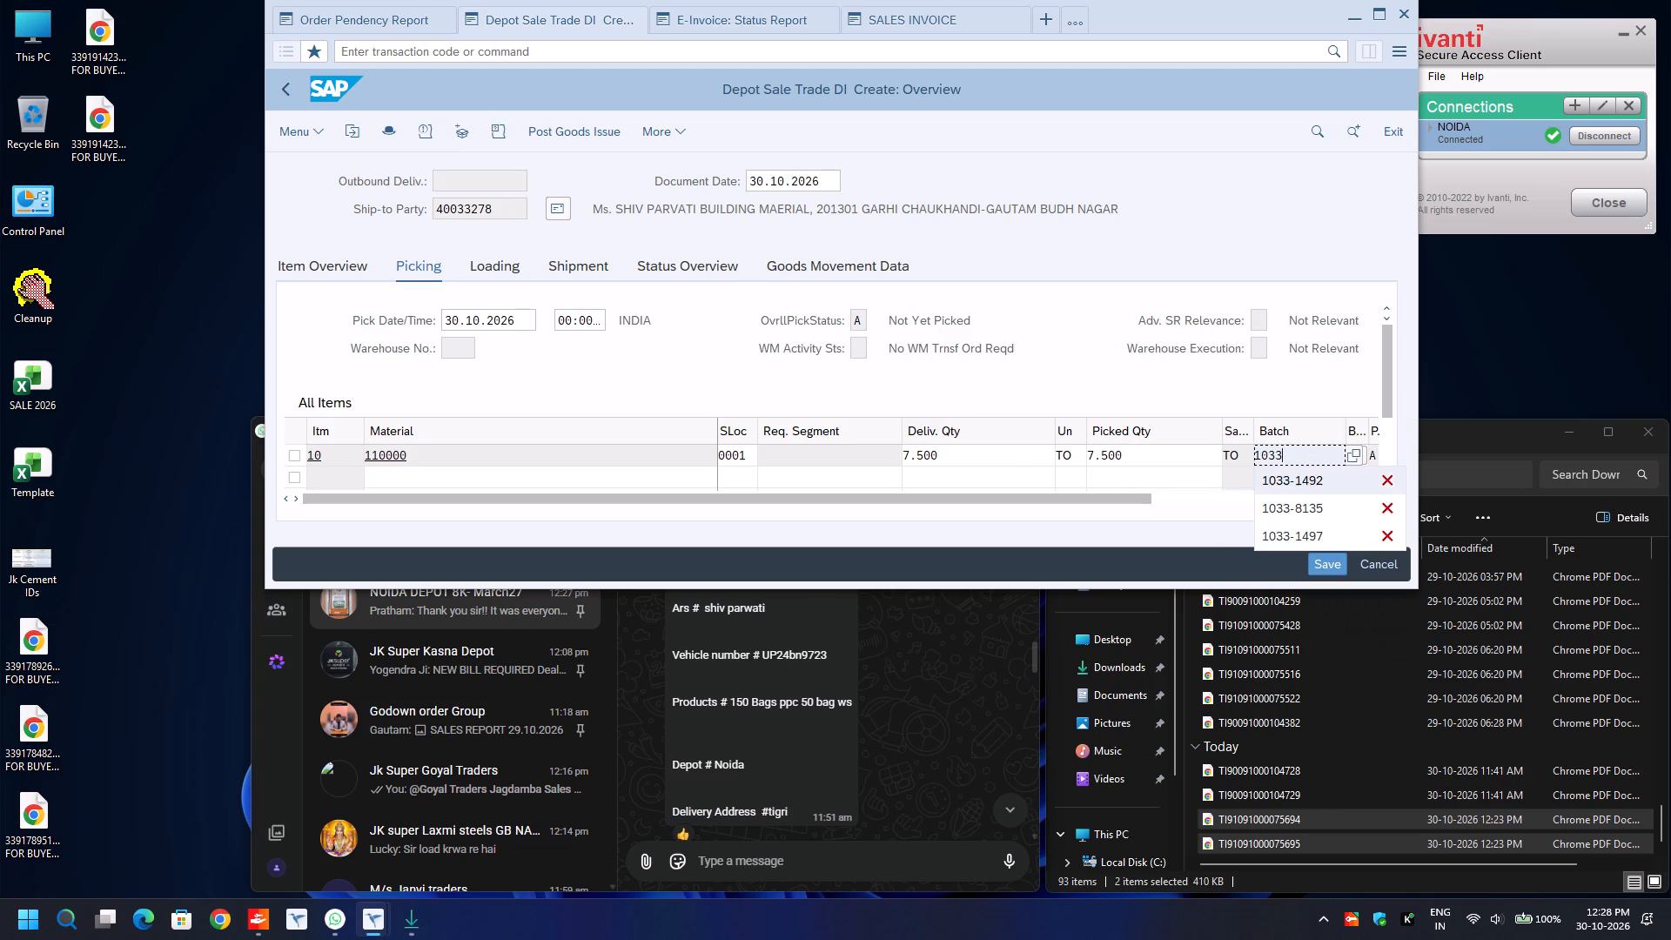
{"action": "key", "text": "Return"}
In the delivery header's additional data, set the transport mode to ROAD and fill in Road Transporter1 with the previously used code.
{"action": "key", "text": "F8"}
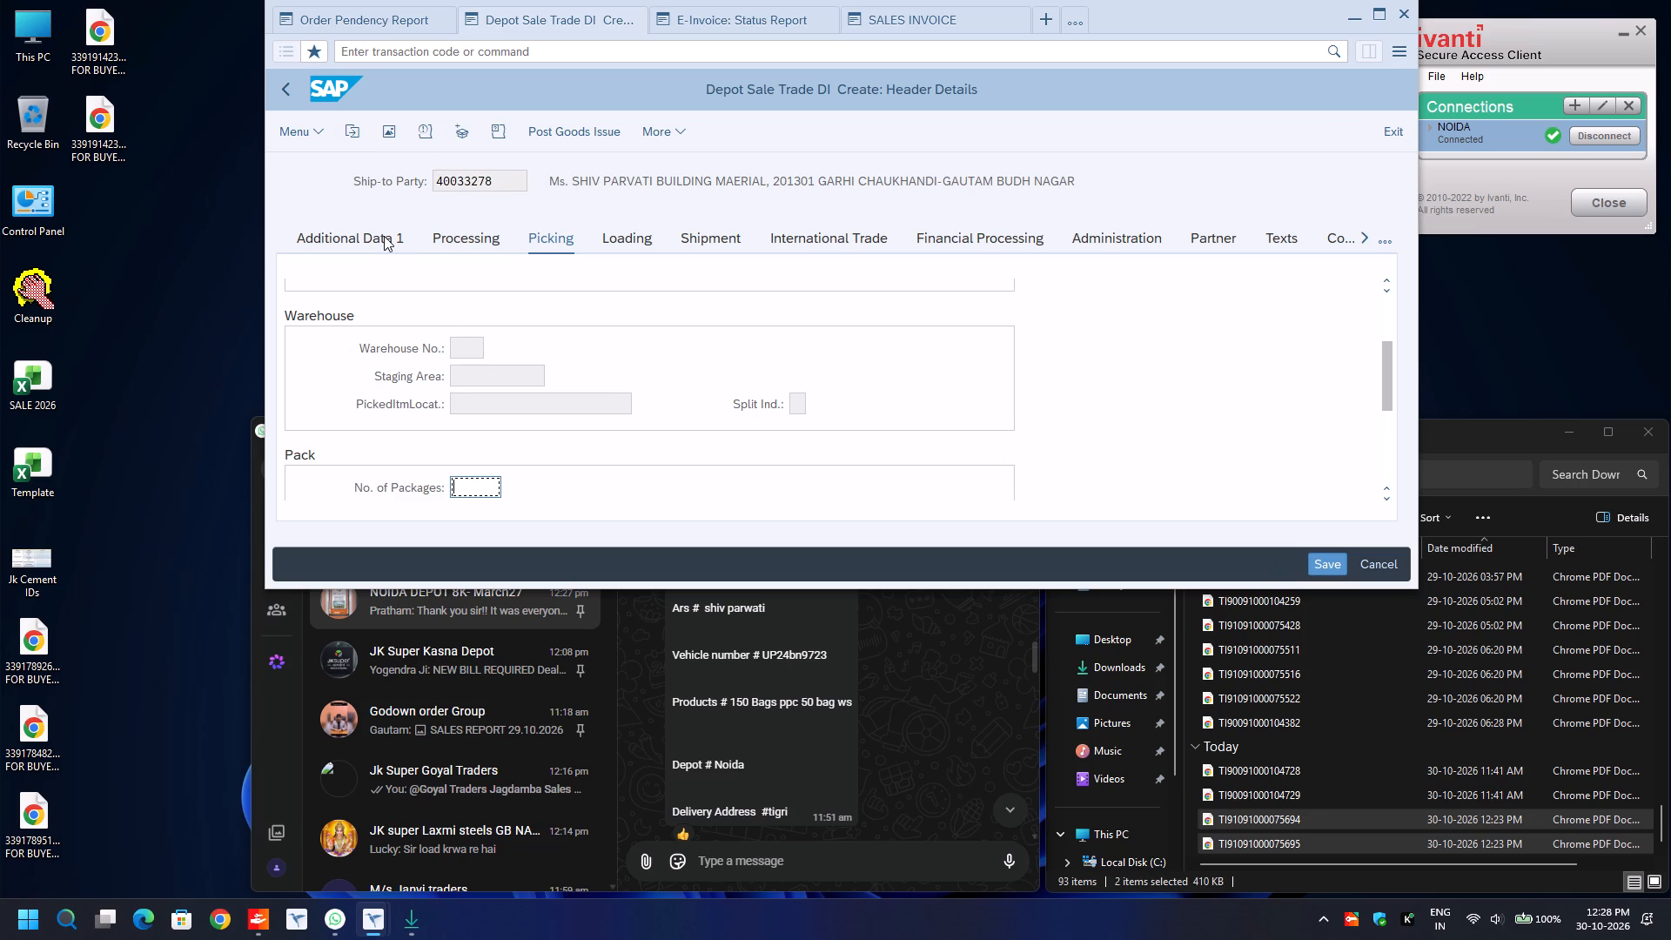
{"action": "left_click", "coordinate": [384, 236]}
{"action": "left_click", "coordinate": [589, 319]}
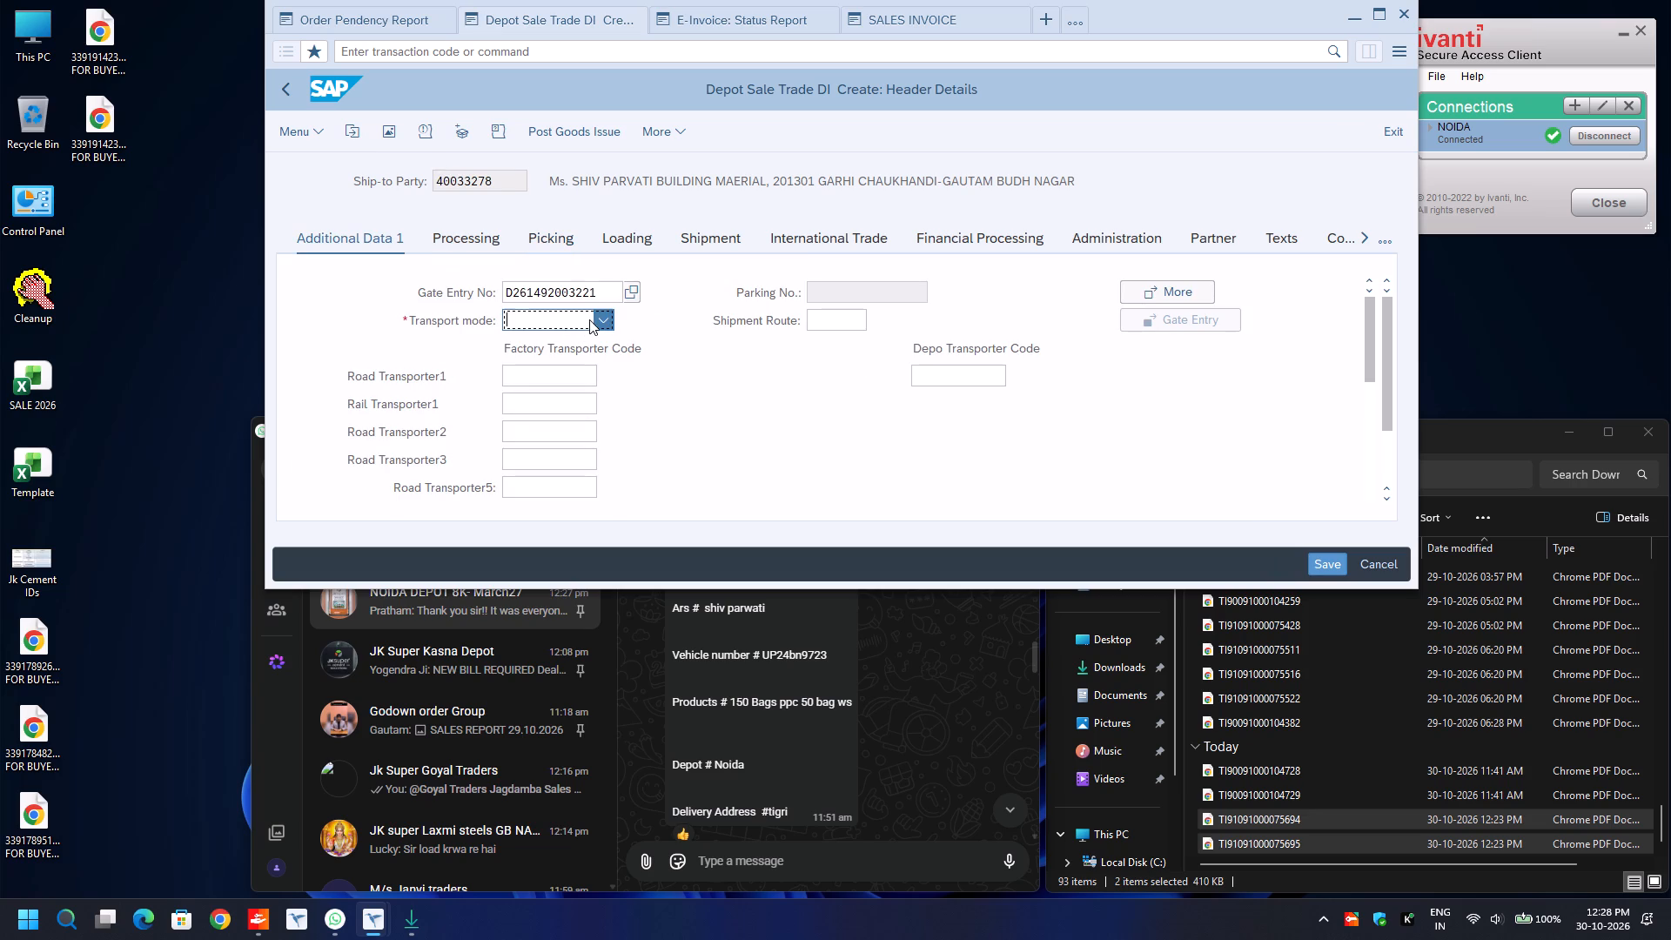
{"action": "left_click", "coordinate": [567, 409]}
{"action": "left_click", "coordinate": [550, 375]}
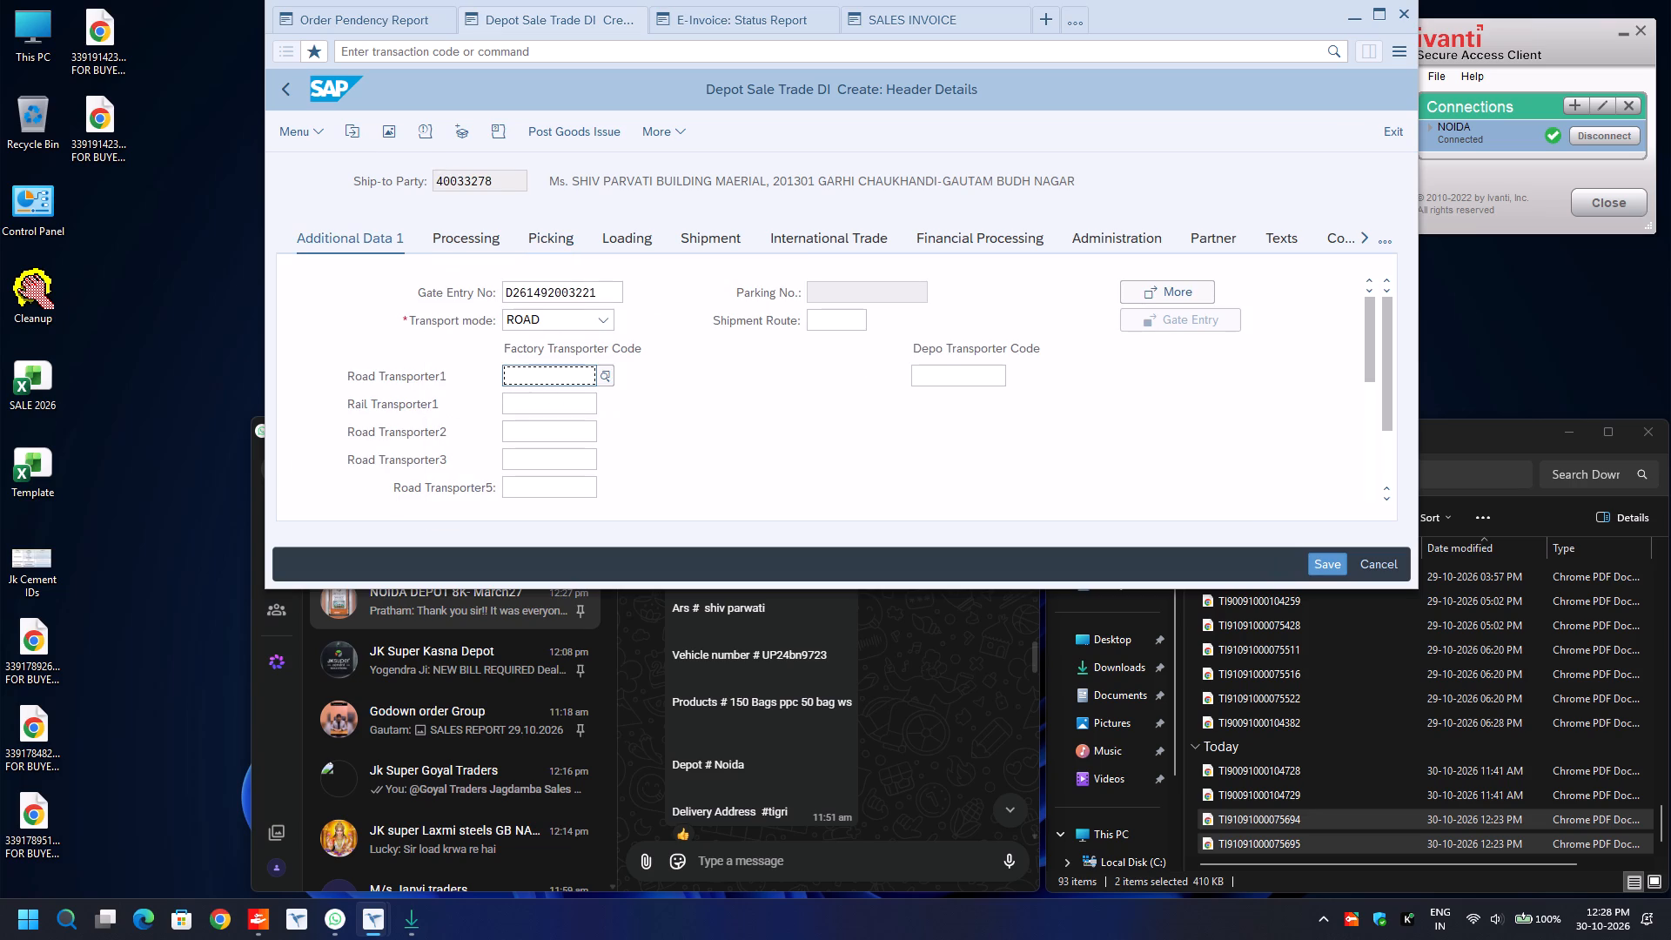
{"action": "key", "text": "BackSpace"}
{"action": "key", "text": "Down"}
{"action": "key", "text": "Return"}
{"action": "key", "text": "Return"}
In the e-way bill data, set the transport mode to Road and the distance to 30.
{"action": "type", "text": "ro"}
{"action": "key", "text": "Tab"}
{"action": "key", "text": "Tab"}
{"action": "key", "text": "BackSpace"}
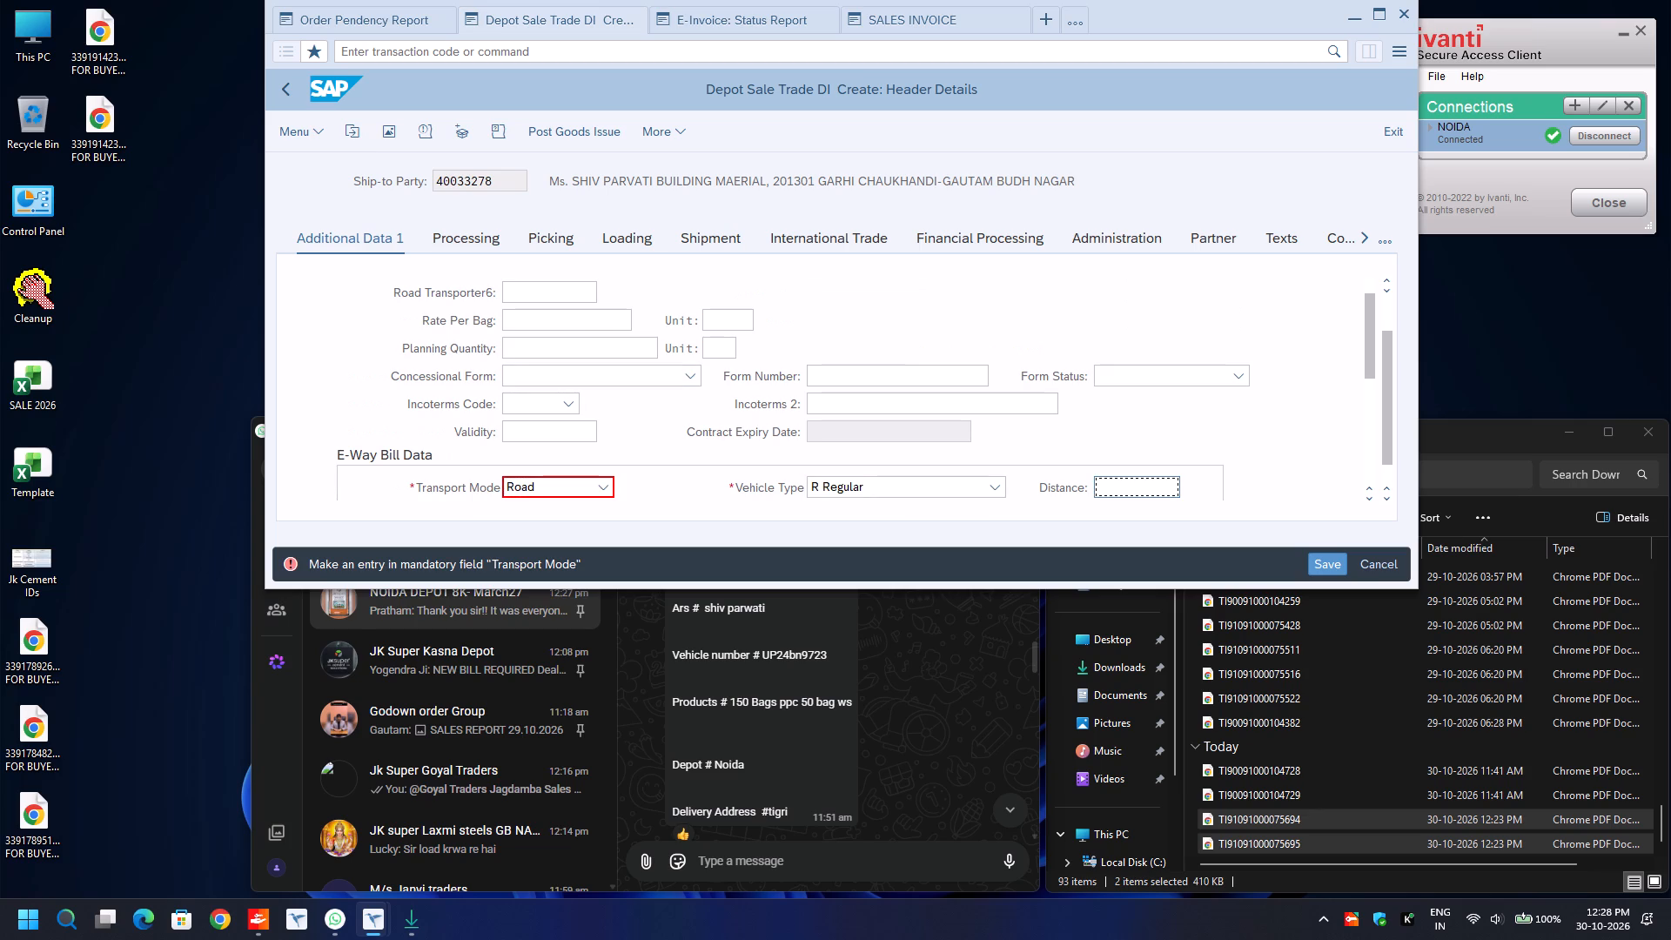
{"action": "key", "text": "Down"}
{"action": "key", "text": "Return"}
{"action": "key", "text": "Down"}
{"action": "key", "text": "Down"}
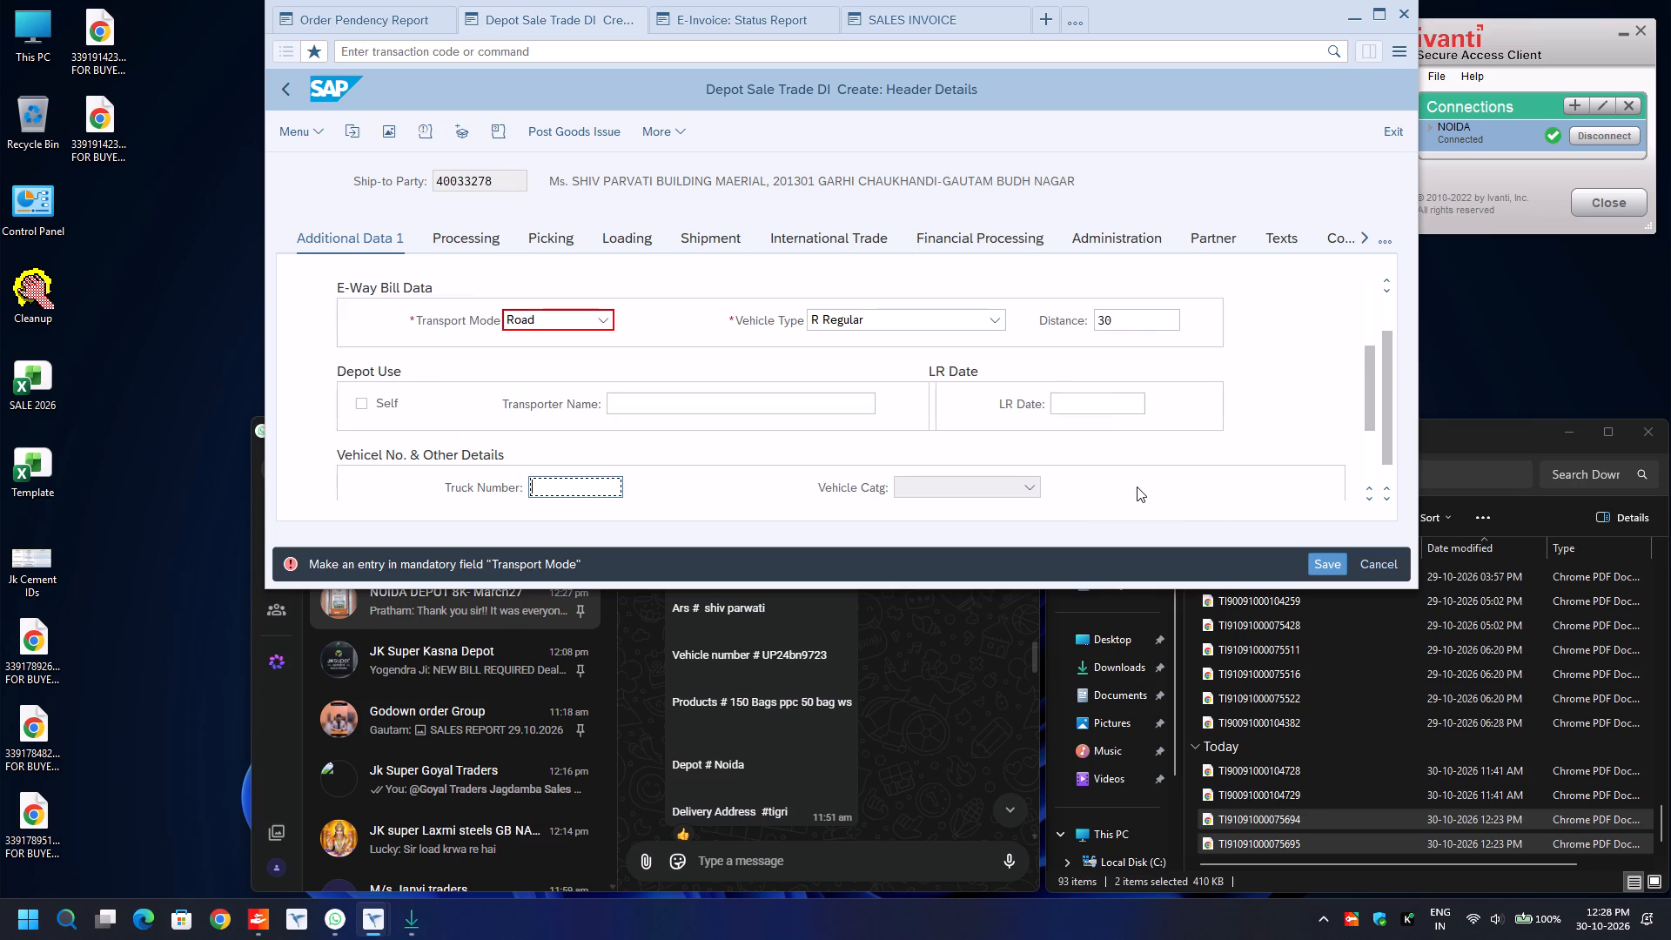
{"action": "key", "text": "BackSpace"}
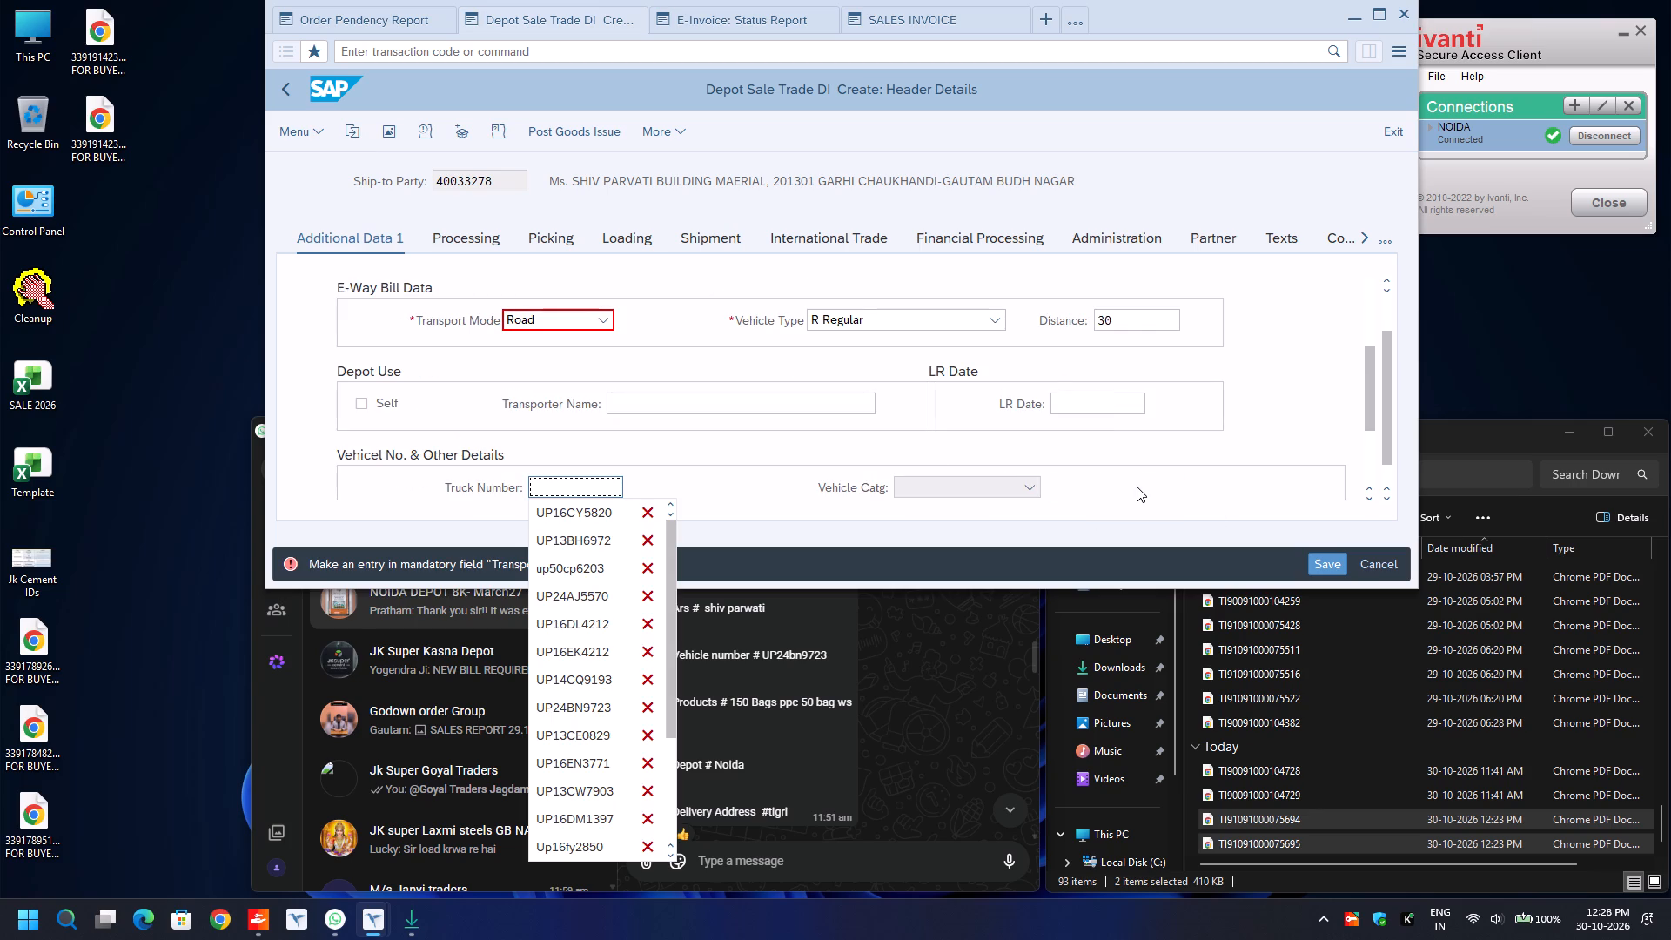
{"action": "key", "text": "Down"}
{"action": "key", "text": "Down"}
{"action": "key", "text": "Down"}
{"action": "key", "text": "Down"}
{"action": "key", "text": "Down"}
{"action": "key", "text": "Down"}
{"action": "key", "text": "Down"}
{"action": "key", "text": "Down"}
{"action": "key", "text": "Return"}
{"action": "key", "text": "Down"}
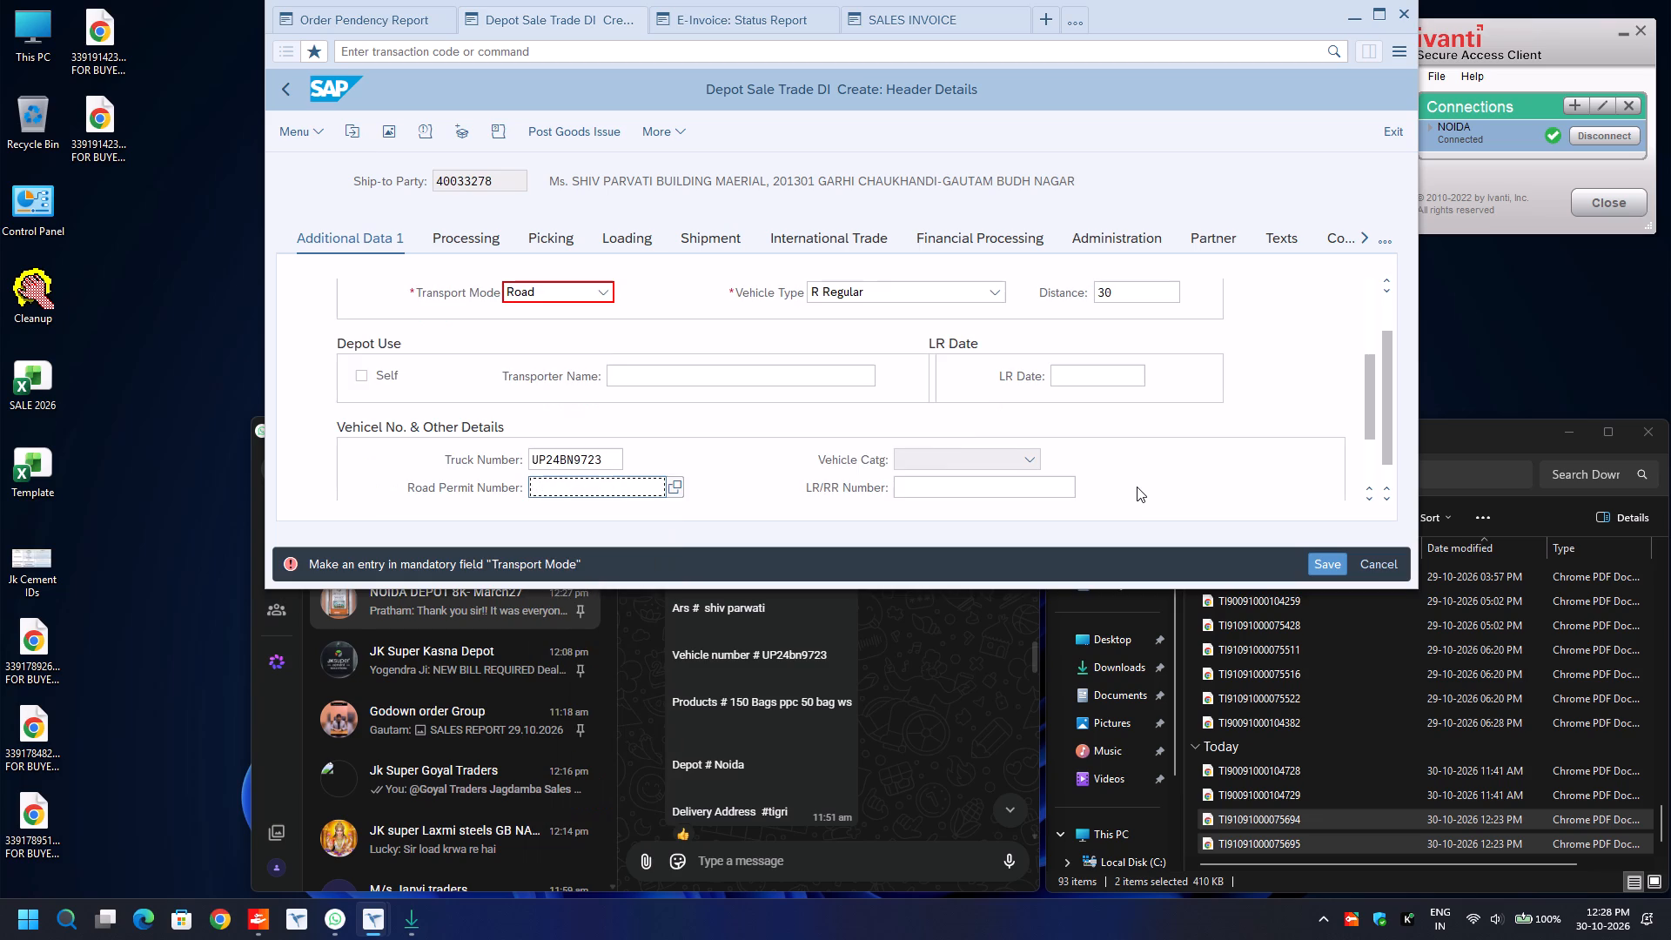
{"action": "key", "text": "Tab"}
{"action": "key", "text": "BackSpace"}
{"action": "key", "text": "Down"}
{"action": "key", "text": "Return"}
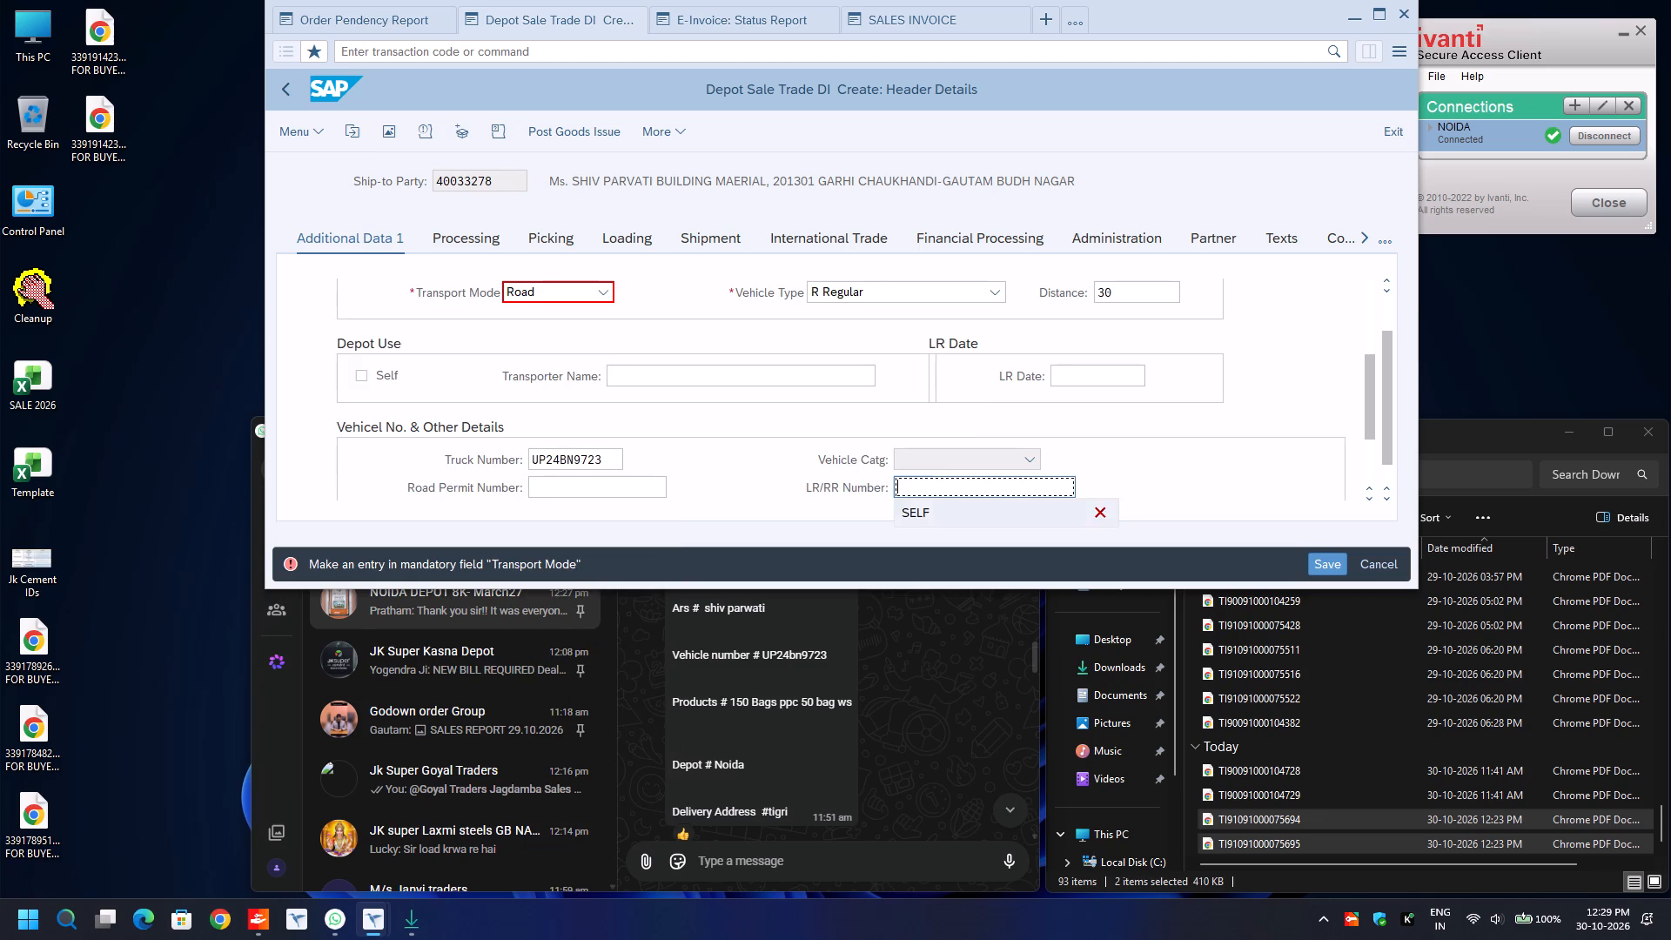
Check the header's shipment data, return to the delivery overview and post the goods issue.
{"action": "left_click", "coordinate": [725, 239]}
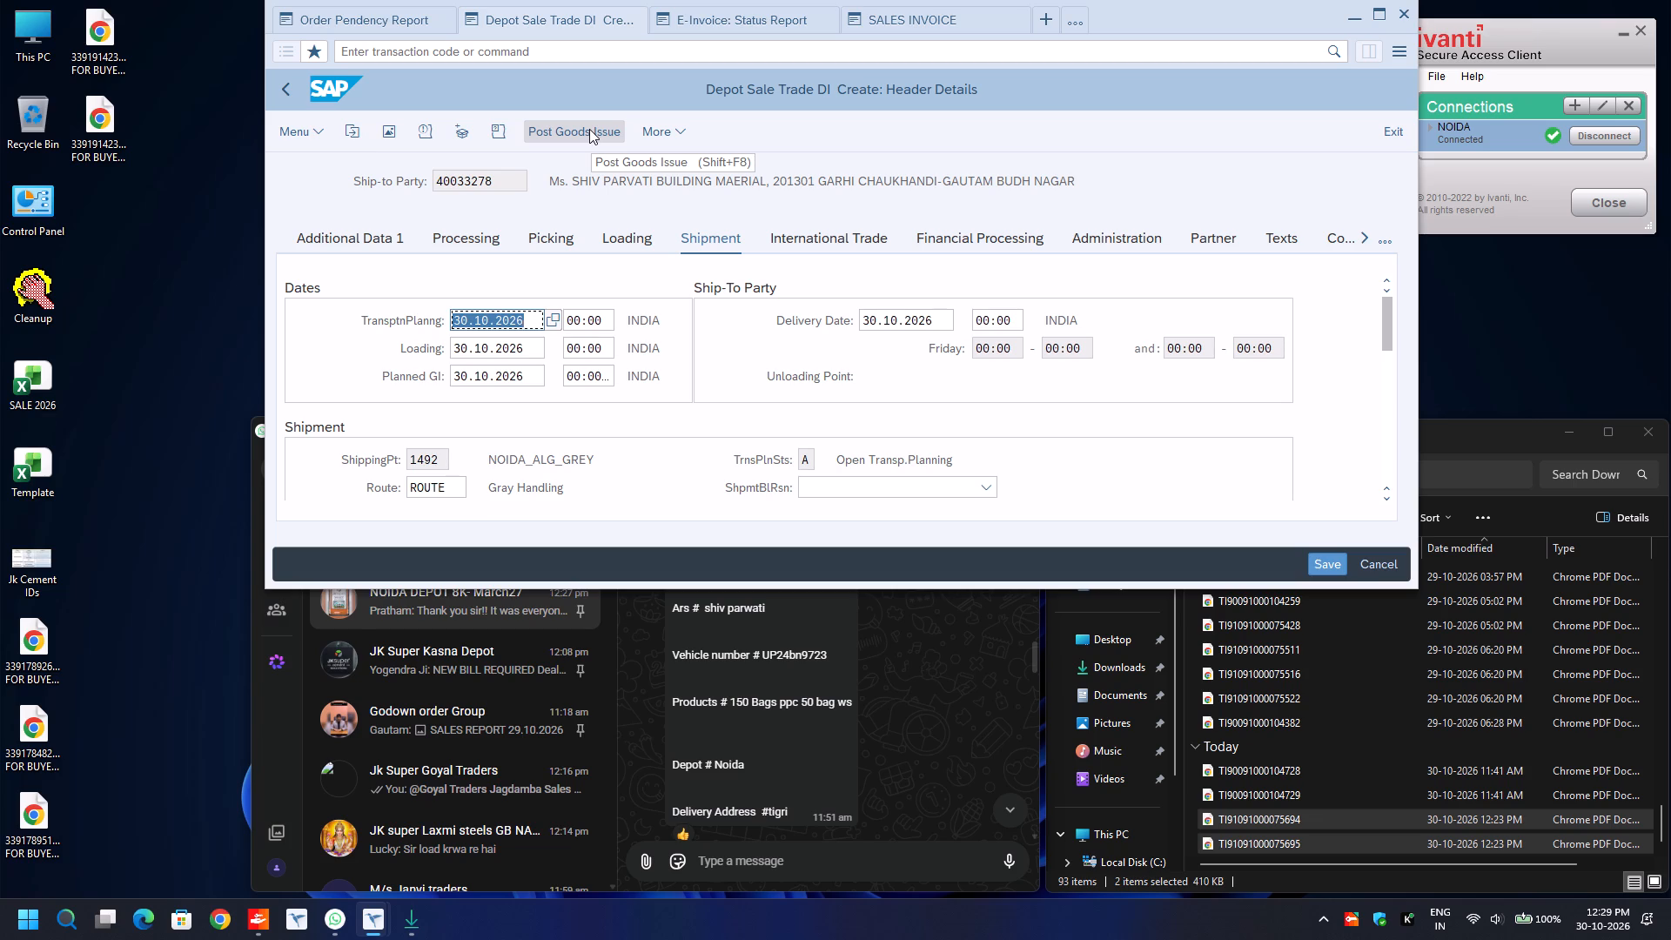
{"action": "left_click", "coordinate": [286, 85]}
{"action": "left_click_drag", "start_coordinate": [583, 125], "coordinate": [574, 131]}
{"action": "left_click_drag", "start_coordinate": [388, 25], "coordinate": [285, 90]}
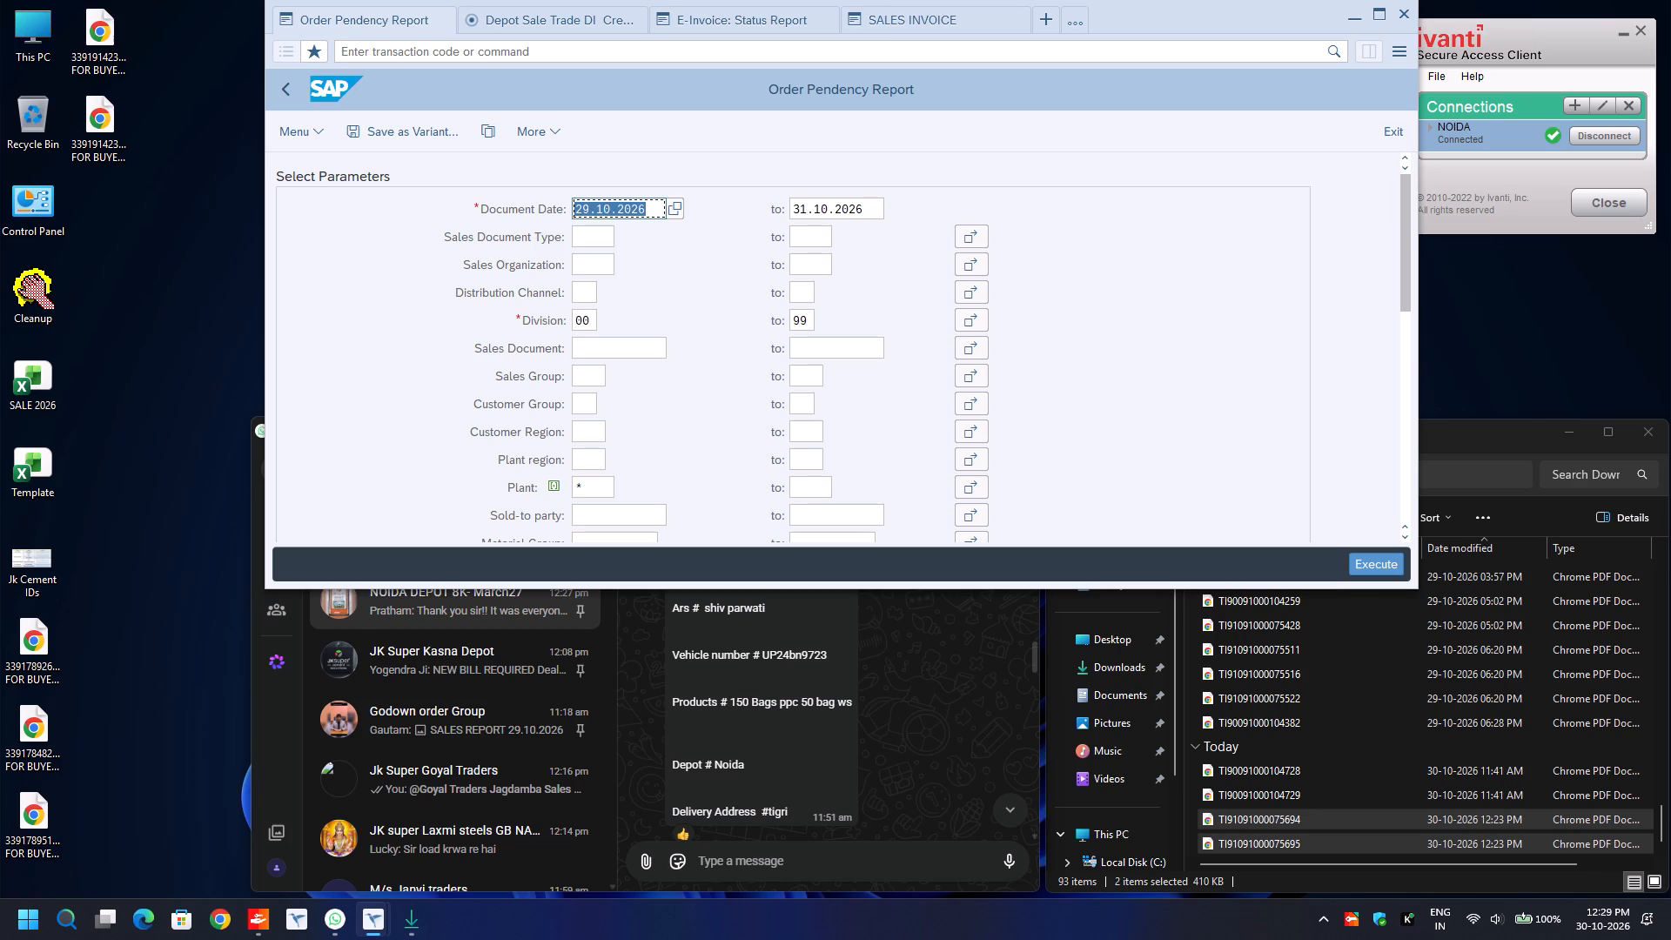
{"action": "key", "text": "F8"}
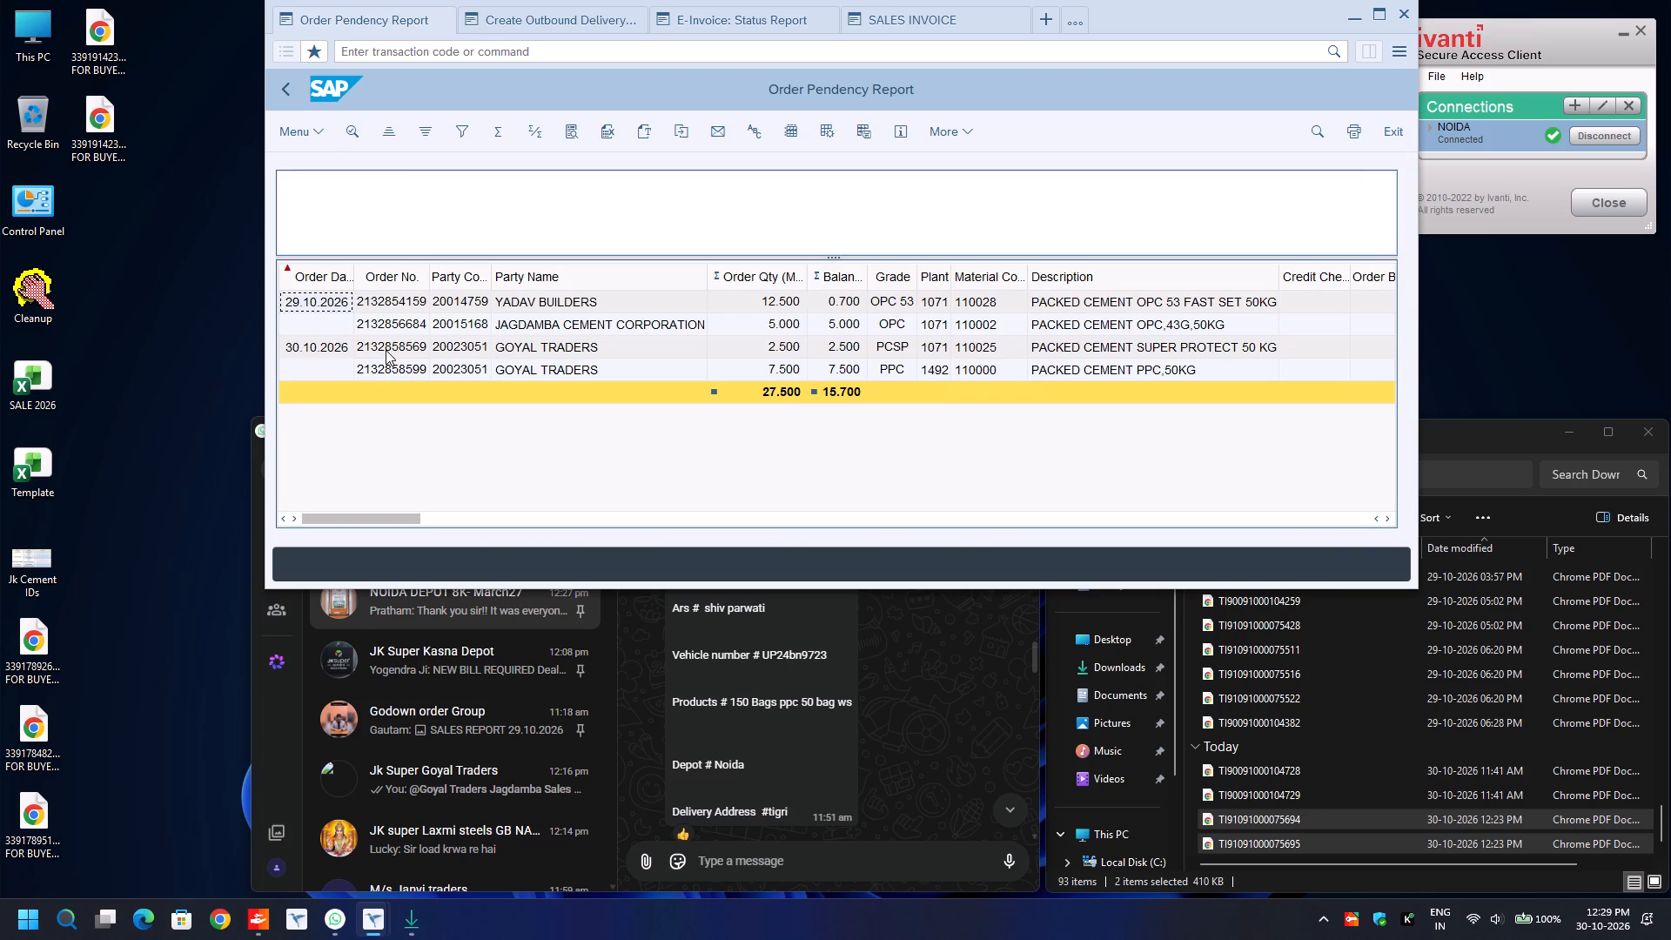
{"action": "left_click", "coordinate": [386, 350]}
{"action": "key", "text": "ctrl+y"}
{"action": "key", "text": "ctrl+c"}
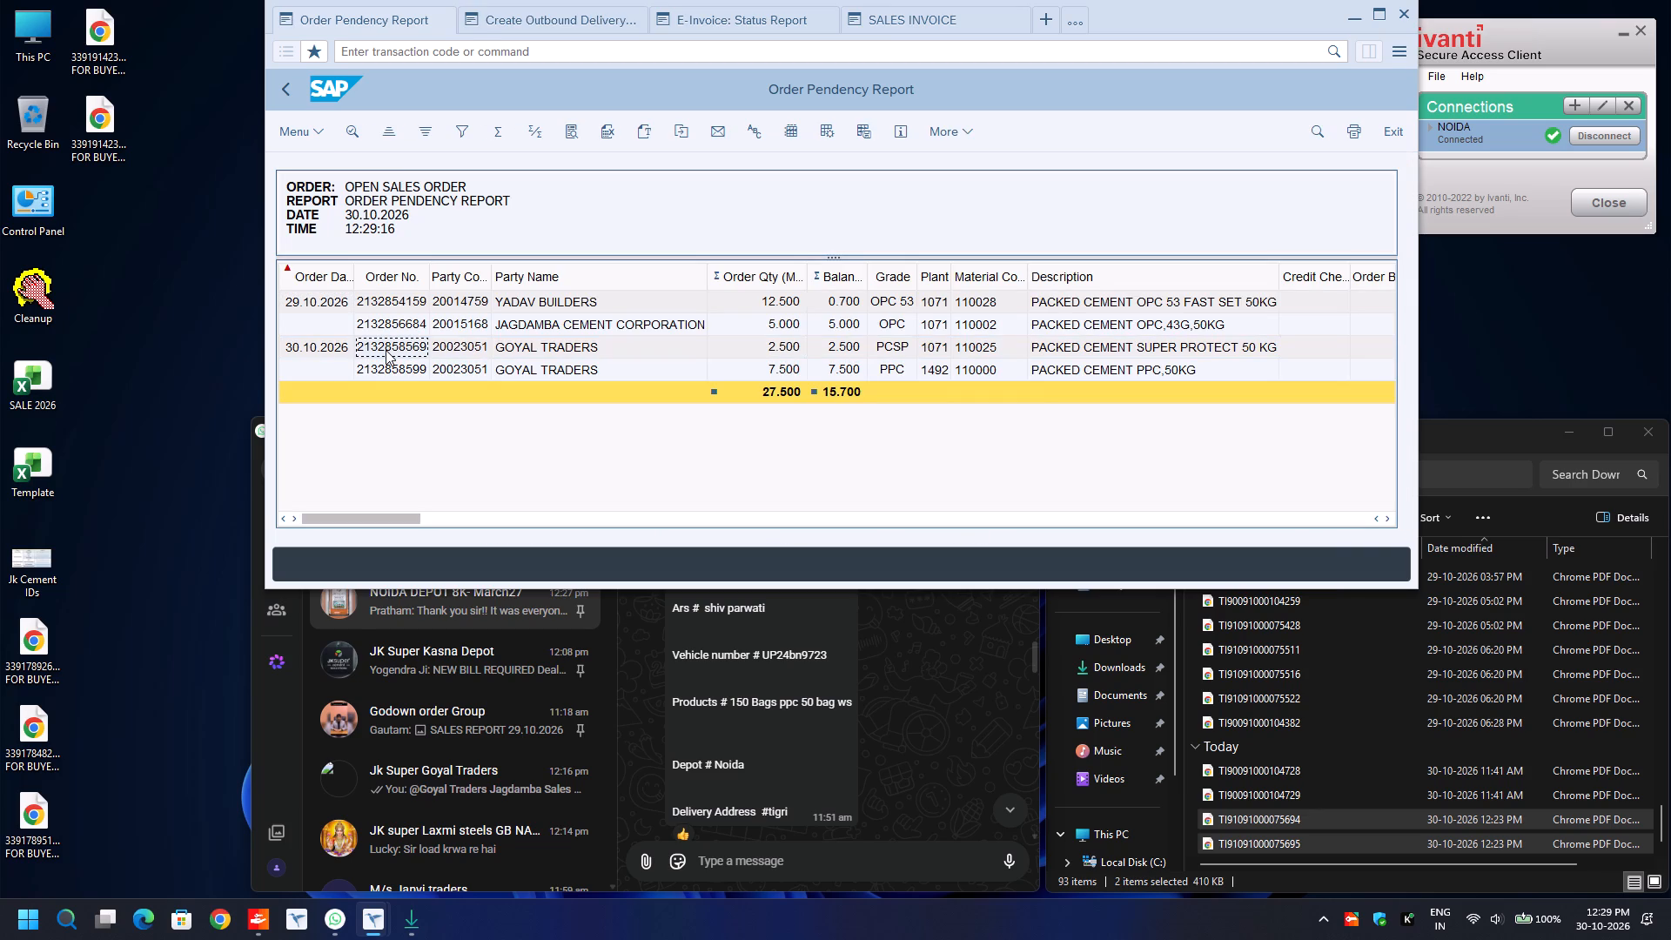
{"action": "left_click", "coordinate": [544, 17]}
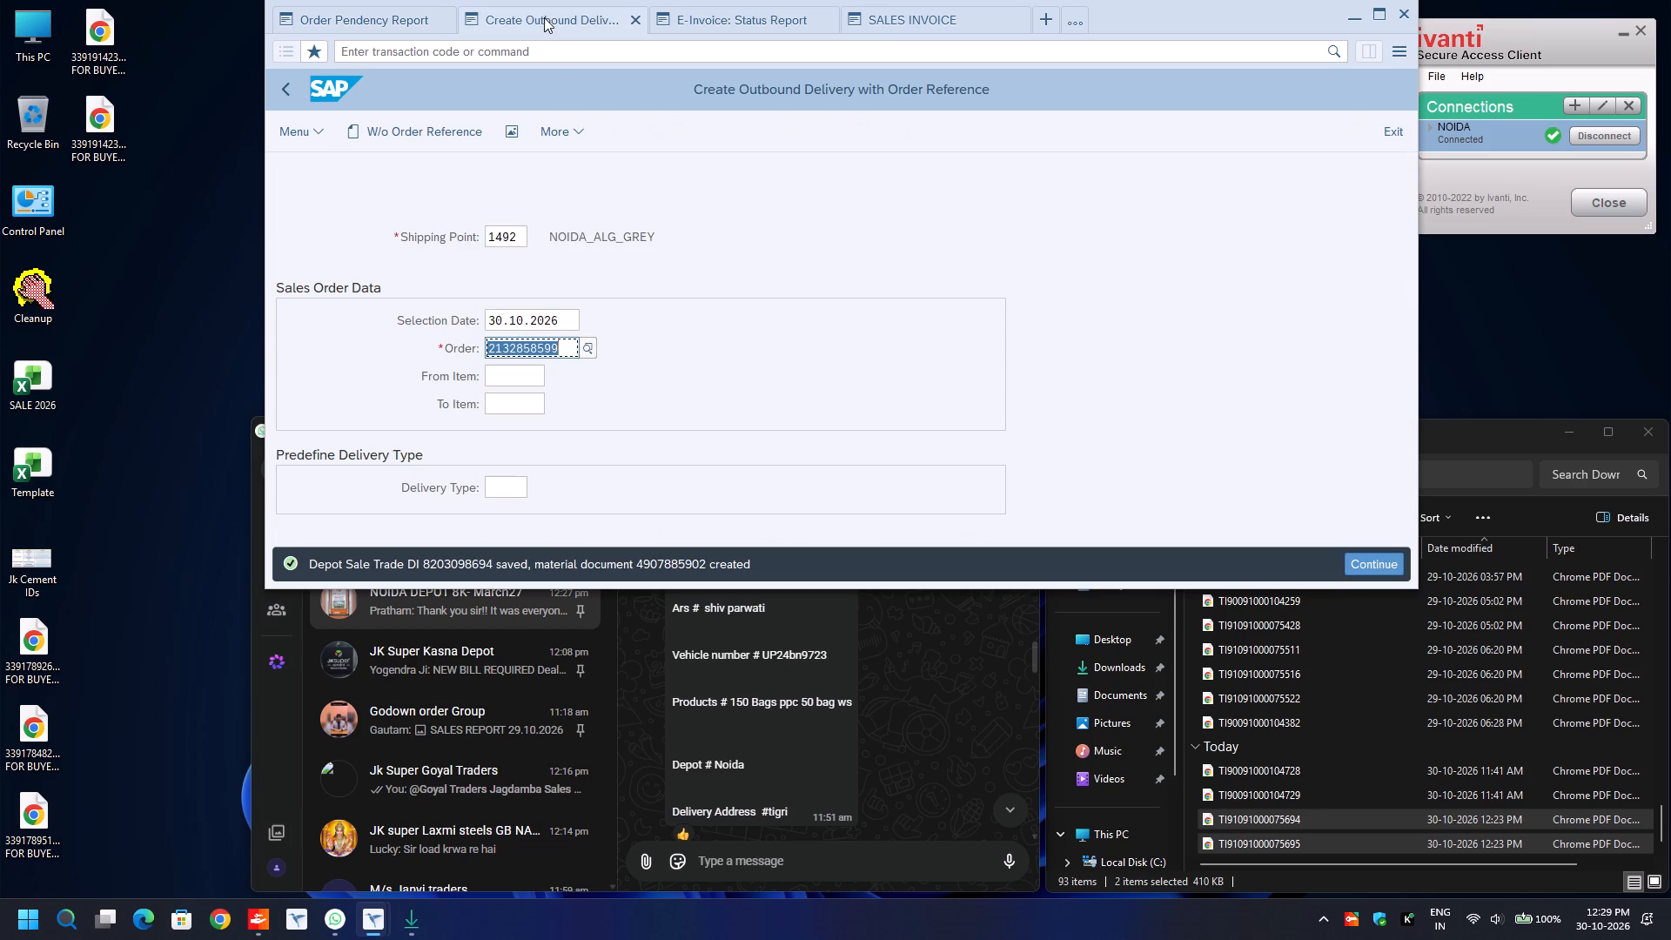
{"action": "key", "text": "ctrl+v"}
{"action": "key", "text": "Up"}
{"action": "key", "text": "Up"}
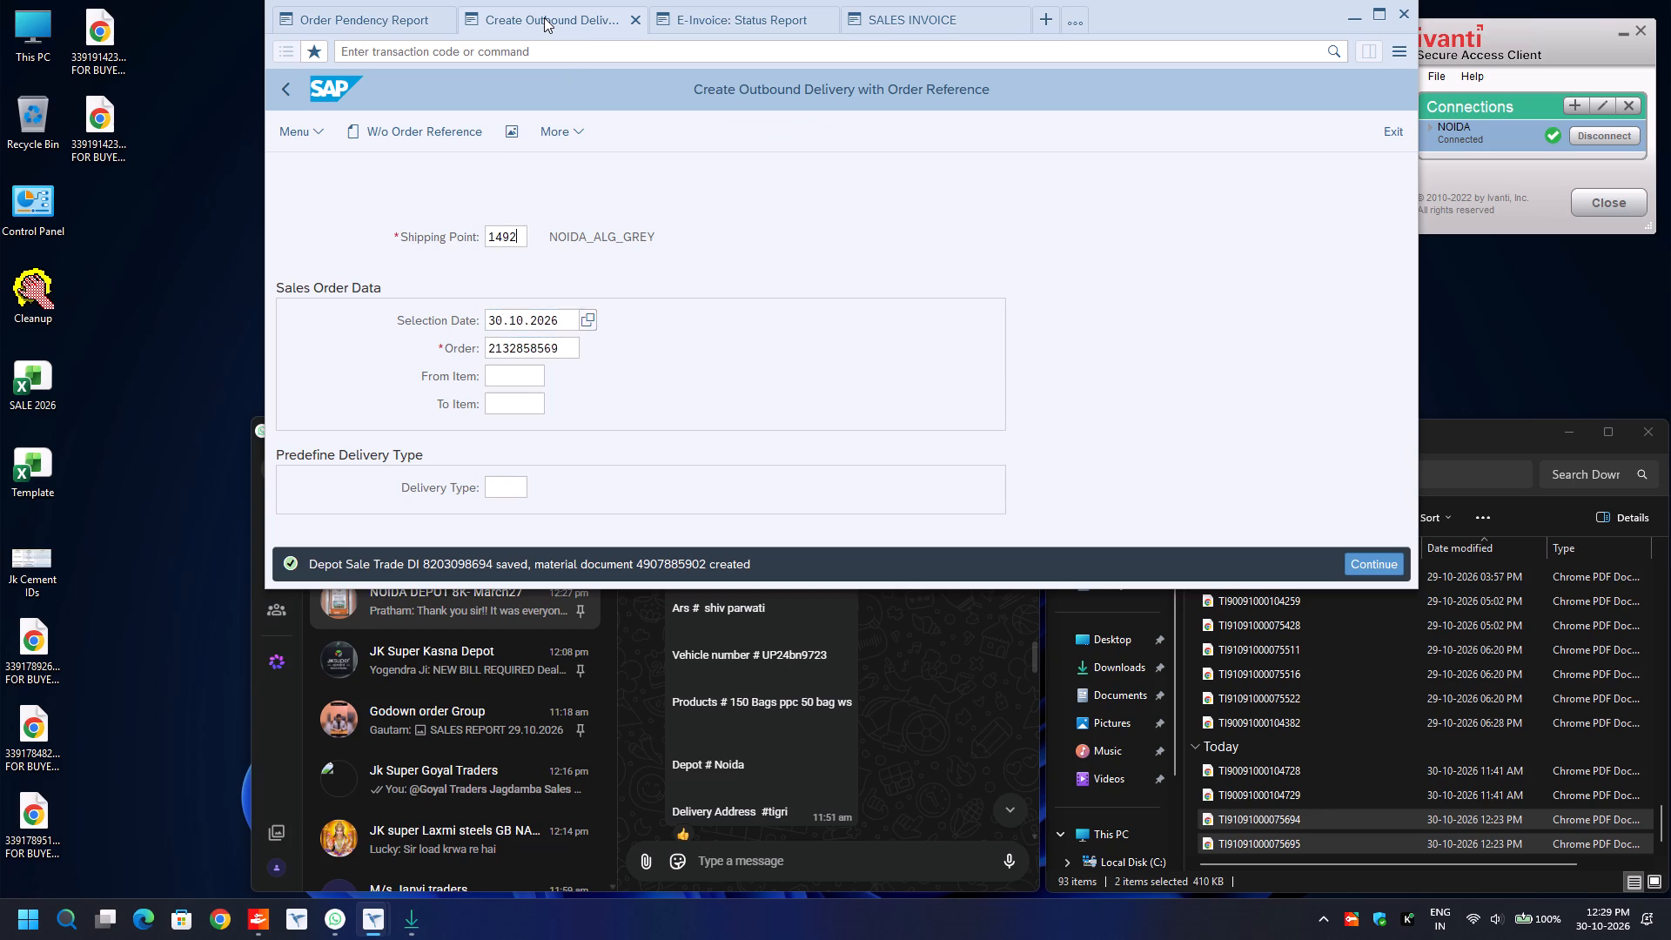
{"action": "key", "text": "ctrl+a"}
{"action": "type", "text": "1071"}
{"action": "key", "text": "Return"}
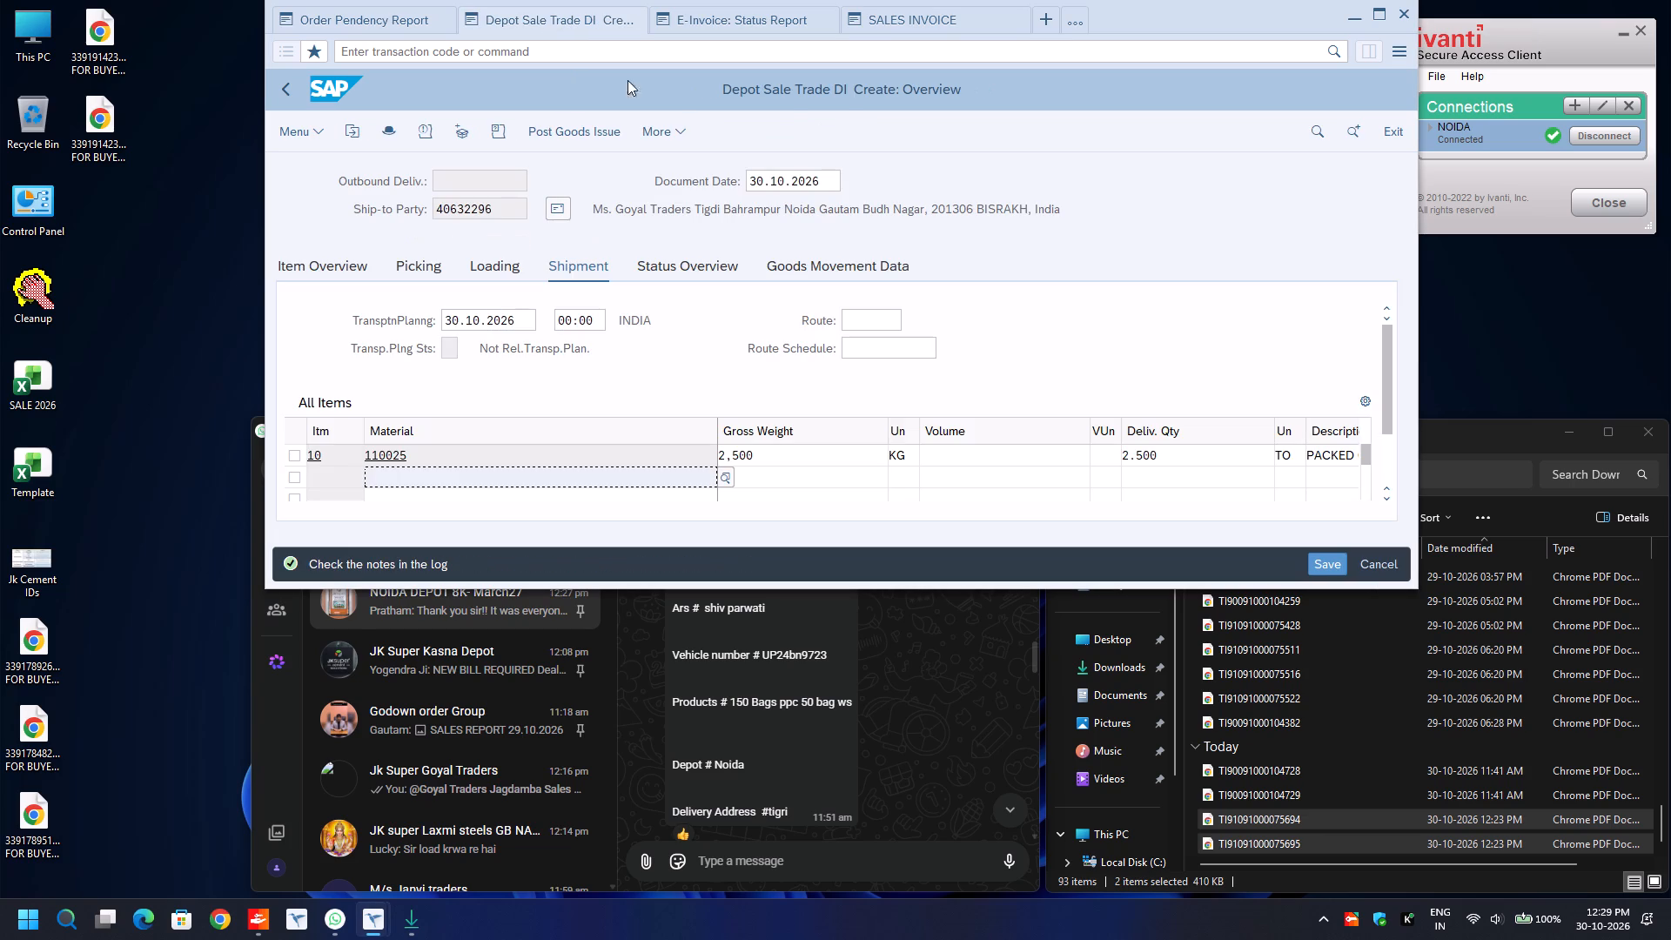
{"action": "left_click", "coordinate": [872, 312]}
{"action": "key", "text": "BackSpace"}
{"action": "key", "text": "Down"}
{"action": "key", "text": "Return"}
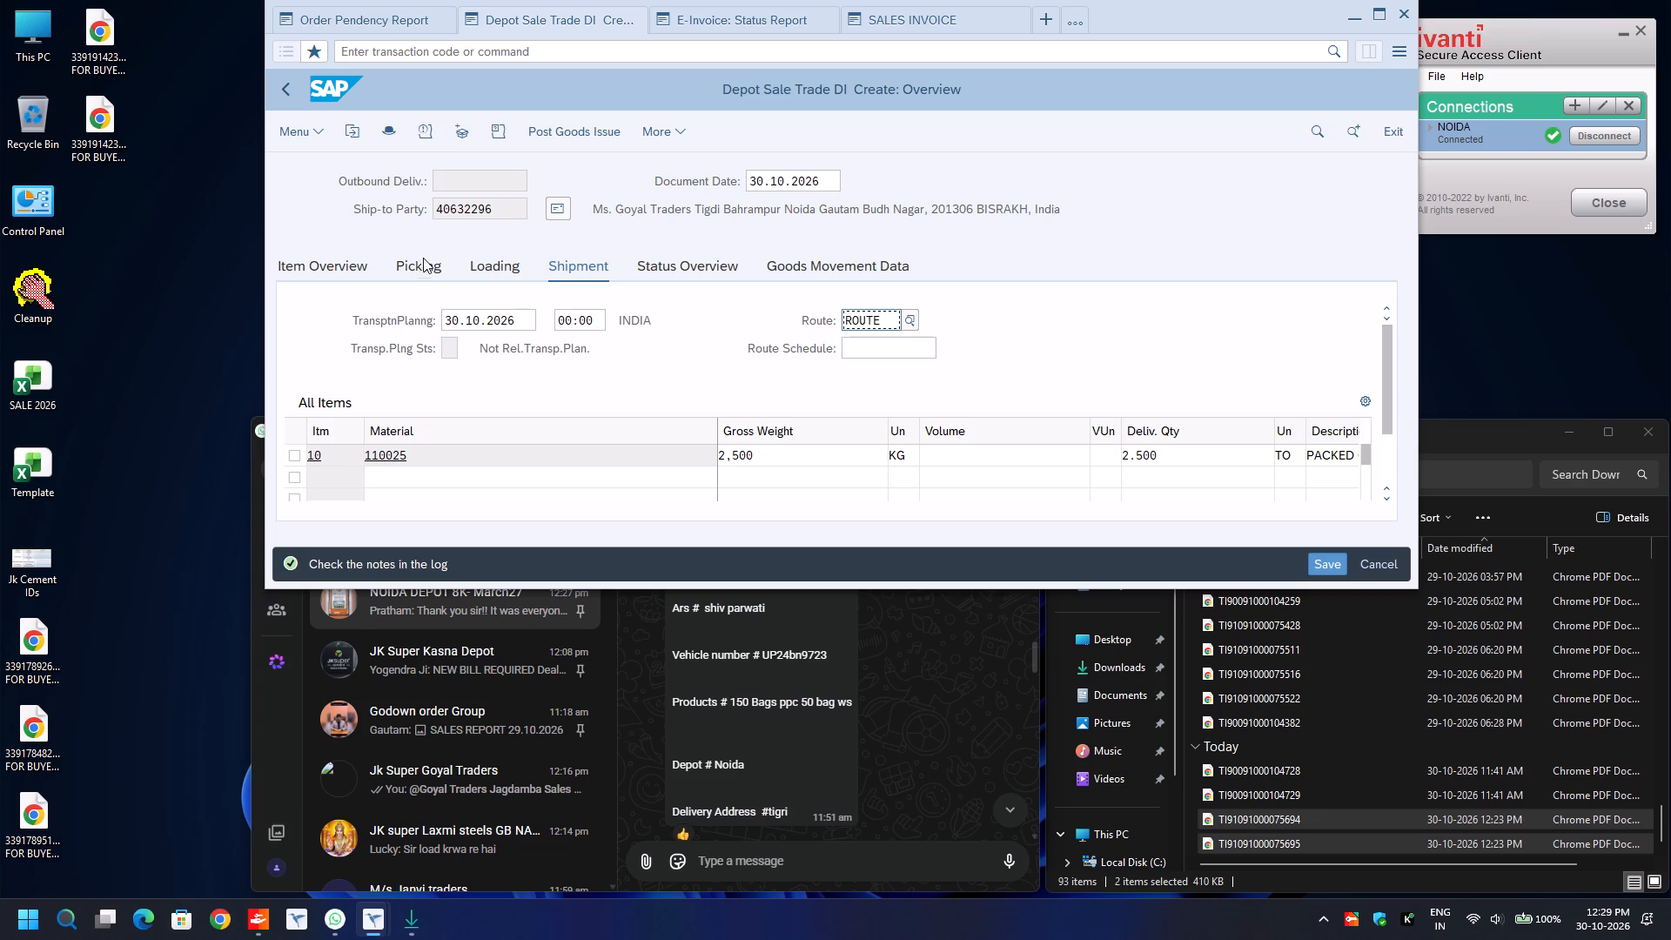
In the picking data for material 110025, set the picked quantity to 2.500 and the batch to 1004-1071, and try opening the header details.
{"action": "left_click", "coordinate": [422, 268]}
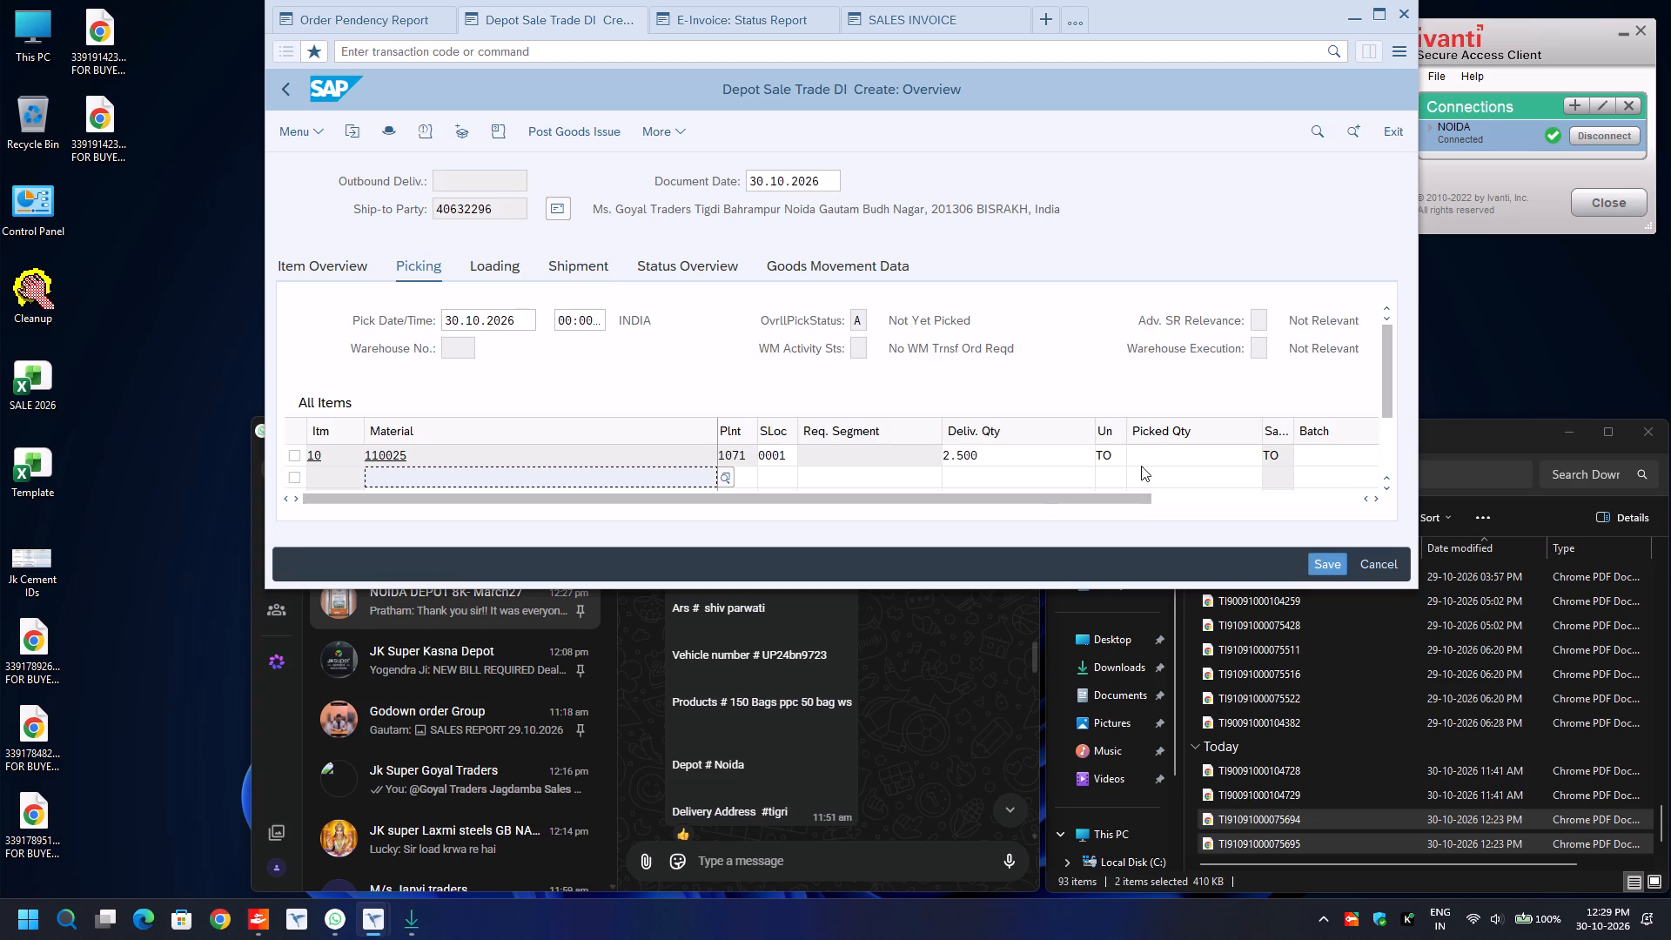
{"action": "left_click", "coordinate": [1164, 457]}
{"action": "type", "text": "2.500"}
{"action": "key", "text": "Tab"}
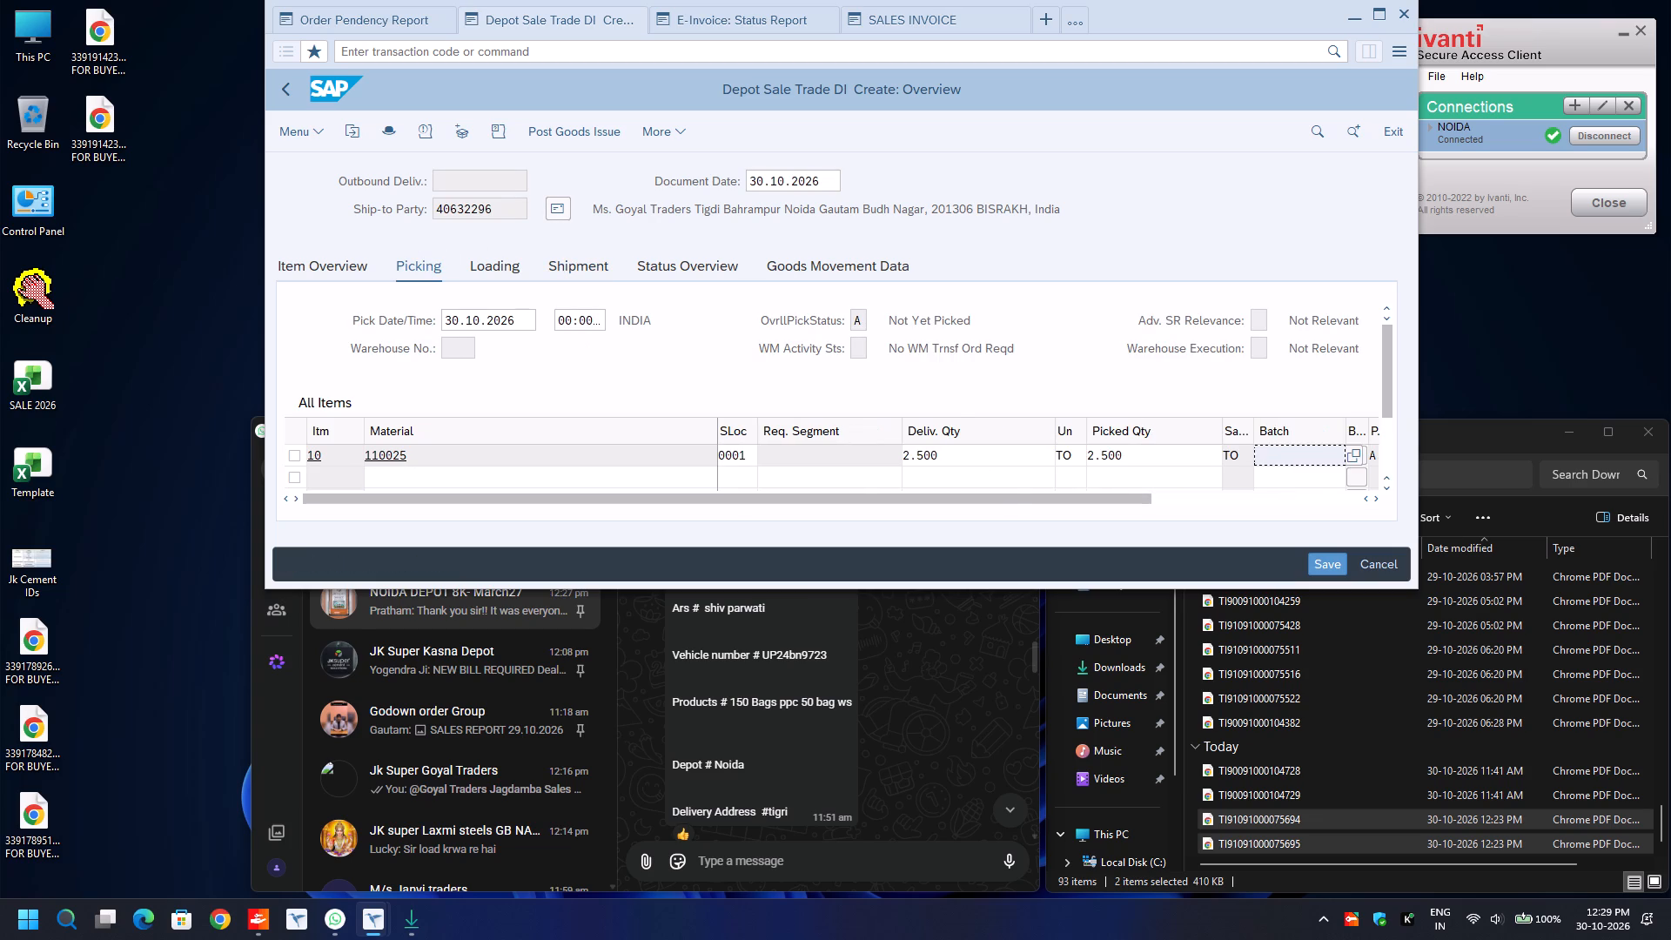
{"action": "type", "text": "1004"}
{"action": "key", "text": "Down"}
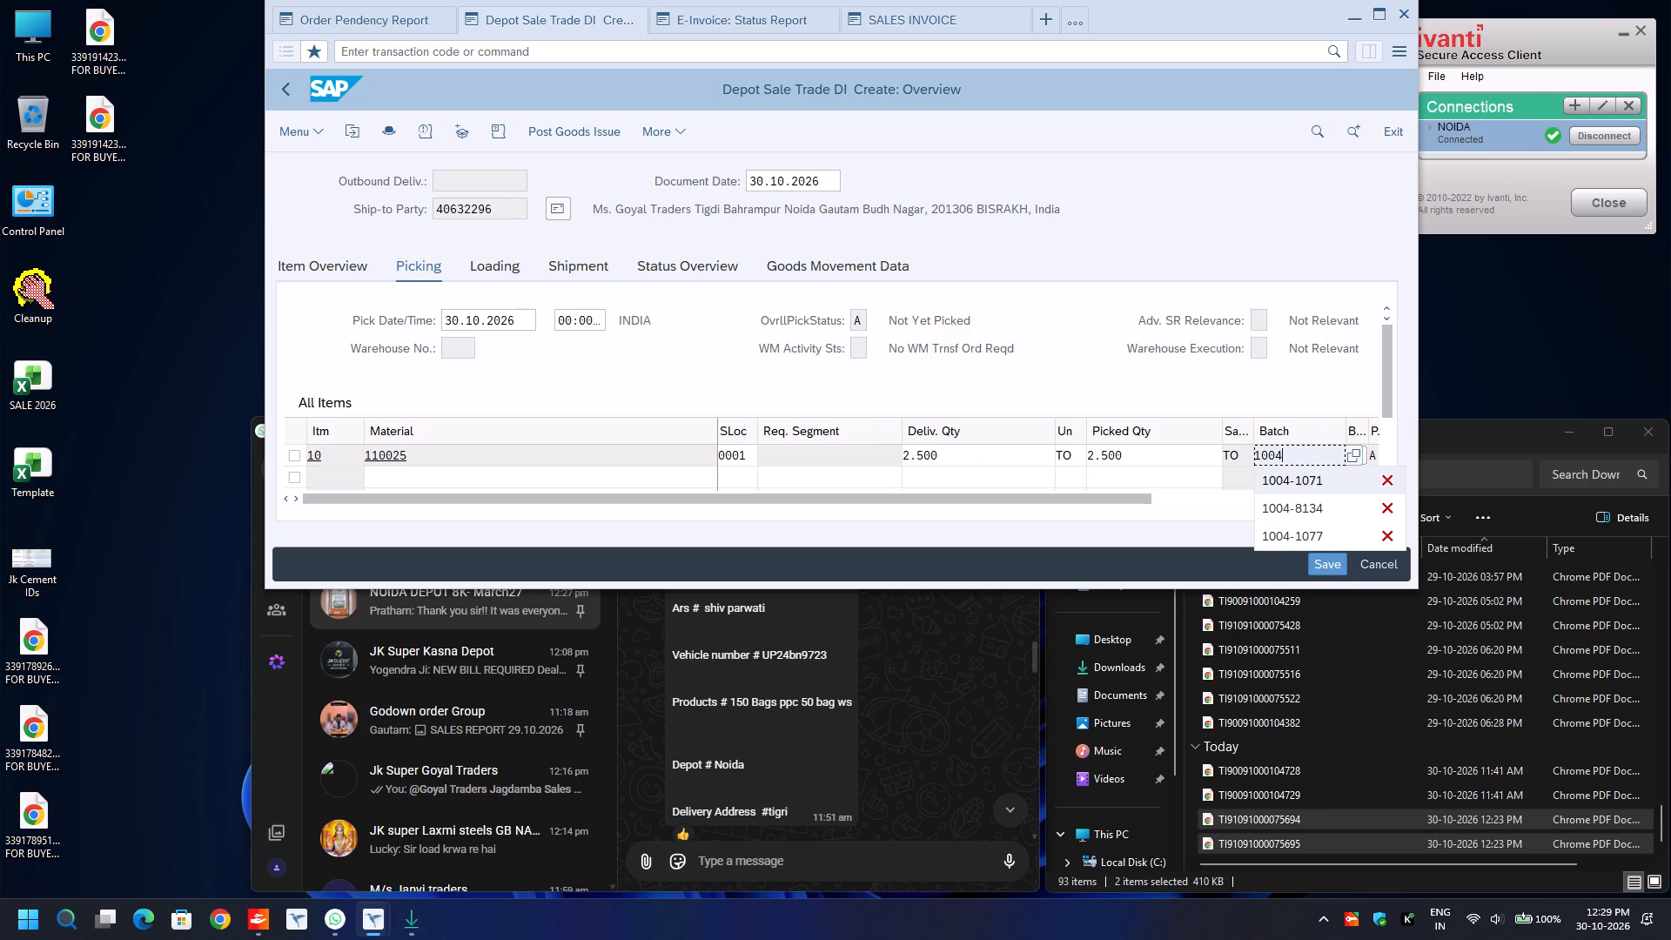
{"action": "key", "text": "Return"}
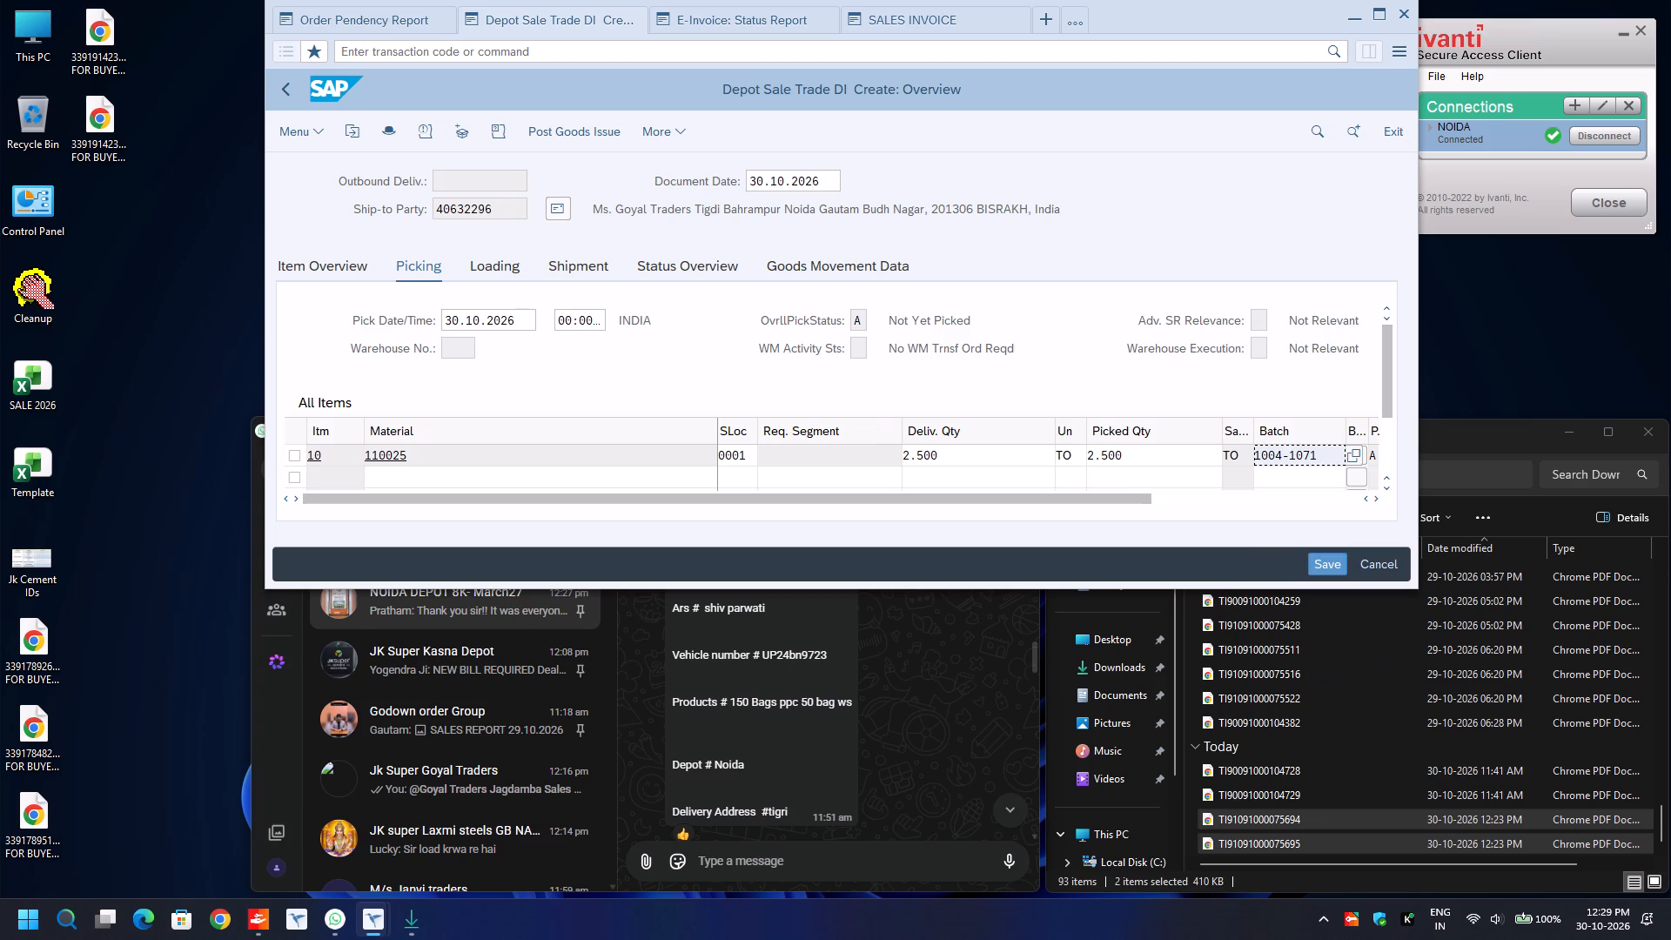
{"action": "key", "text": "F8"}
Correct the batch for material 110025 to 1001-1071.
{"action": "left_click", "coordinate": [1308, 455]}
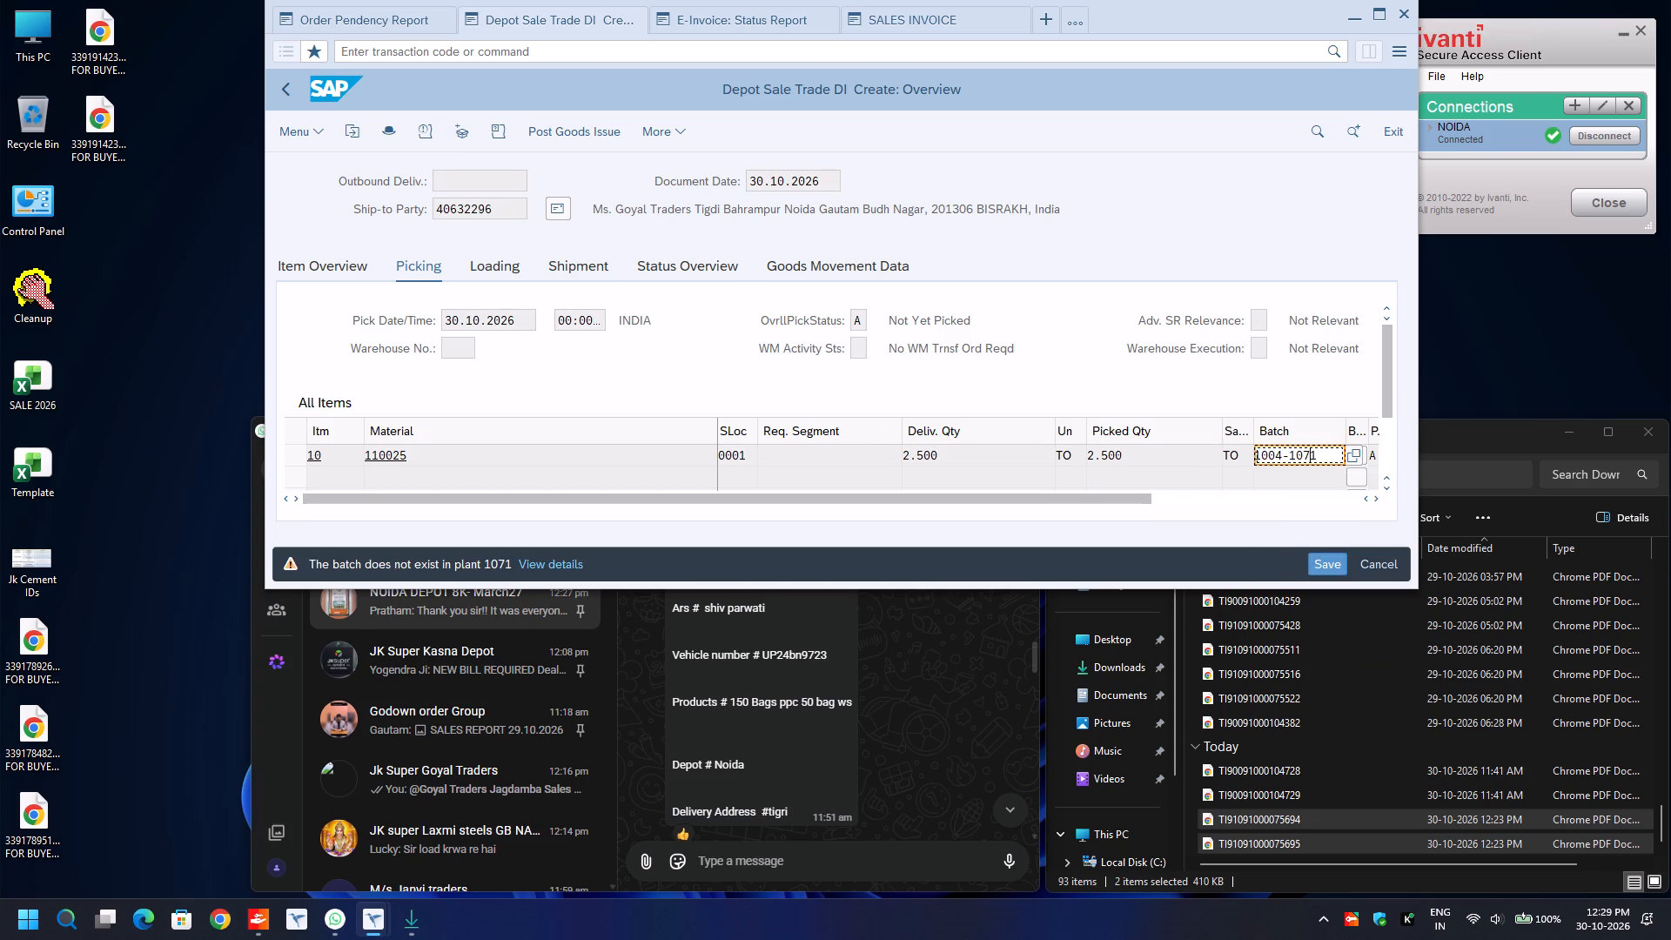
{"action": "left_click", "coordinate": [1279, 454]}
{"action": "key", "text": "BackSpace"}
{"action": "key", "text": "1"}
In the delivery header's Additional Data 1, set the transport mode to ROAD and fill in Road Transporter1.
{"action": "key", "text": "F8"}
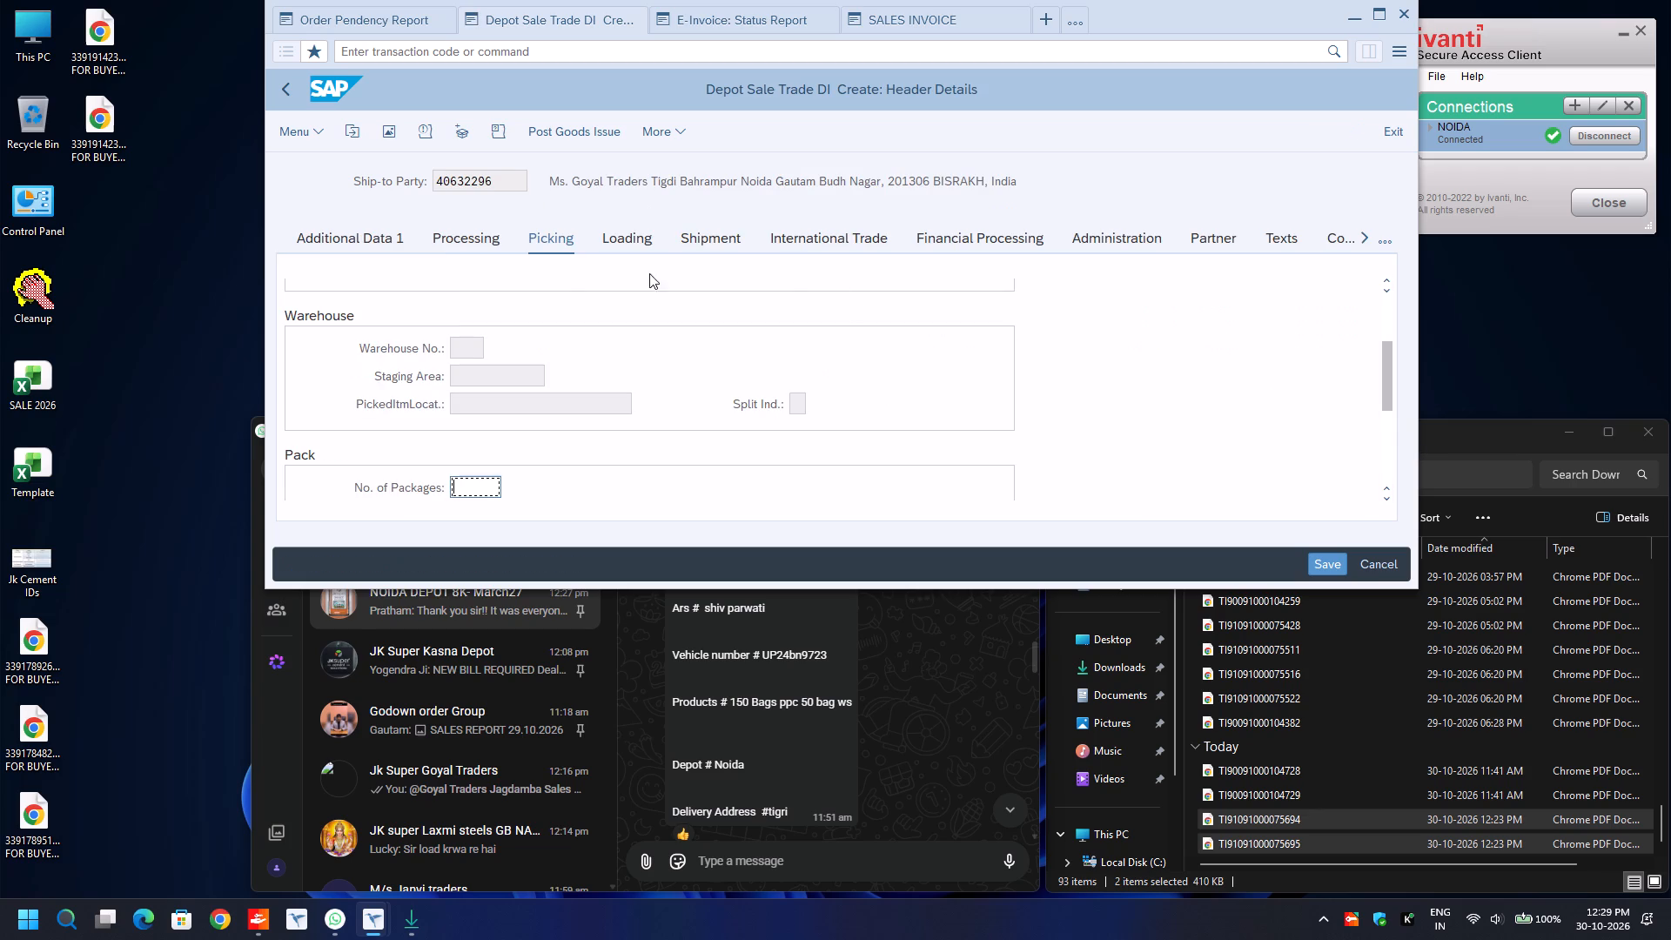
{"action": "left_click", "coordinate": [390, 236]}
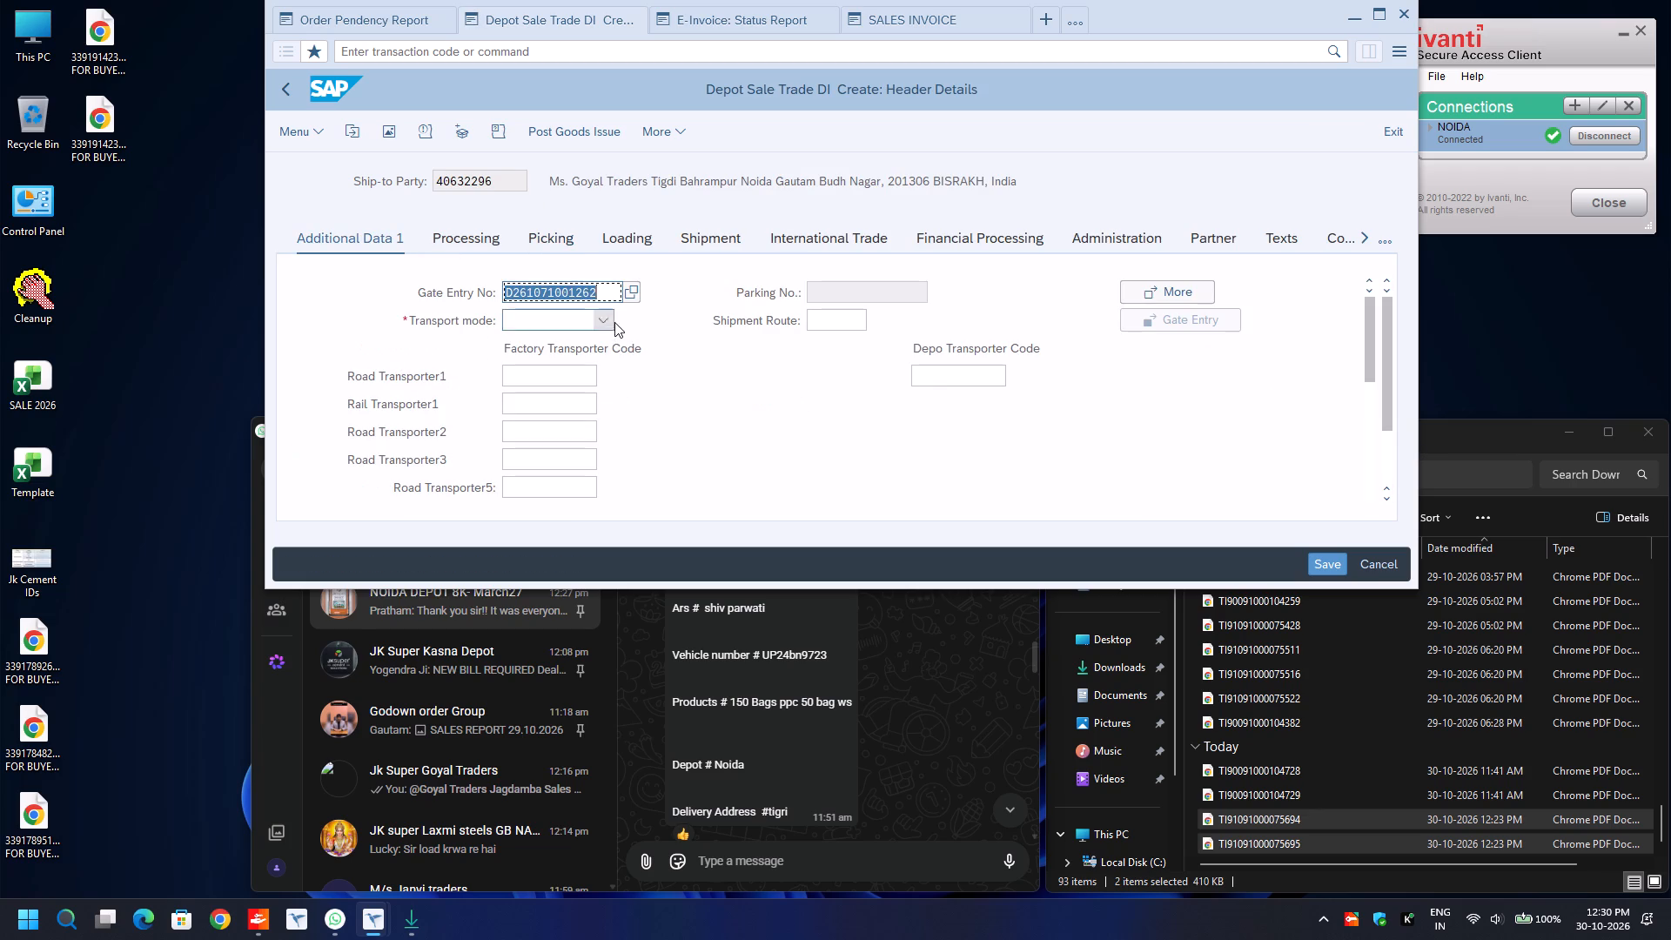
{"action": "left_click", "coordinate": [604, 319]}
{"action": "left_click", "coordinate": [563, 400]}
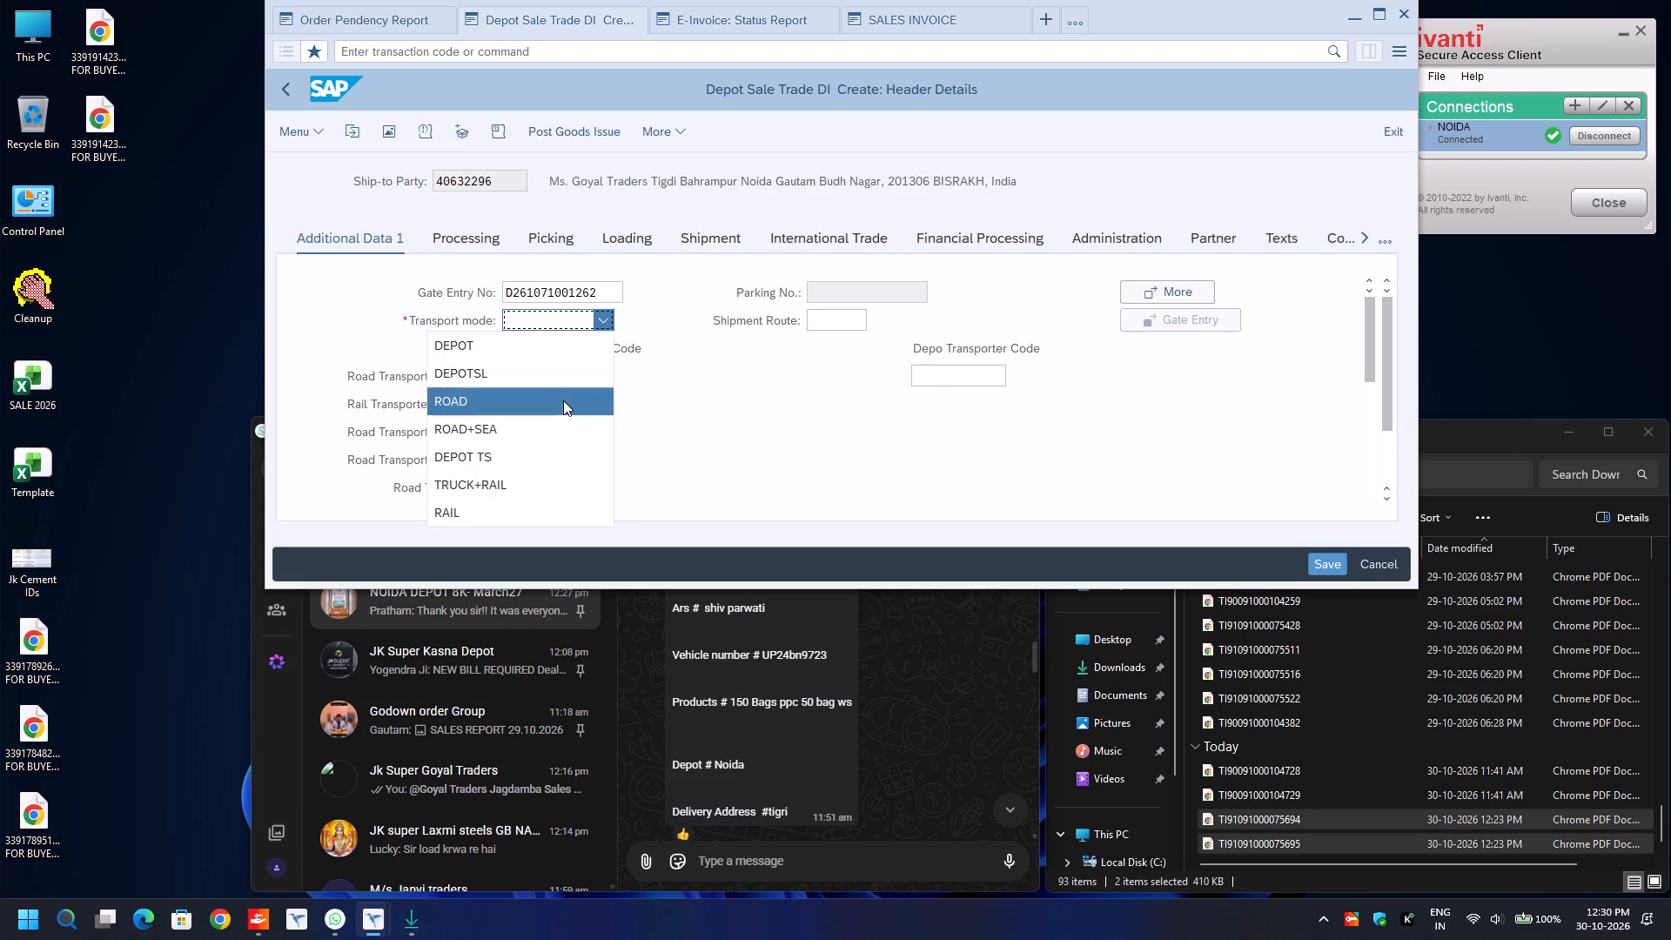
{"action": "left_click", "coordinate": [549, 375]}
{"action": "key", "text": "BackSpace"}
{"action": "key", "text": "Down"}
{"action": "key", "text": "Return"}
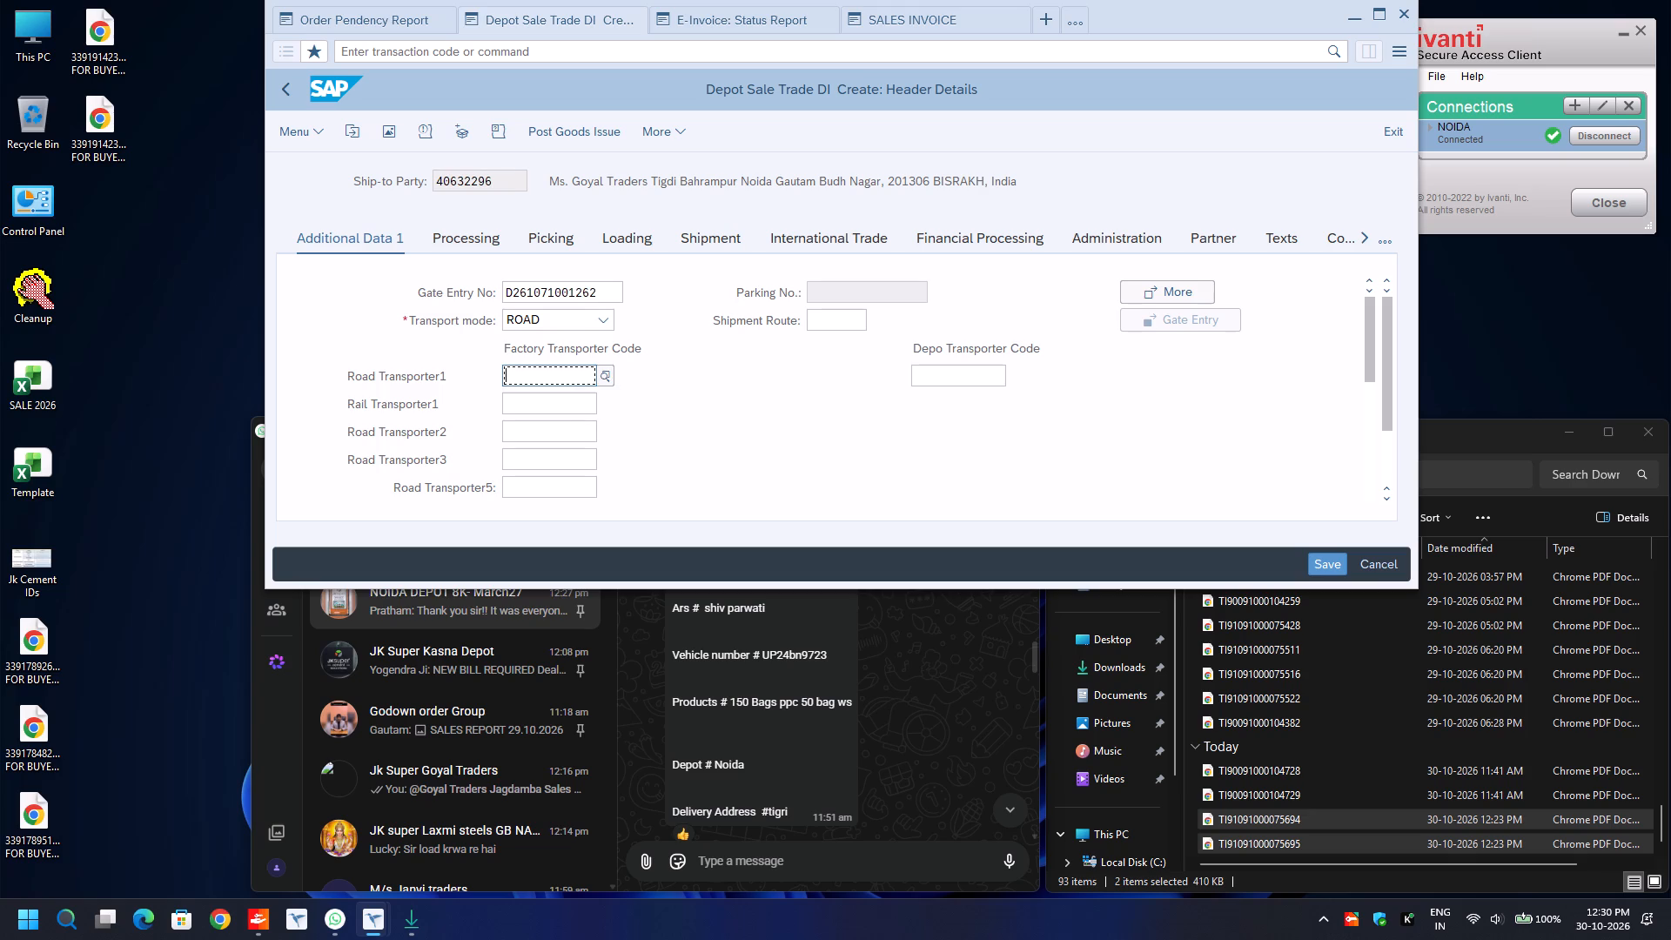
In the e-way bill data, set the transport mode to Road, the vehicle type to R Regular and the distance to 30.
{"action": "key", "text": "Return"}
{"action": "type", "text": "ro"}
{"action": "key", "text": "Tab"}
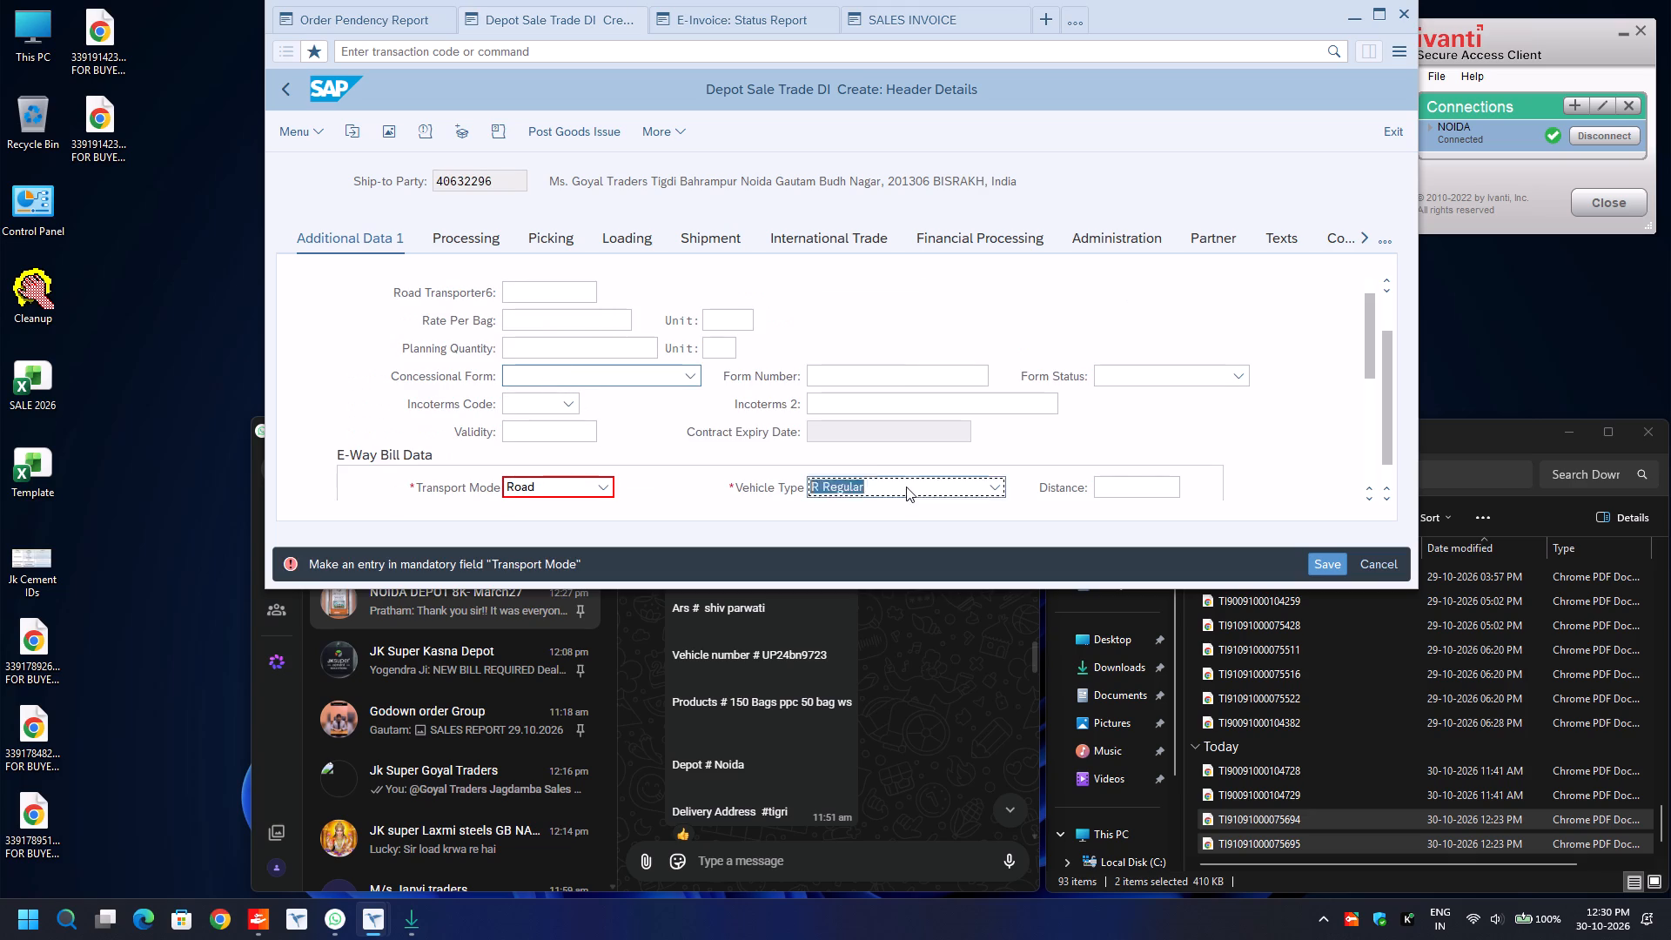
{"action": "key", "text": "Tab"}
{"action": "key", "text": "BackSpace"}
{"action": "key", "text": "Down"}
{"action": "key", "text": "Return"}
{"action": "key", "text": "Down"}
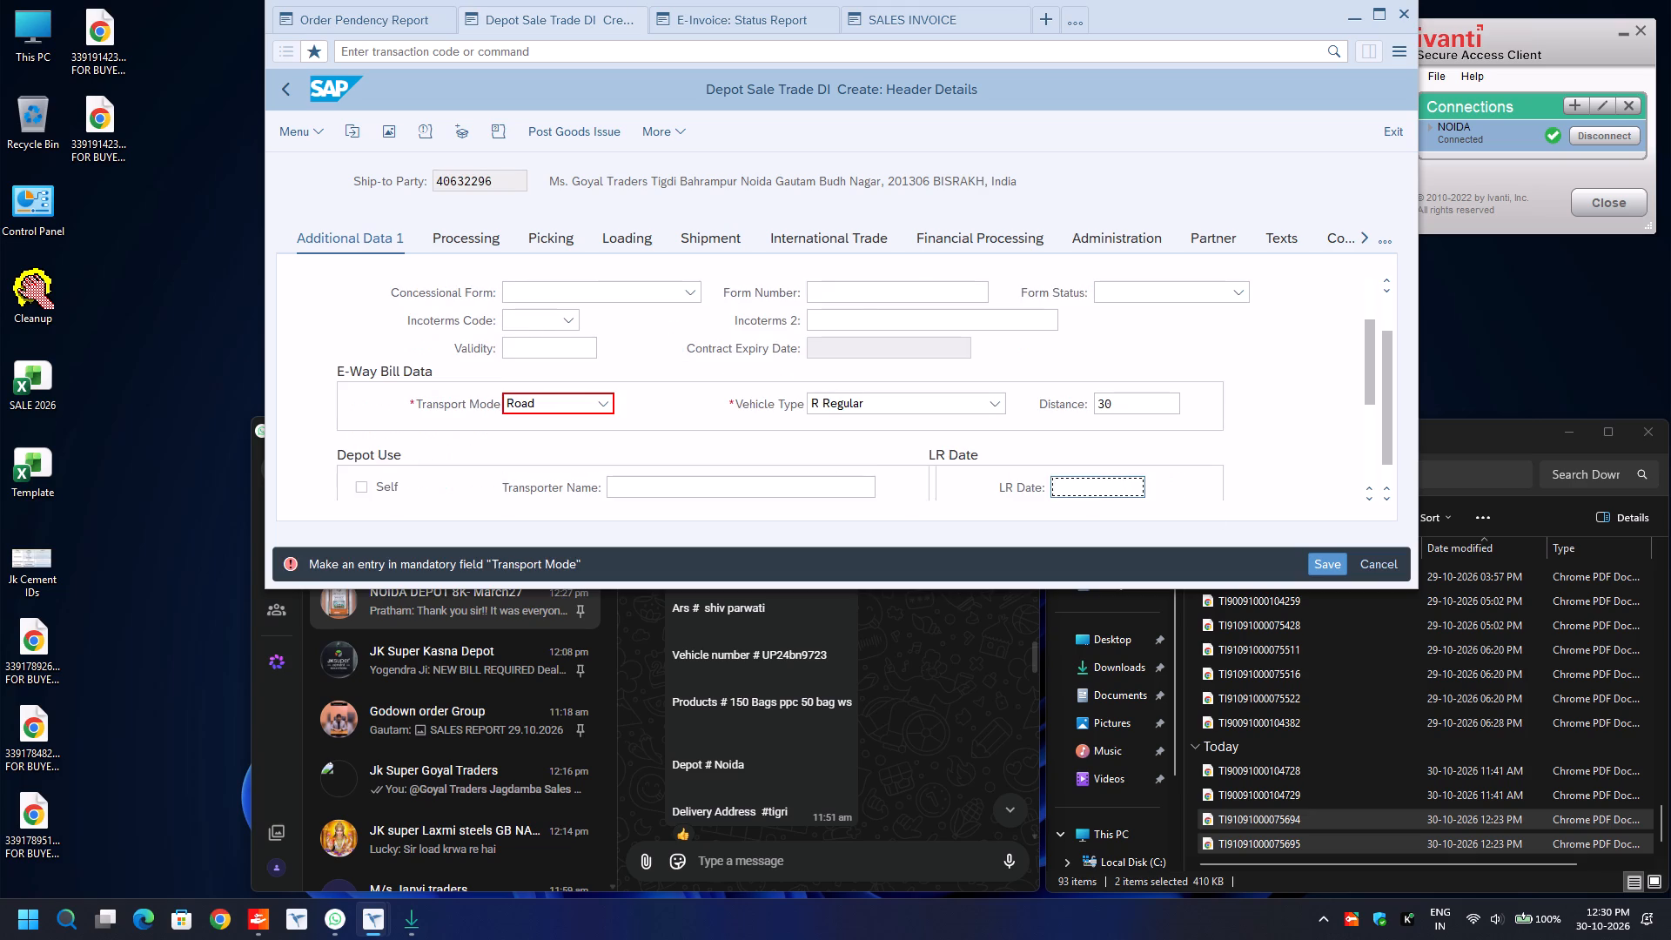
{"action": "key", "text": "Down"}
{"action": "key", "text": "BackSpace"}
{"action": "key", "text": "Down"}
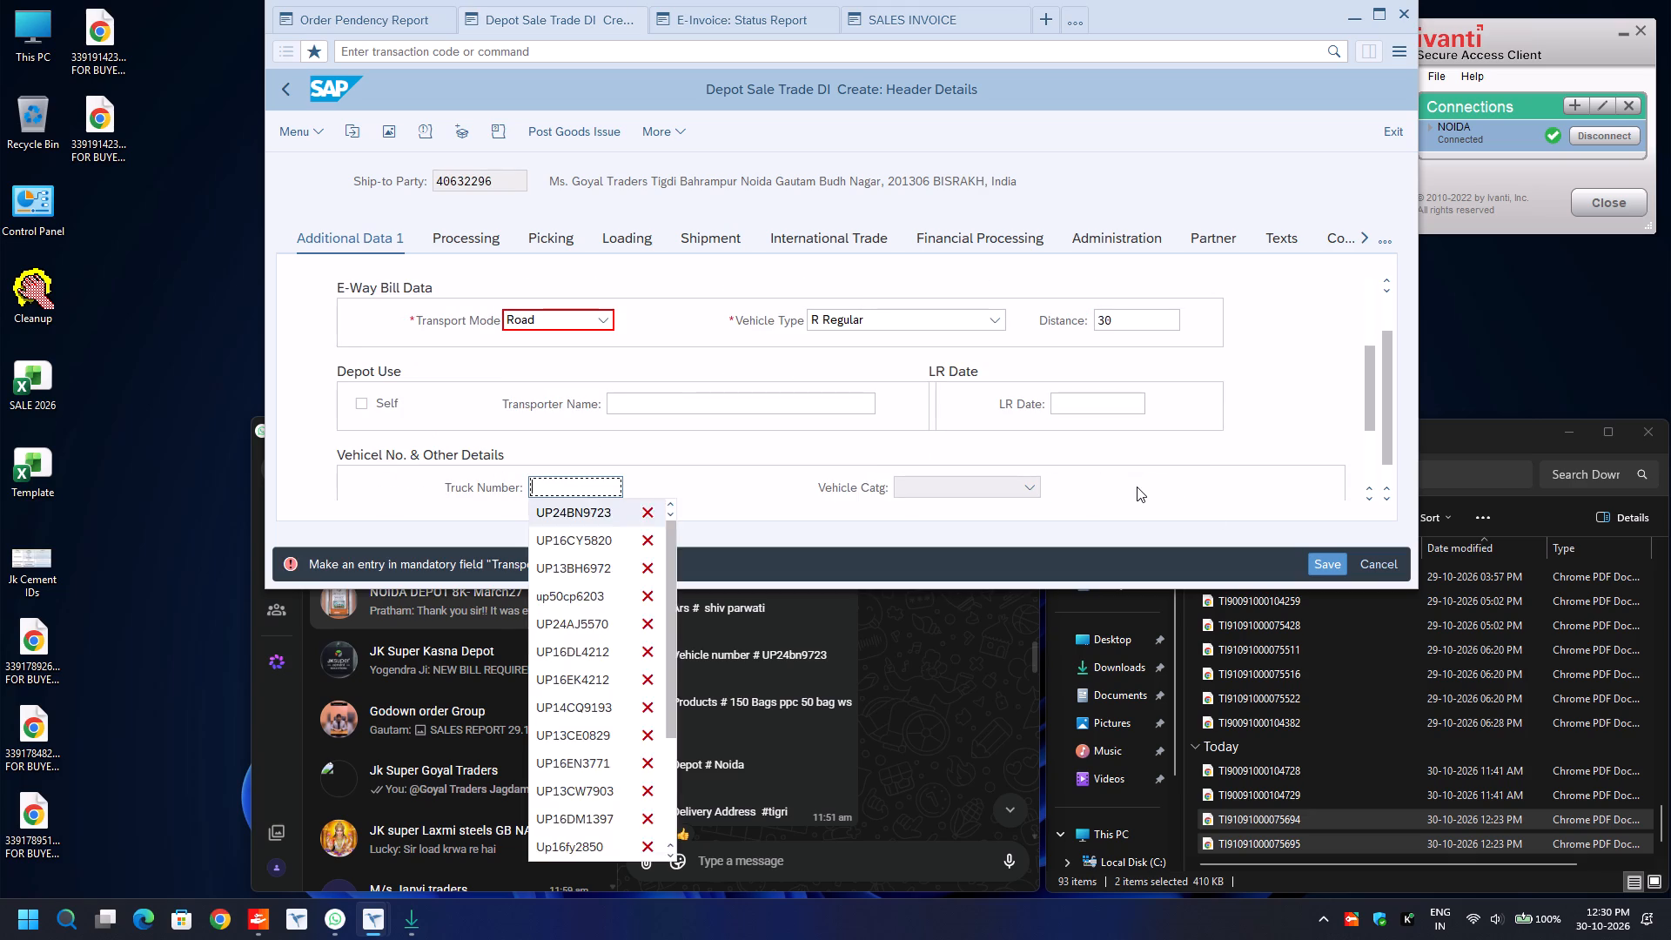
{"action": "key", "text": "Return"}
{"action": "key", "text": "Tab"}
{"action": "key", "text": "Tab"}
{"action": "key", "text": "BackSpace"}
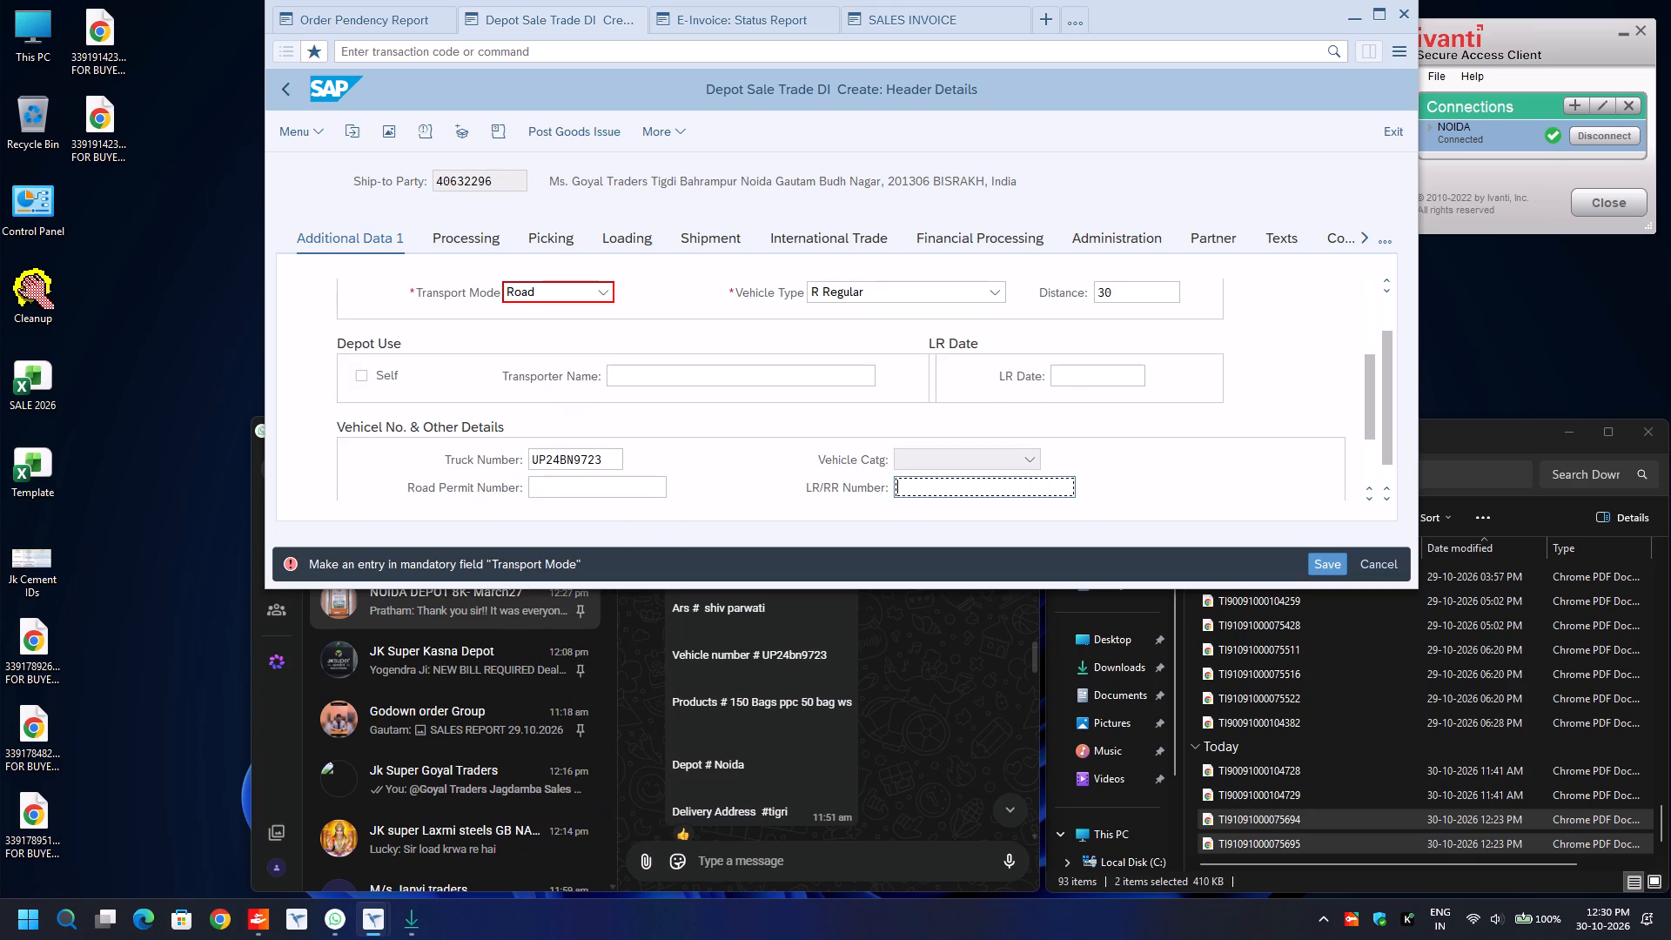
{"action": "key", "text": "Down"}
{"action": "key", "text": "Return"}
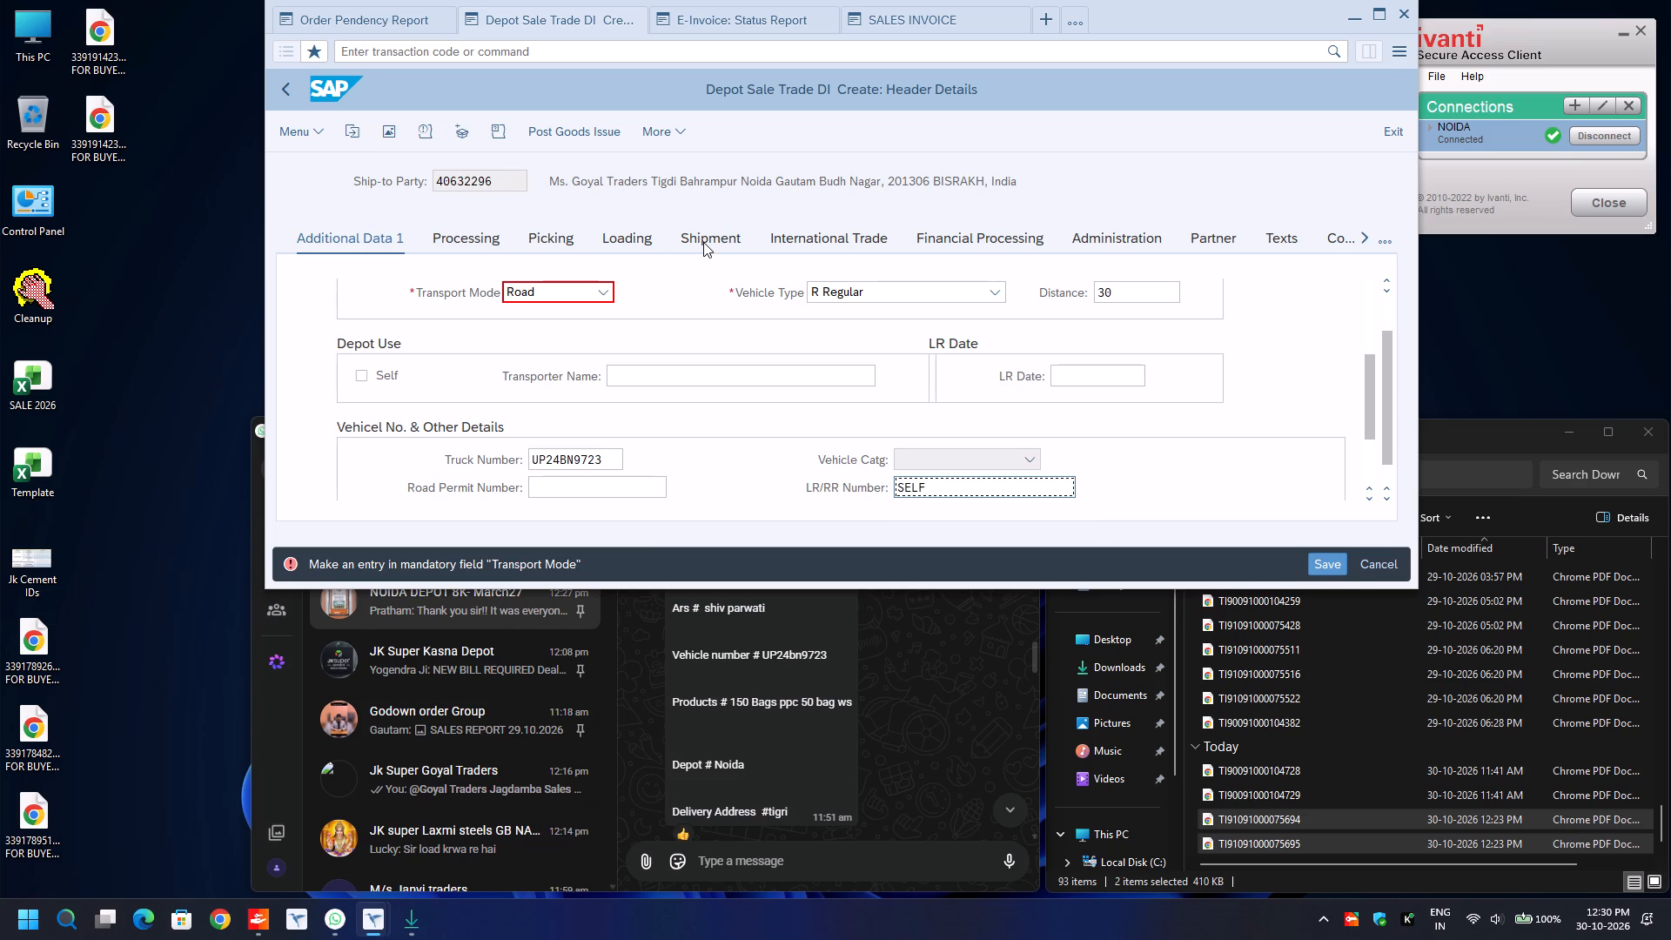
Check the delivery's shipment data and post the goods issue.
{"action": "left_click", "coordinate": [703, 242]}
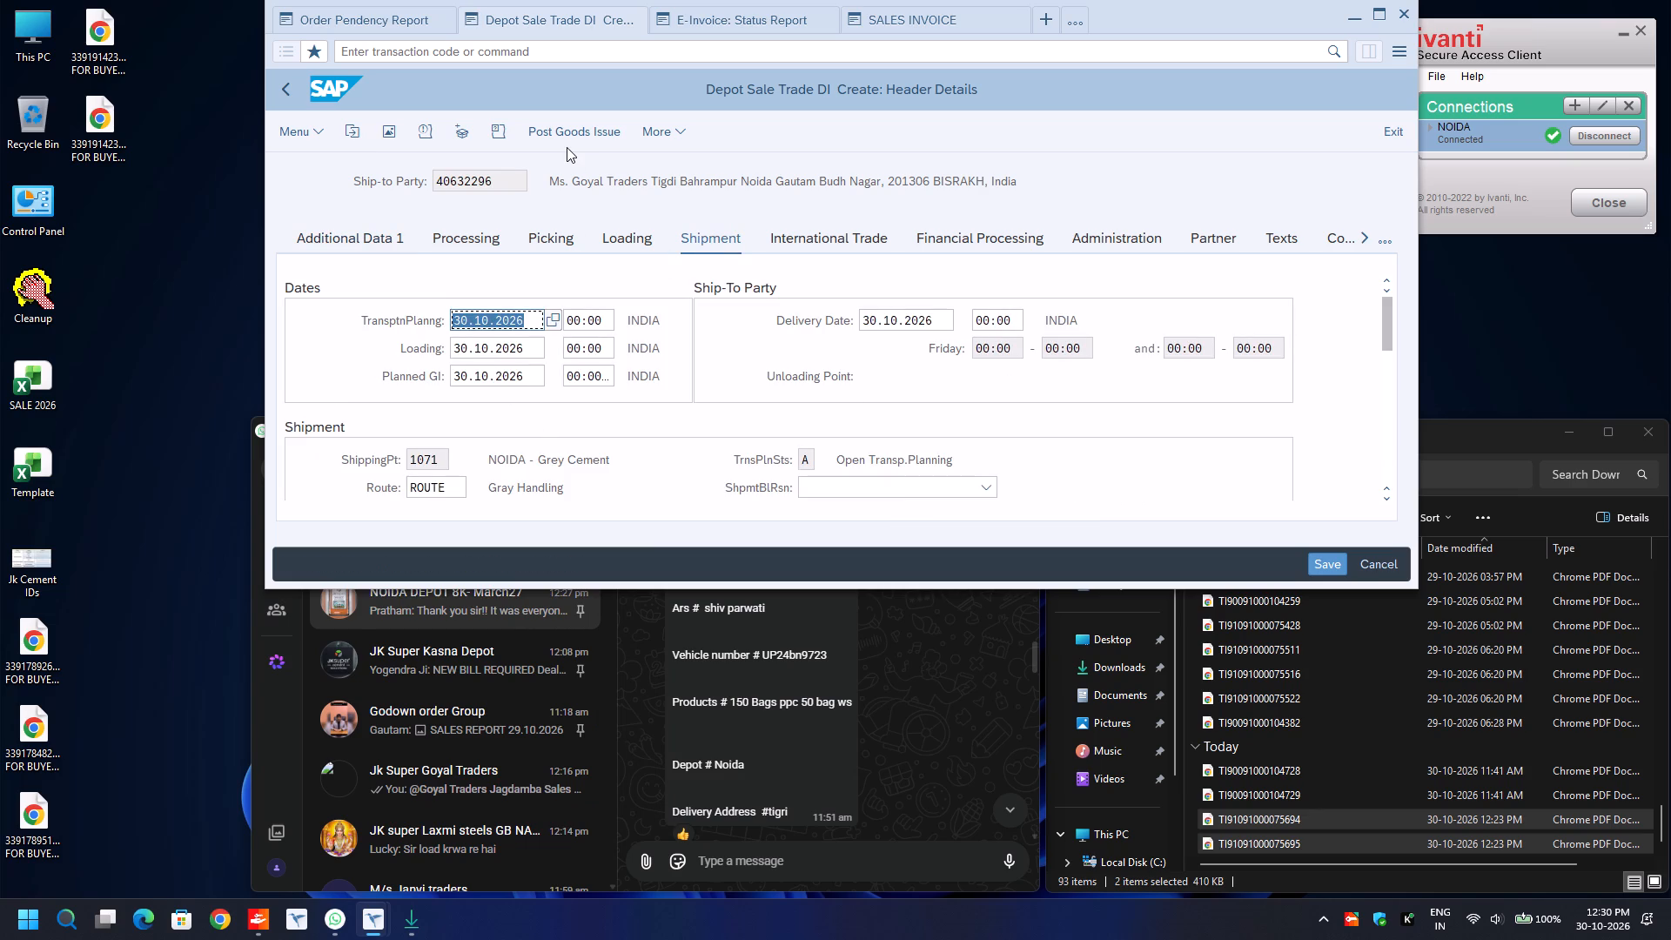
{"action": "left_click_drag", "start_coordinate": [566, 131], "coordinate": [574, 131]}
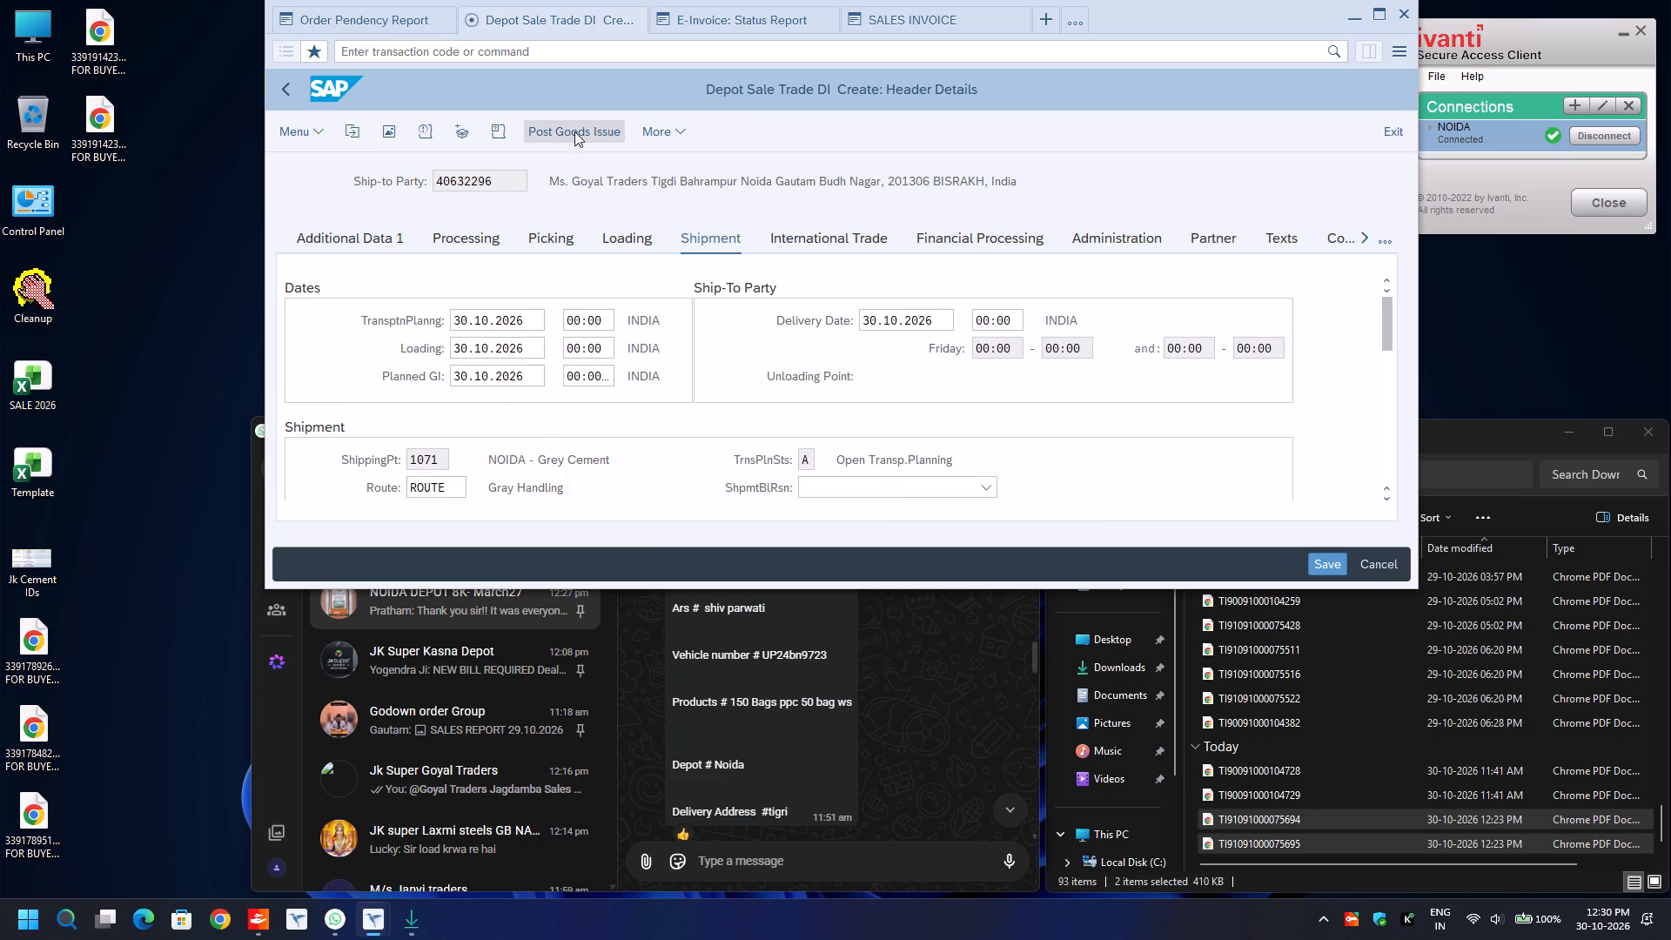
In the e-Document Cockpit, add plant 1071 alongside plant 1492 and run the e-invoice status report.
{"action": "left_click", "coordinate": [714, 23]}
{"action": "left_click", "coordinate": [278, 88]}
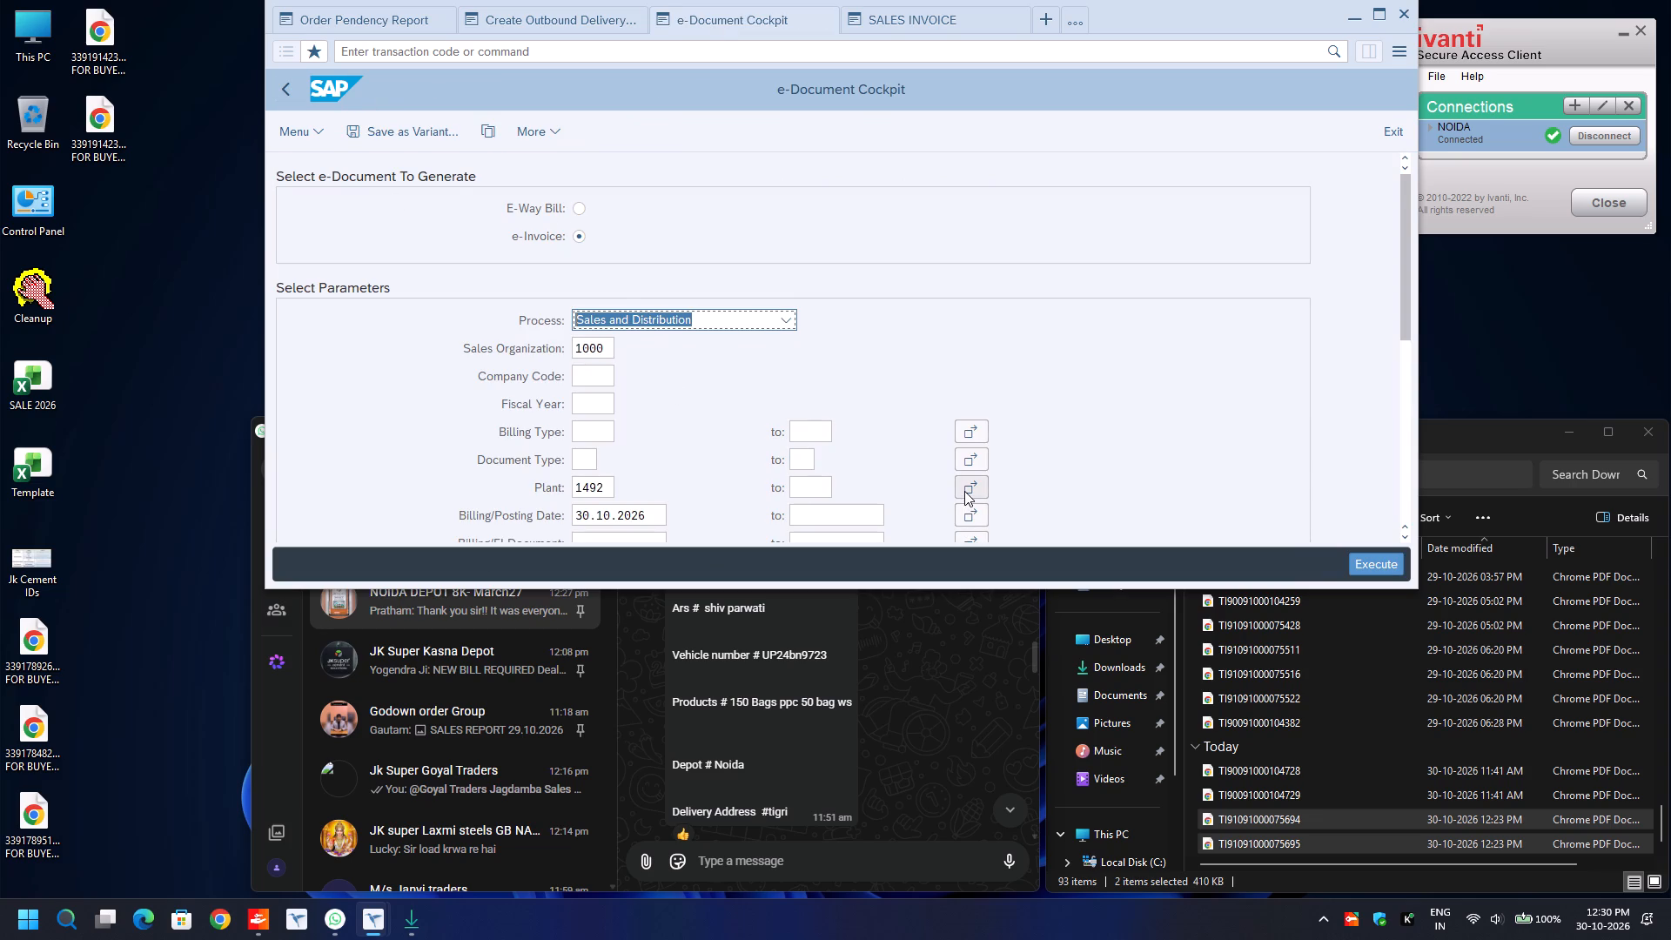
{"action": "left_click", "coordinate": [964, 490]}
{"action": "key", "text": "Down"}
{"action": "type", "text": "1071"}
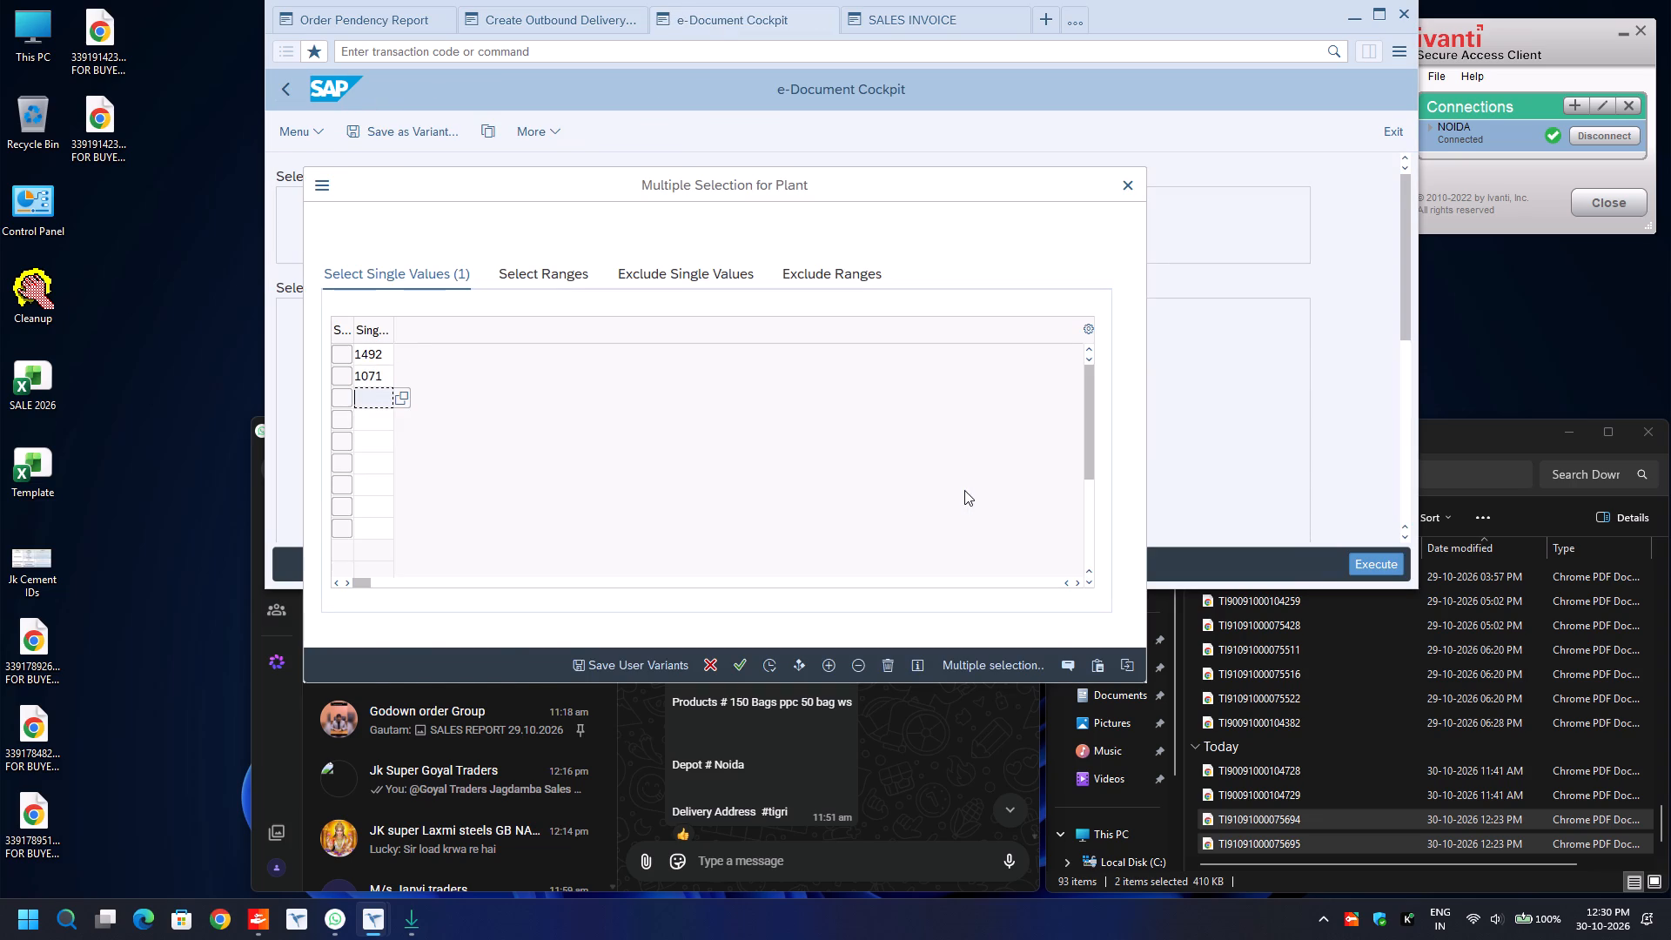
{"action": "key", "text": "F8"}
{"action": "key", "text": "F8"}
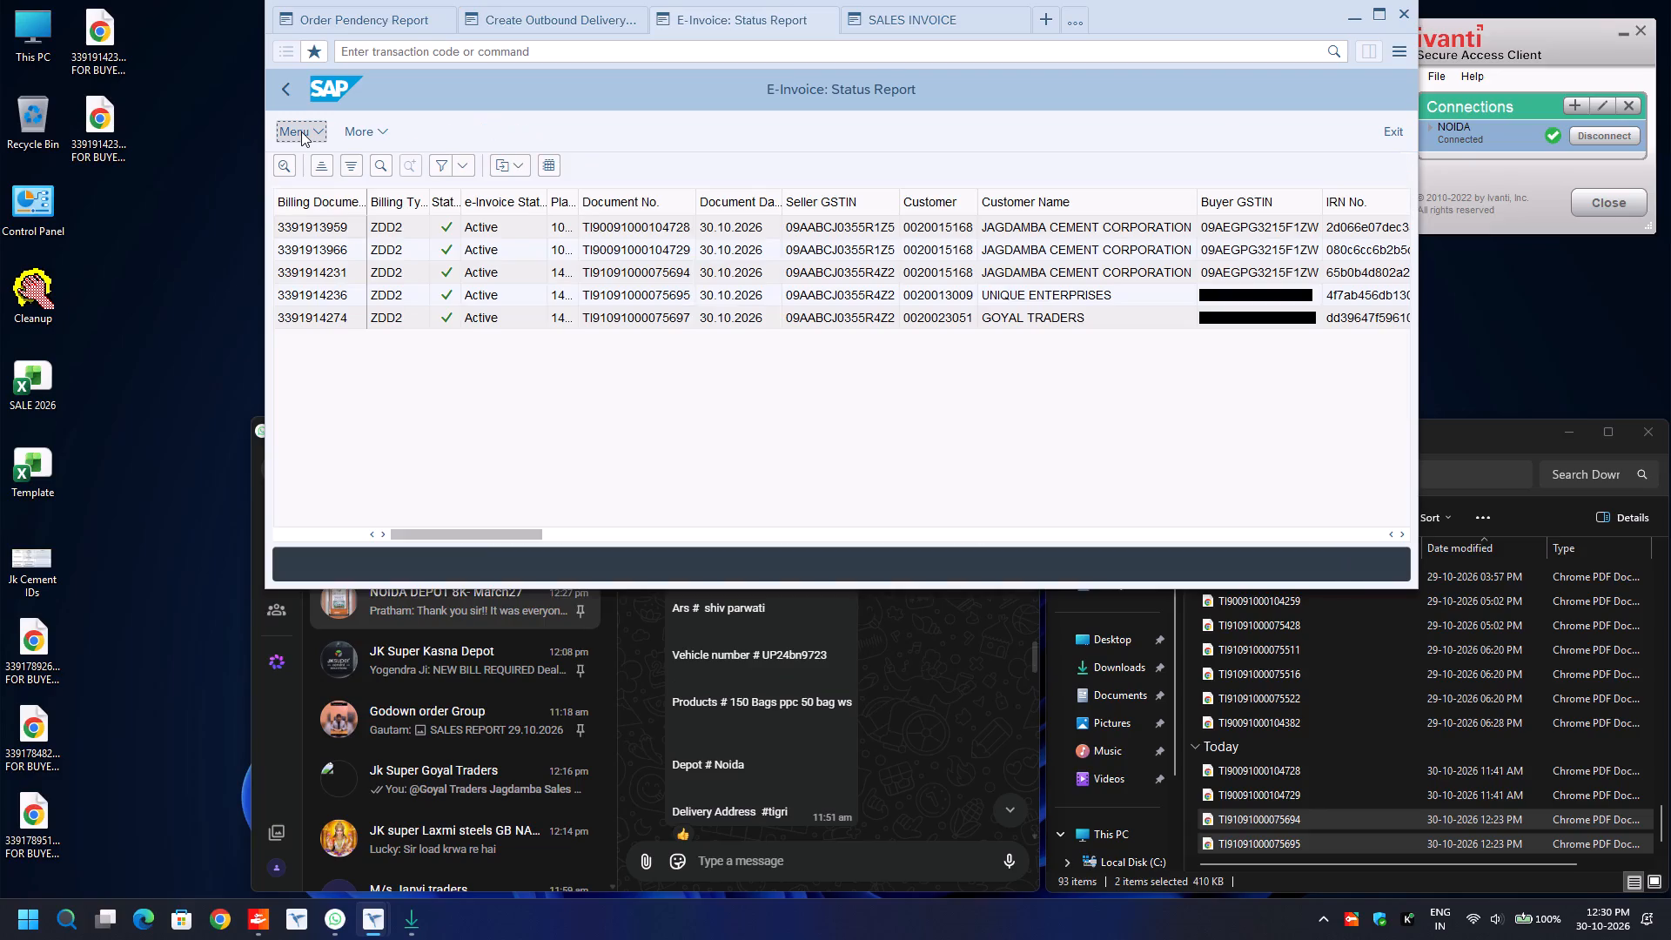
Rerun the e-invoice status report with the same selection until the new billing document is listed.
{"action": "left_click", "coordinate": [286, 85]}
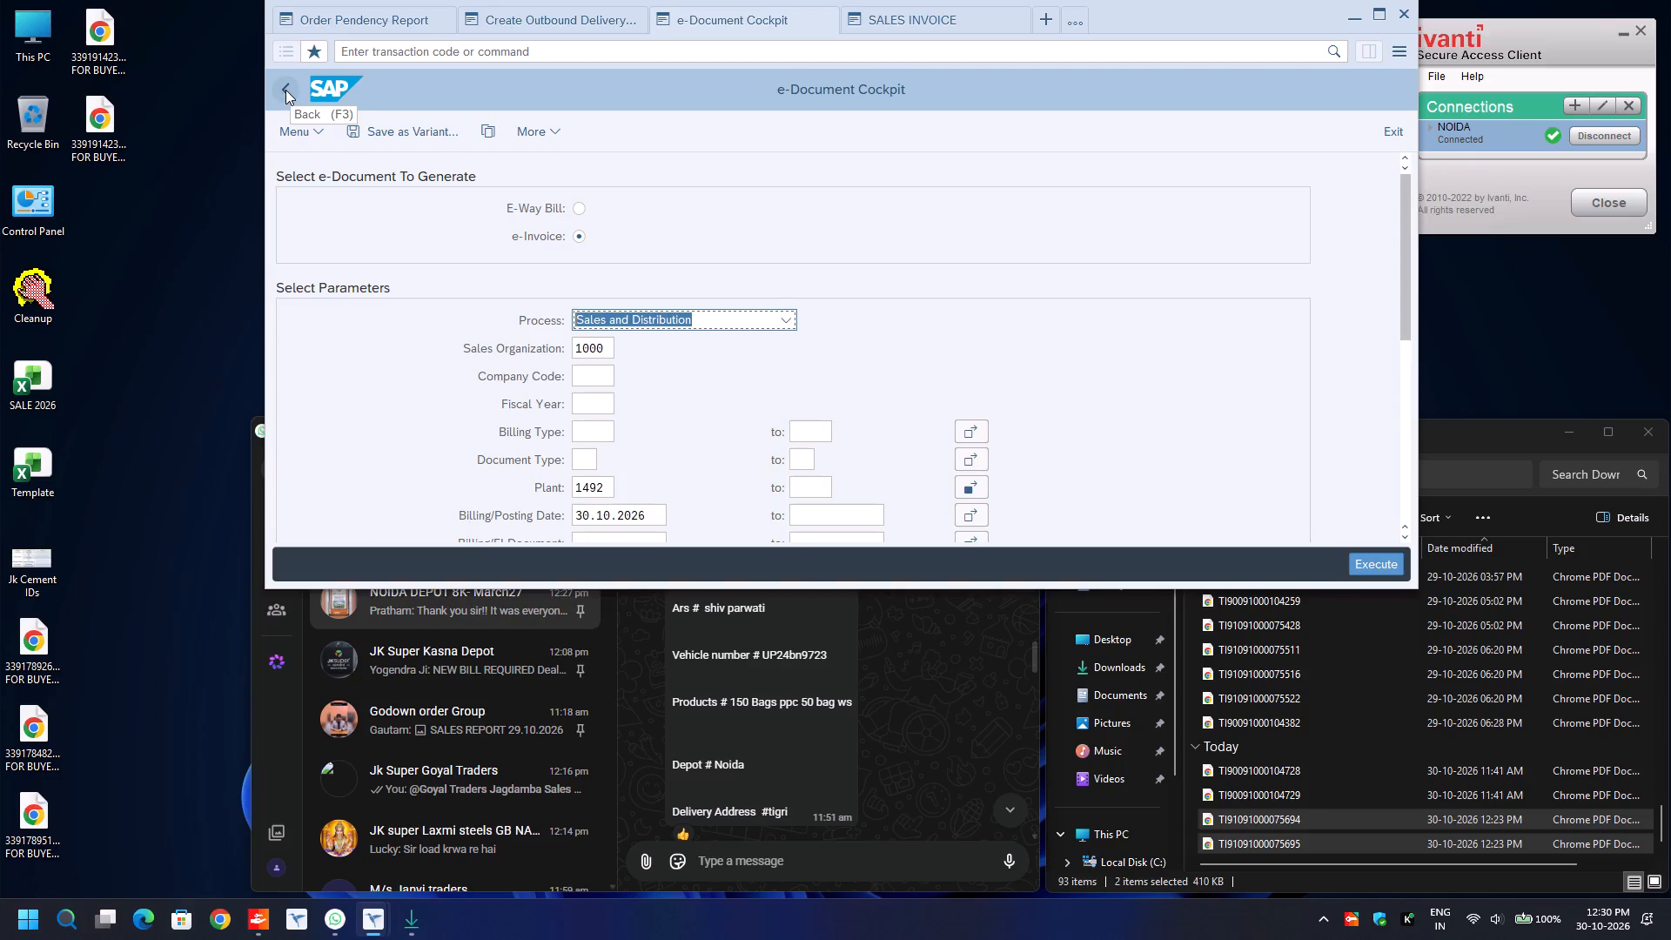
{"action": "key", "text": "F8"}
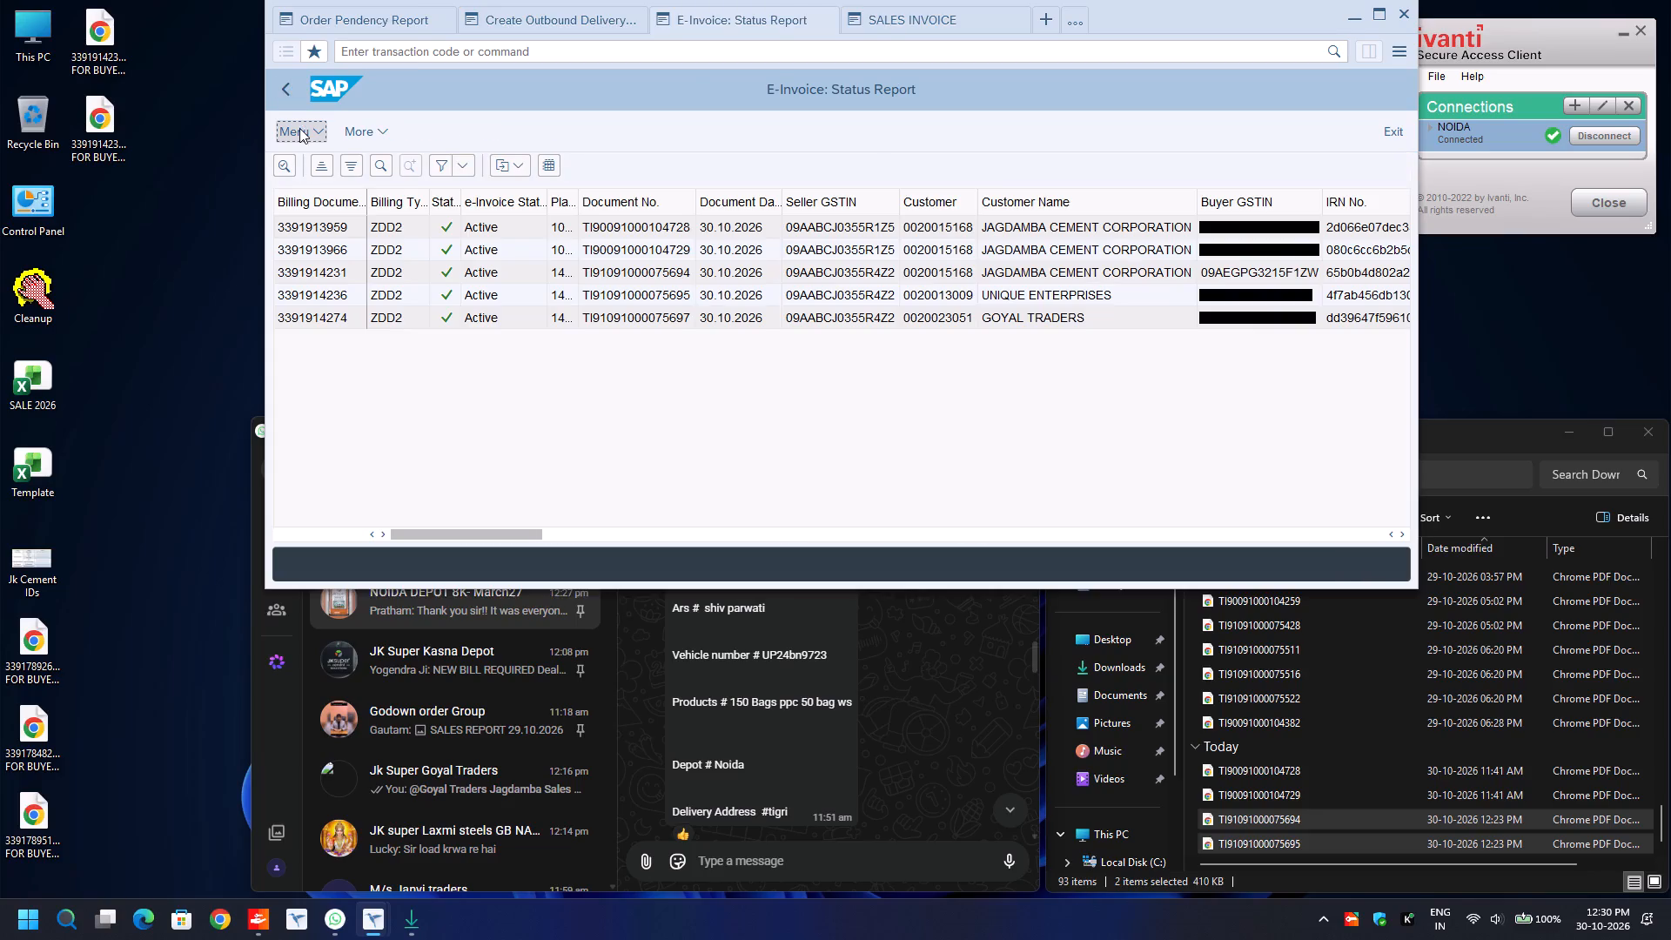
{"action": "left_click", "coordinate": [285, 92]}
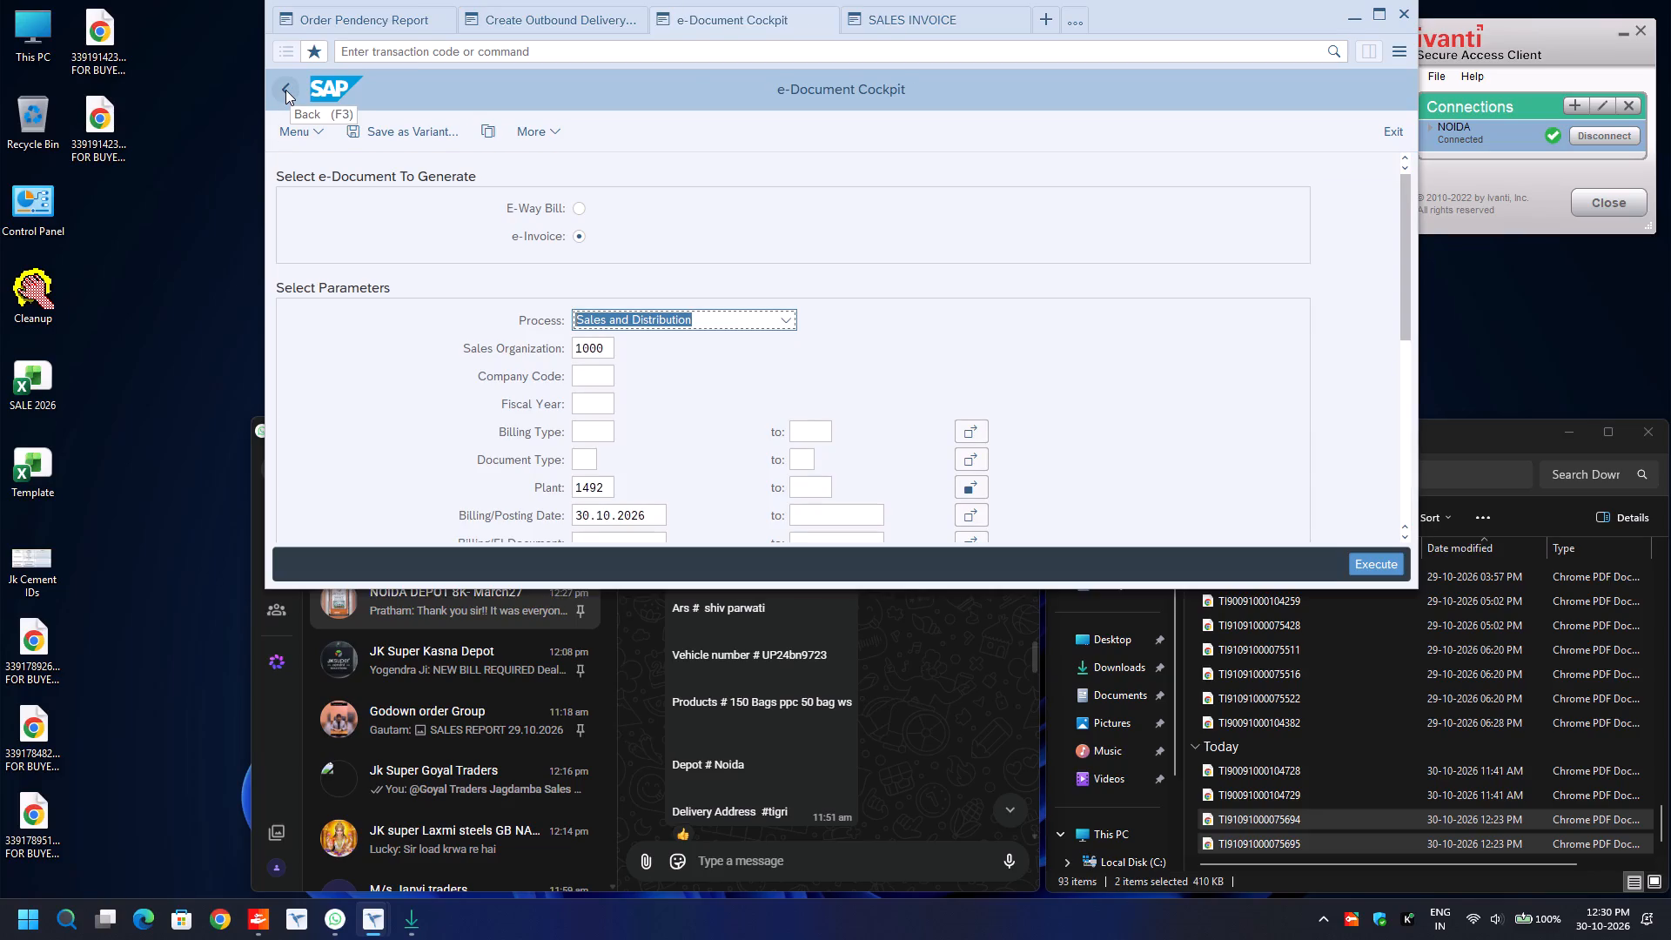
{"action": "key", "text": "F8"}
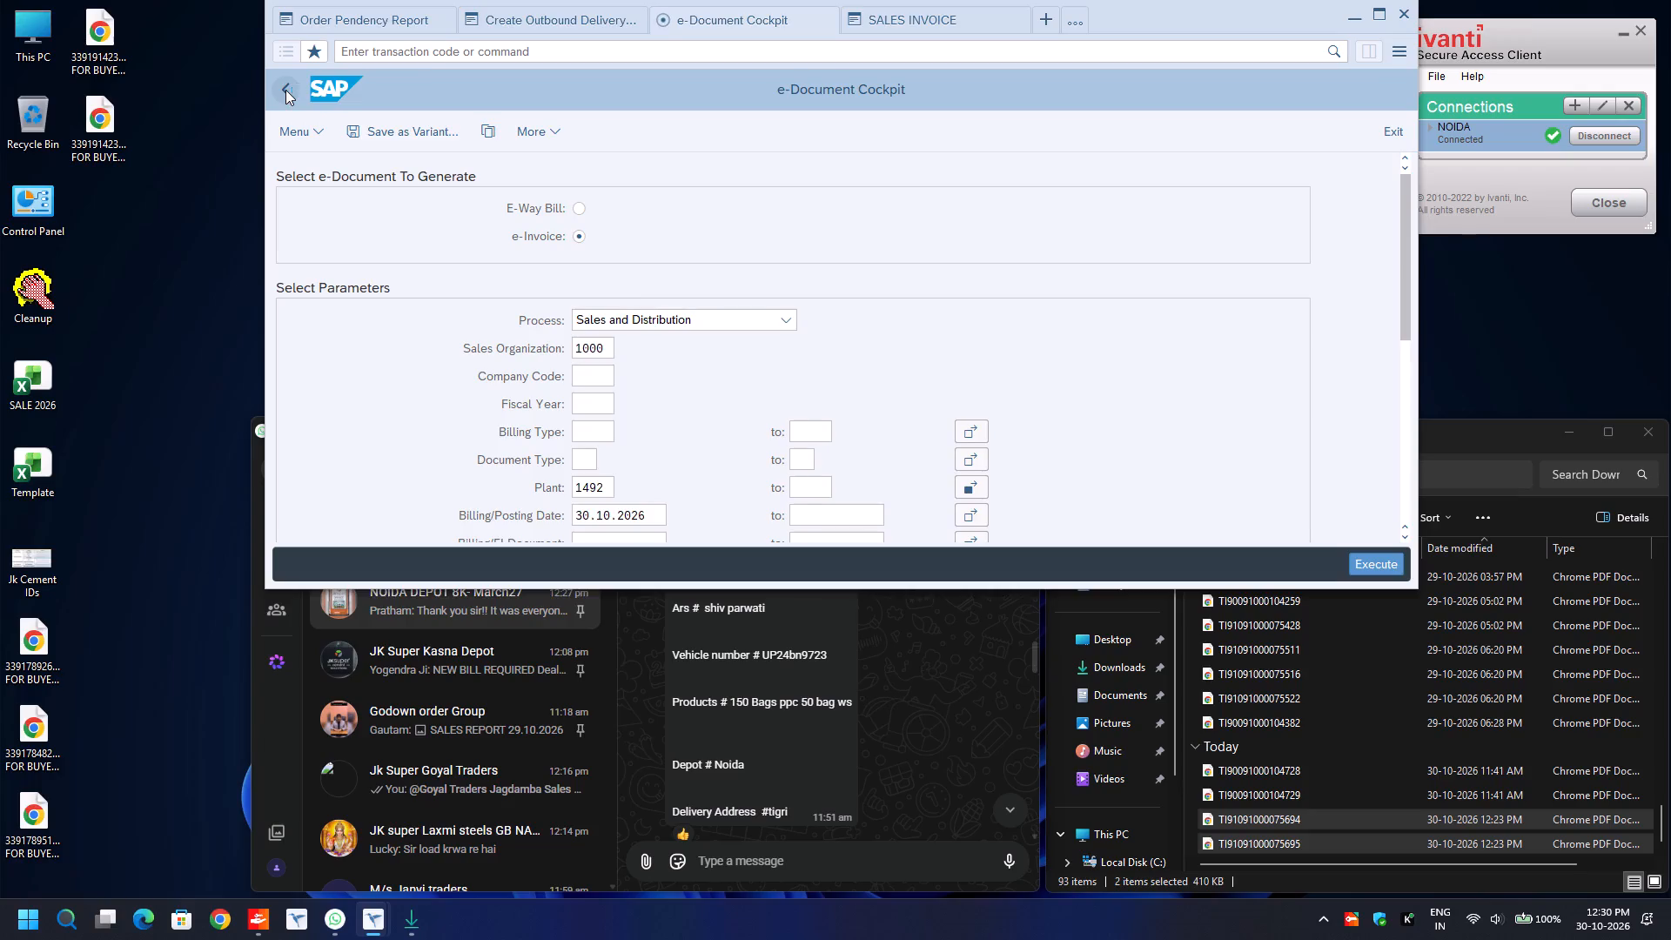
{"action": "scroll", "coordinate": [549, 431], "scroll_direction": "down", "scroll_amount": 8}
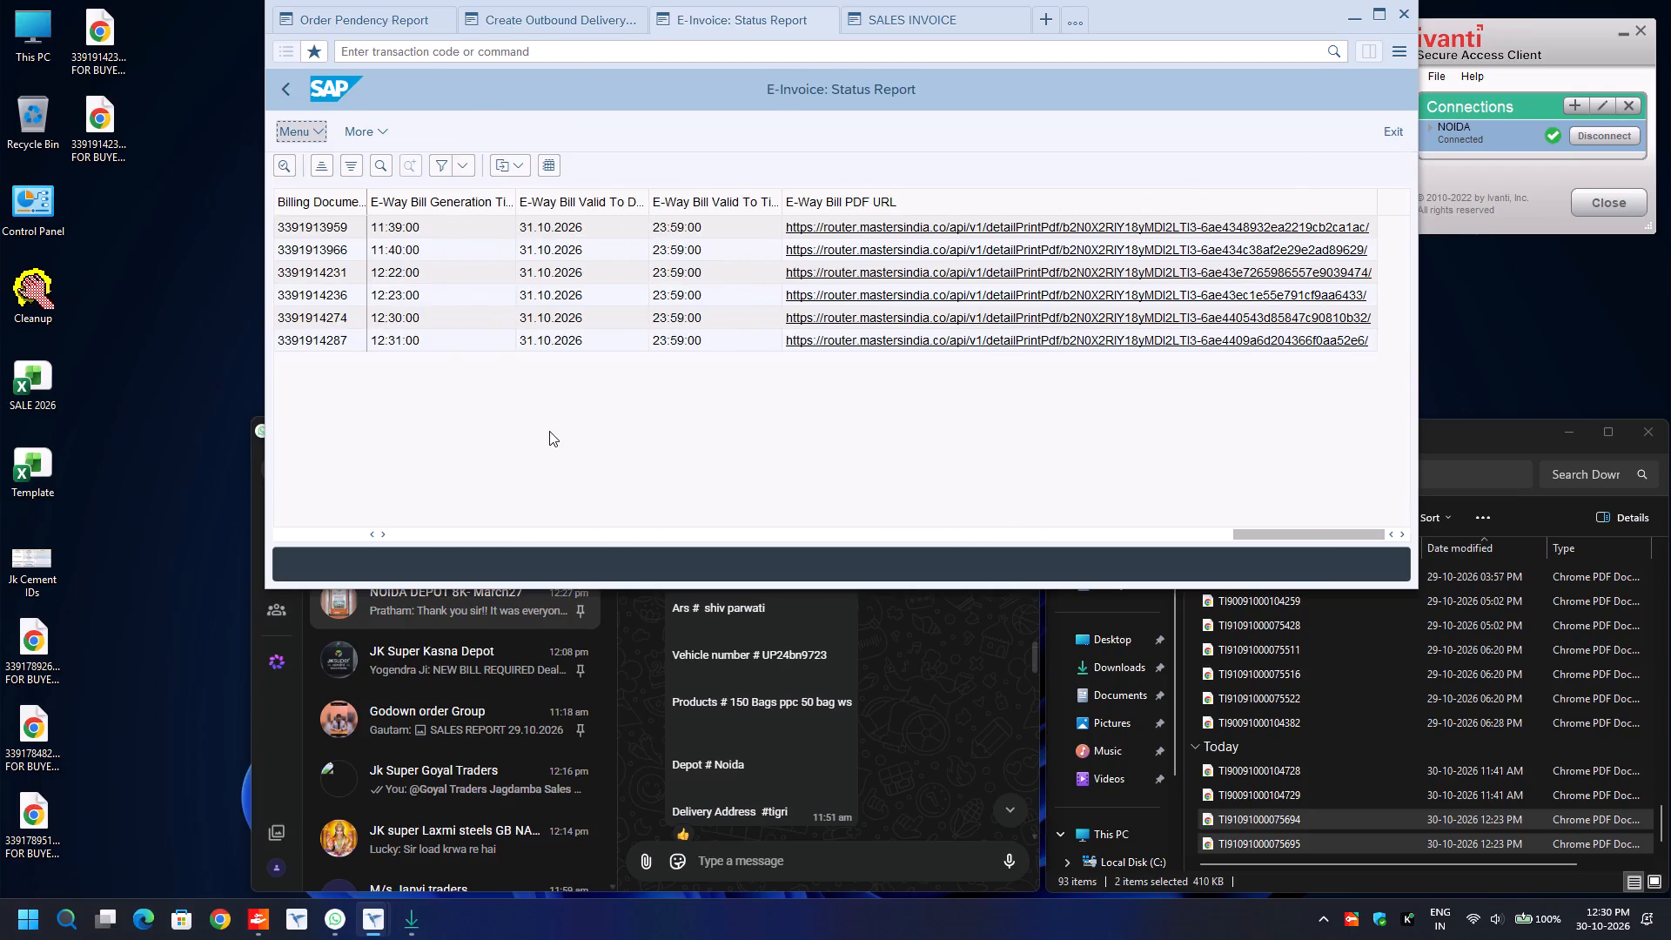
{"action": "left_click", "coordinate": [322, 316]}
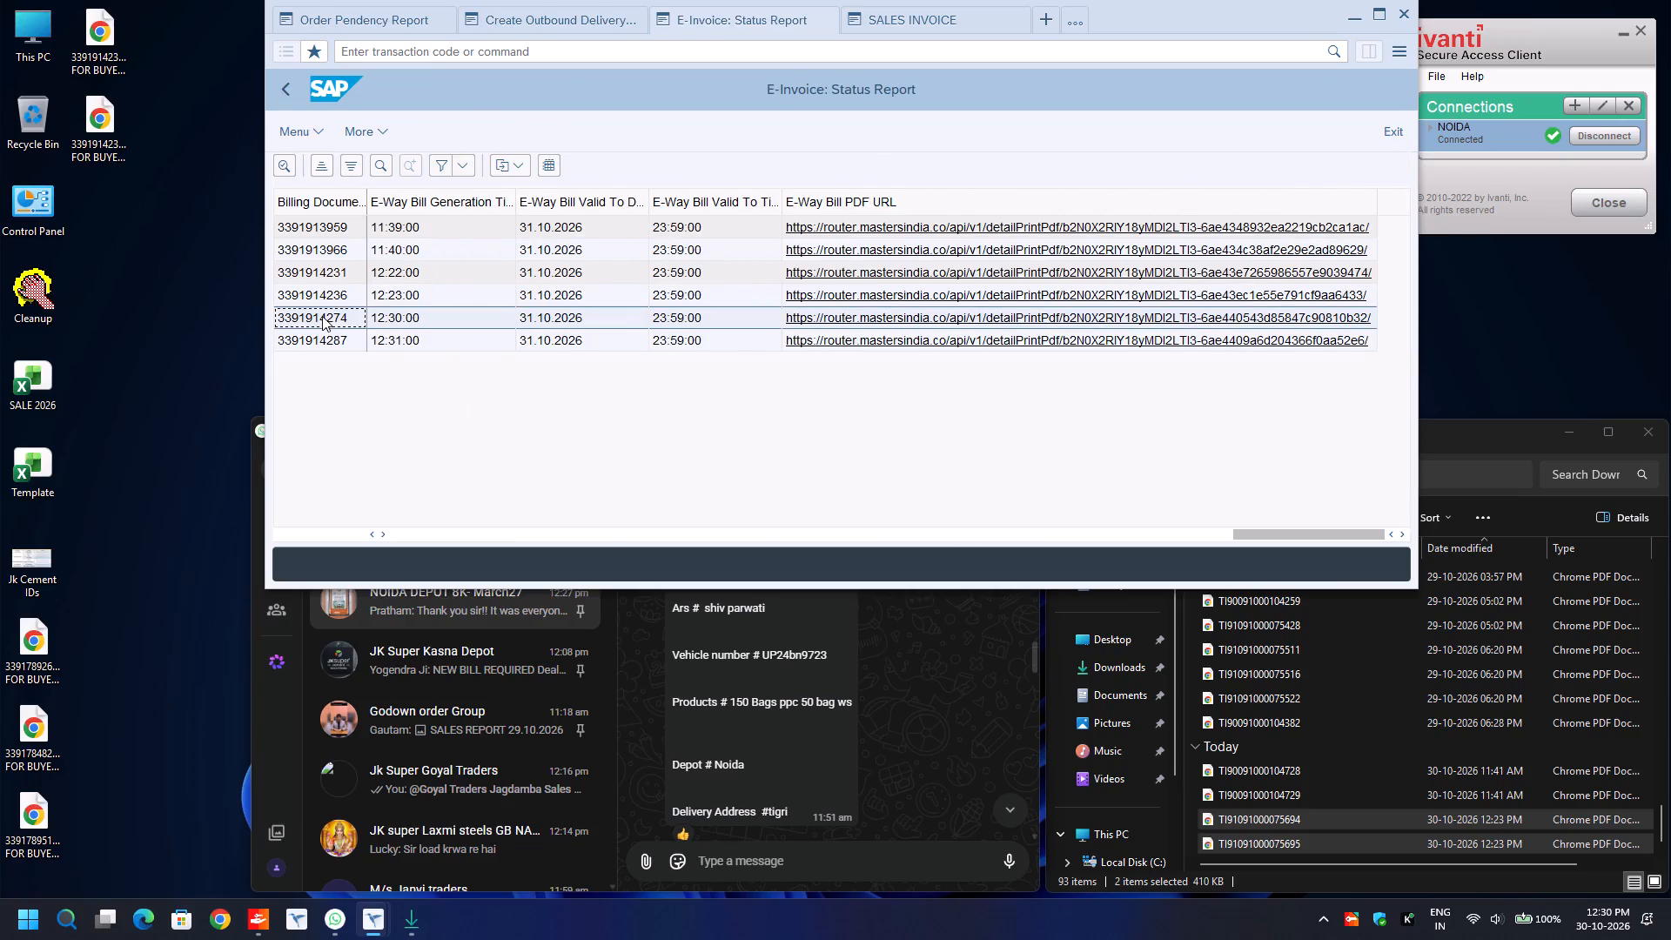
{"action": "key", "text": "ctrl+y"}
{"action": "key", "text": "shift+Down"}
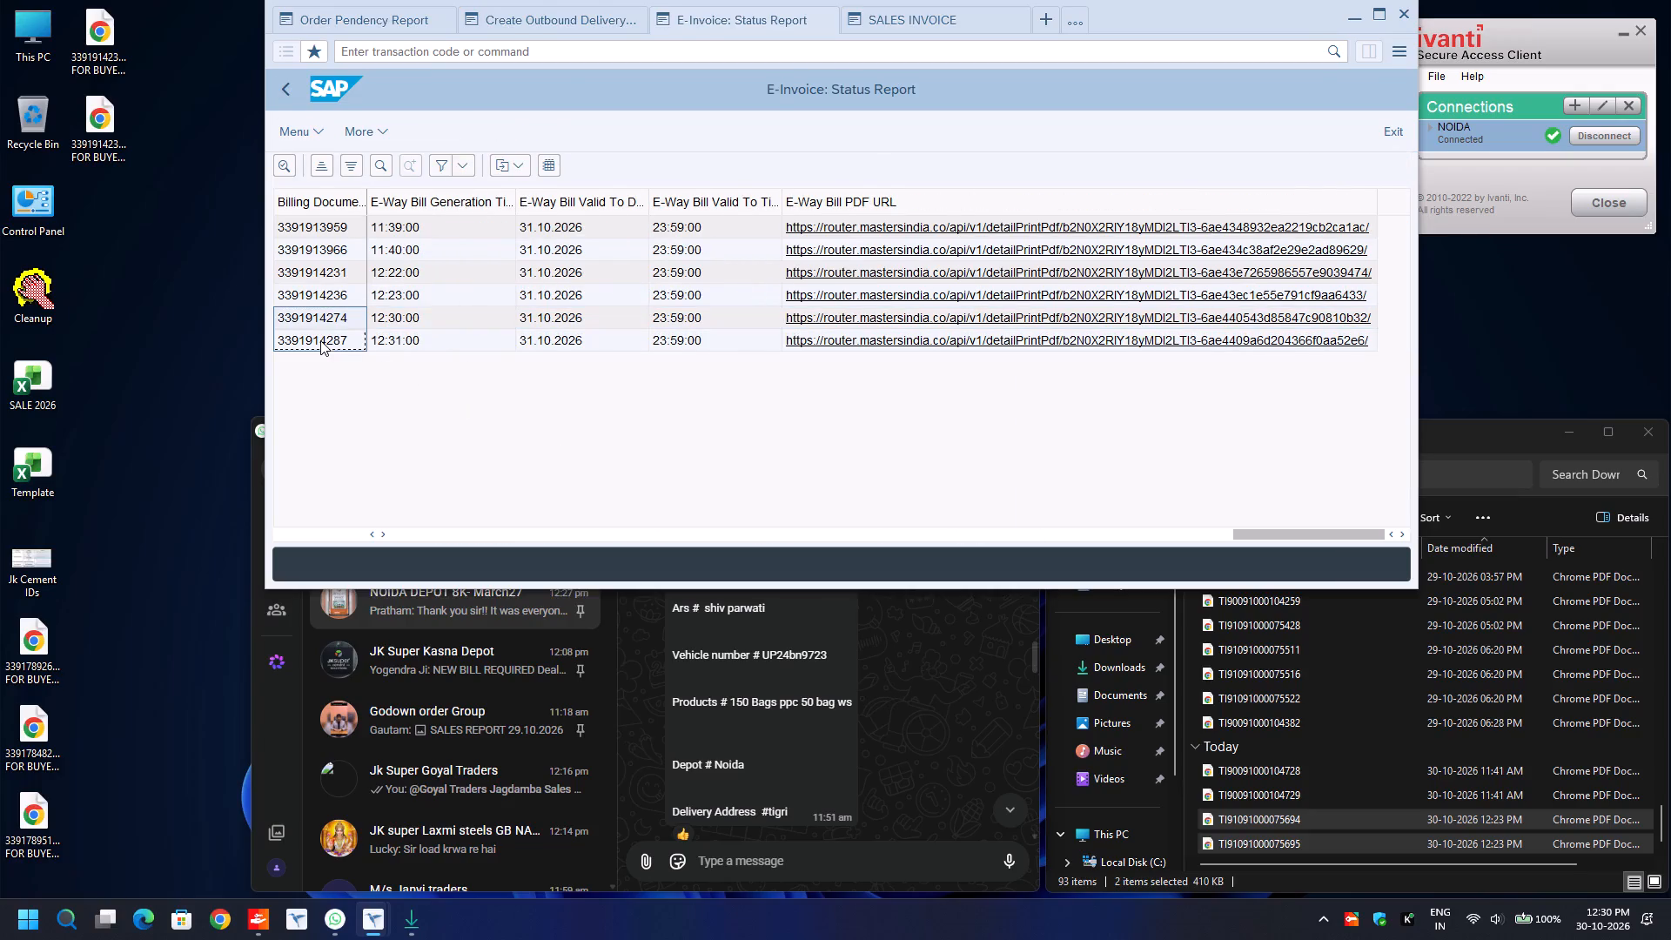
{"action": "key", "text": "ctrl+c"}
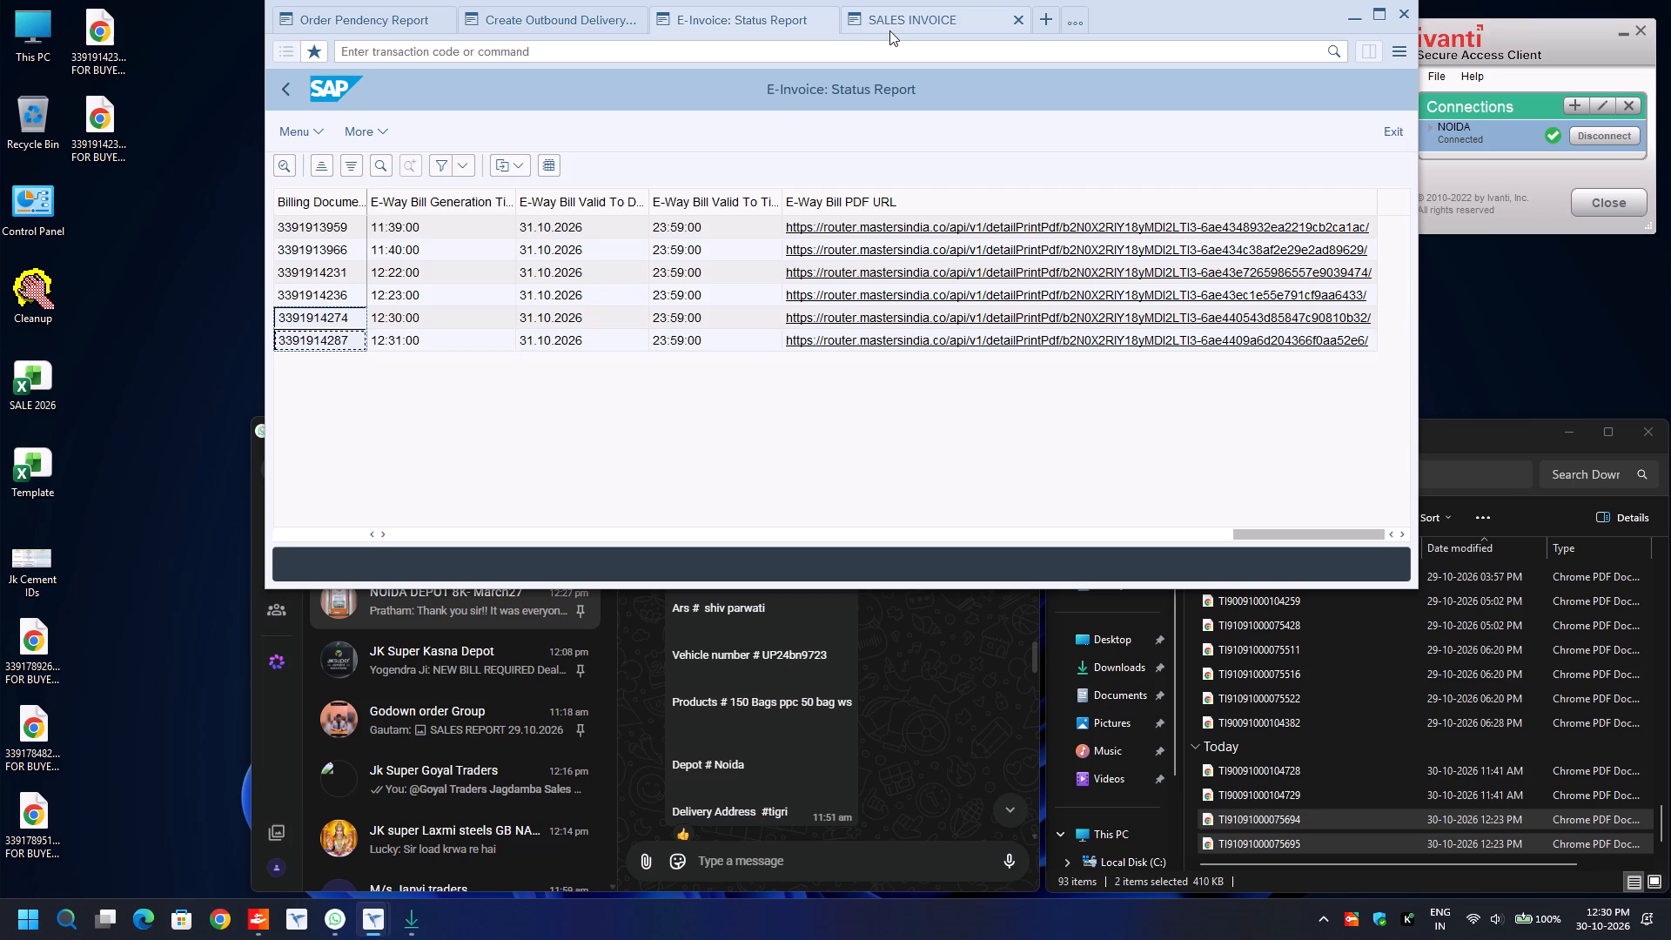
{"action": "left_click", "coordinate": [889, 30]}
{"action": "left_click", "coordinate": [278, 95]}
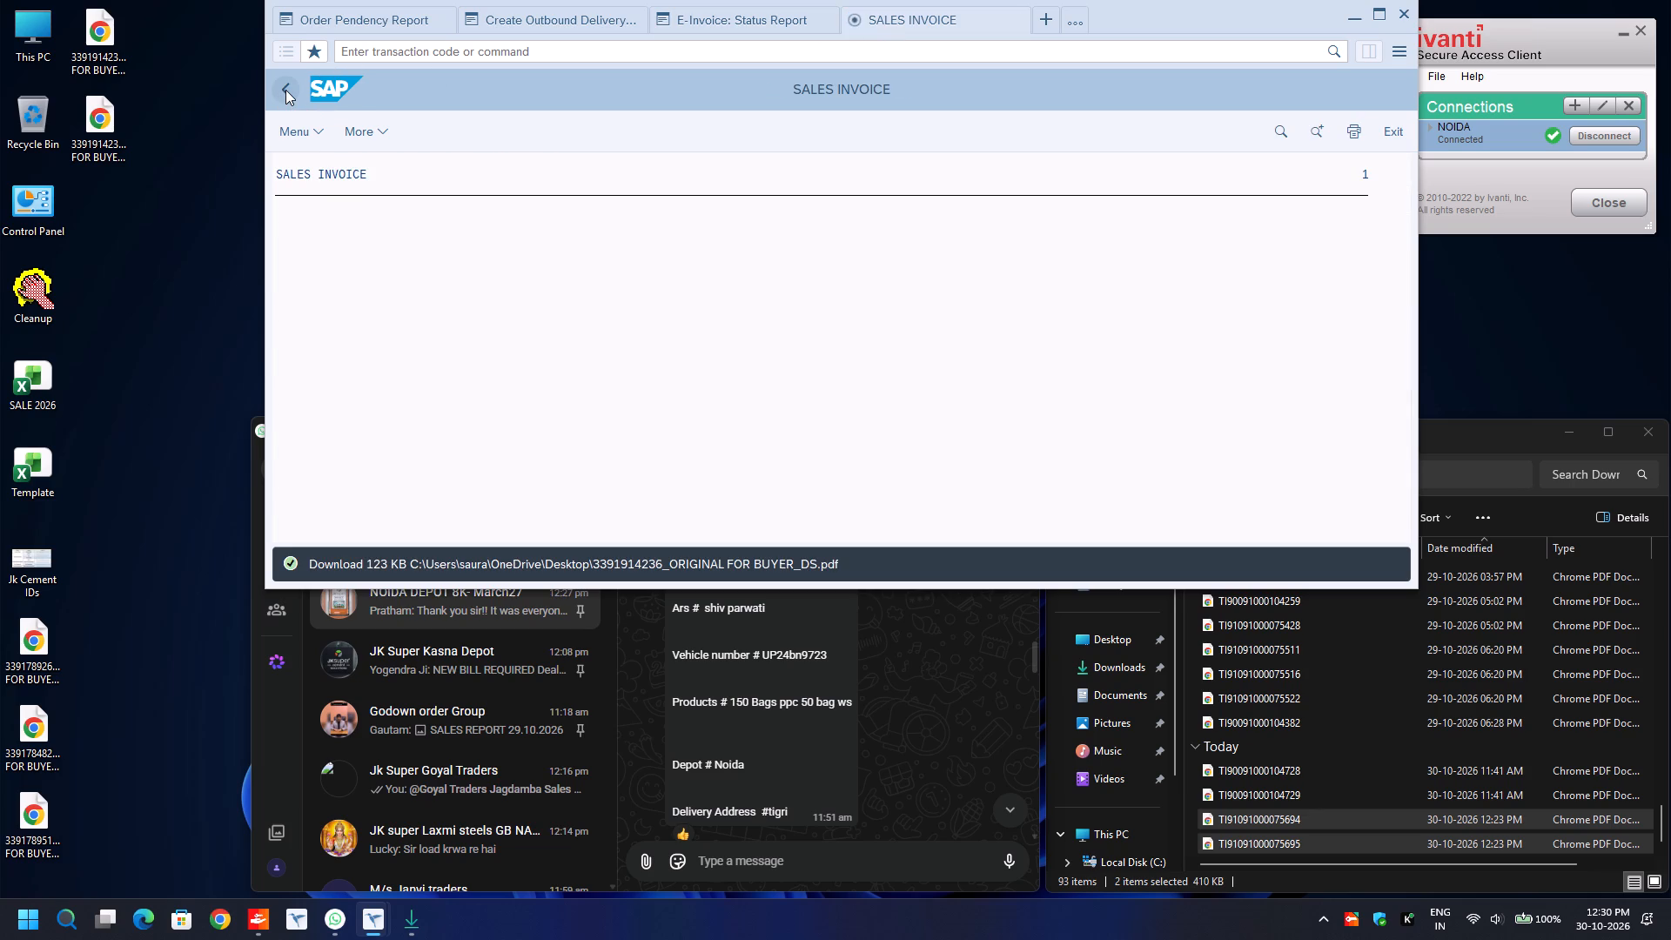
{"action": "key", "text": "Tab"}
{"action": "key", "text": "Tab"}
{"action": "key", "text": "space"}
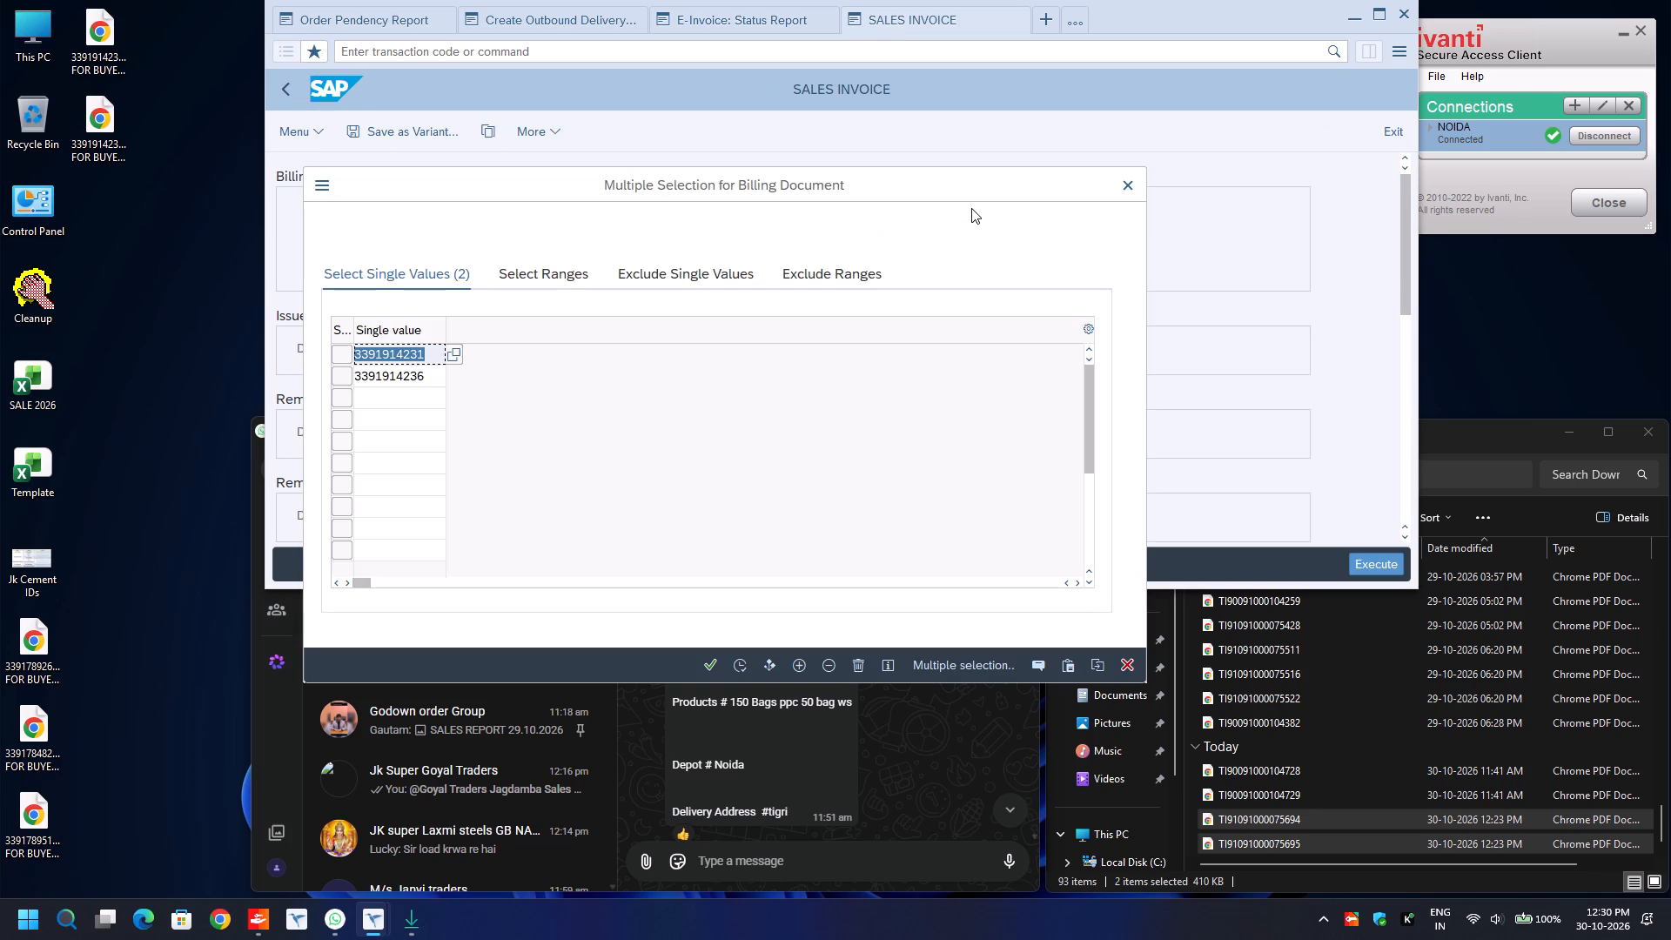
{"action": "key", "text": "ctrl+v"}
{"action": "key", "text": "ctrl+v"}
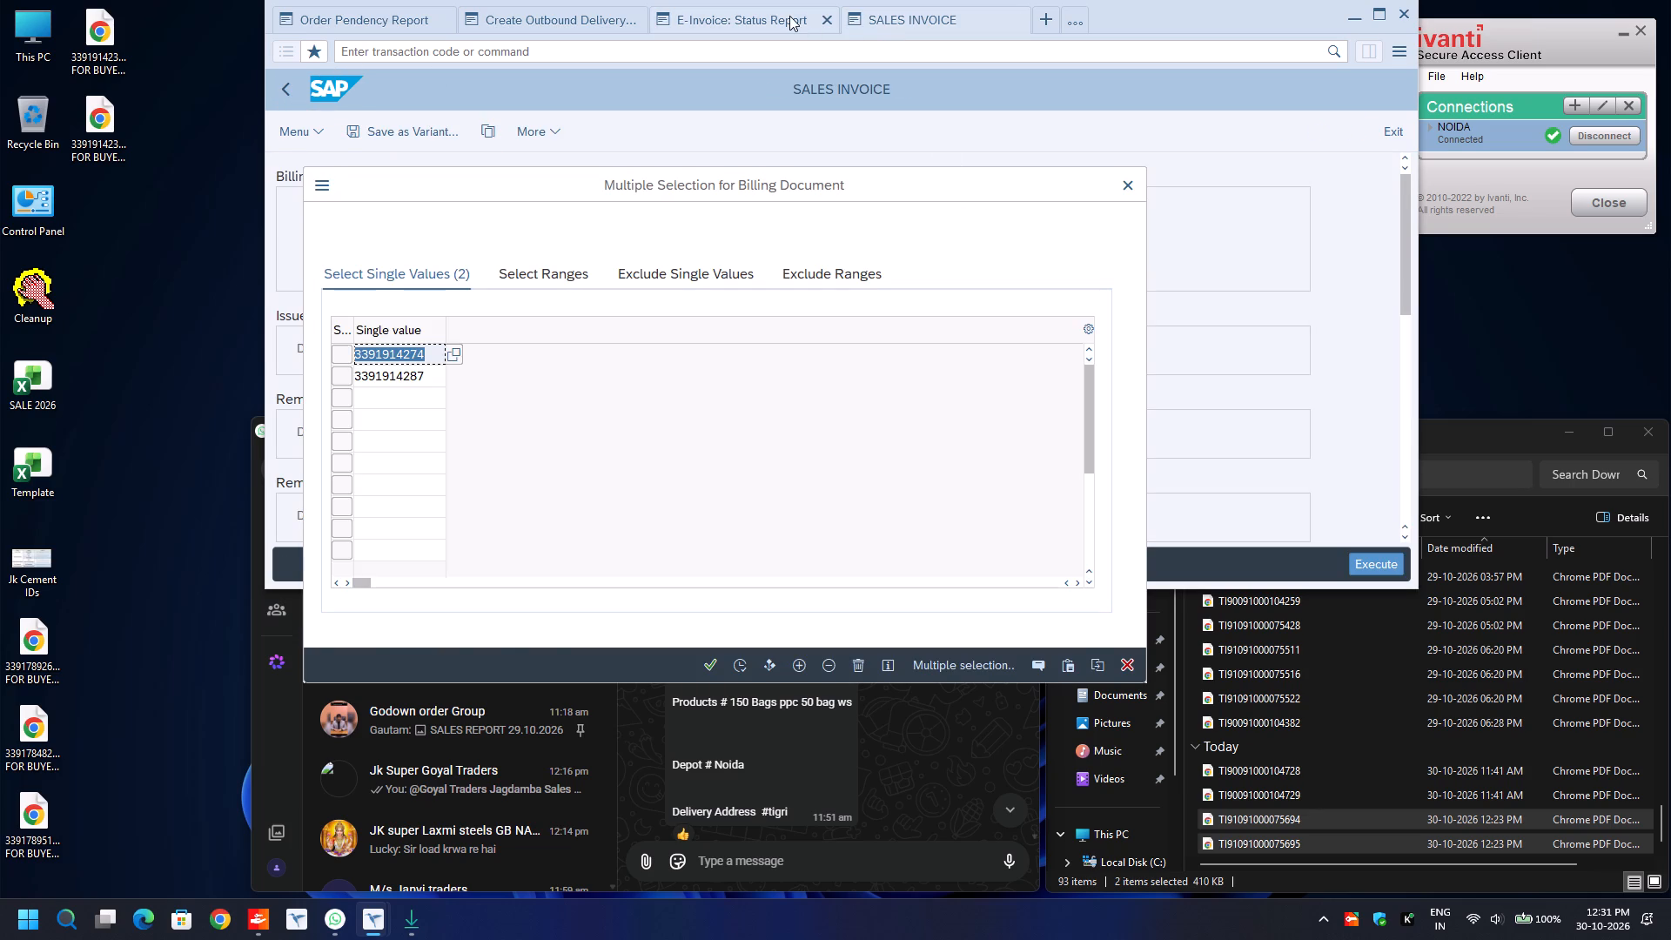
{"action": "left_click", "coordinate": [789, 16]}
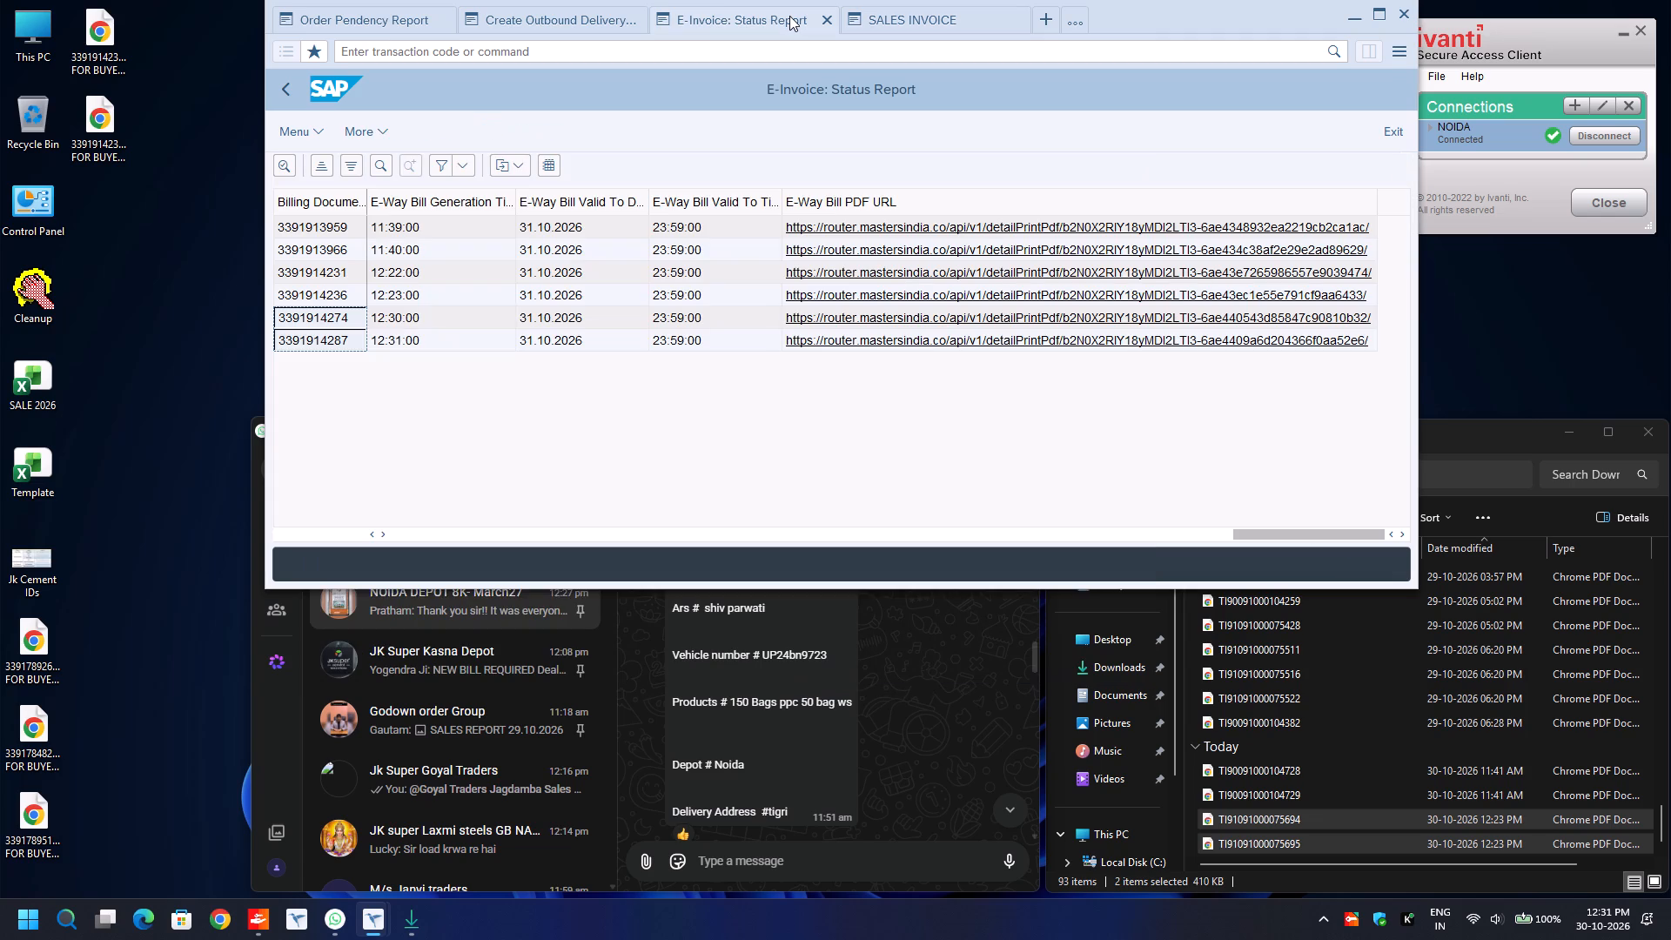
{"action": "left_click", "coordinate": [923, 22]}
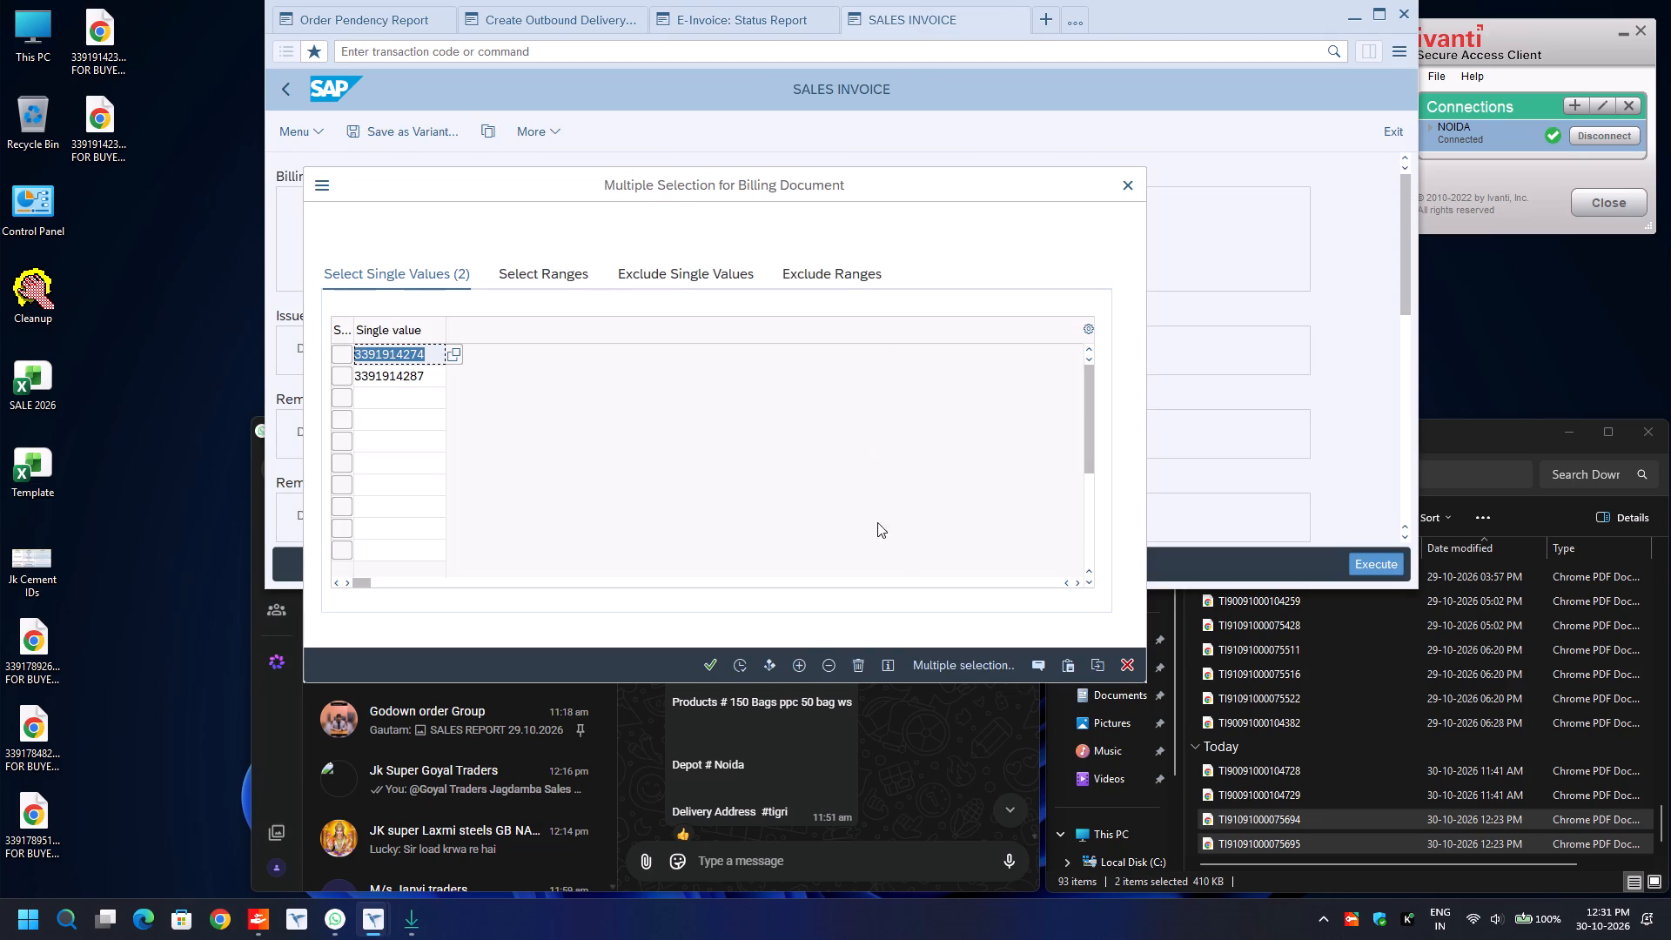
{"action": "left_click", "coordinate": [738, 663]}
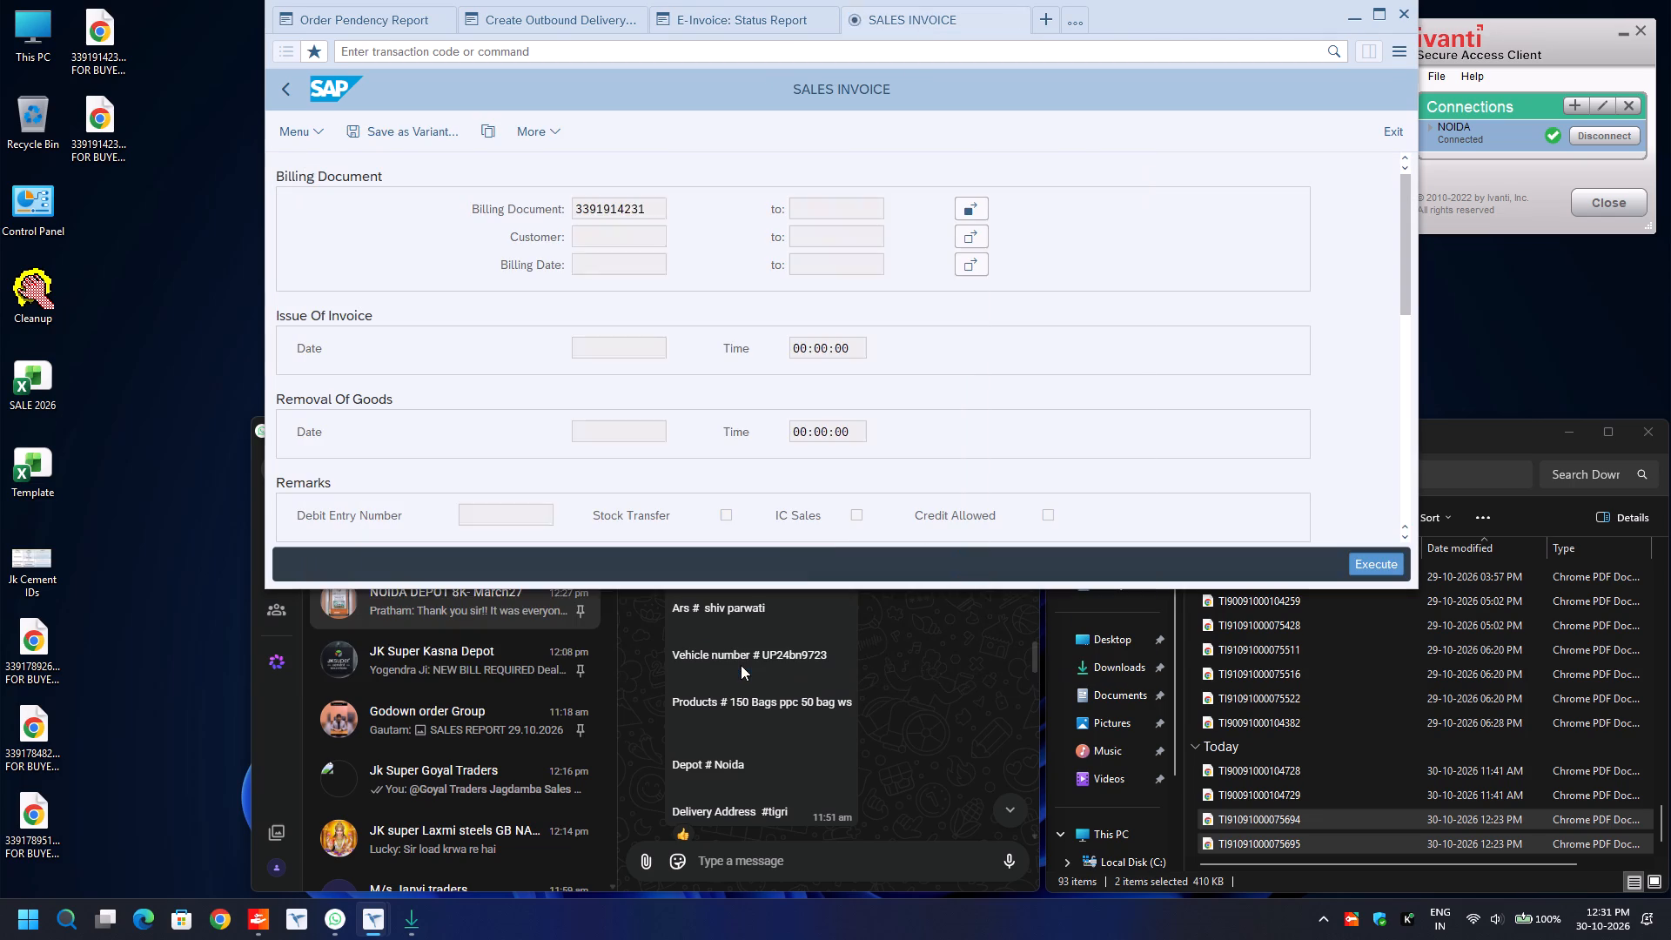
Run the sales invoice output in Form format with the Original For Buyer copy selected.
{"action": "scroll", "coordinate": [778, 501], "scroll_direction": "down", "scroll_amount": 7}
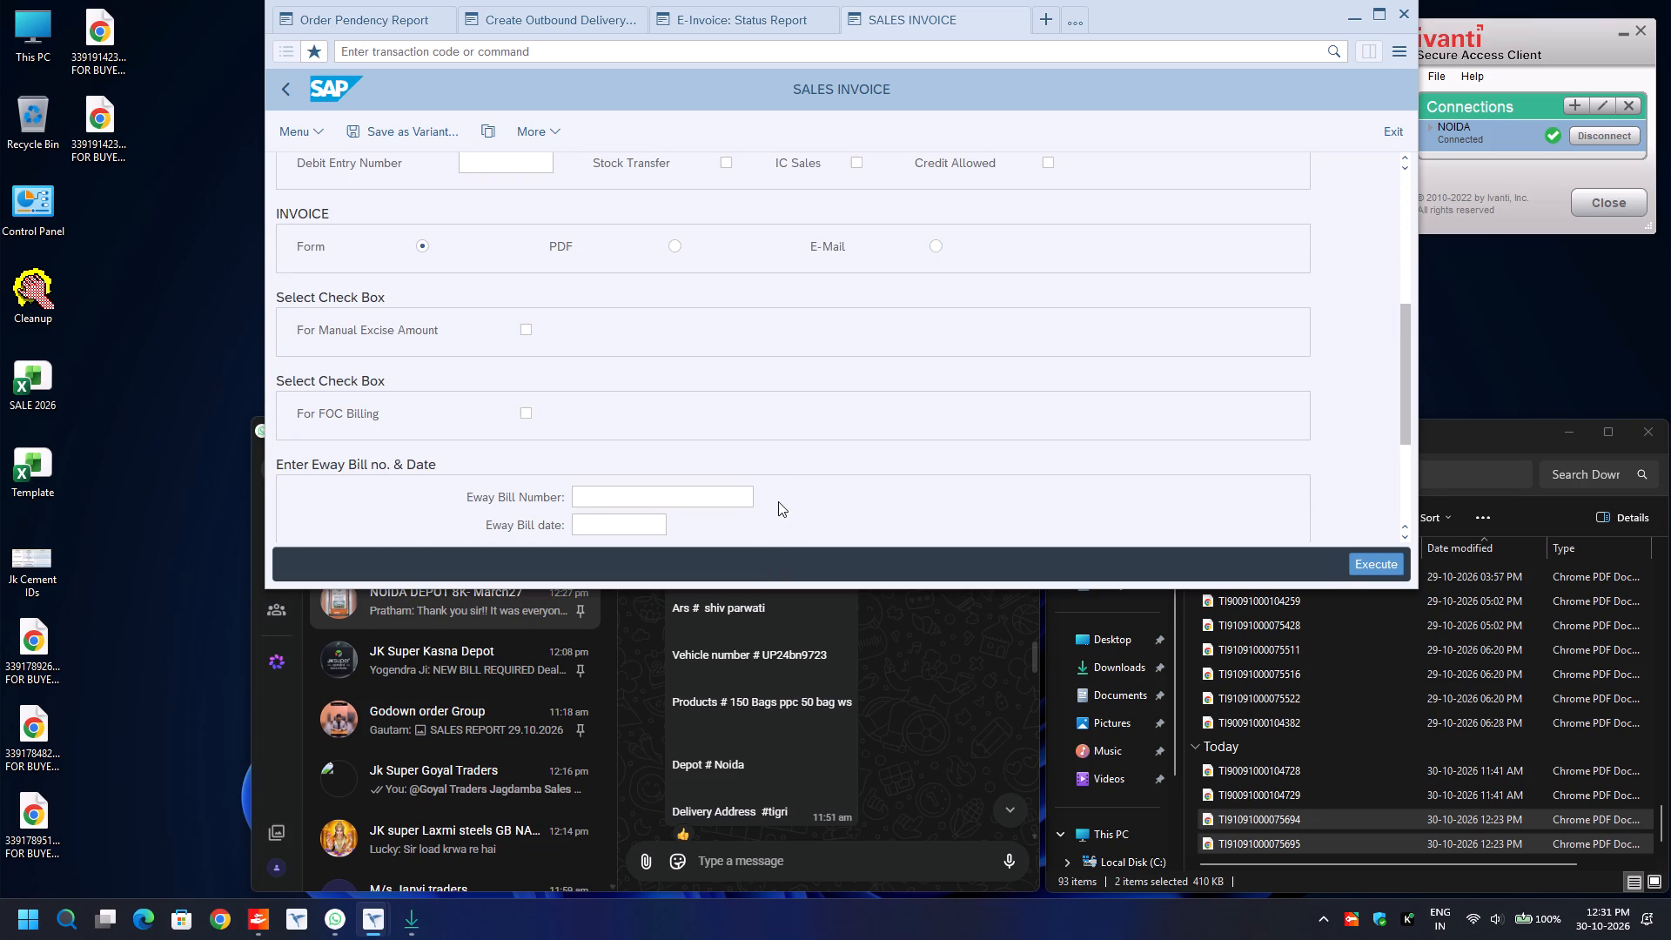
{"action": "key", "text": "F8"}
{"action": "key", "text": "space"}
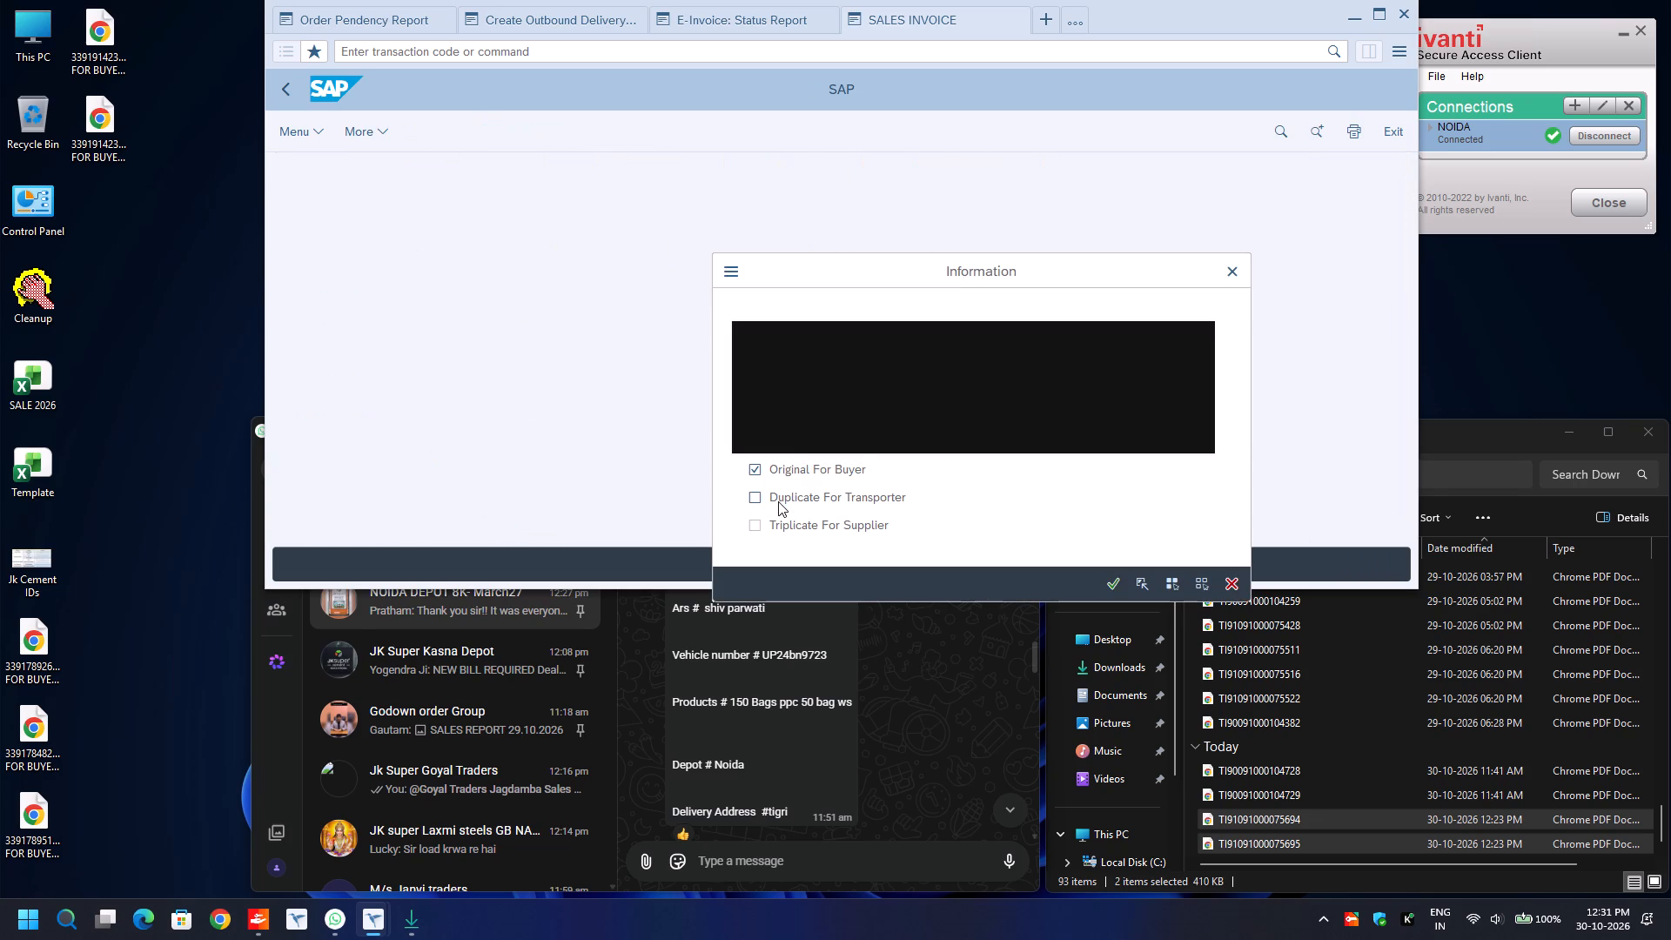
{"action": "key", "text": "Return"}
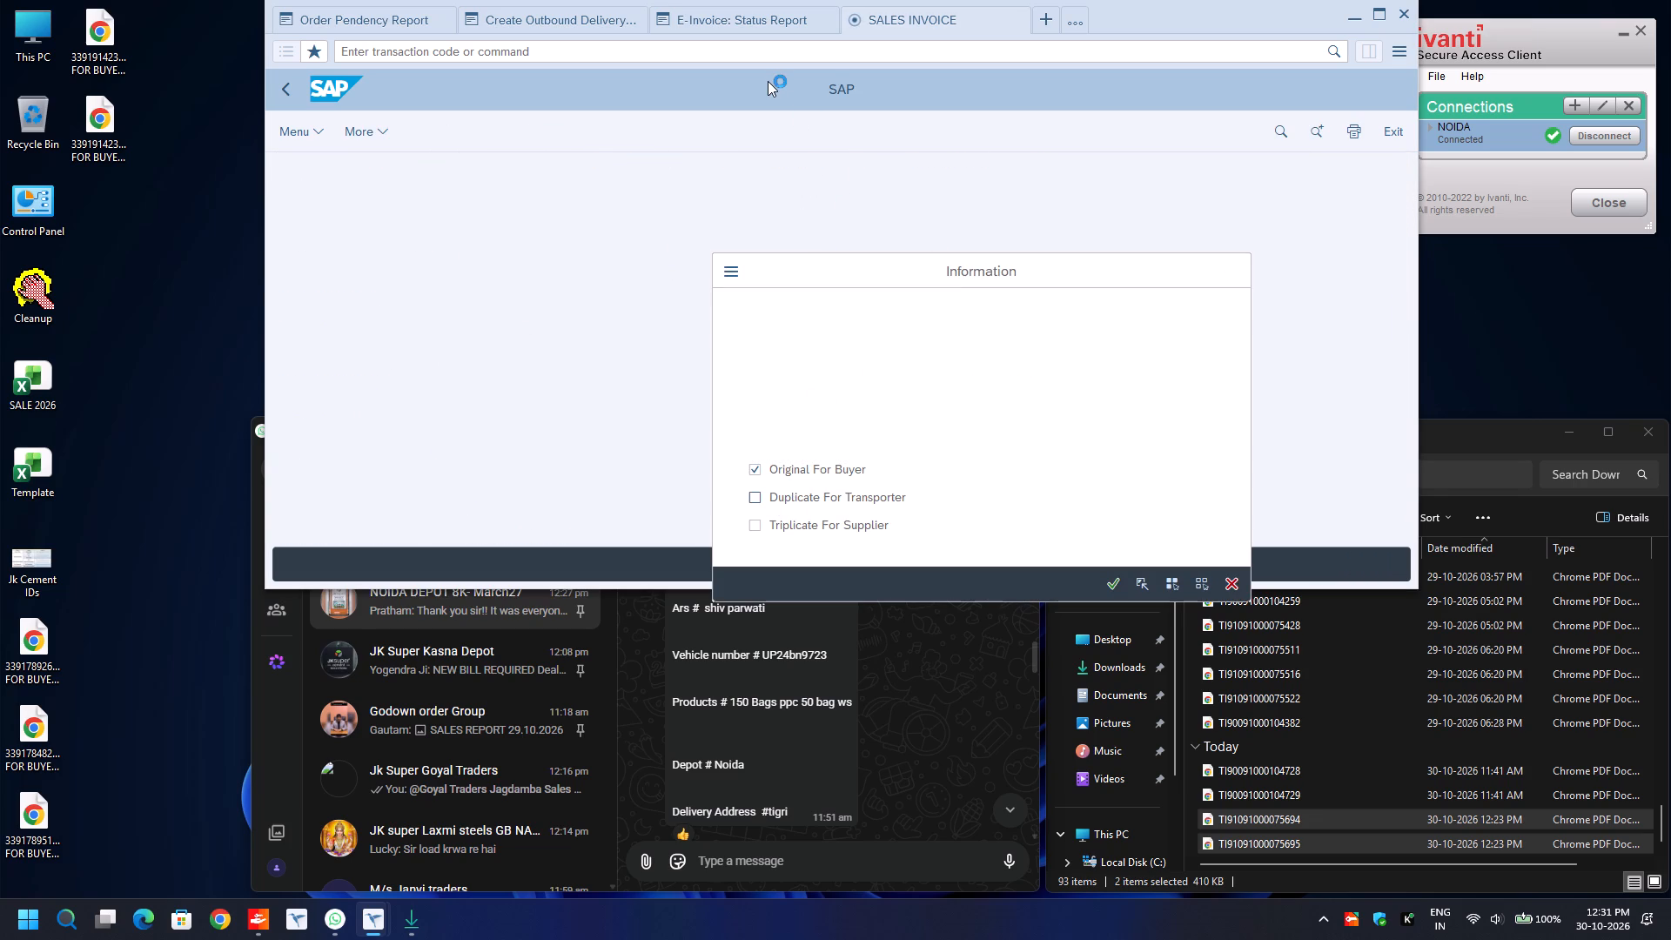
{"action": "left_click", "coordinate": [756, 13]}
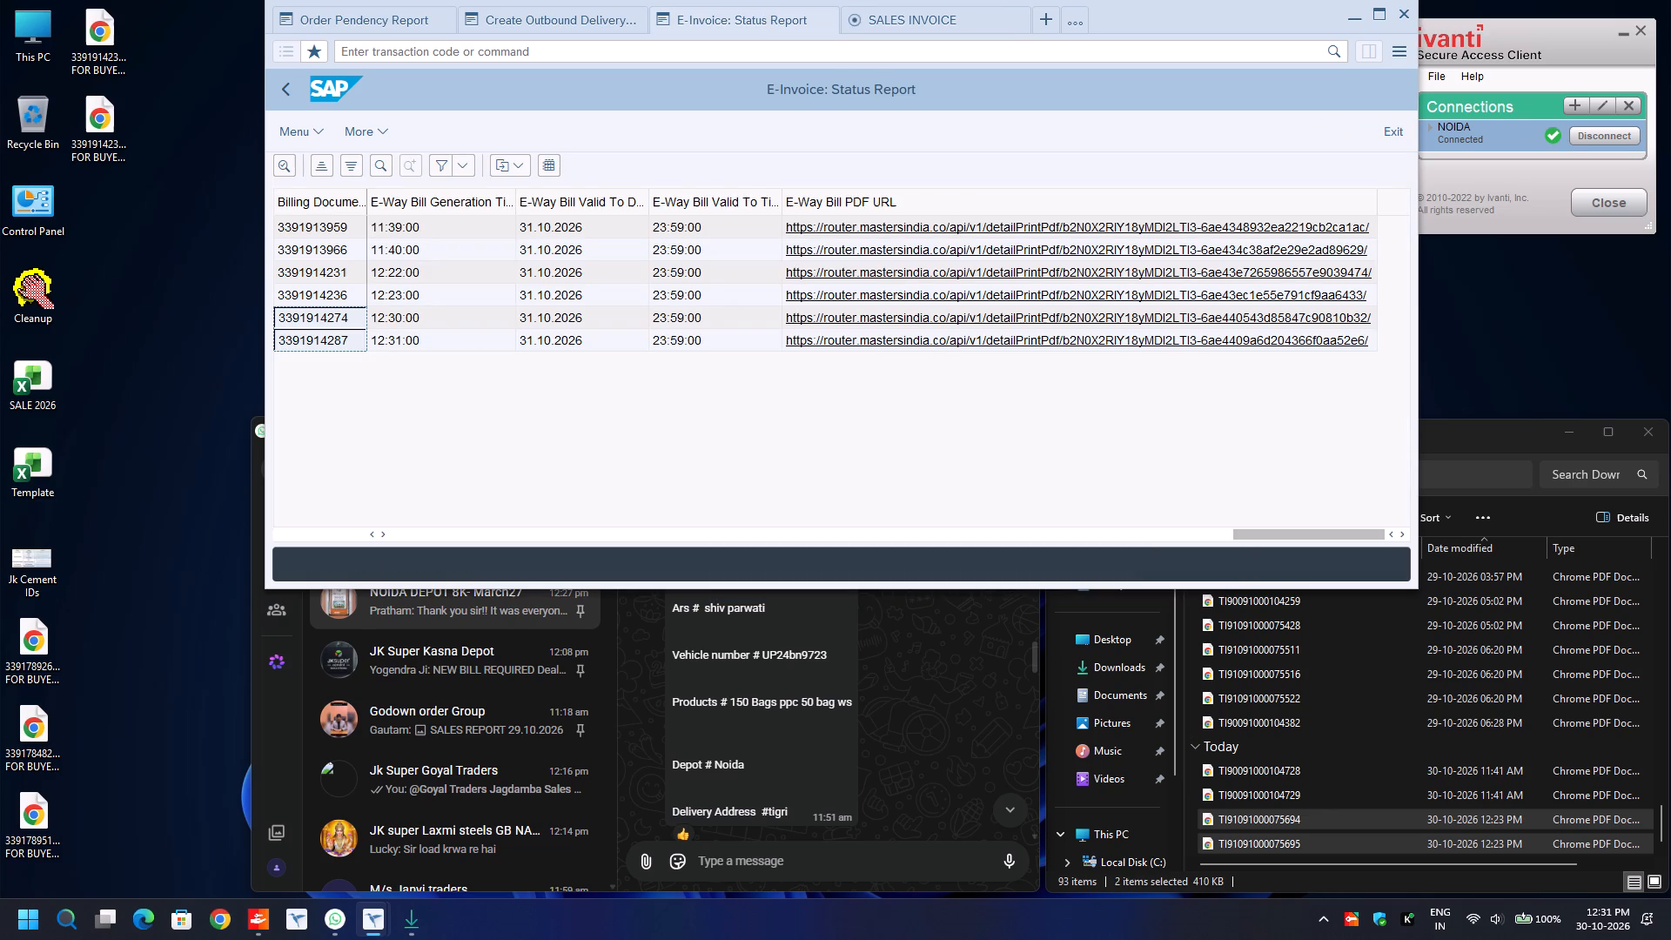
{"action": "left_click", "coordinate": [1005, 316]}
{"action": "key", "text": "Left"}
{"action": "key", "text": "Return"}
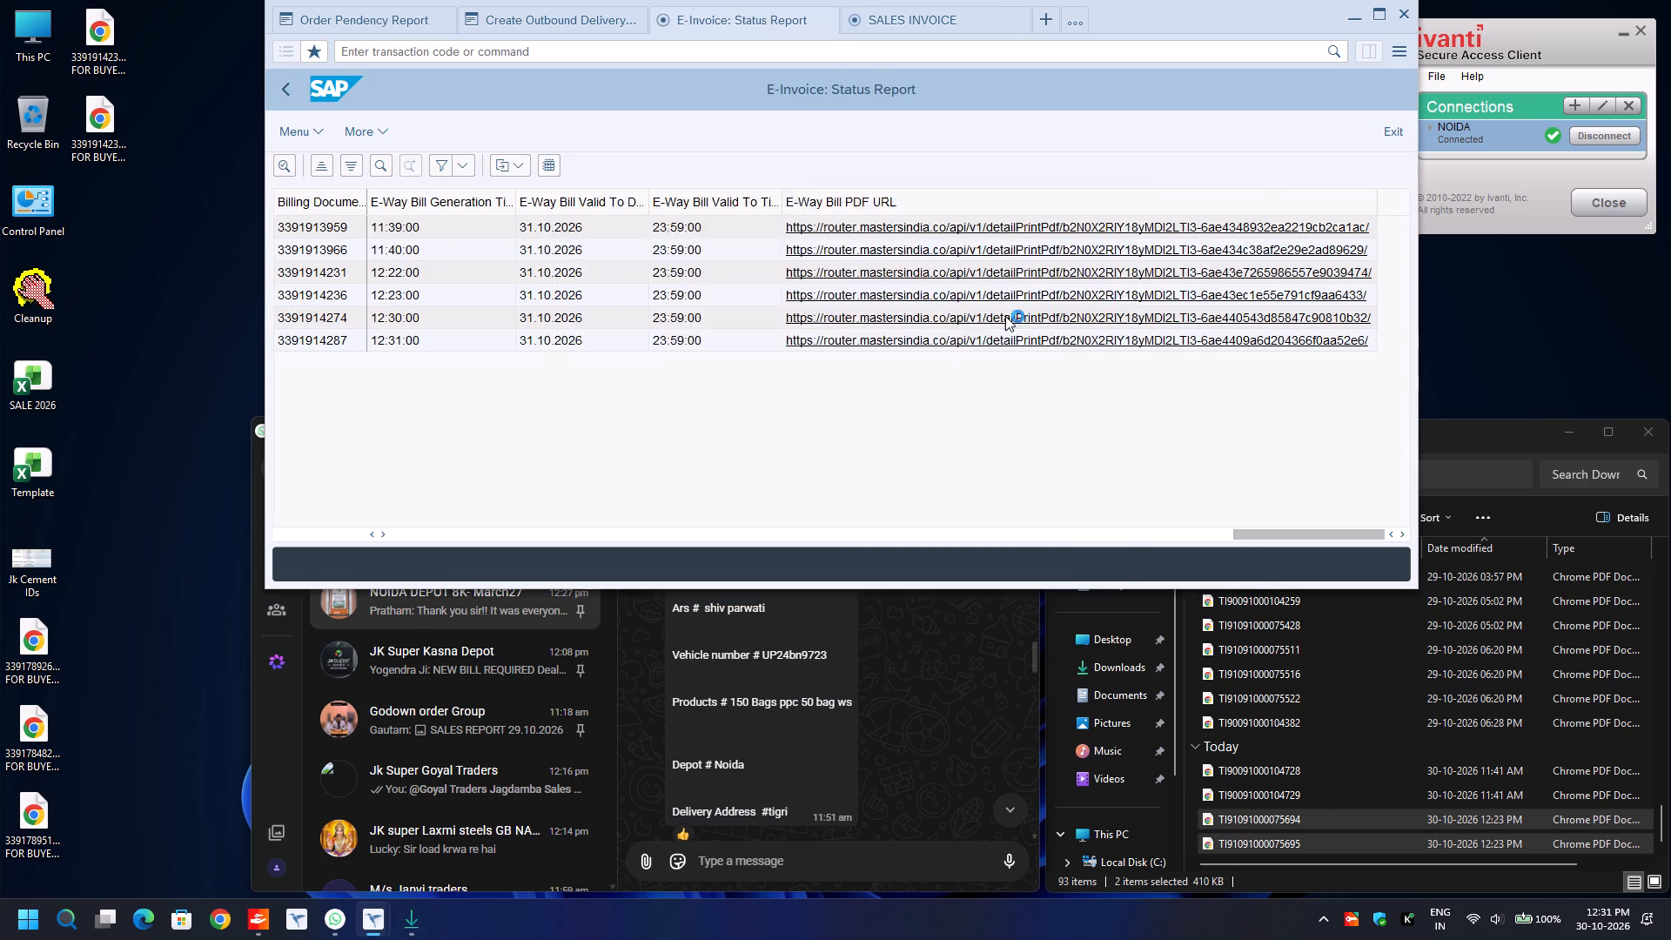
{"action": "left_click", "coordinate": [1265, 333]}
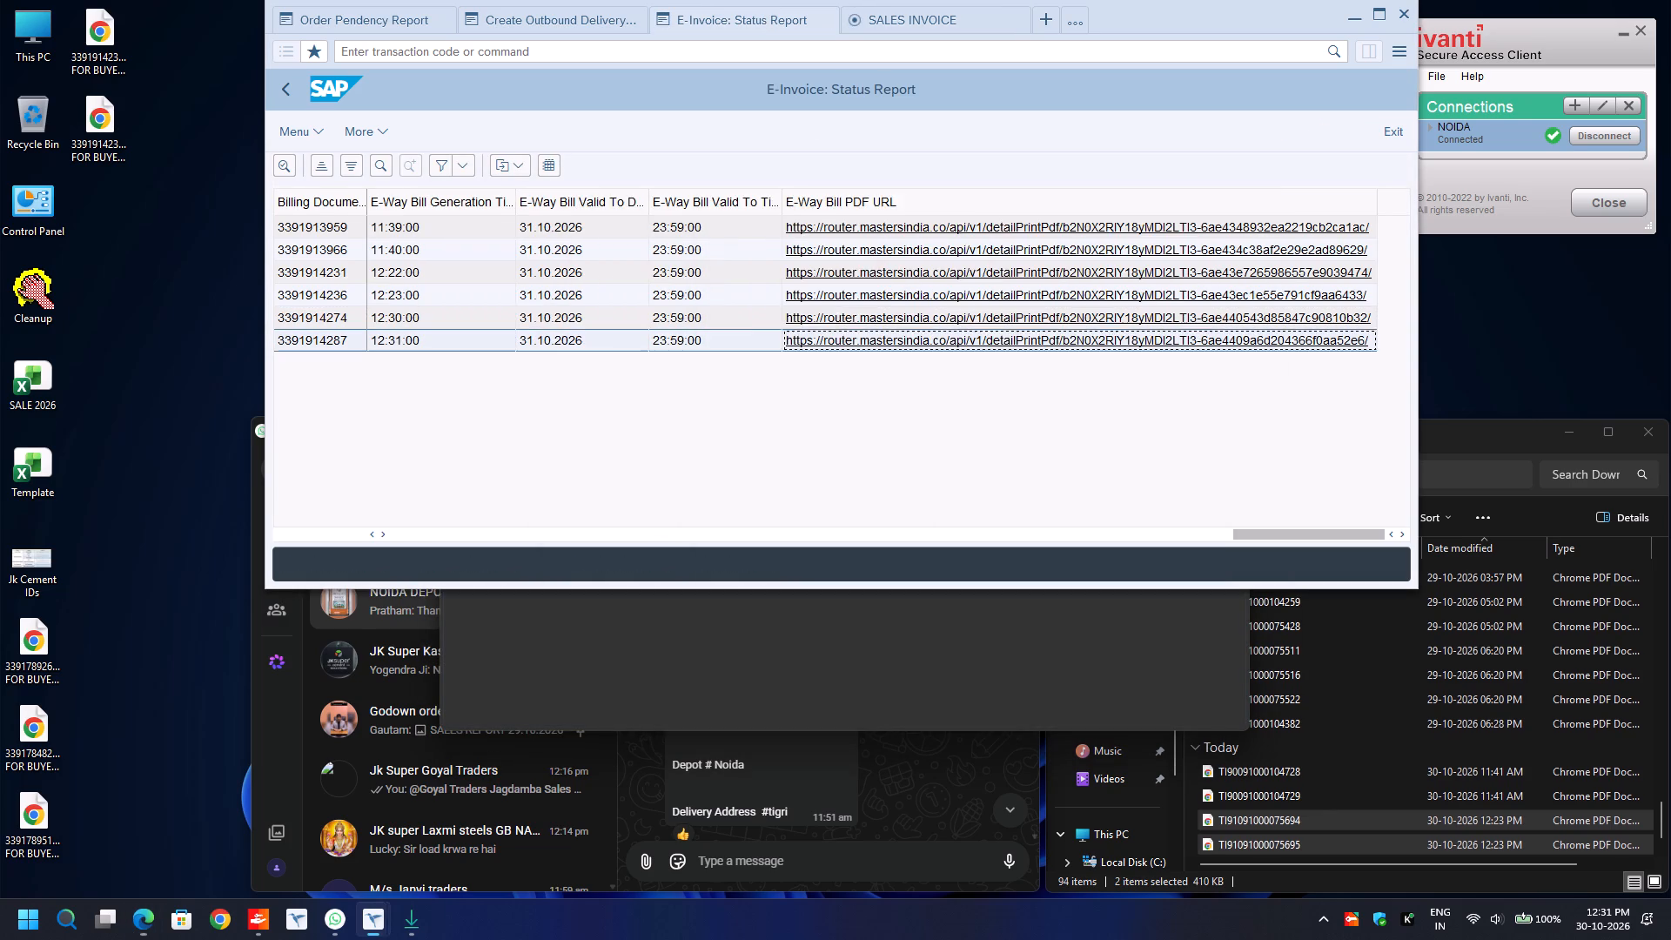
{"action": "key", "text": "Left"}
{"action": "key", "text": "Return"}
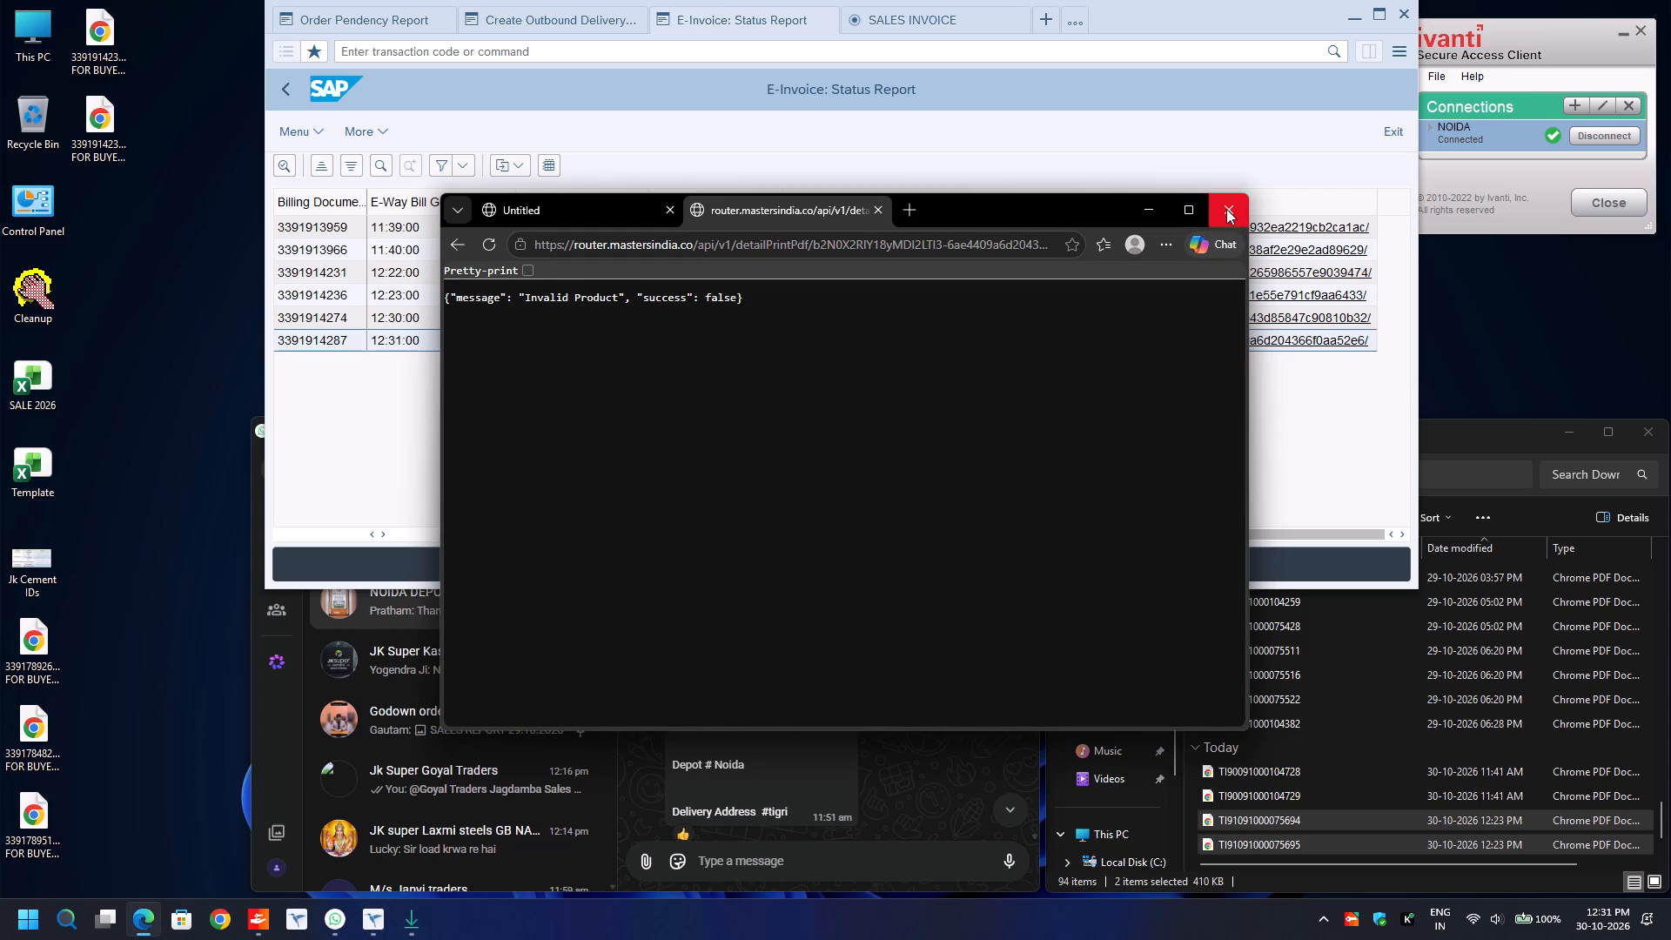
{"action": "left_click", "coordinate": [1277, 340]}
{"action": "key", "text": "Left"}
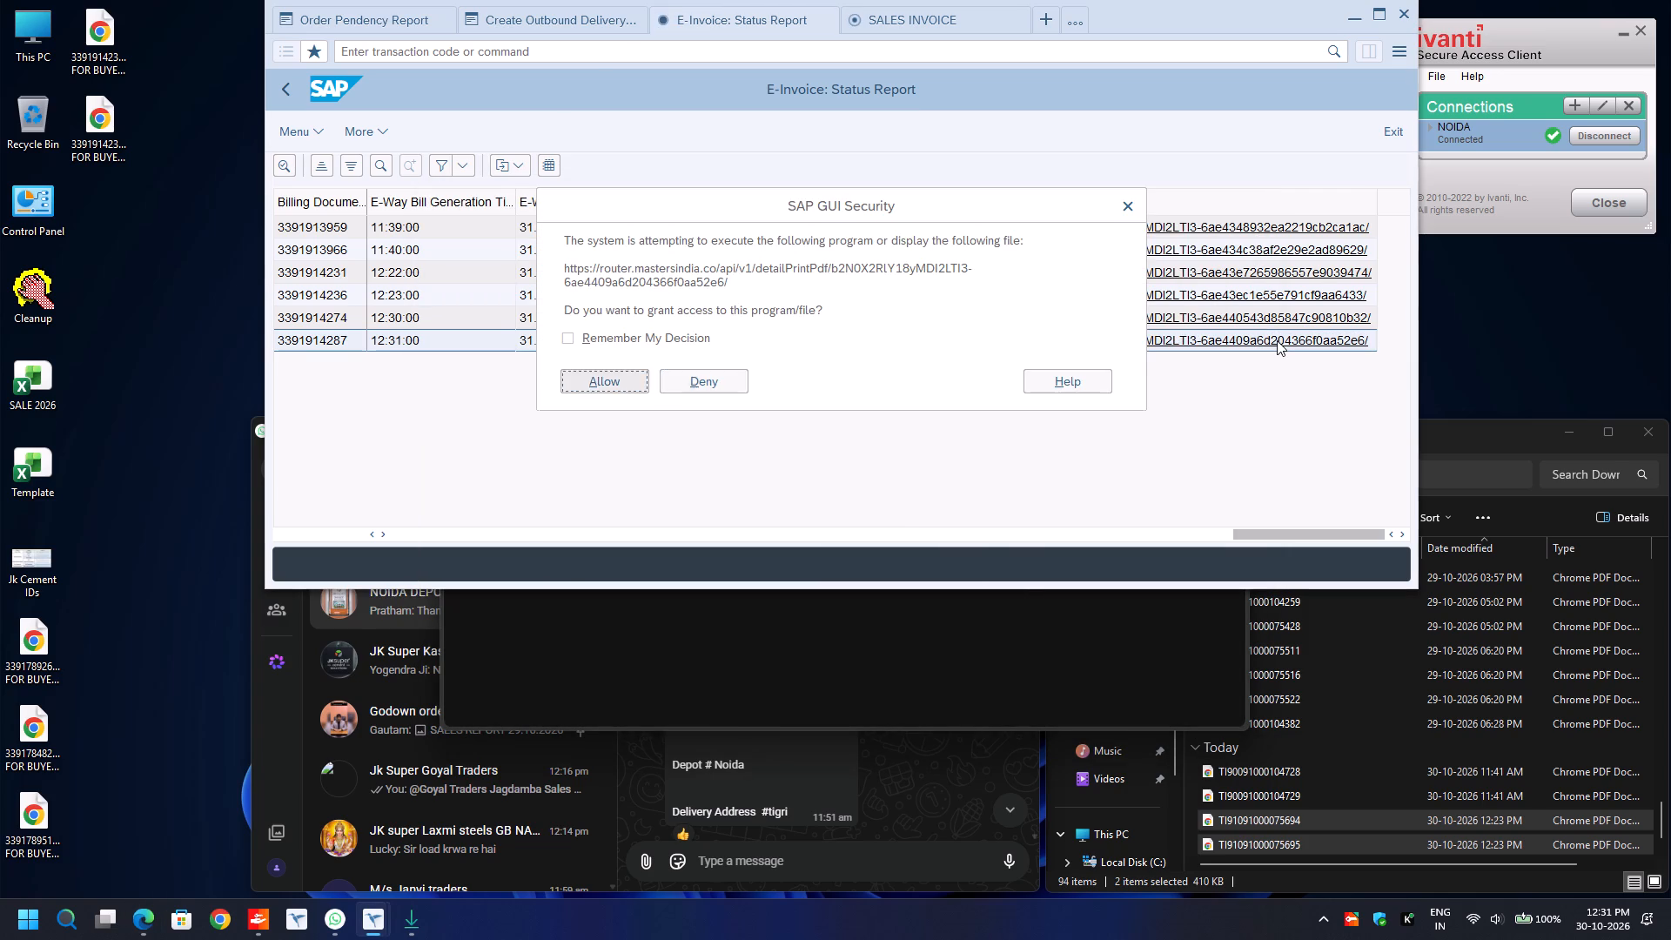
{"action": "key", "text": "Return"}
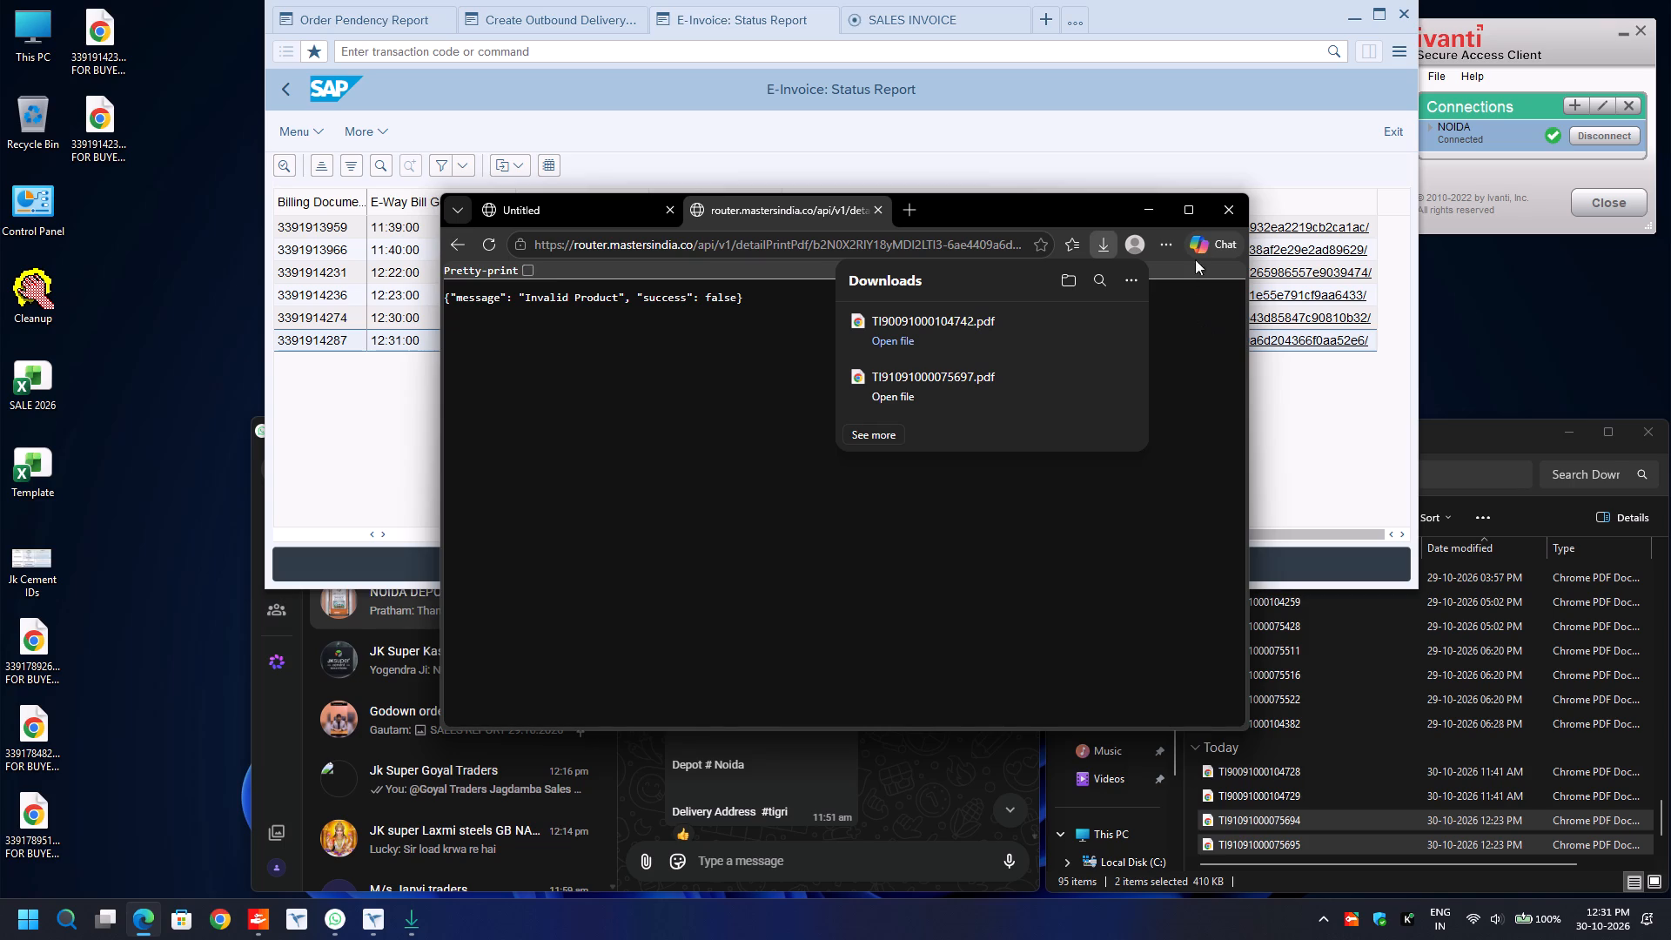
{"action": "left_click", "coordinate": [1225, 218]}
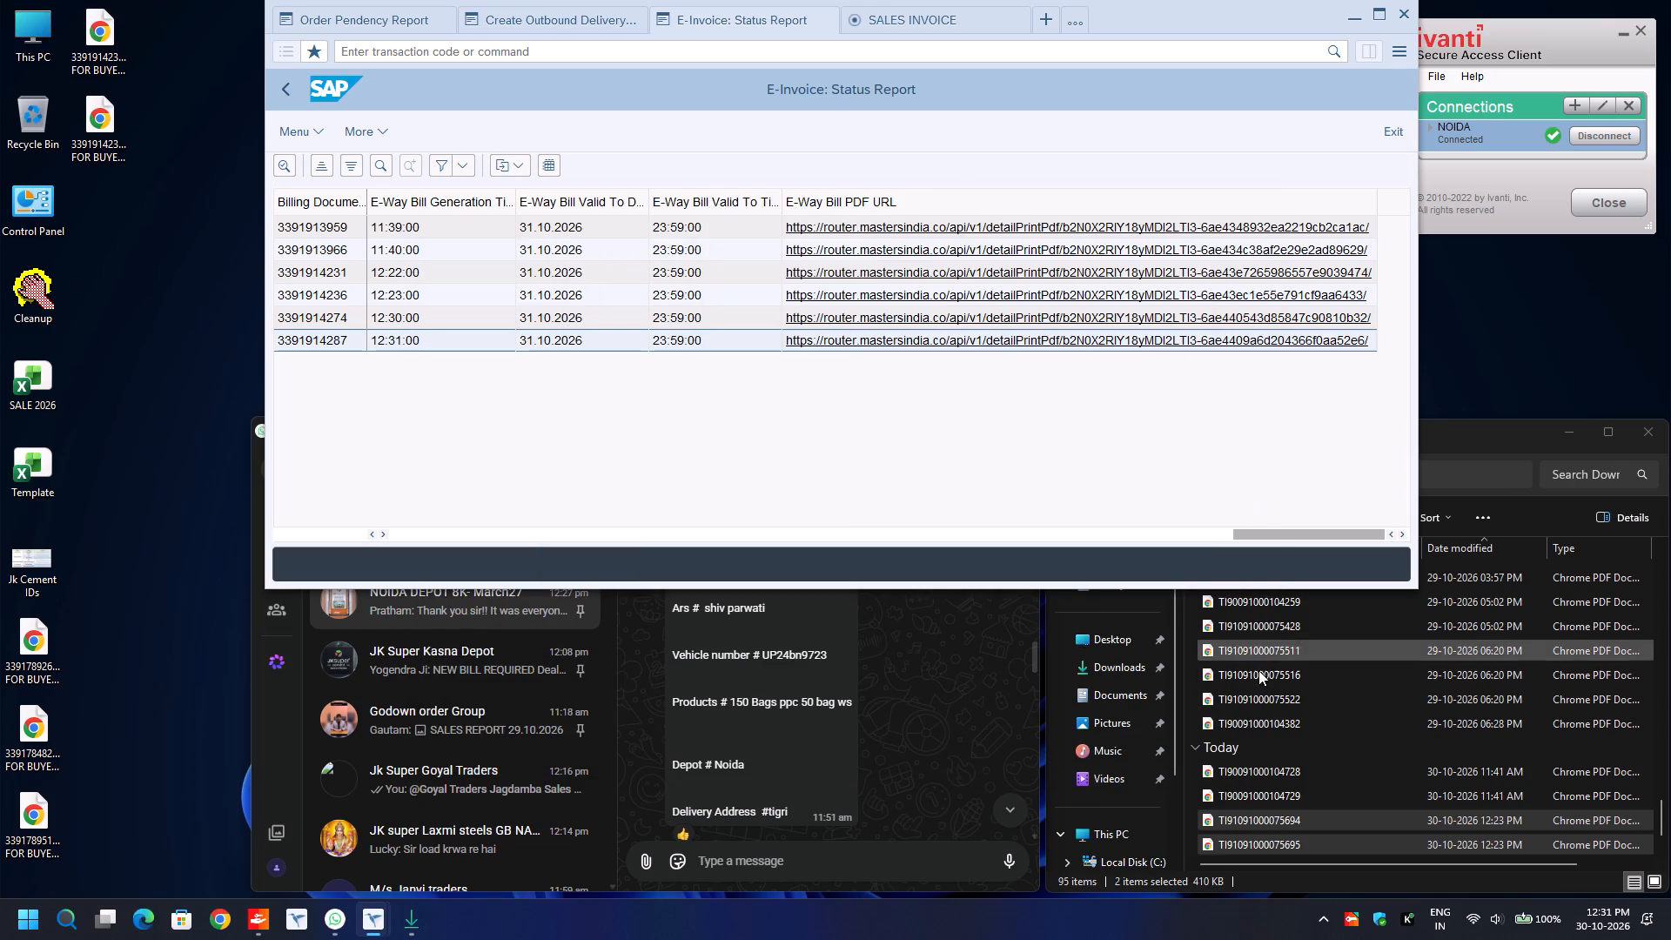
{"action": "scroll", "coordinate": [1327, 791], "scroll_direction": "down", "scroll_amount": 5}
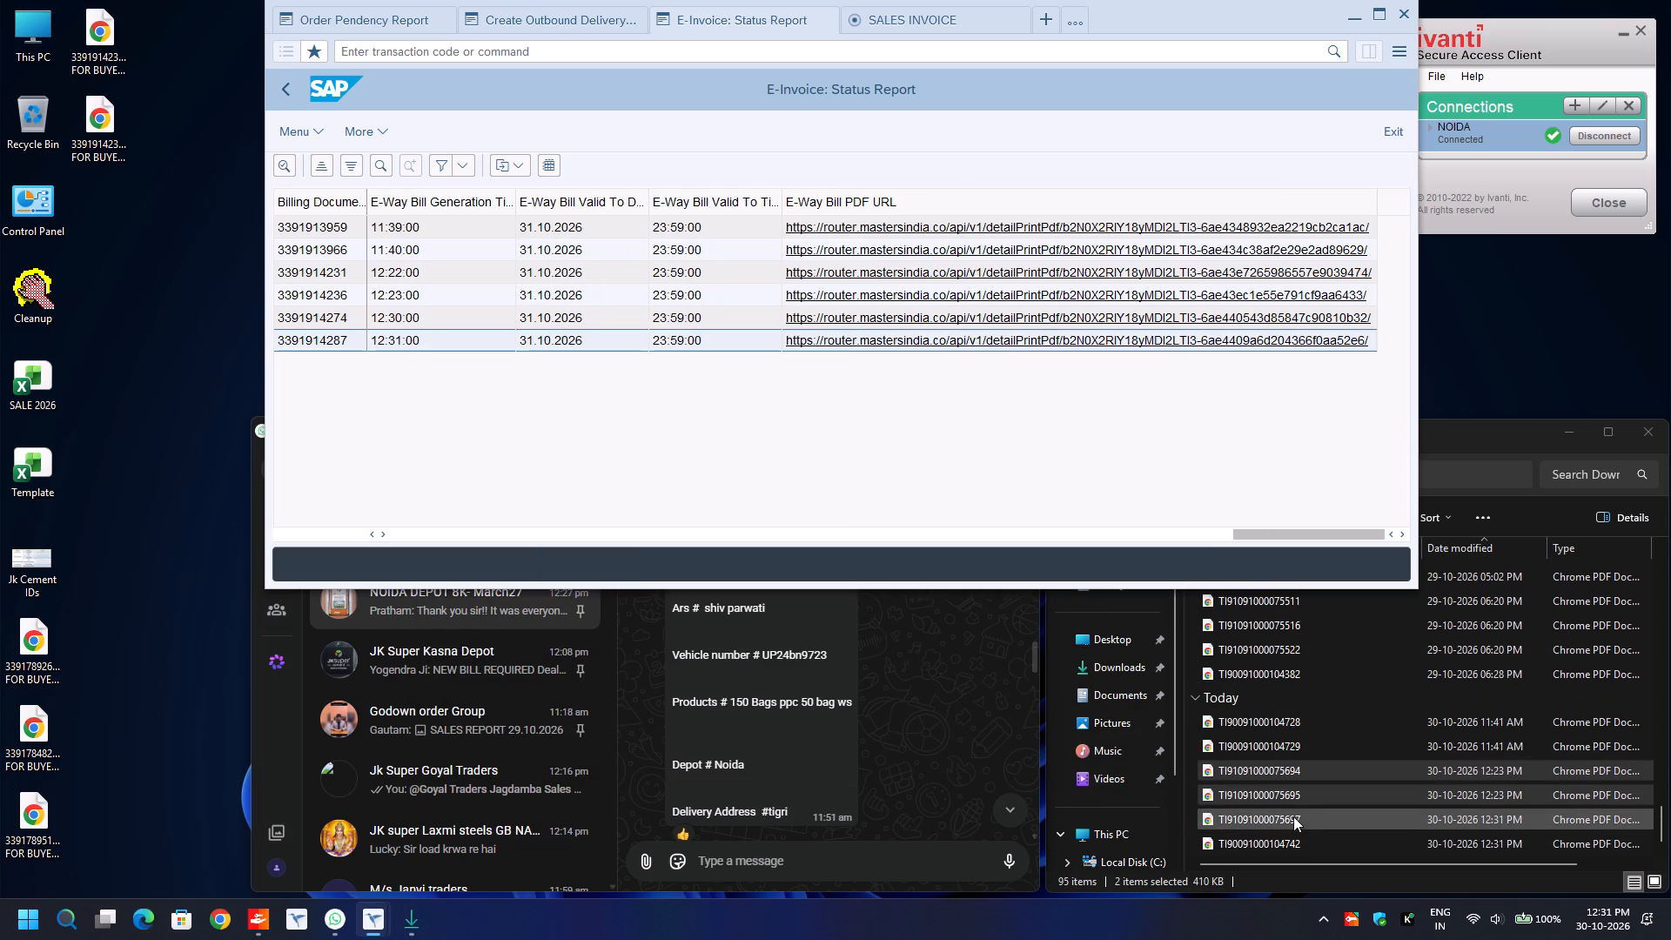
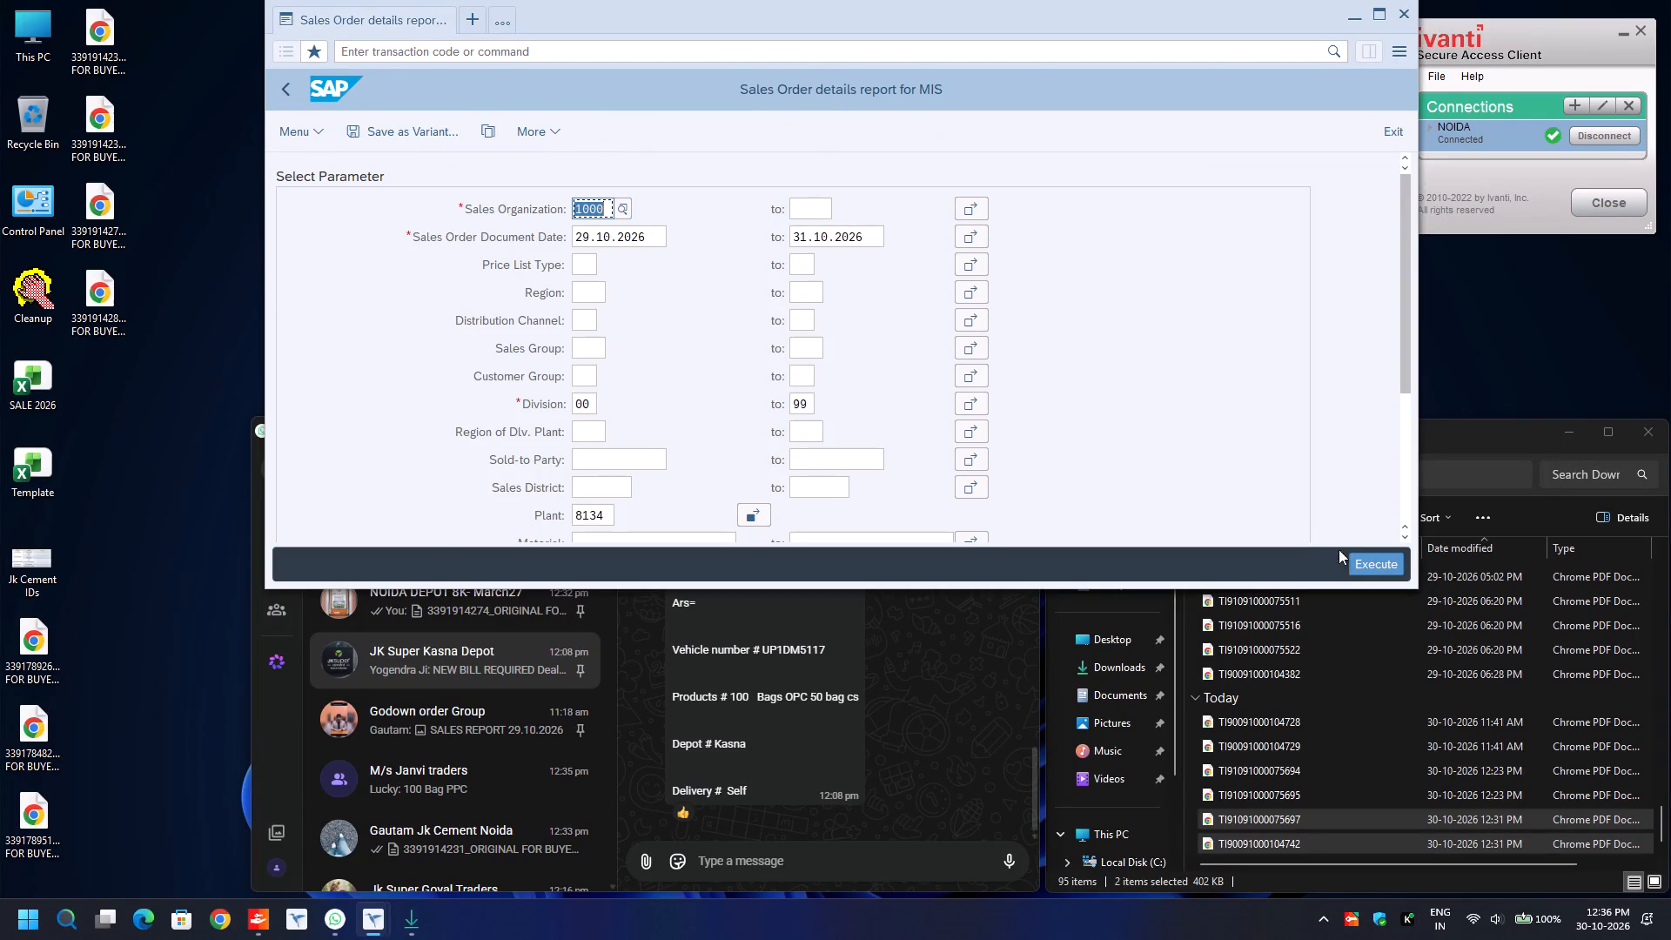
Run the sales order details report for plant 8134, and rerun it with the document start date set to 30.10.2026.
{"action": "left_click", "coordinate": [1362, 562]}
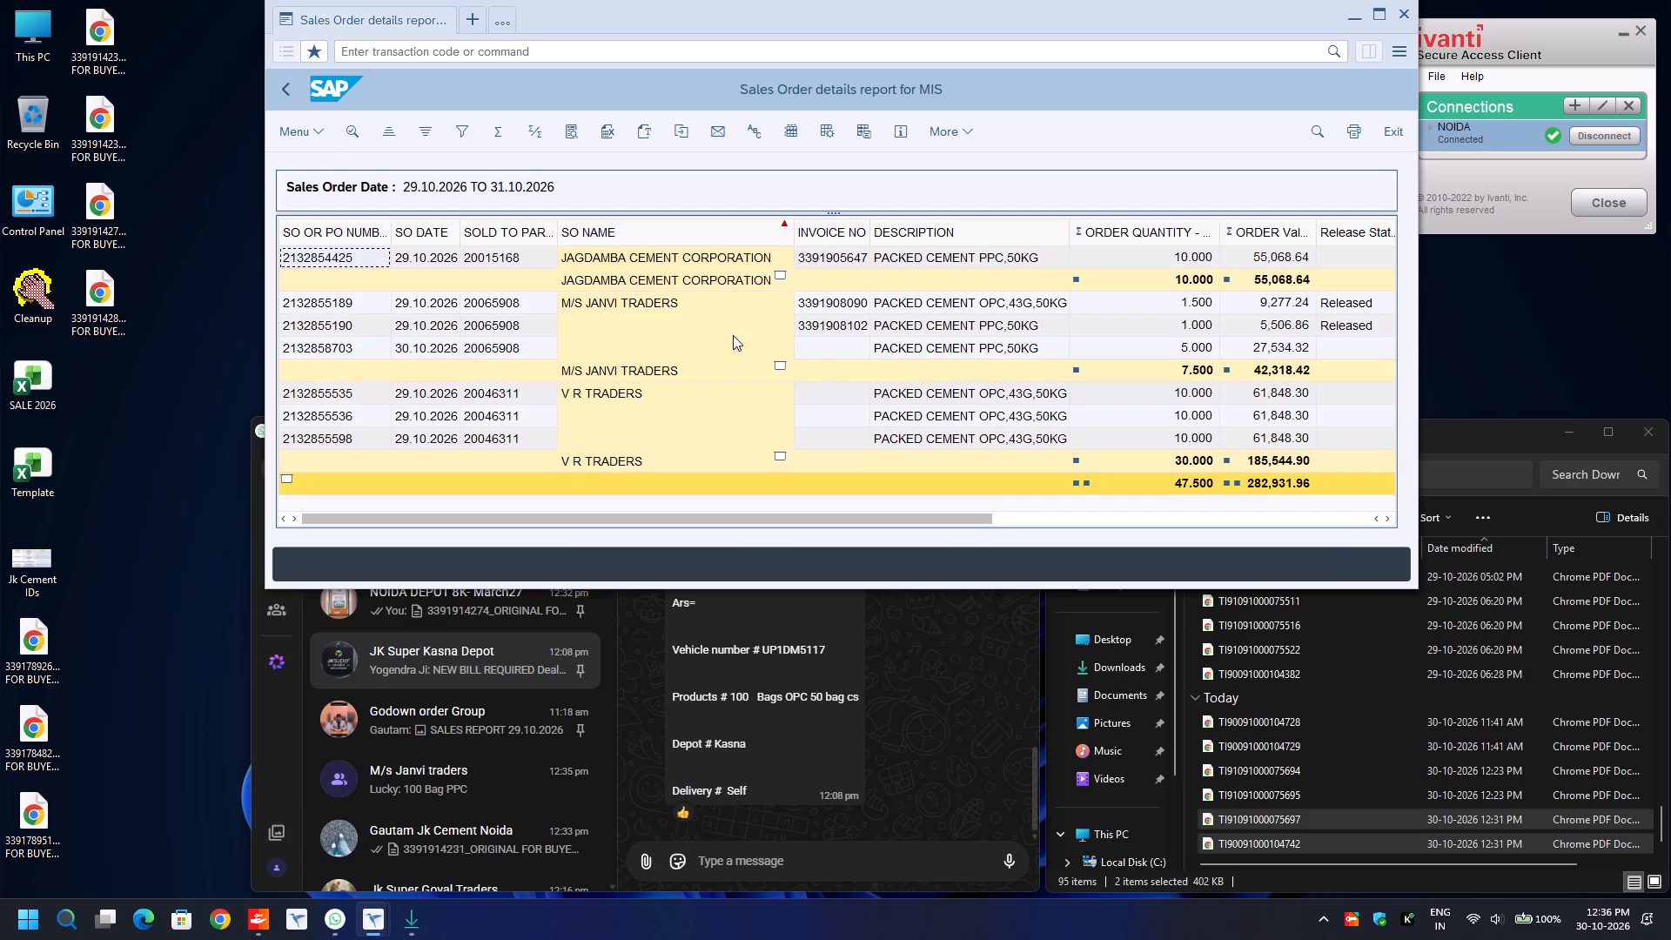
{"action": "left_click", "coordinate": [283, 91]}
{"action": "left_click_drag", "start_coordinate": [586, 235], "coordinate": [527, 234]}
{"action": "type", "text": "30"}
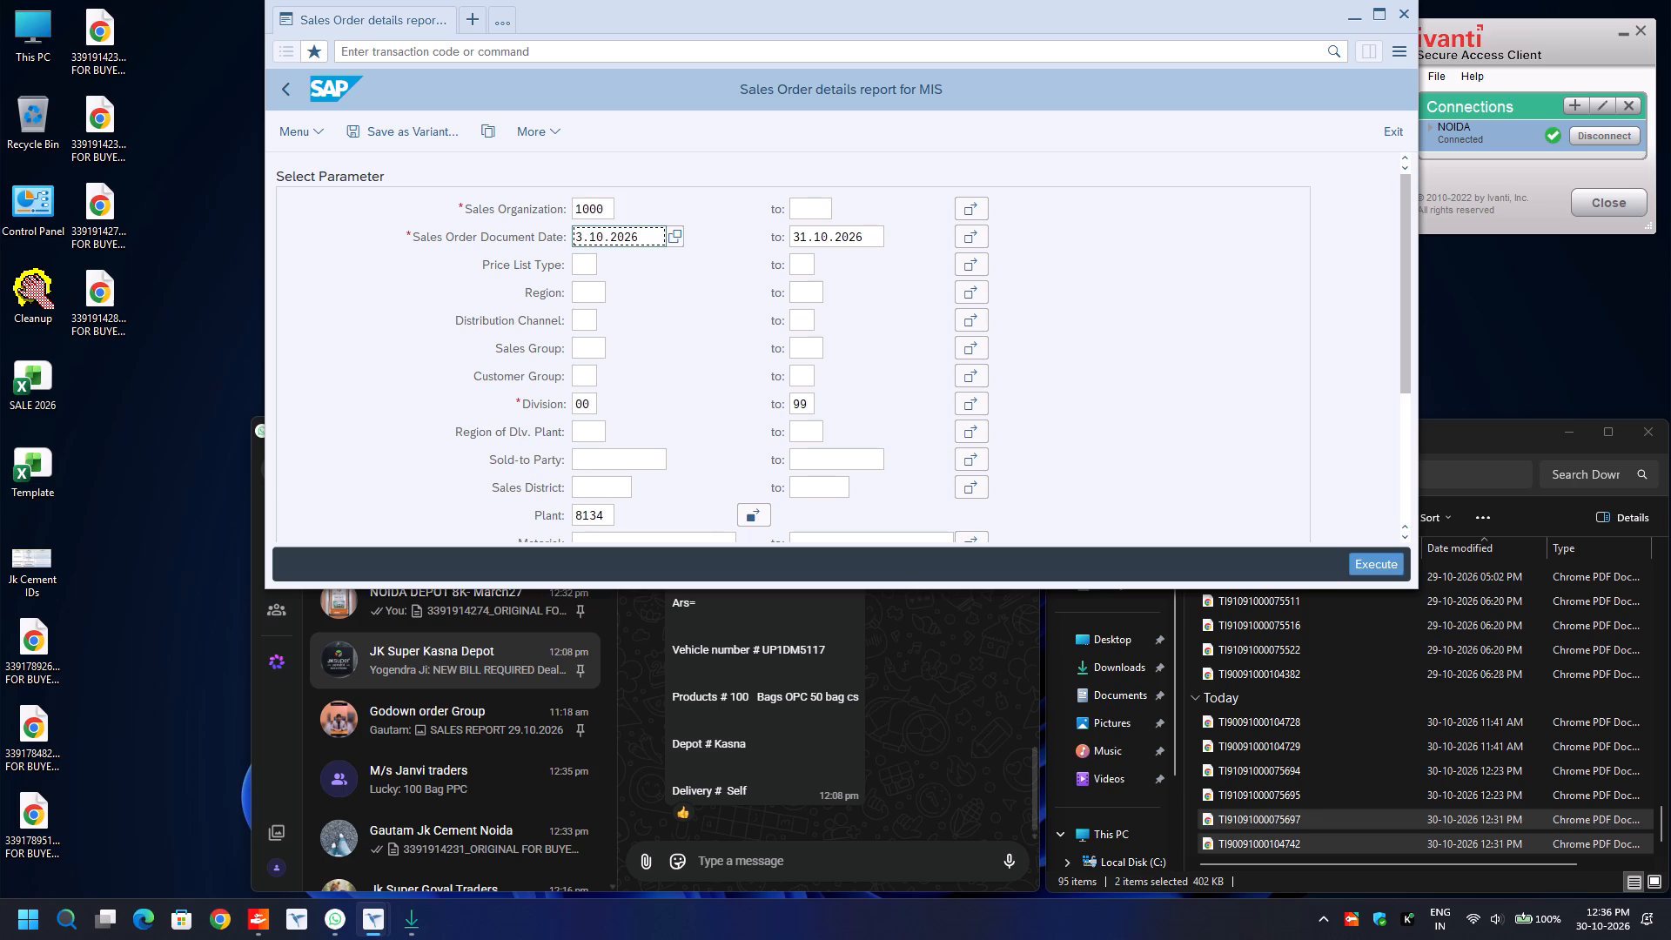
{"action": "key", "text": "F8"}
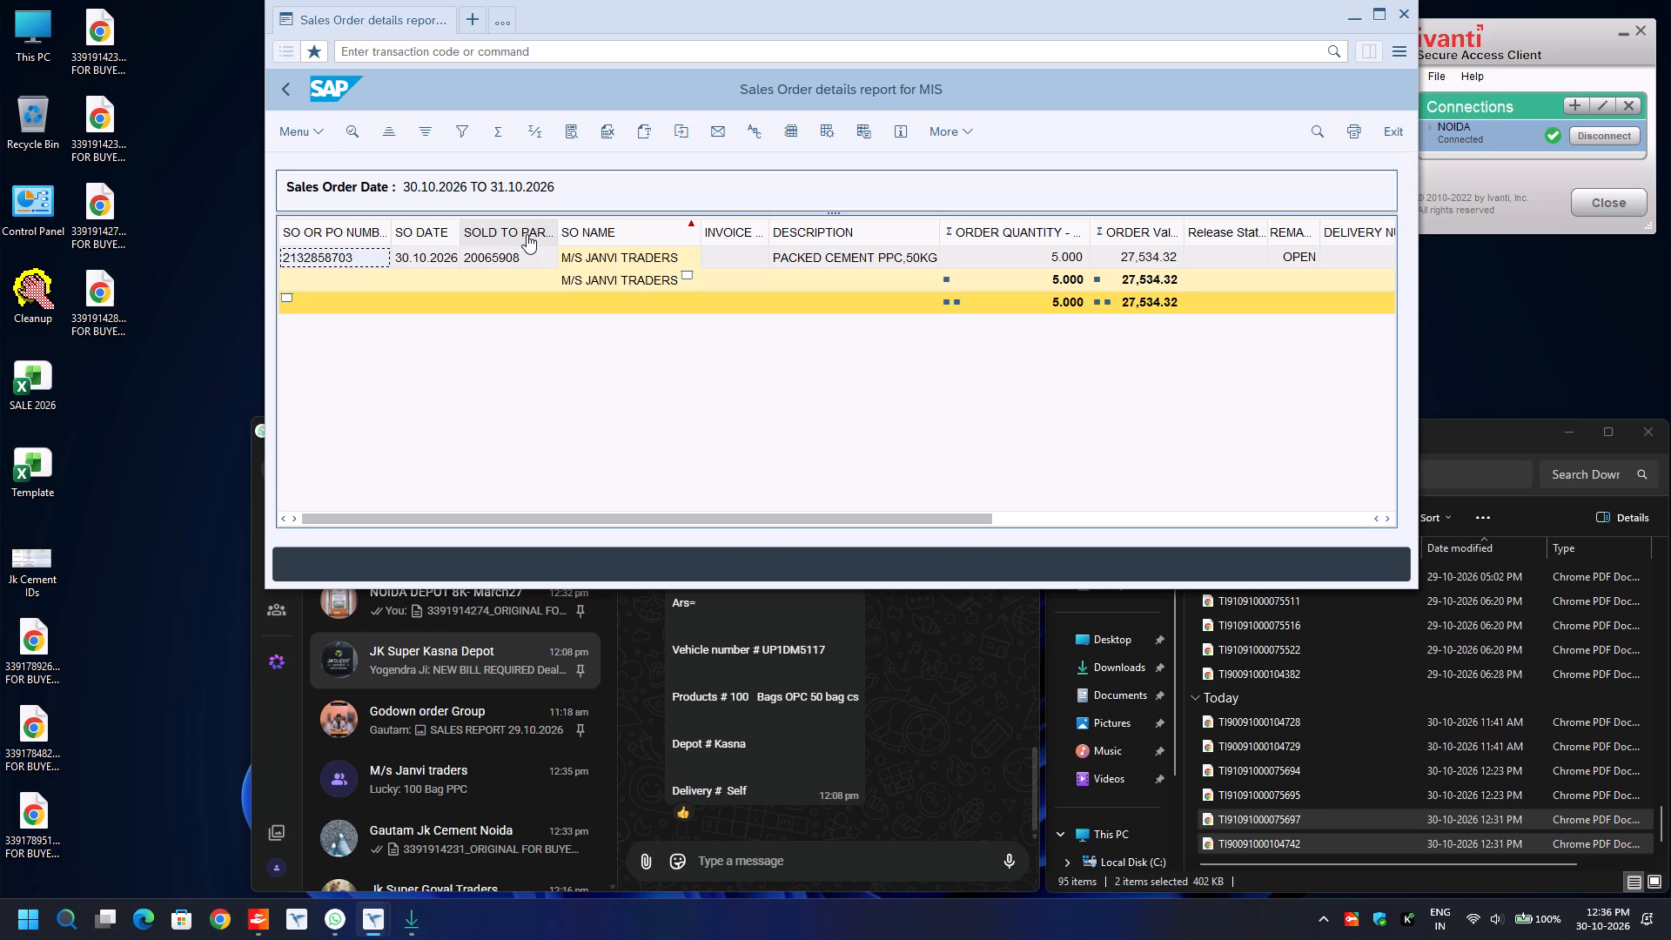
{"action": "left_click", "coordinate": [352, 260]}
{"action": "key", "text": "ctrl+y"}
{"action": "key", "text": "ctrl+c"}
{"action": "key", "text": "ctrl+n"}
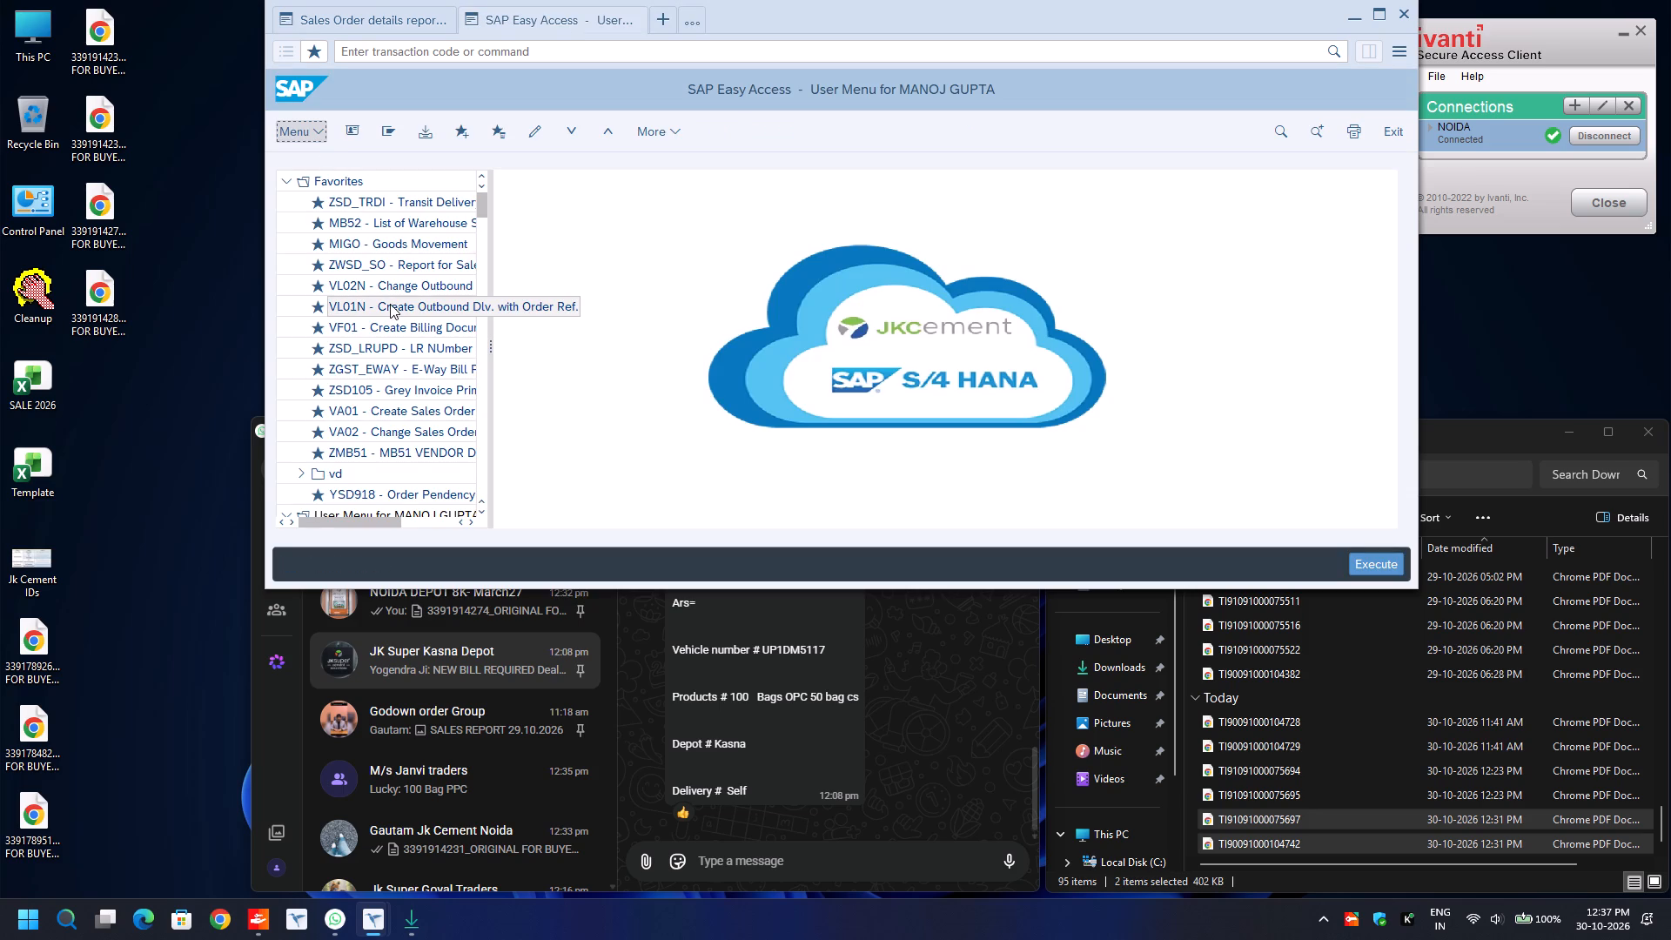
{"action": "double_click", "coordinate": [389, 303]}
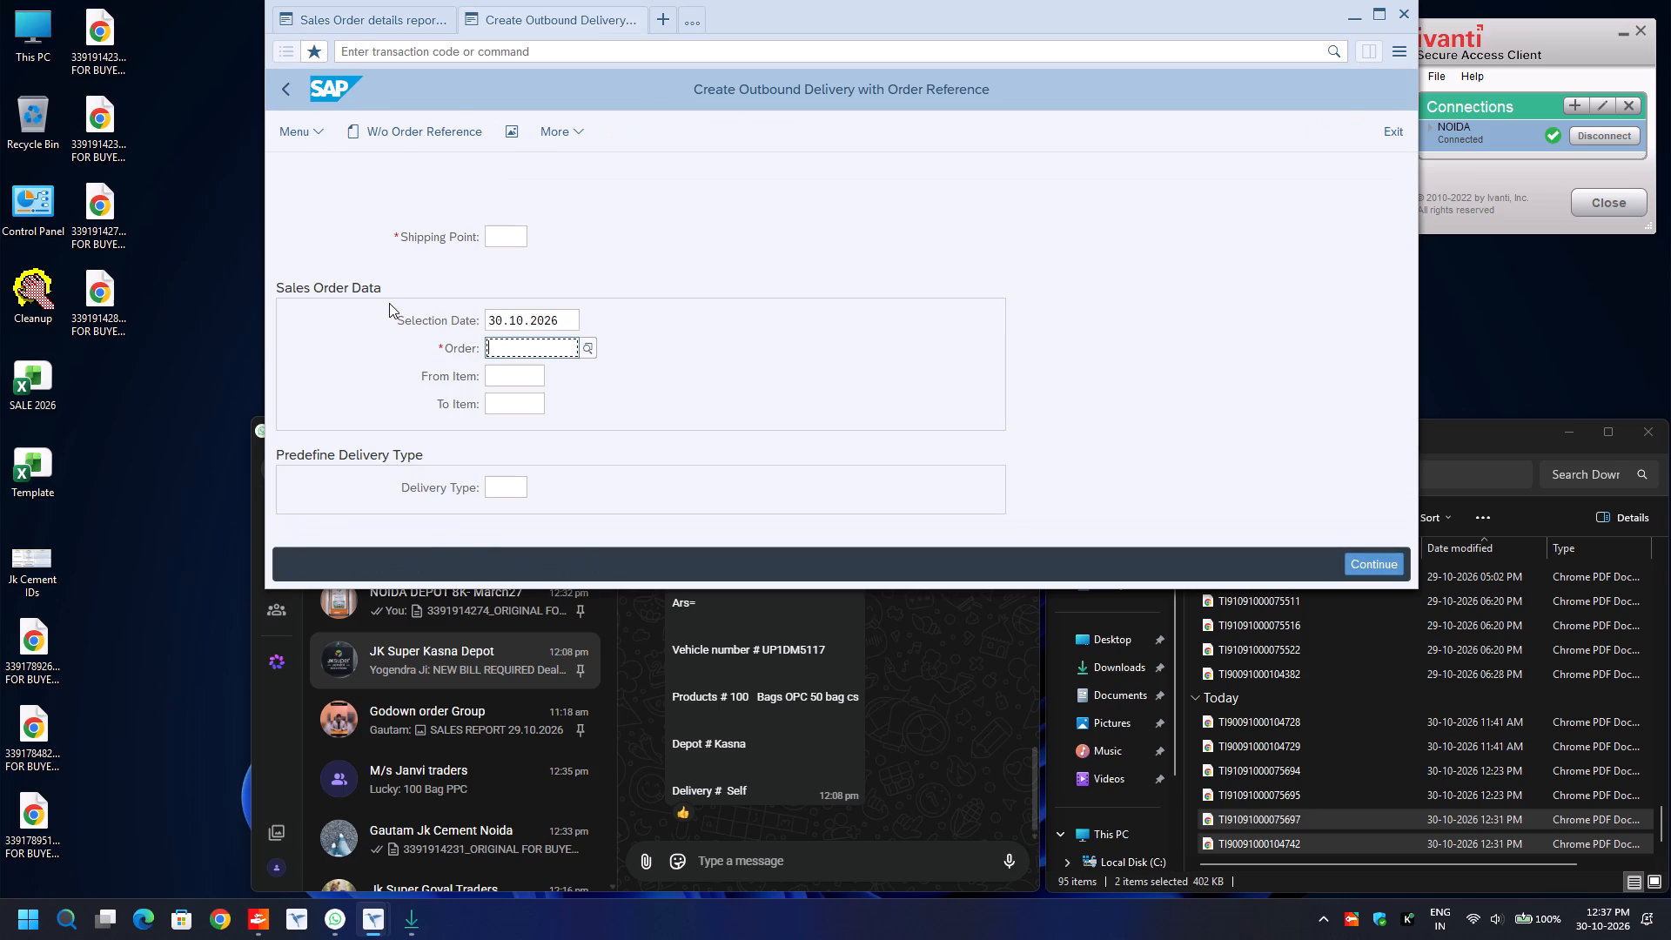
{"action": "key", "text": "ctrl+v"}
{"action": "key", "text": "Up"}
{"action": "key", "text": "Up"}
{"action": "type", "text": "8"}
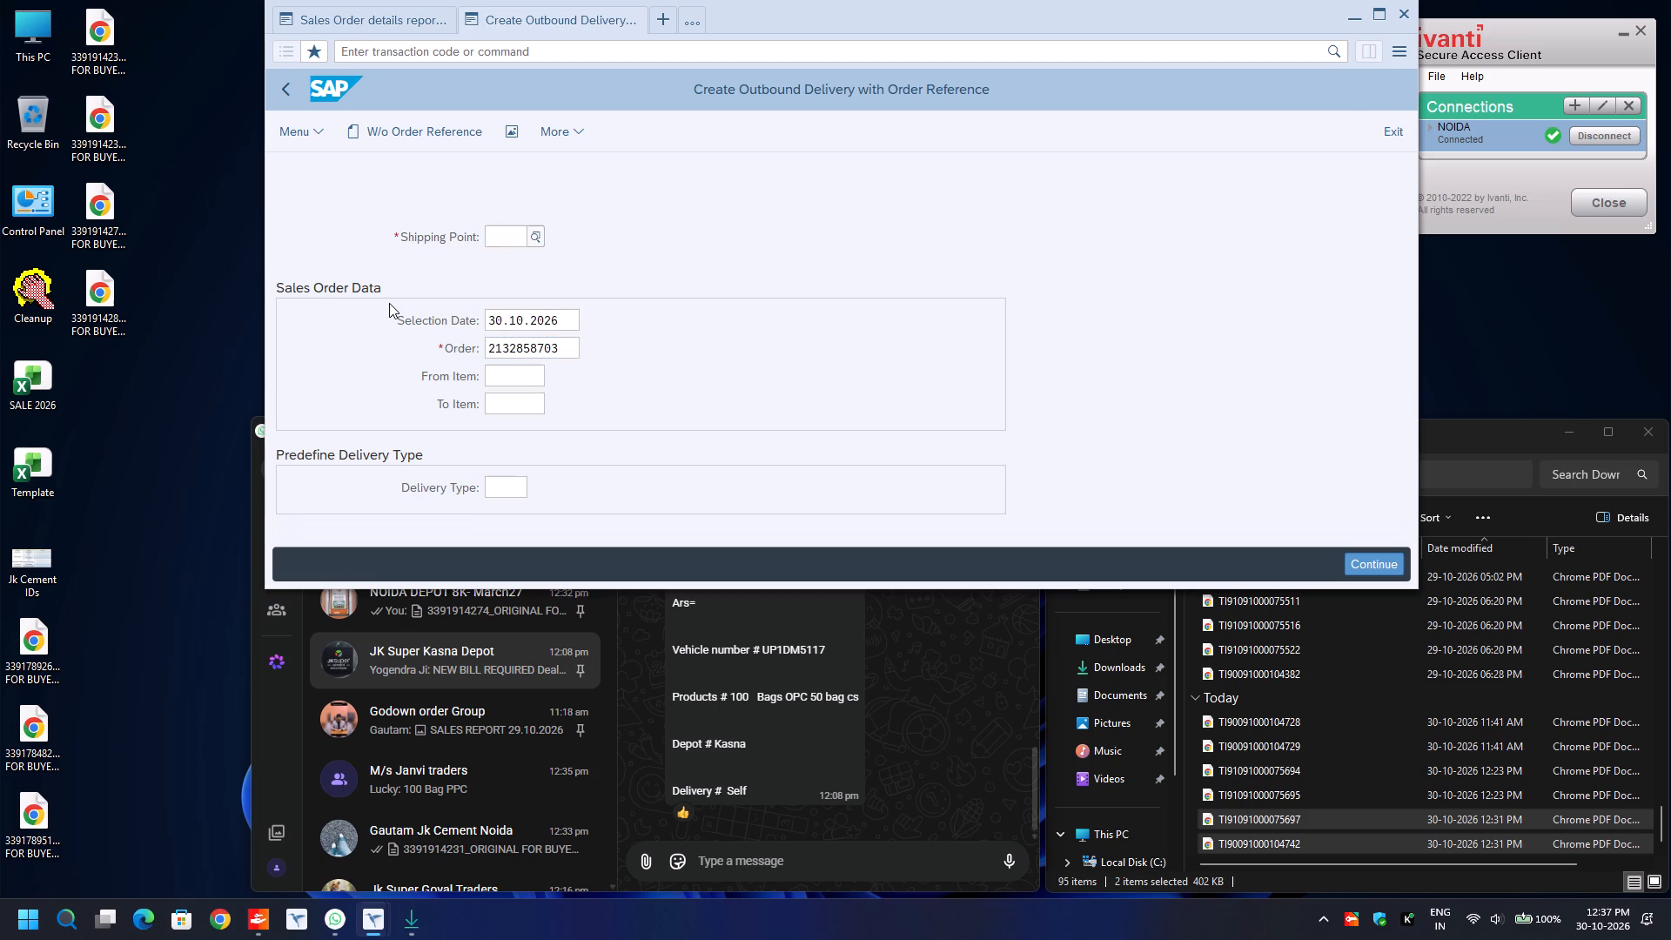
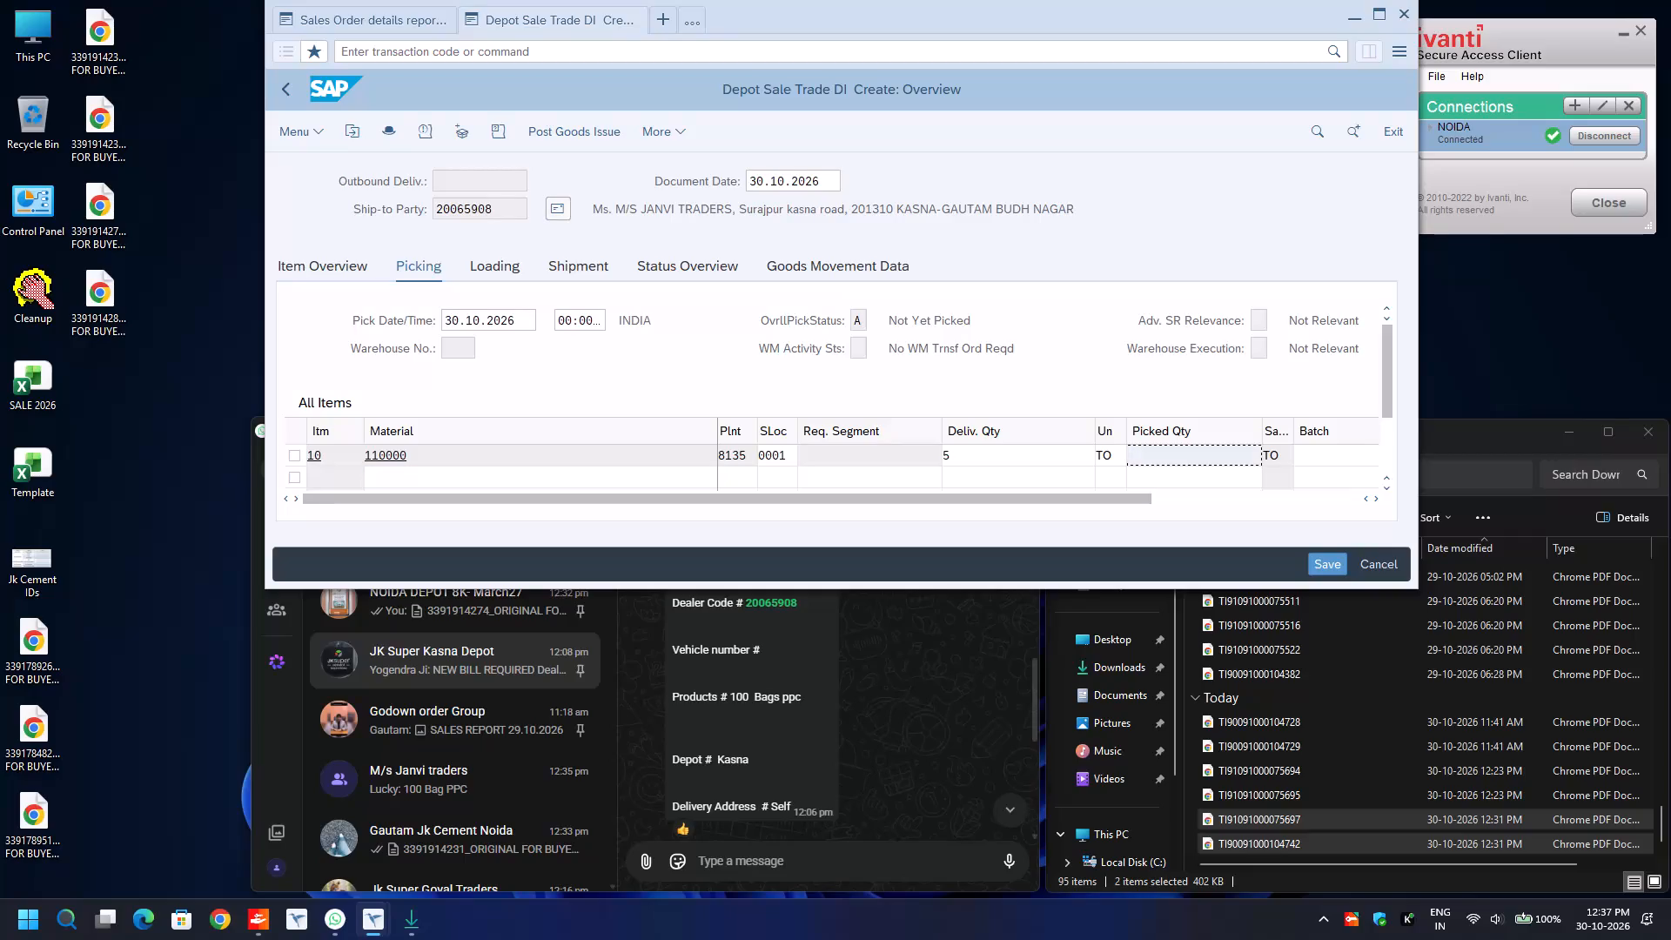
Assign batch 1033-8135 to the material 110000 item in the Janvi Traders delivery's picking data.
{"action": "key", "text": "Tab"}
{"action": "type", "text": "1033"}
{"action": "key", "text": "Down"}
{"action": "key", "text": "Down"}
{"action": "key", "text": "Return"}
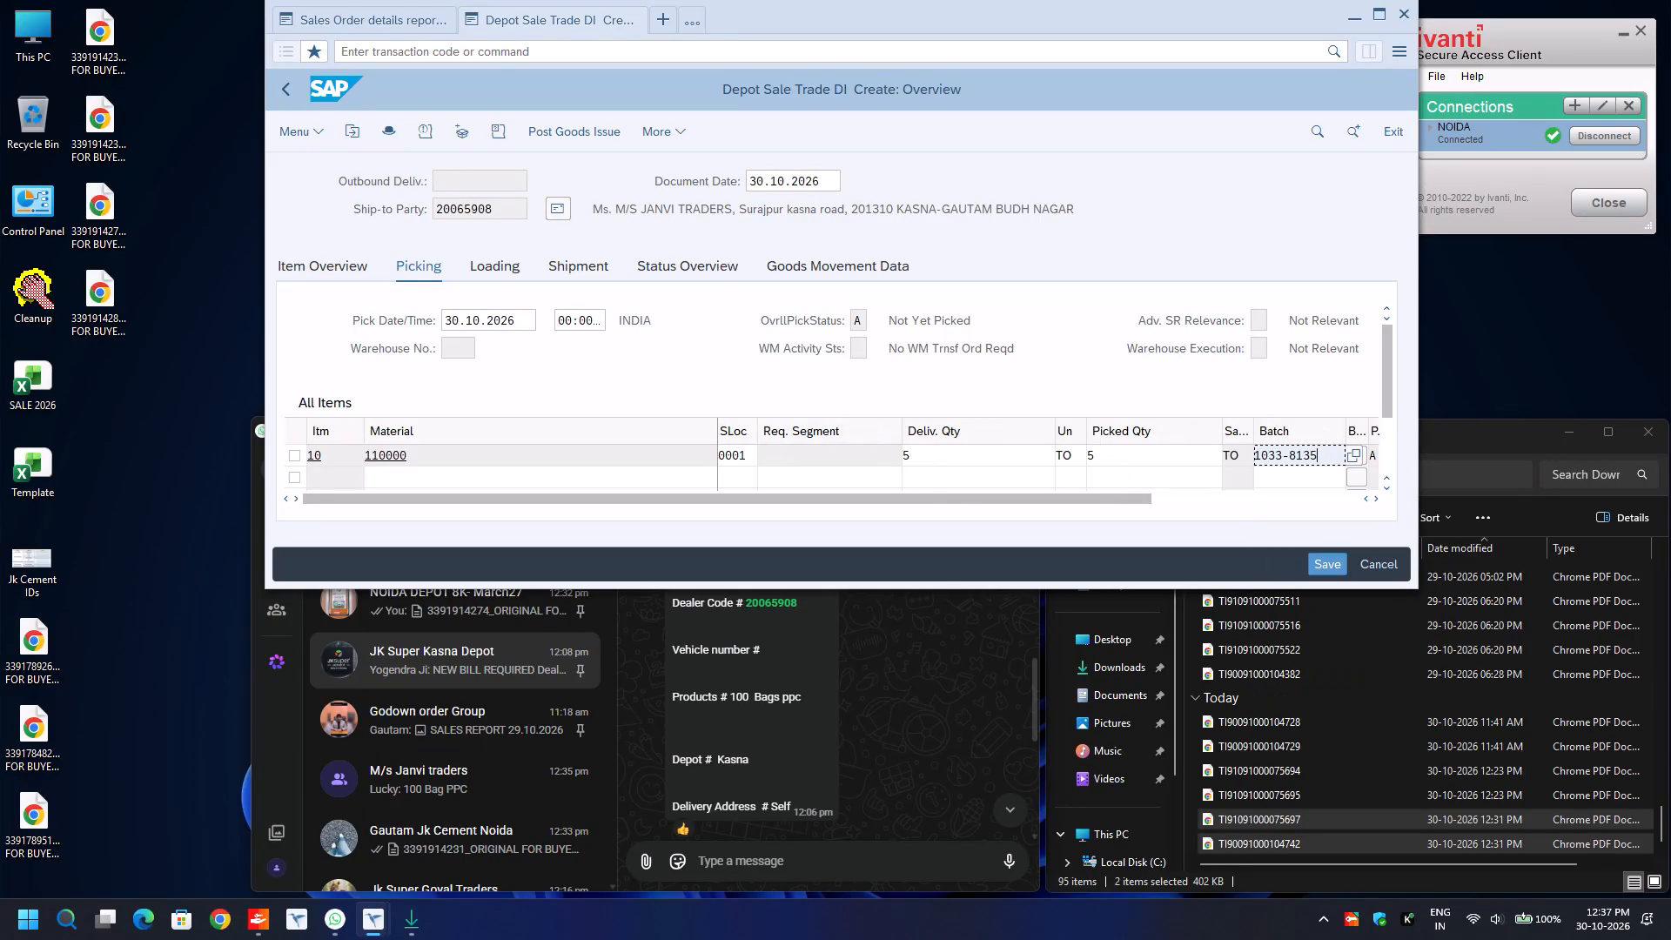
In the delivery header's additional data, set the transport mode to ROAD and Road Transporter1 to 220000967.
{"action": "key", "text": "F8"}
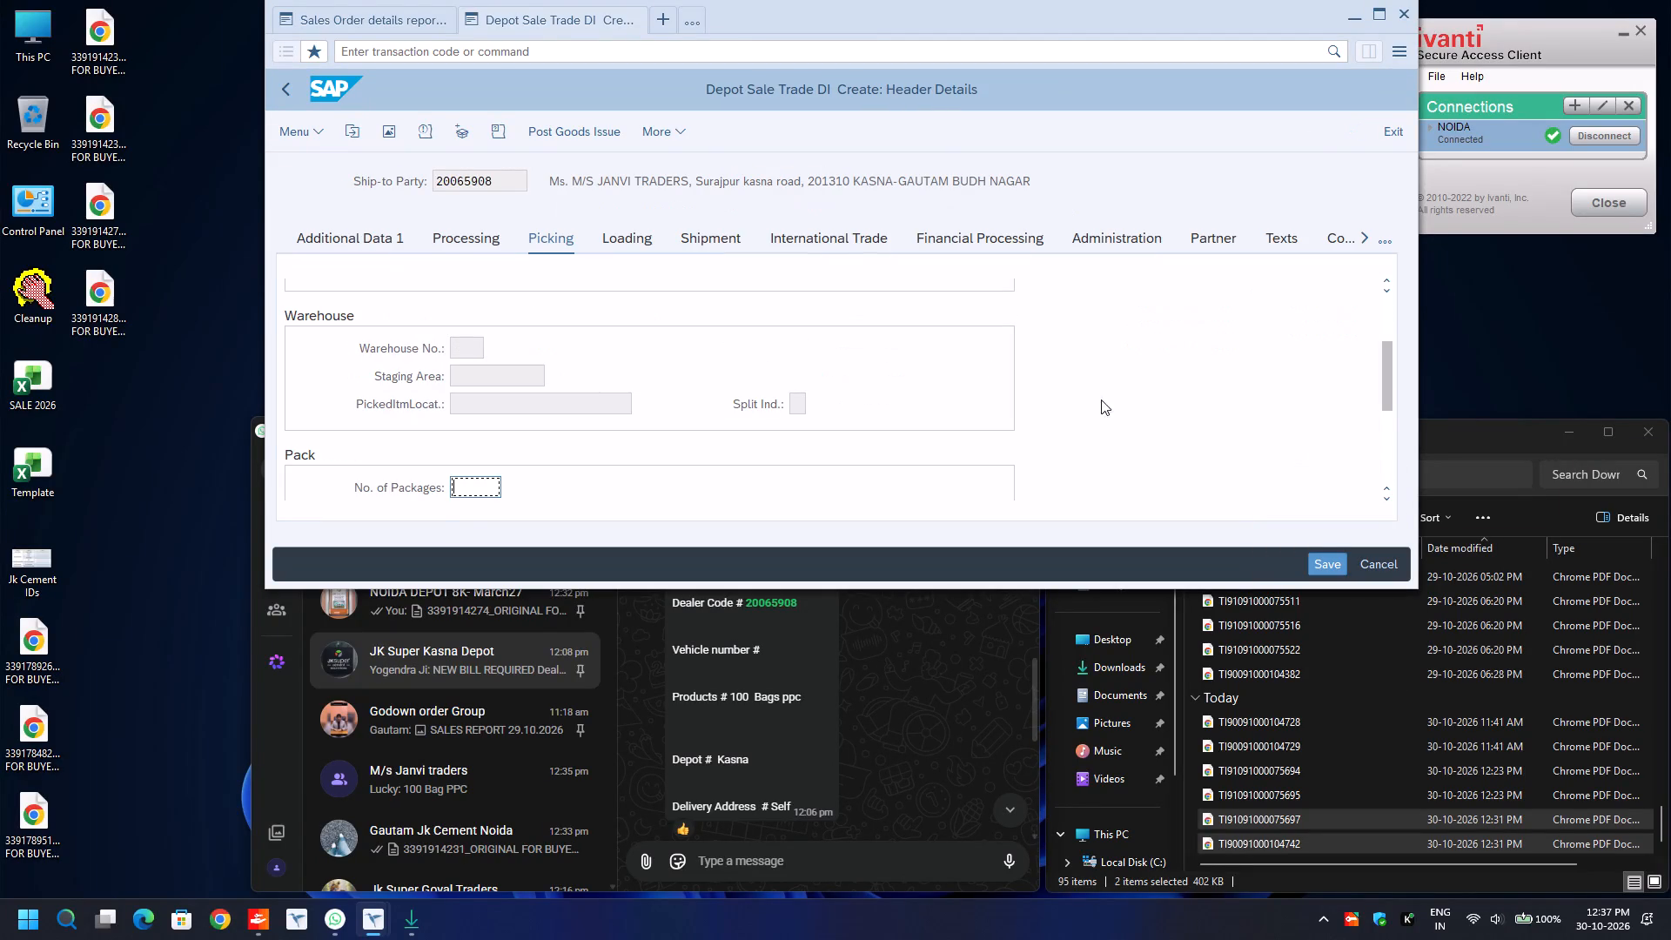
{"action": "left_click", "coordinate": [388, 237]}
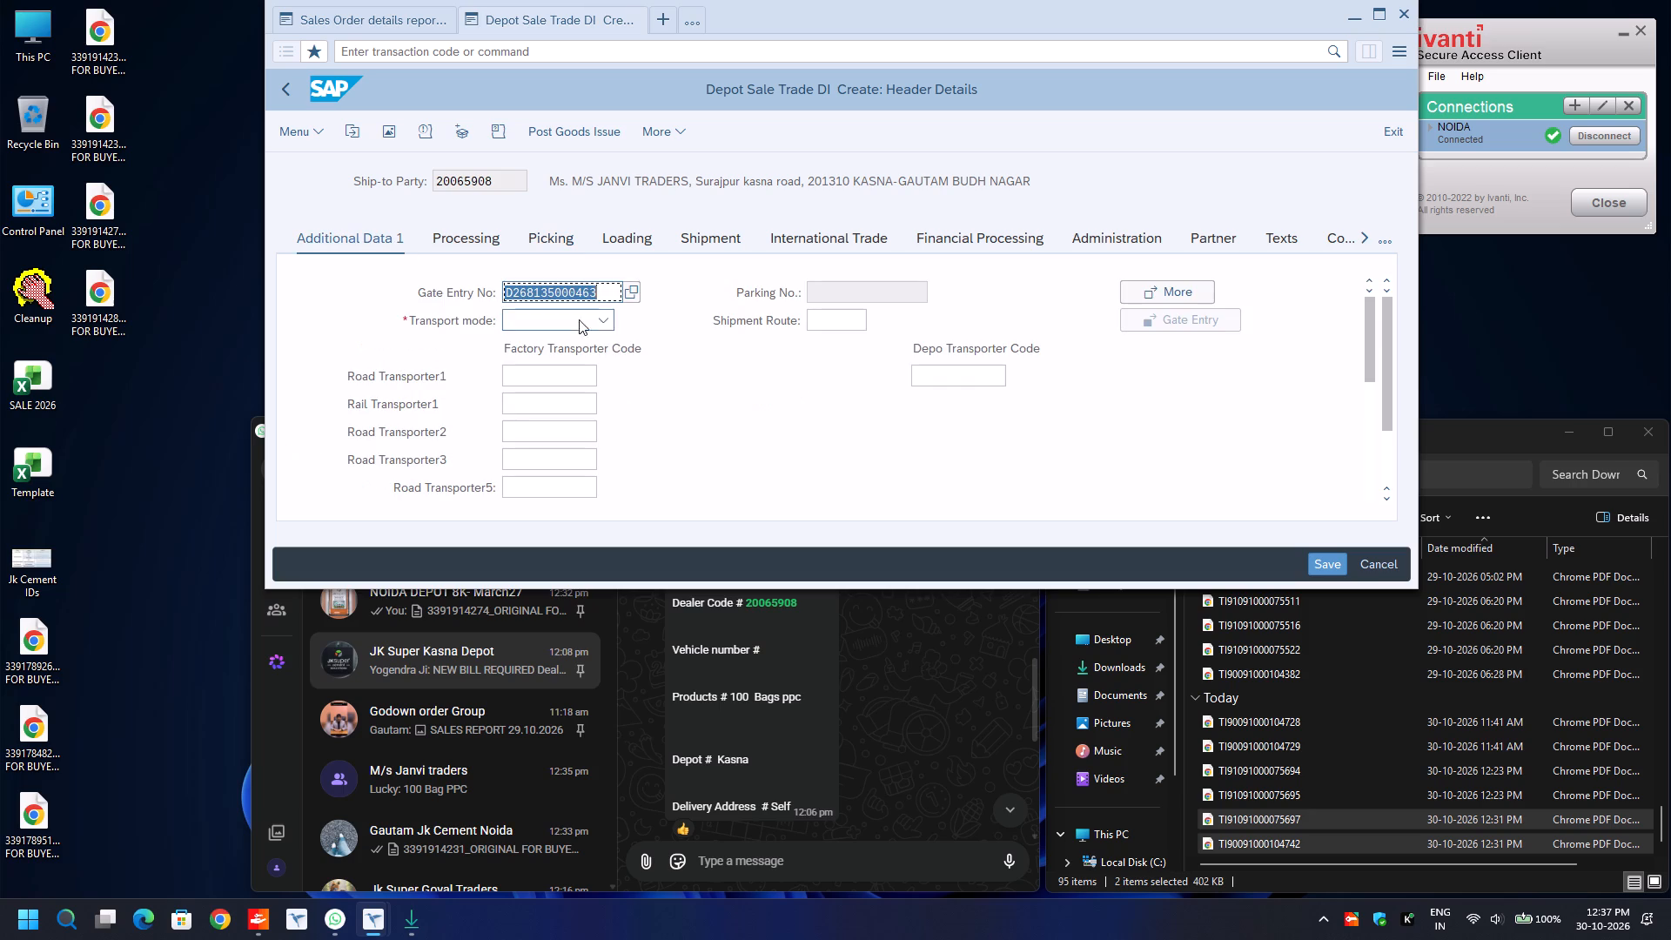
{"action": "left_click", "coordinate": [603, 321]}
{"action": "left_click", "coordinate": [559, 397]}
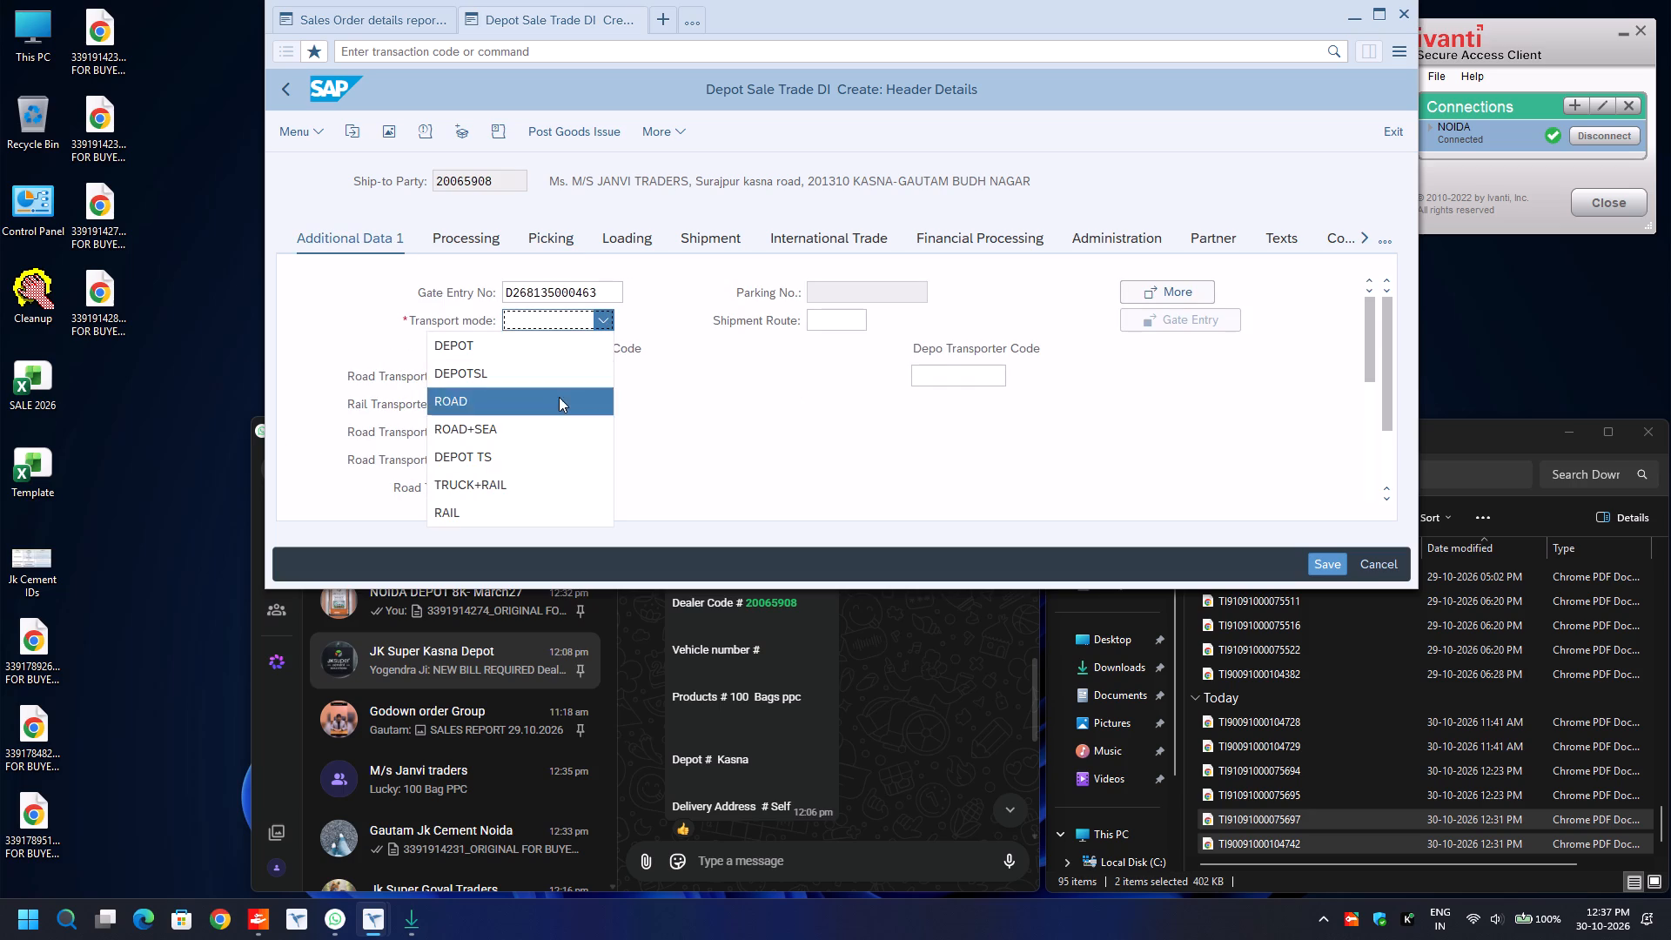
{"action": "left_click", "coordinate": [549, 380]}
{"action": "key", "text": "BackSpace"}
{"action": "key", "text": "Down"}
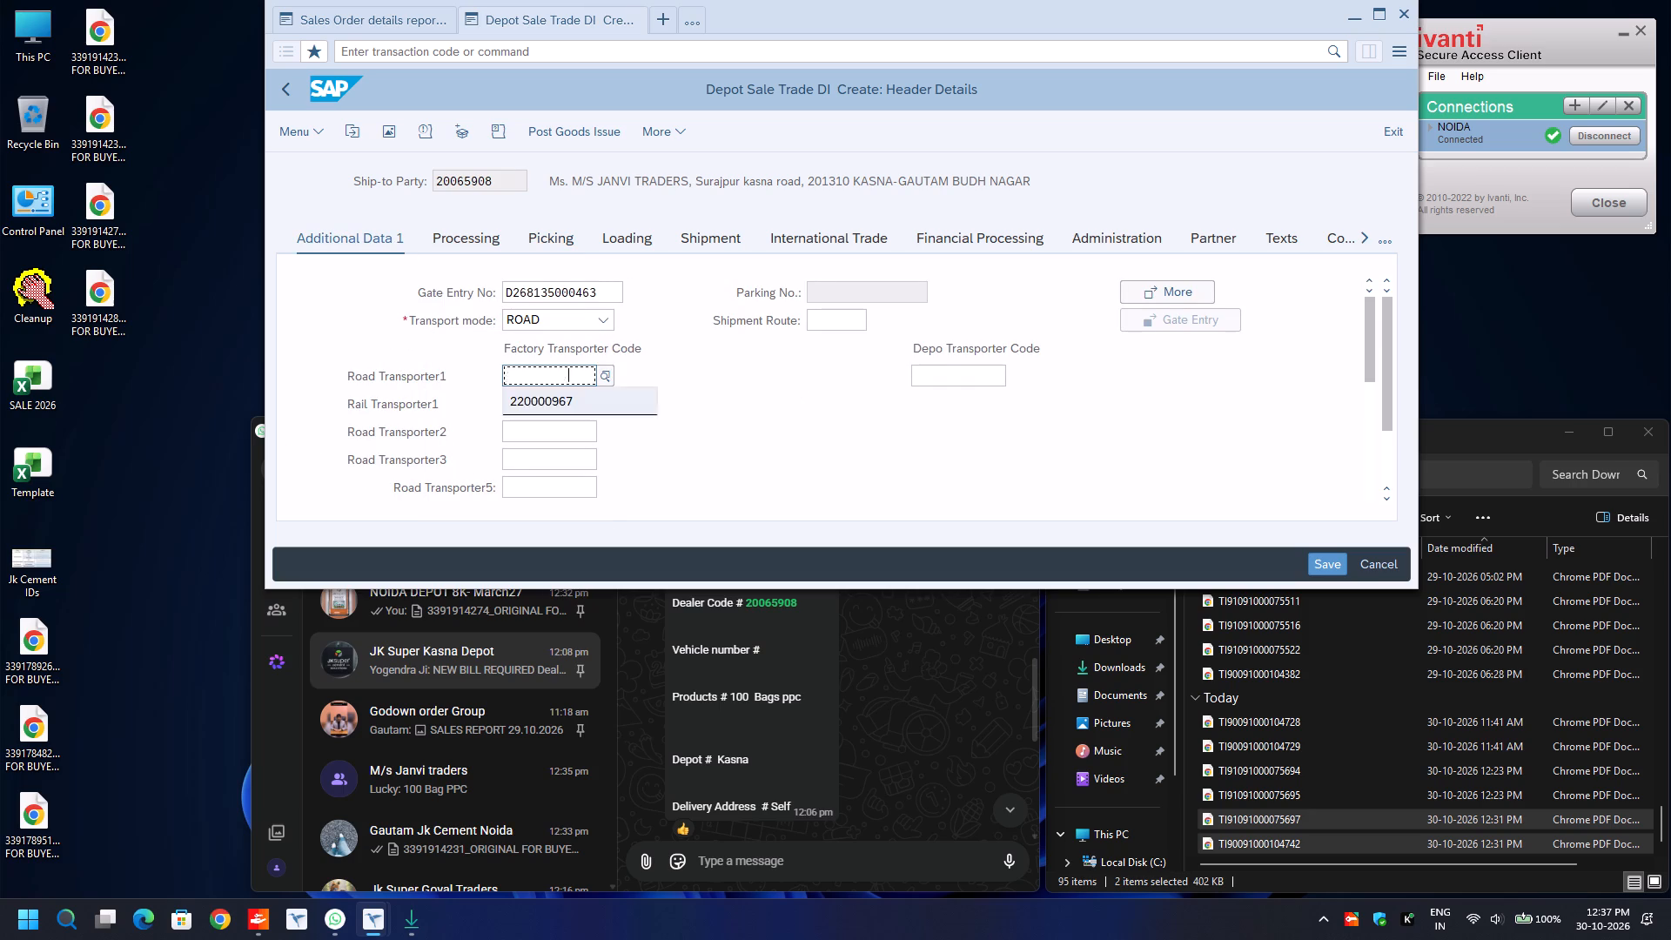
{"action": "key", "text": "Return"}
{"action": "key", "text": "Return"}
Fill in the e-way bill data with transport mode Road and distance 30.
{"action": "type", "text": "ro"}
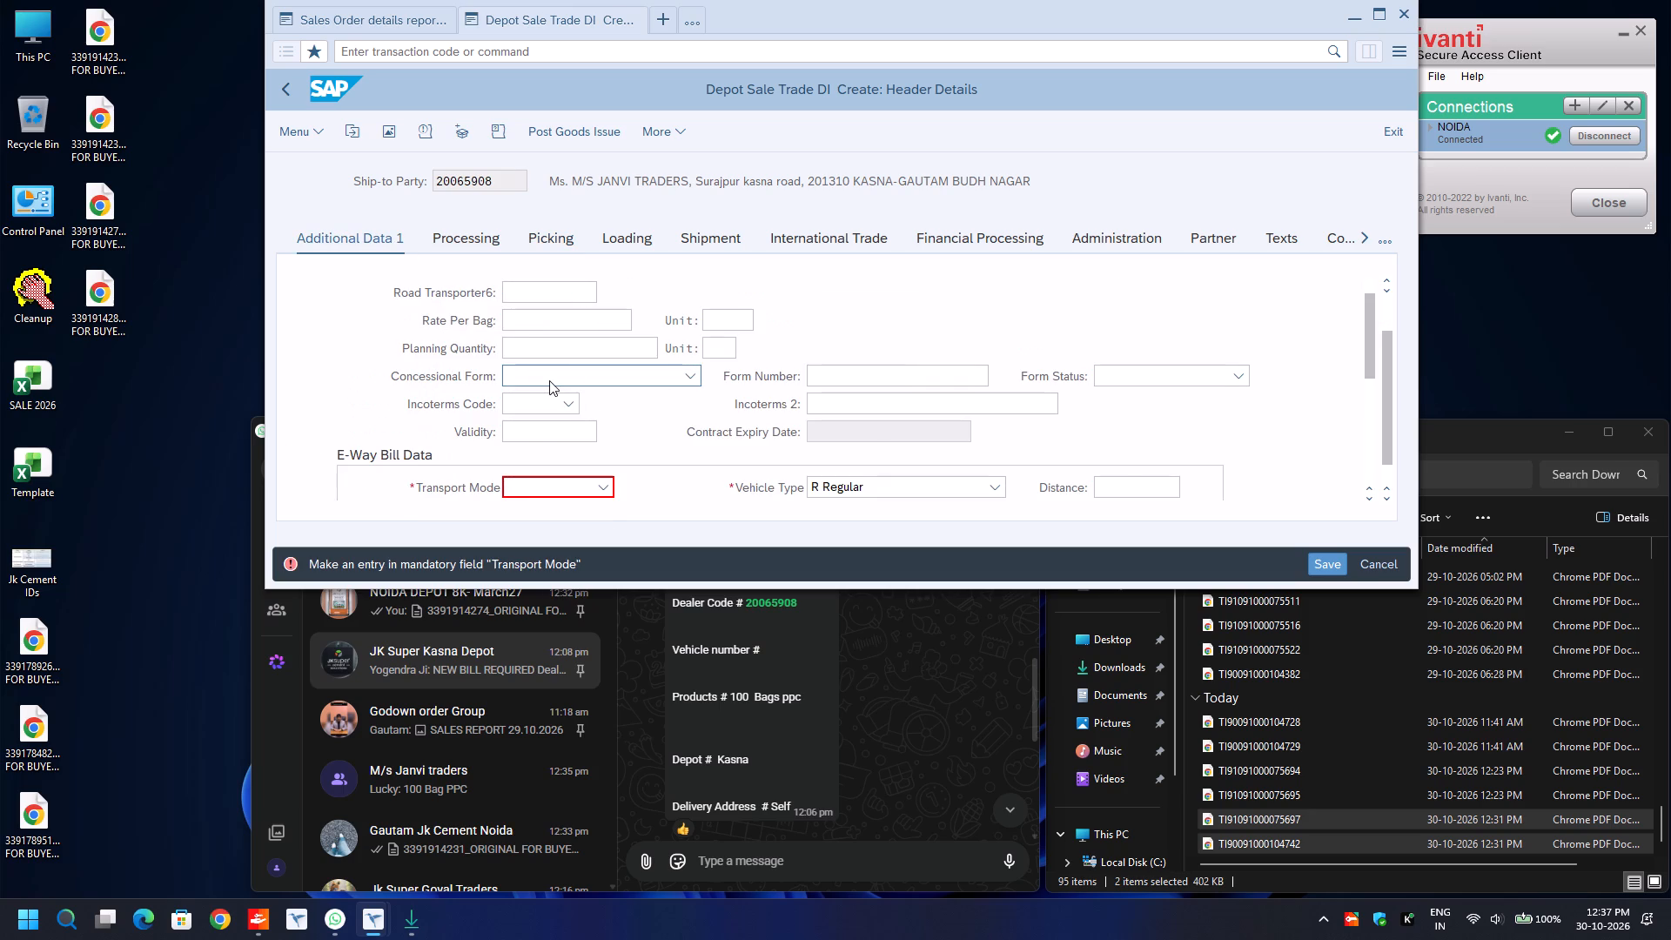
{"action": "key", "text": "Tab"}
{"action": "key", "text": "Tab"}
{"action": "key", "text": "BackSpace"}
{"action": "key", "text": "Down"}
{"action": "key", "text": "Return"}
Enter SELF as the LR/RR number in the vehicle and other details.
{"action": "key", "text": "Down"}
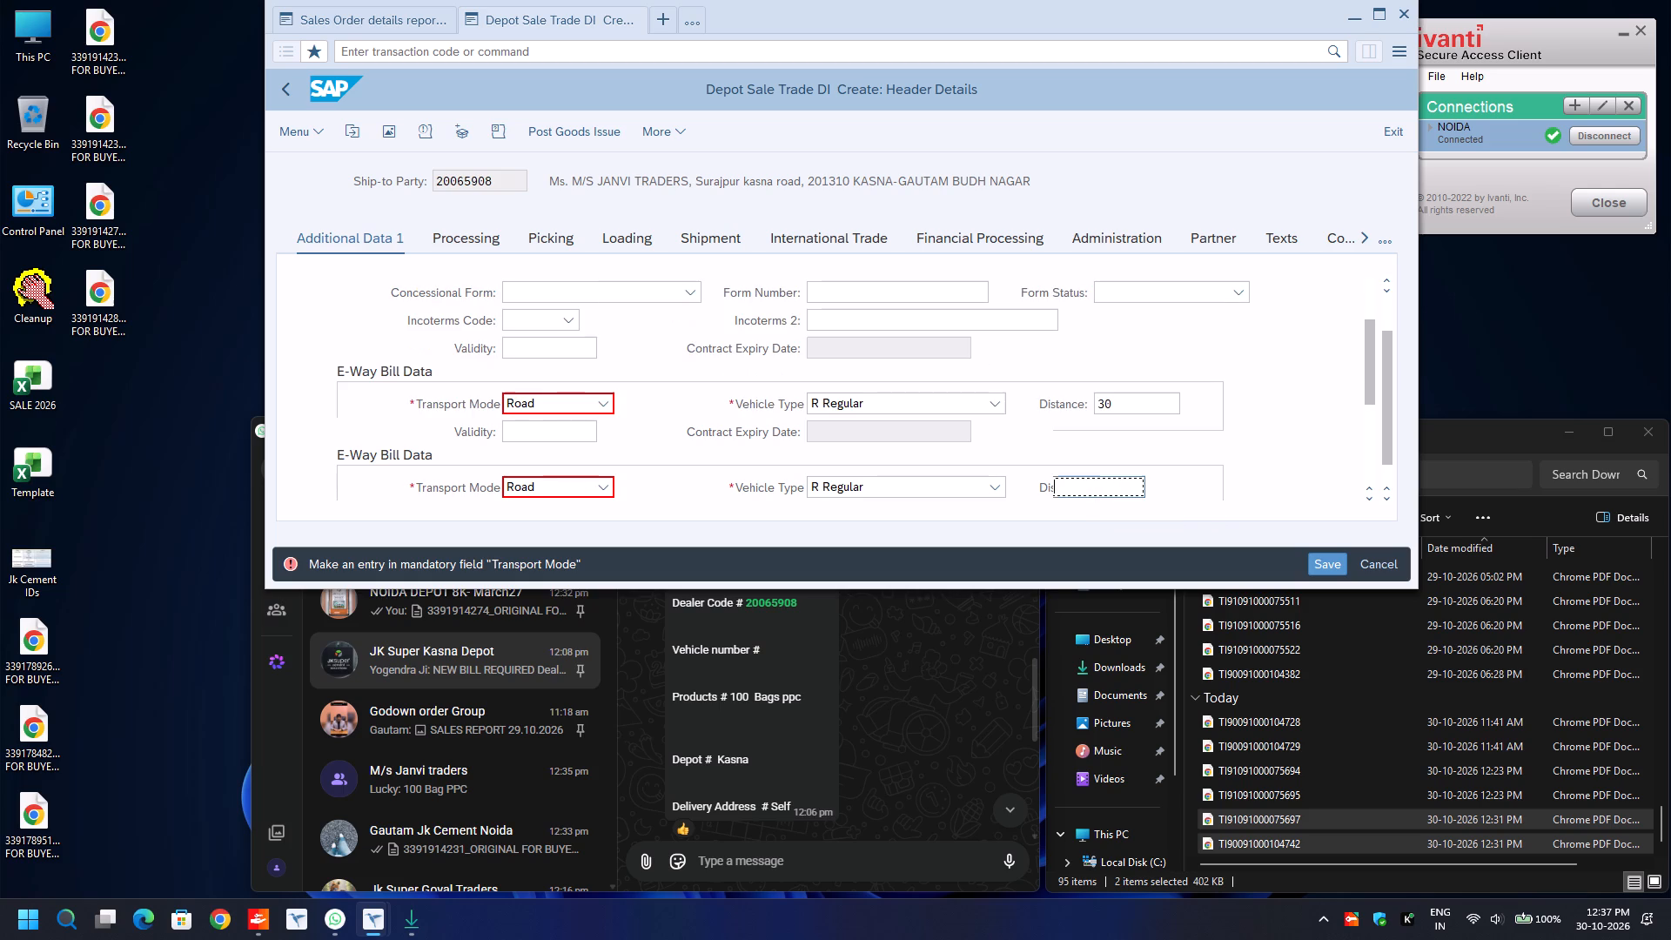
{"action": "key", "text": "Down"}
{"action": "key", "text": "Down"}
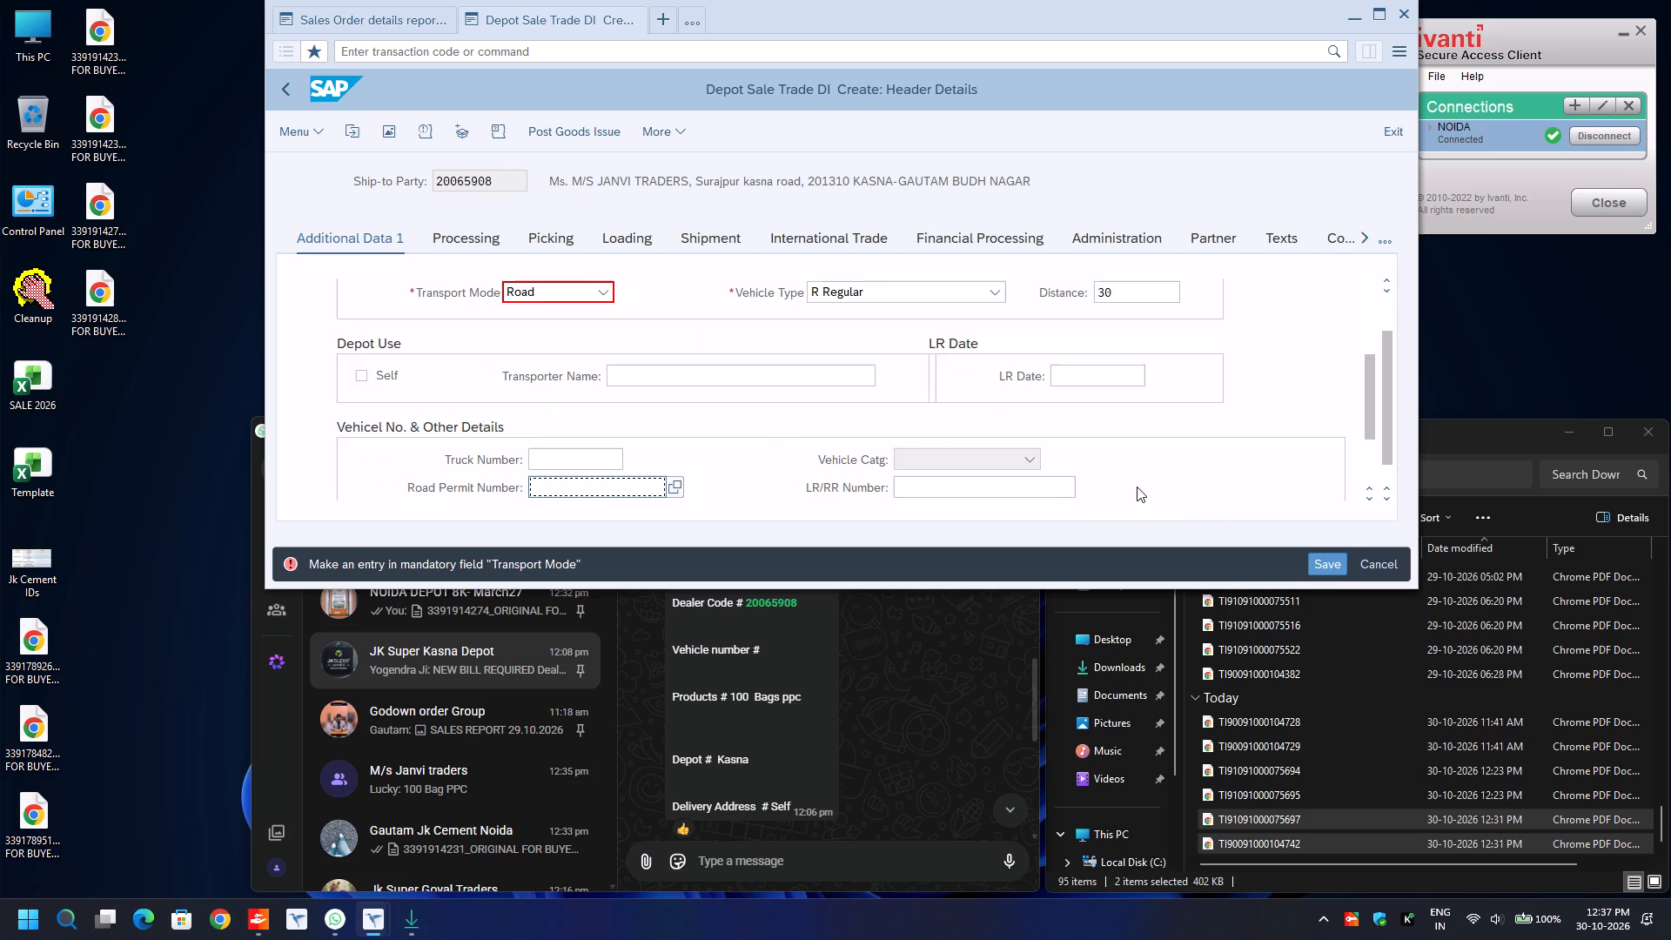
{"action": "key", "text": "Tab"}
{"action": "key", "text": "BackSpace"}
{"action": "key", "text": "Down"}
{"action": "key", "text": "Return"}
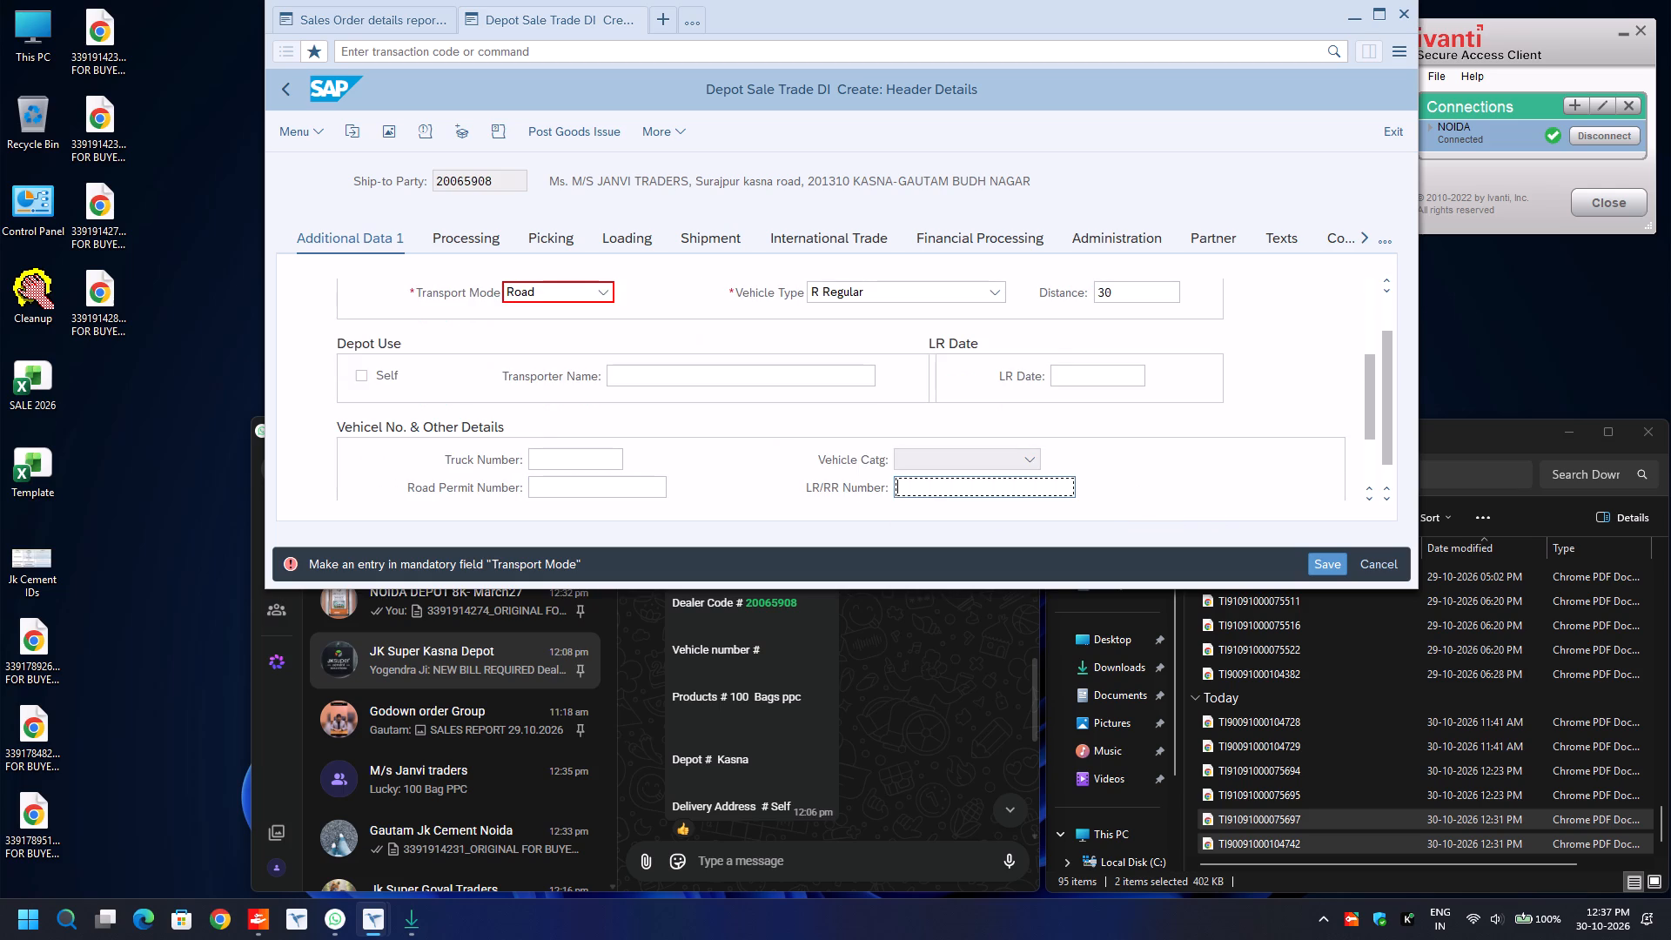
Set the route to ROUTE in the delivery header's shipment data.
{"action": "left_click", "coordinate": [712, 239]}
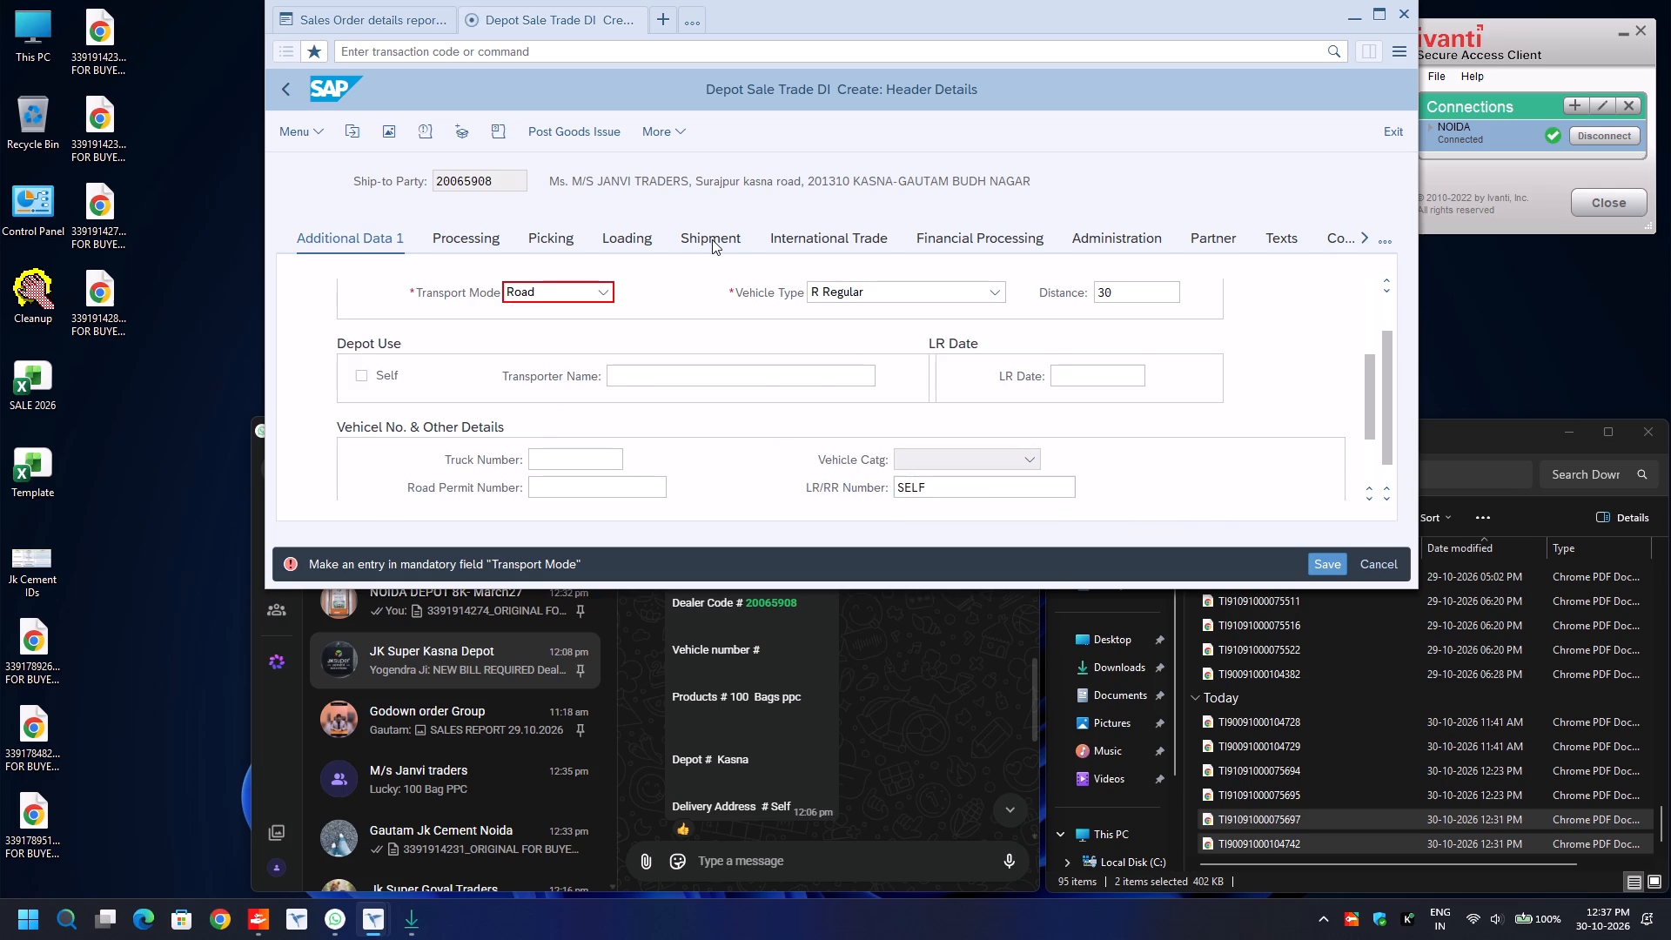
{"action": "left_click", "coordinate": [446, 483]}
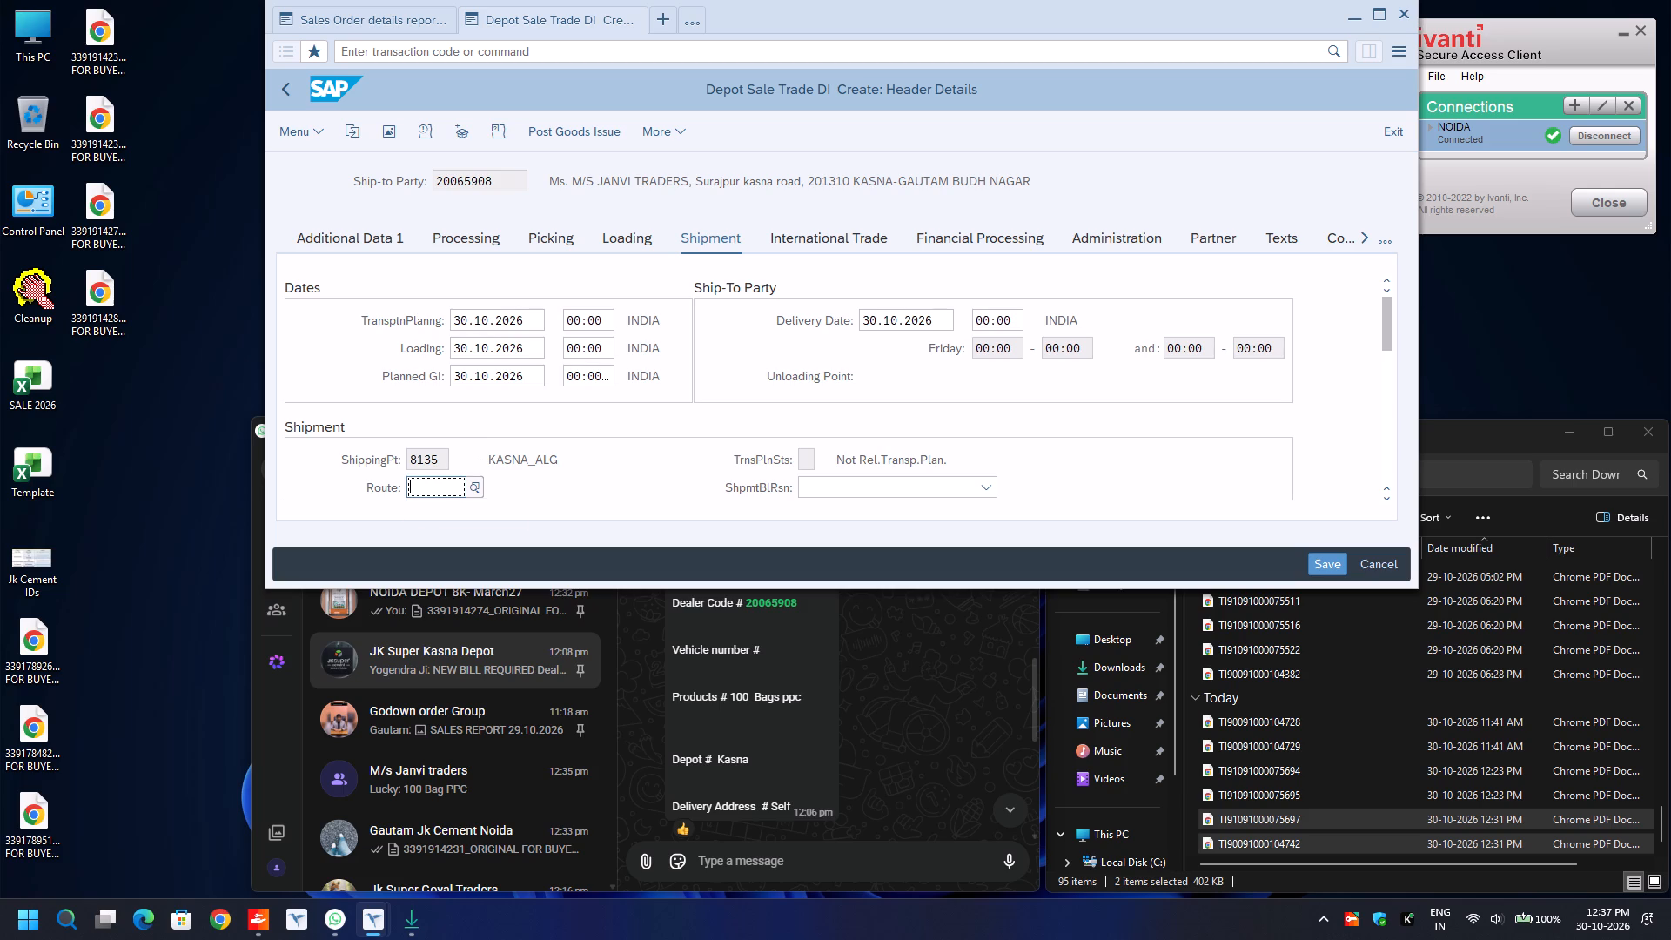
{"action": "key", "text": "BackSpace"}
{"action": "key", "text": "Down"}
{"action": "key", "text": "Return"}
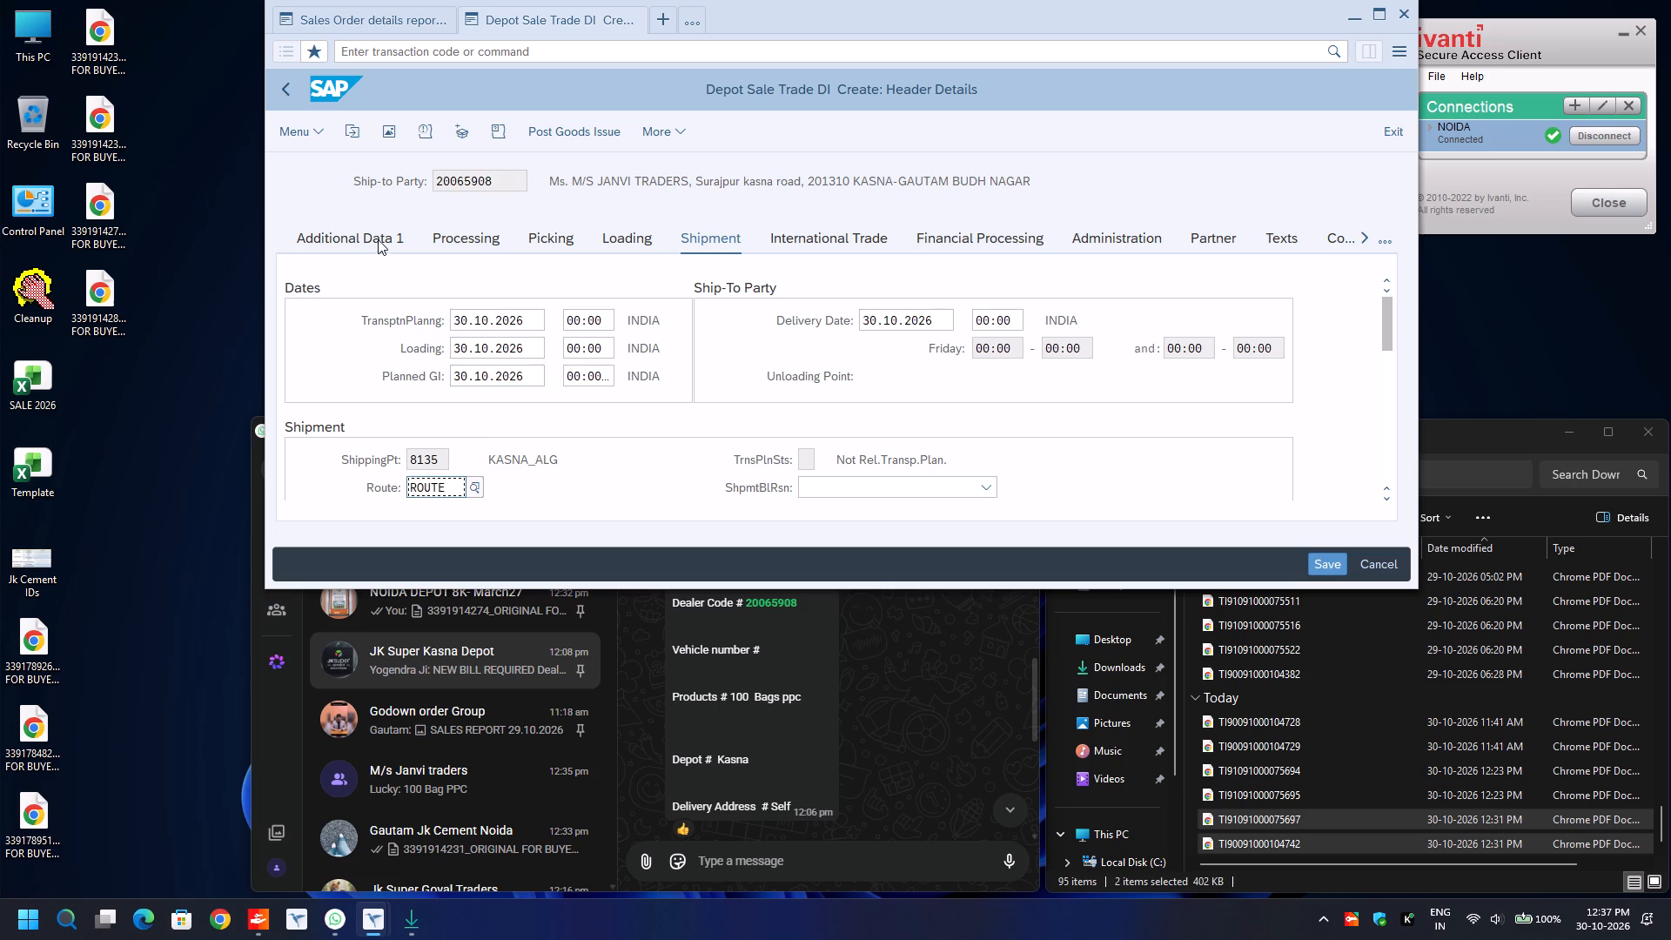
Return to the header's additional data and open the truck number in the vehicle details for entry.
{"action": "left_click", "coordinate": [378, 238]}
{"action": "scroll", "coordinate": [695, 426], "scroll_direction": "down", "scroll_amount": 3}
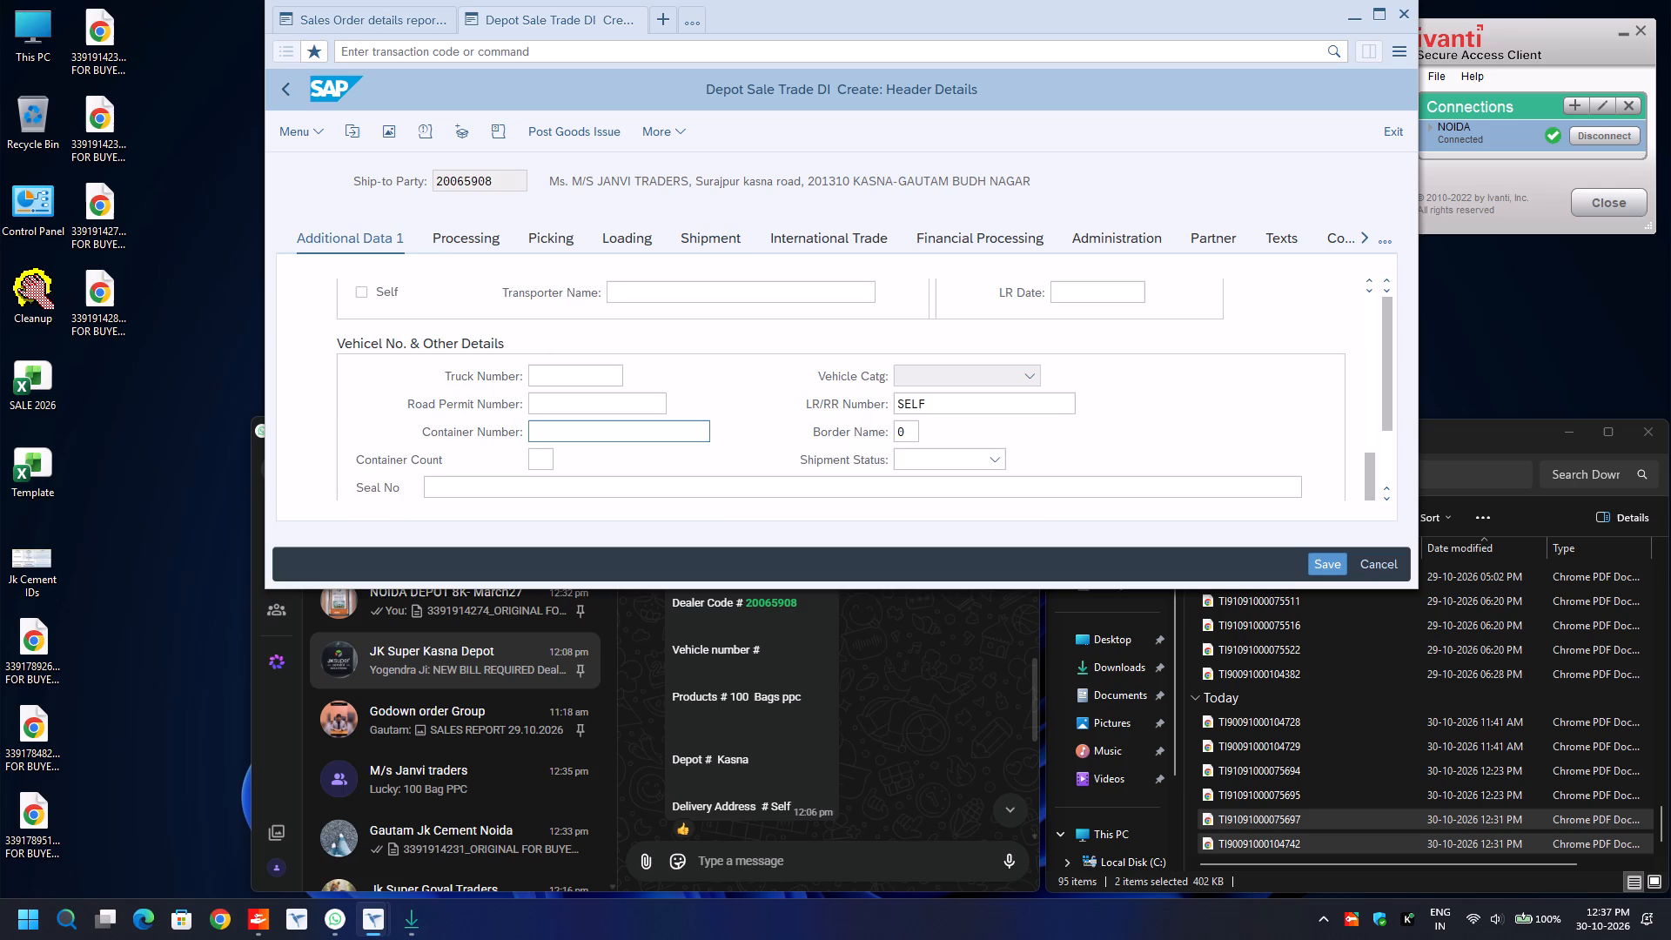
{"action": "left_click", "coordinate": [593, 373]}
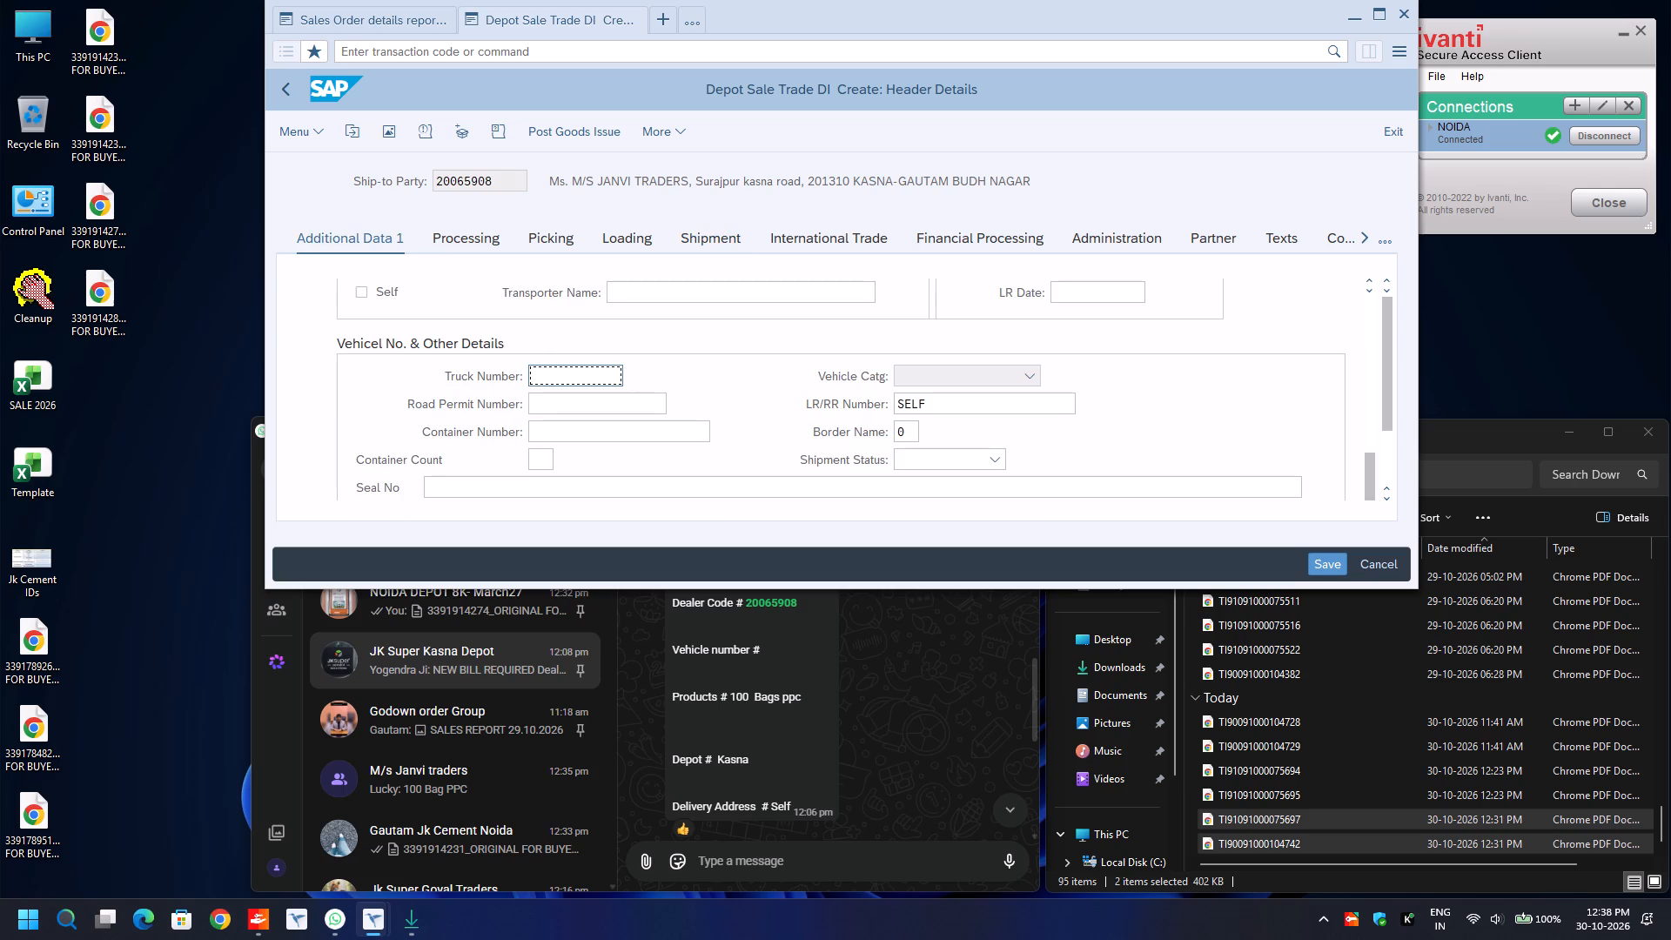
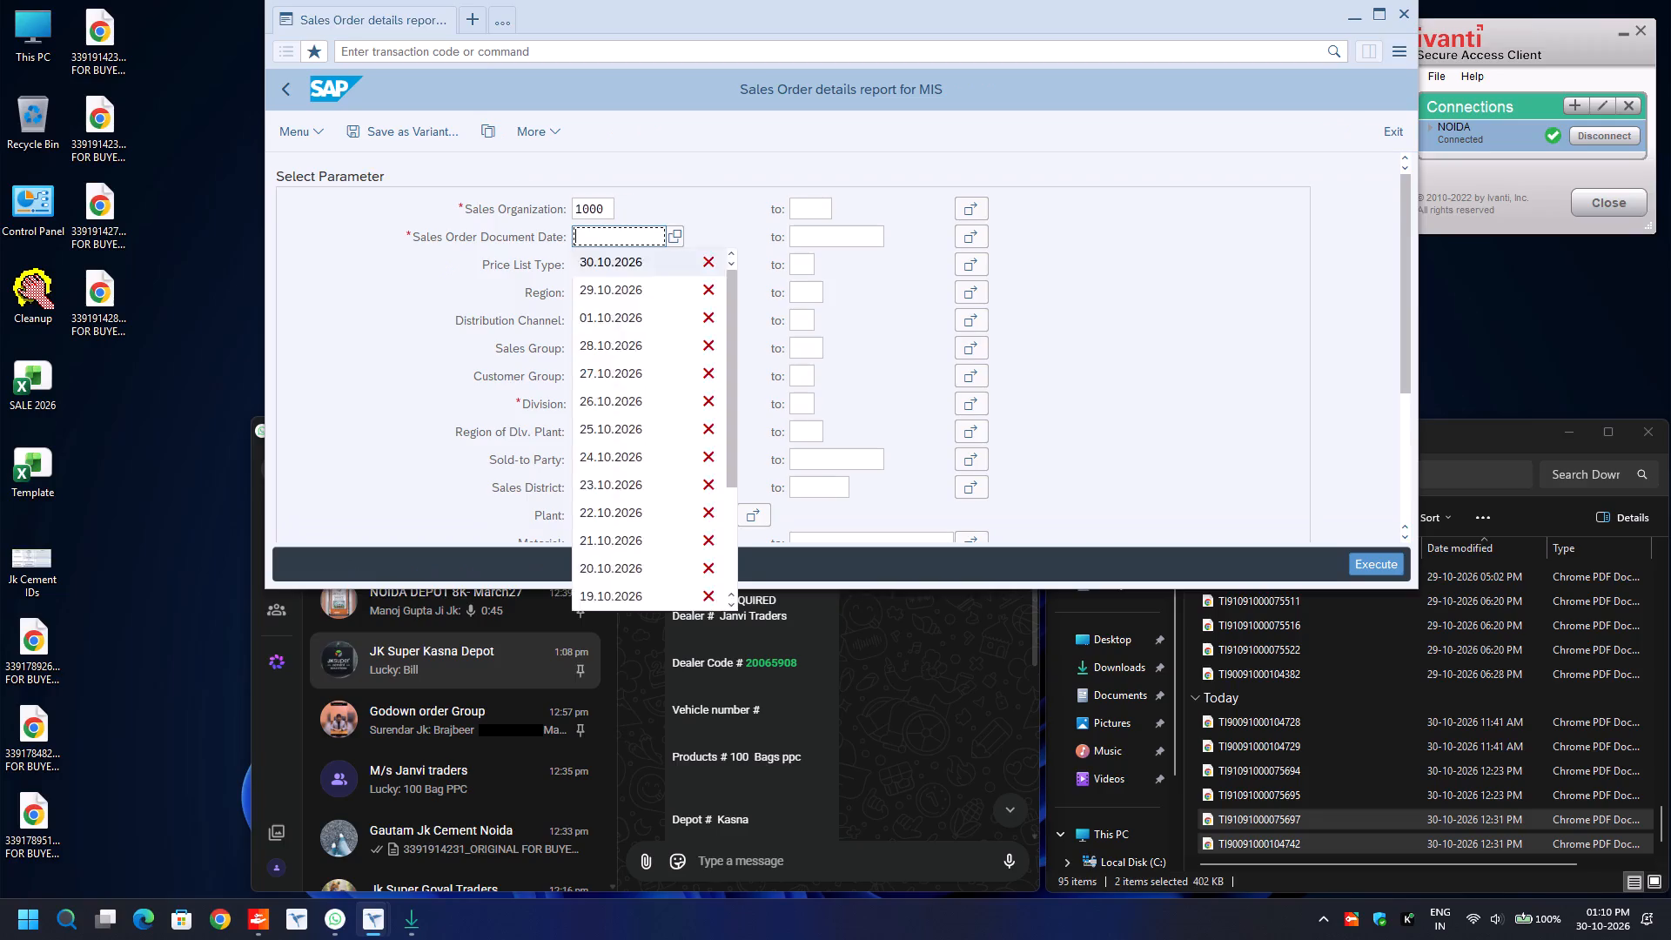
Set the report's sales order document date range to 30.10.2026 through 31.10.2026.
{"action": "key", "text": "Return"}
{"action": "key", "text": "Tab"}
{"action": "key", "text": "BackSpace"}
{"action": "key", "text": "Down"}
{"action": "key", "text": "Return"}
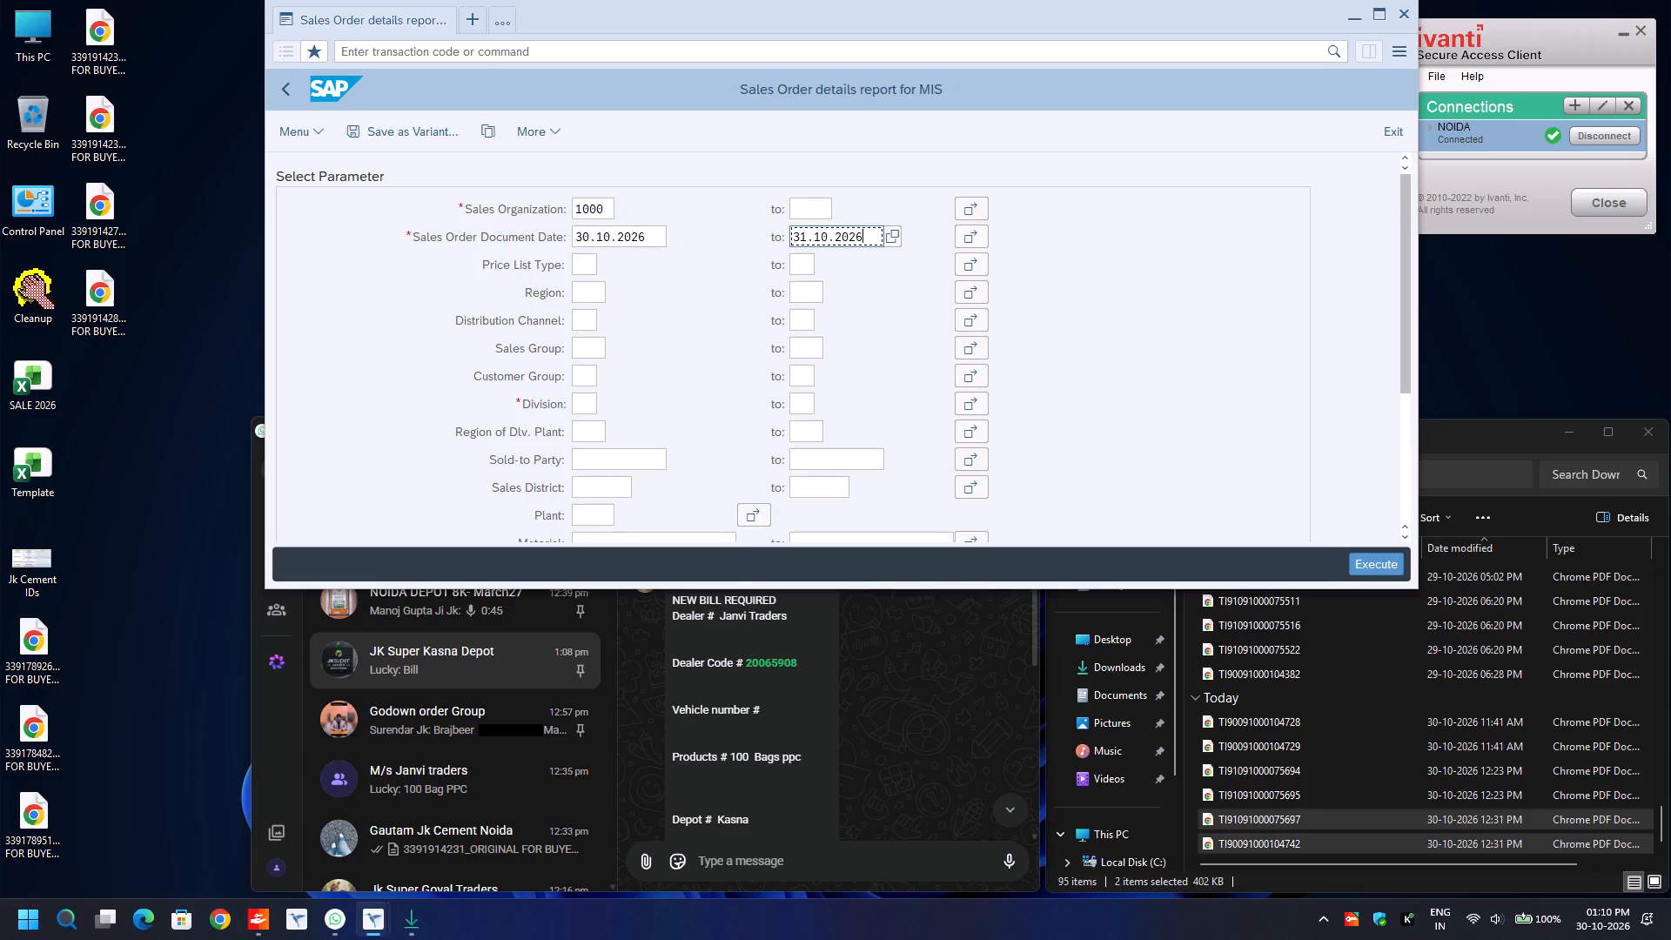
Fill in the mandatory division range from 00 to 99 for the sales order report.
{"action": "key", "text": "Return"}
{"action": "key", "text": "BackSpace"}
{"action": "key", "text": "Down"}
{"action": "key", "text": "Return"}
{"action": "key", "text": "Tab"}
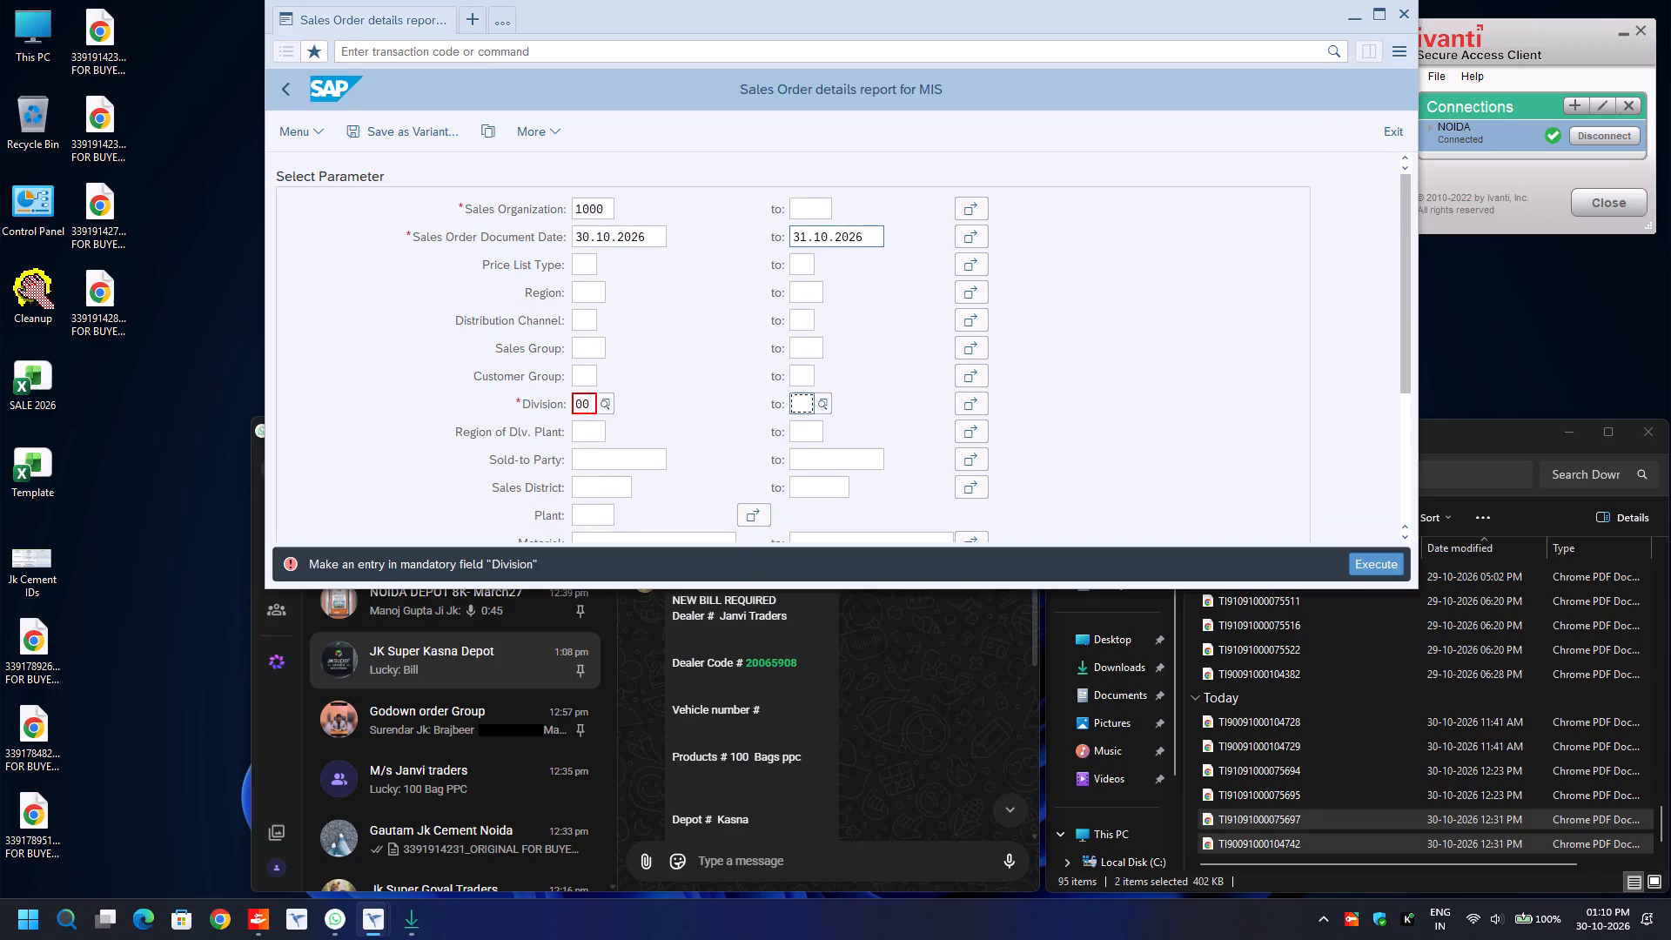
{"action": "key", "text": "BackSpace"}
{"action": "key", "text": "Down"}
{"action": "key", "text": "Return"}
{"action": "key", "text": "Return"}
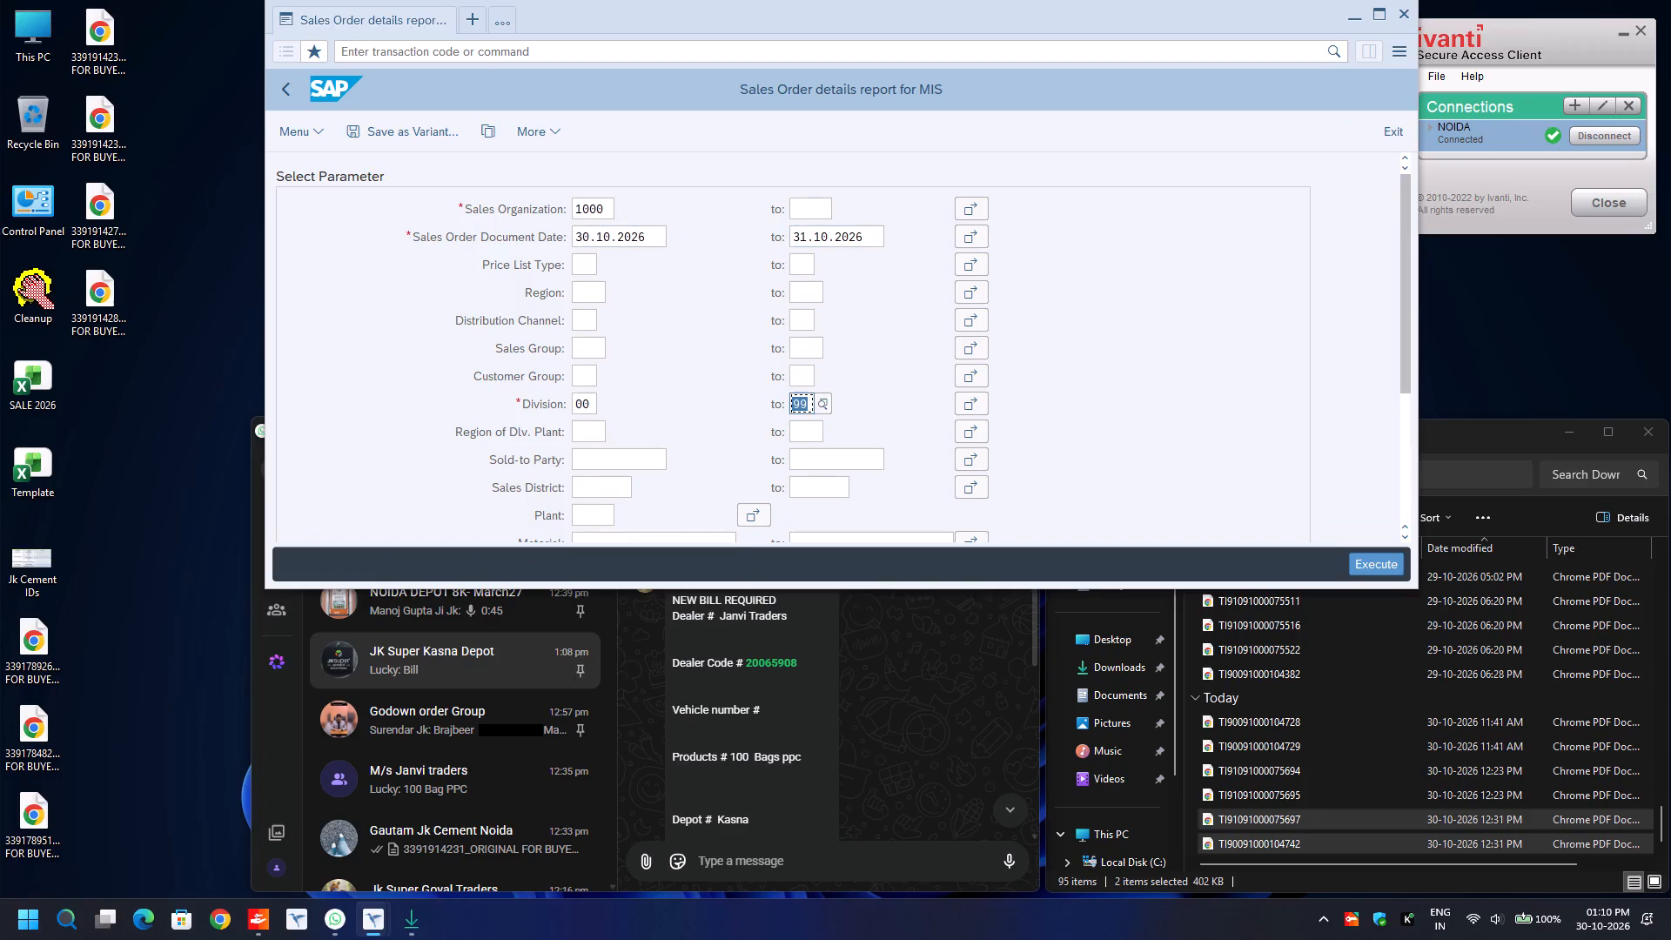
Restrict the sales order report to plants 8134 and 8135 and run it.
{"action": "key", "text": "Down"}
{"action": "key", "text": "Down"}
{"action": "key", "text": "Down"}
{"action": "key", "text": "Down"}
{"action": "key", "text": "Down"}
{"action": "key", "text": "Up"}
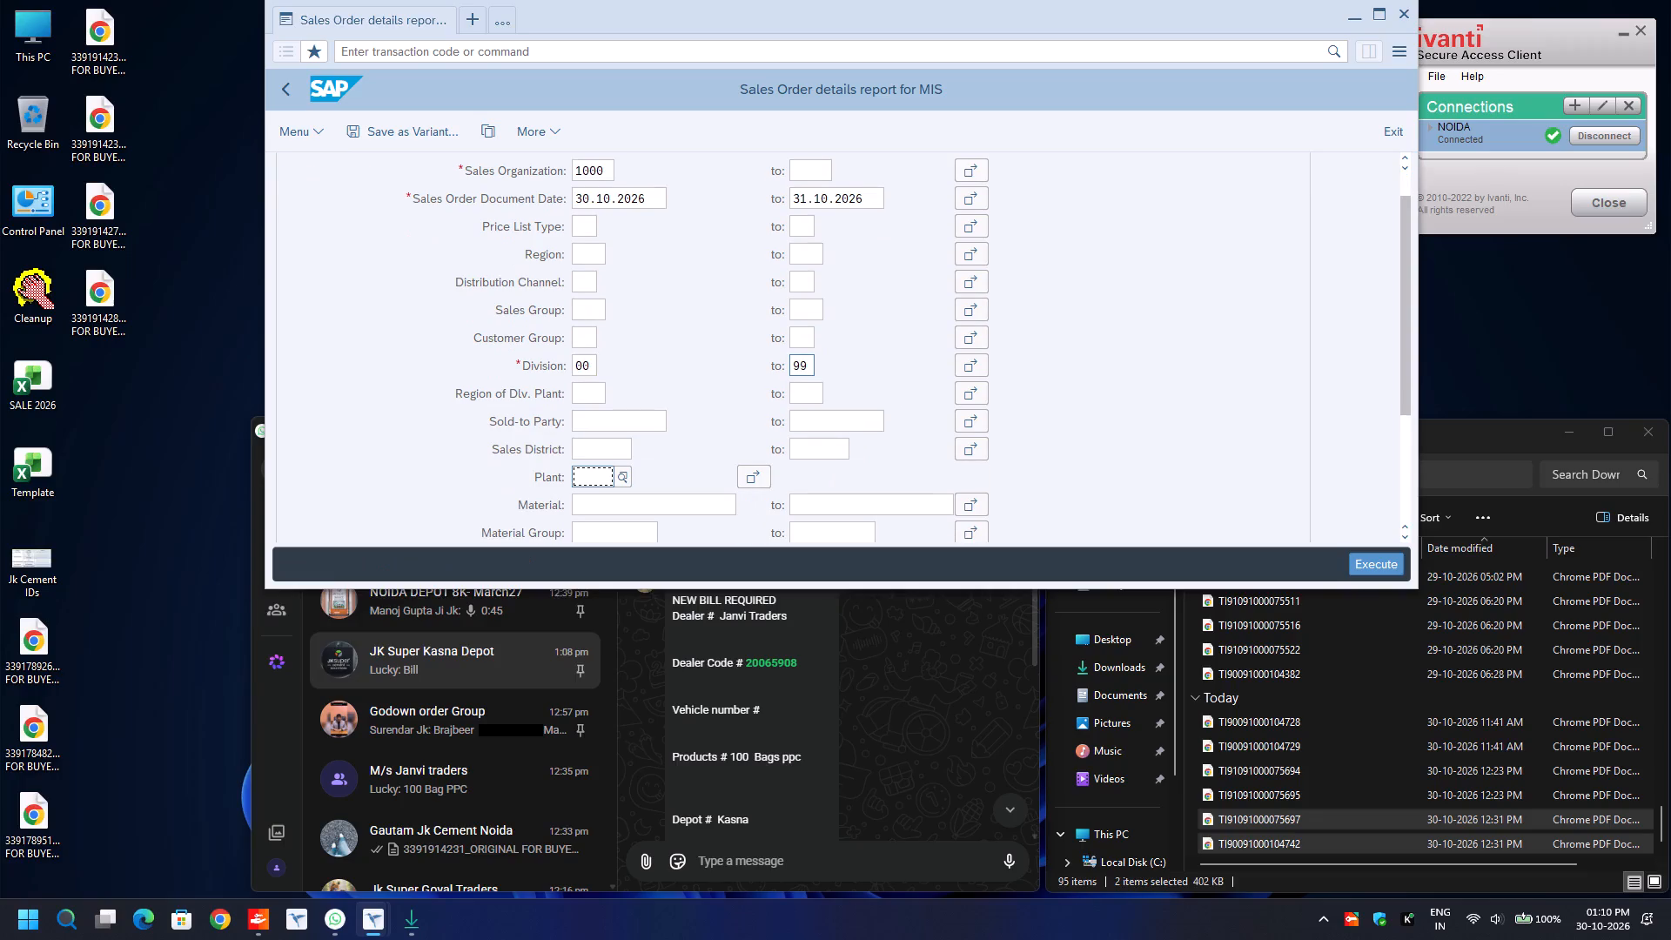
{"action": "key", "text": "Tab"}
{"action": "key", "text": "space"}
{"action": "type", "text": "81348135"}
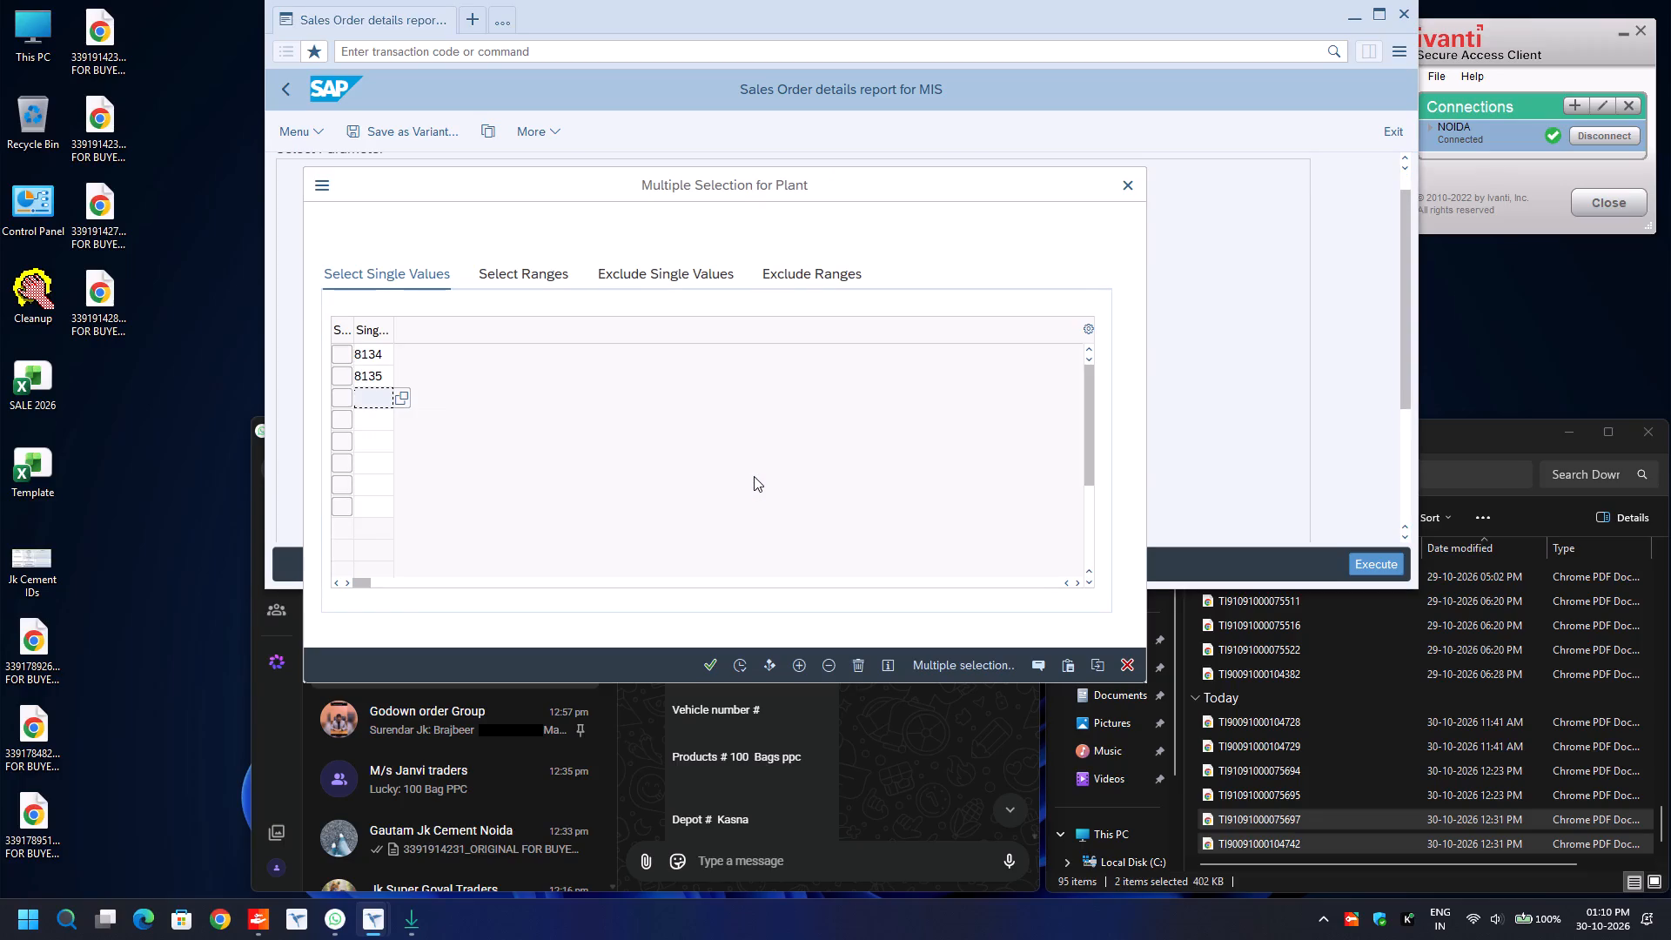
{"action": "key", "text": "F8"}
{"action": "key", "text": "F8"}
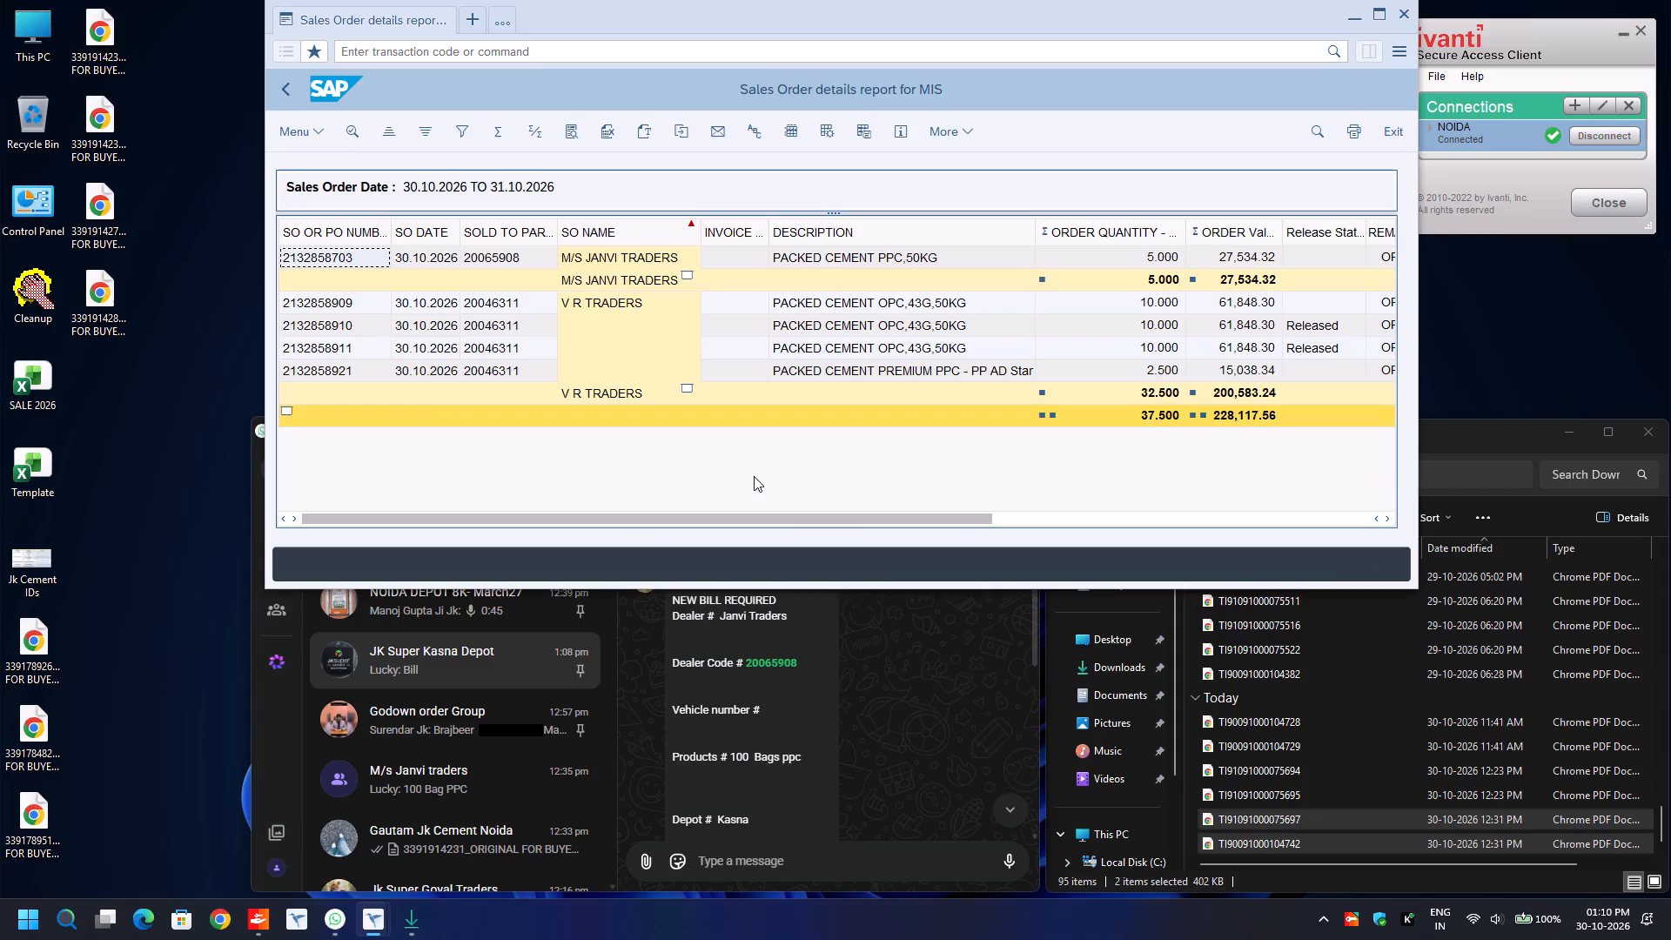
{"action": "left_click", "coordinate": [334, 257]}
{"action": "key", "text": "ctrl+y"}
{"action": "key", "text": "ctrl+c"}
{"action": "key", "text": "ctrl+n"}
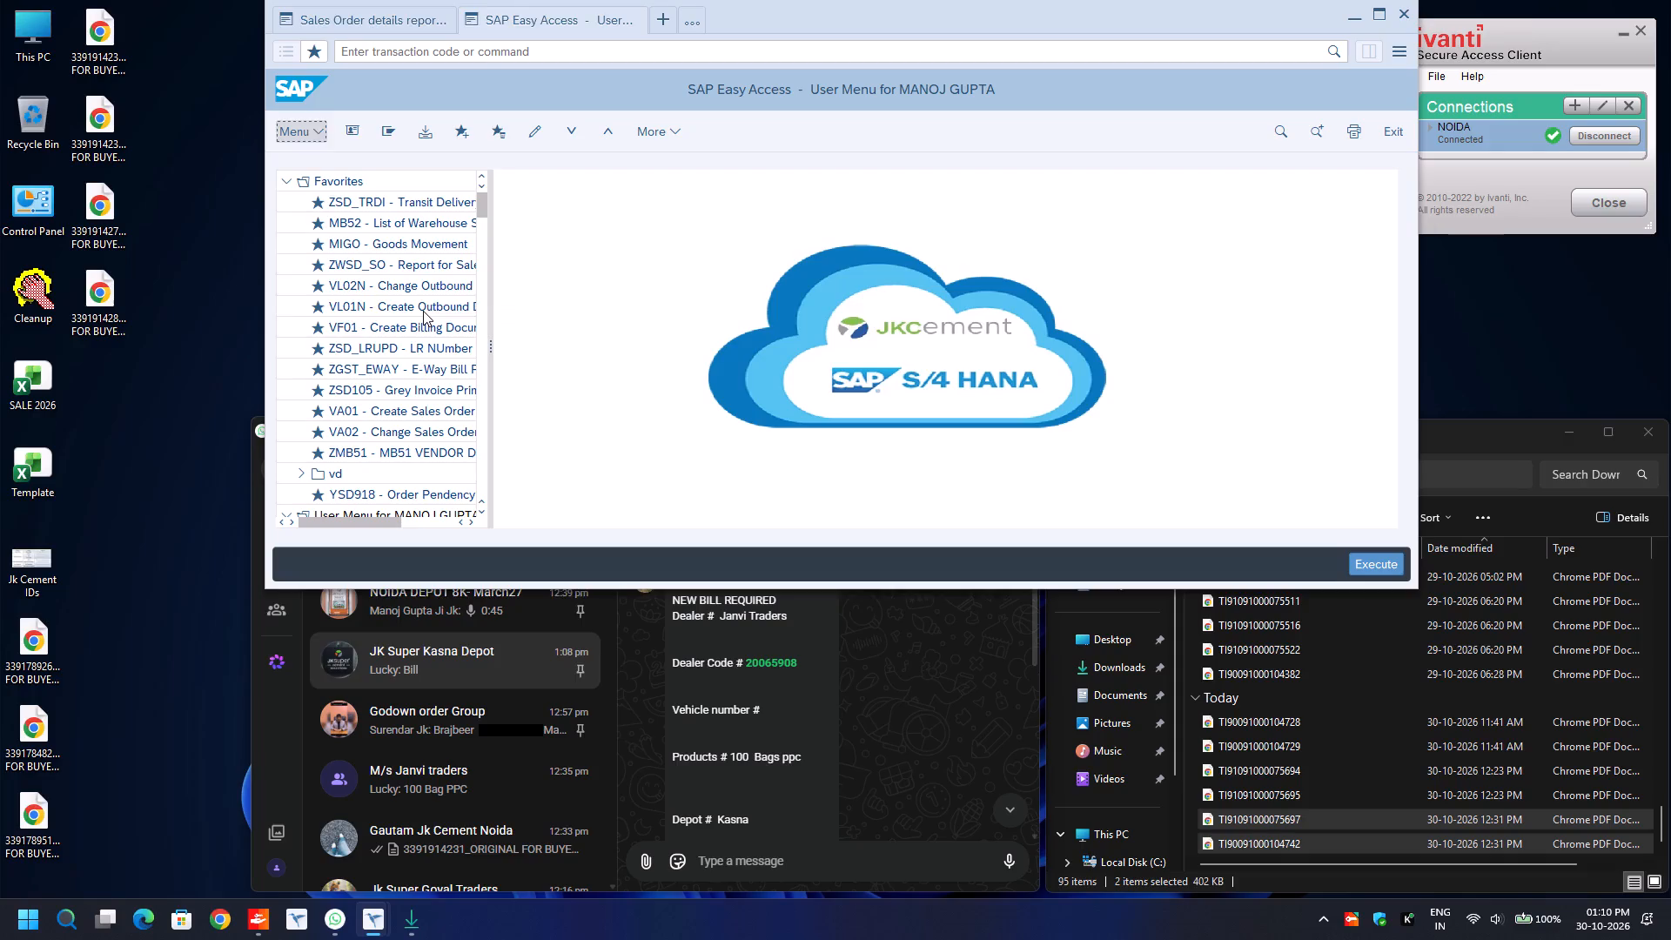
{"action": "double_click", "coordinate": [423, 311]}
{"action": "key", "text": "ctrl+v"}
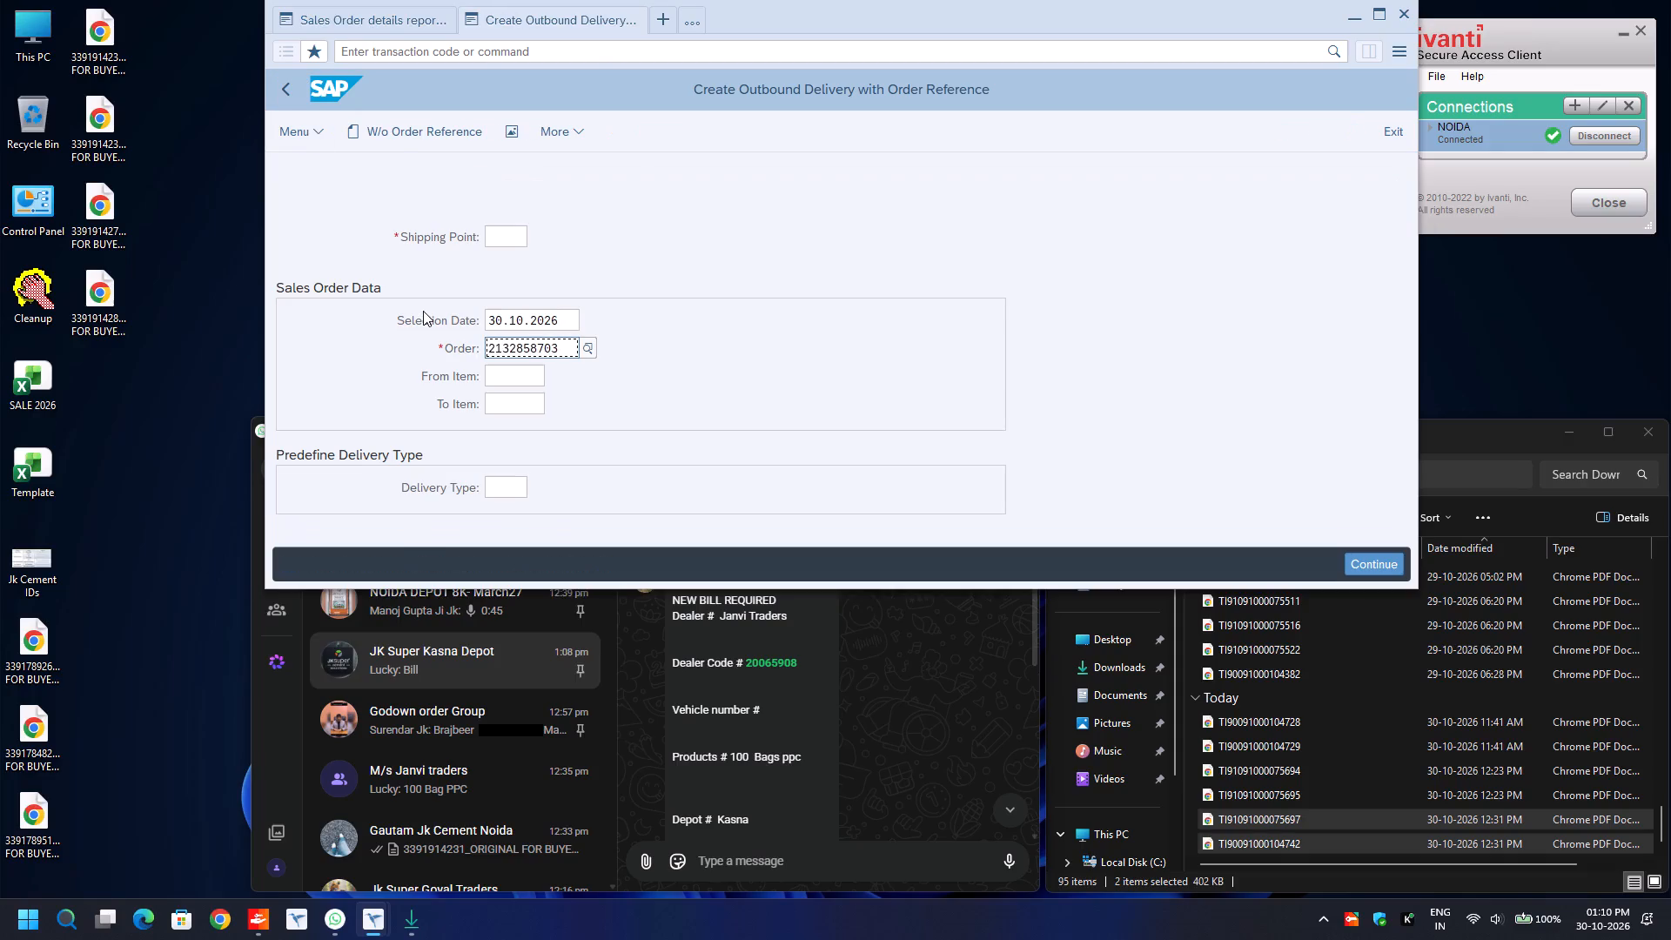
{"action": "key", "text": "Up"}
{"action": "key", "text": "Up"}
{"action": "type", "text": "8135"}
{"action": "key", "text": "Return"}
Fill in the picking data for the PPC cement item with picked quantity 5 and batch 1033-8135.
{"action": "left_click", "coordinate": [419, 270]}
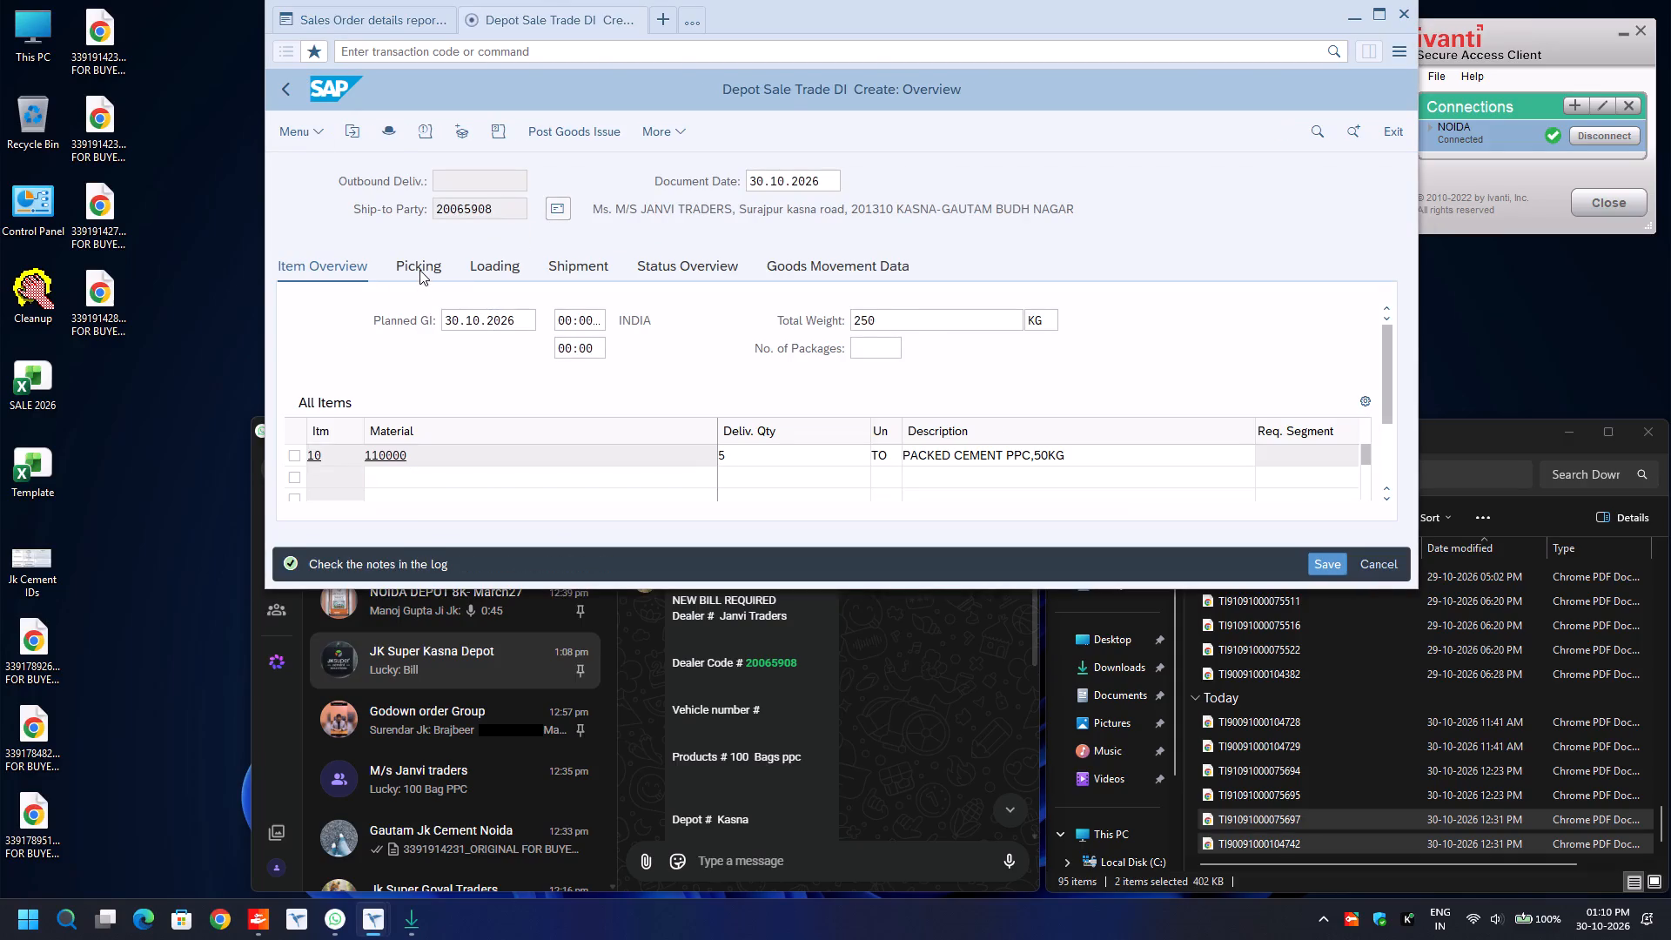
{"action": "left_click", "coordinate": [1191, 458]}
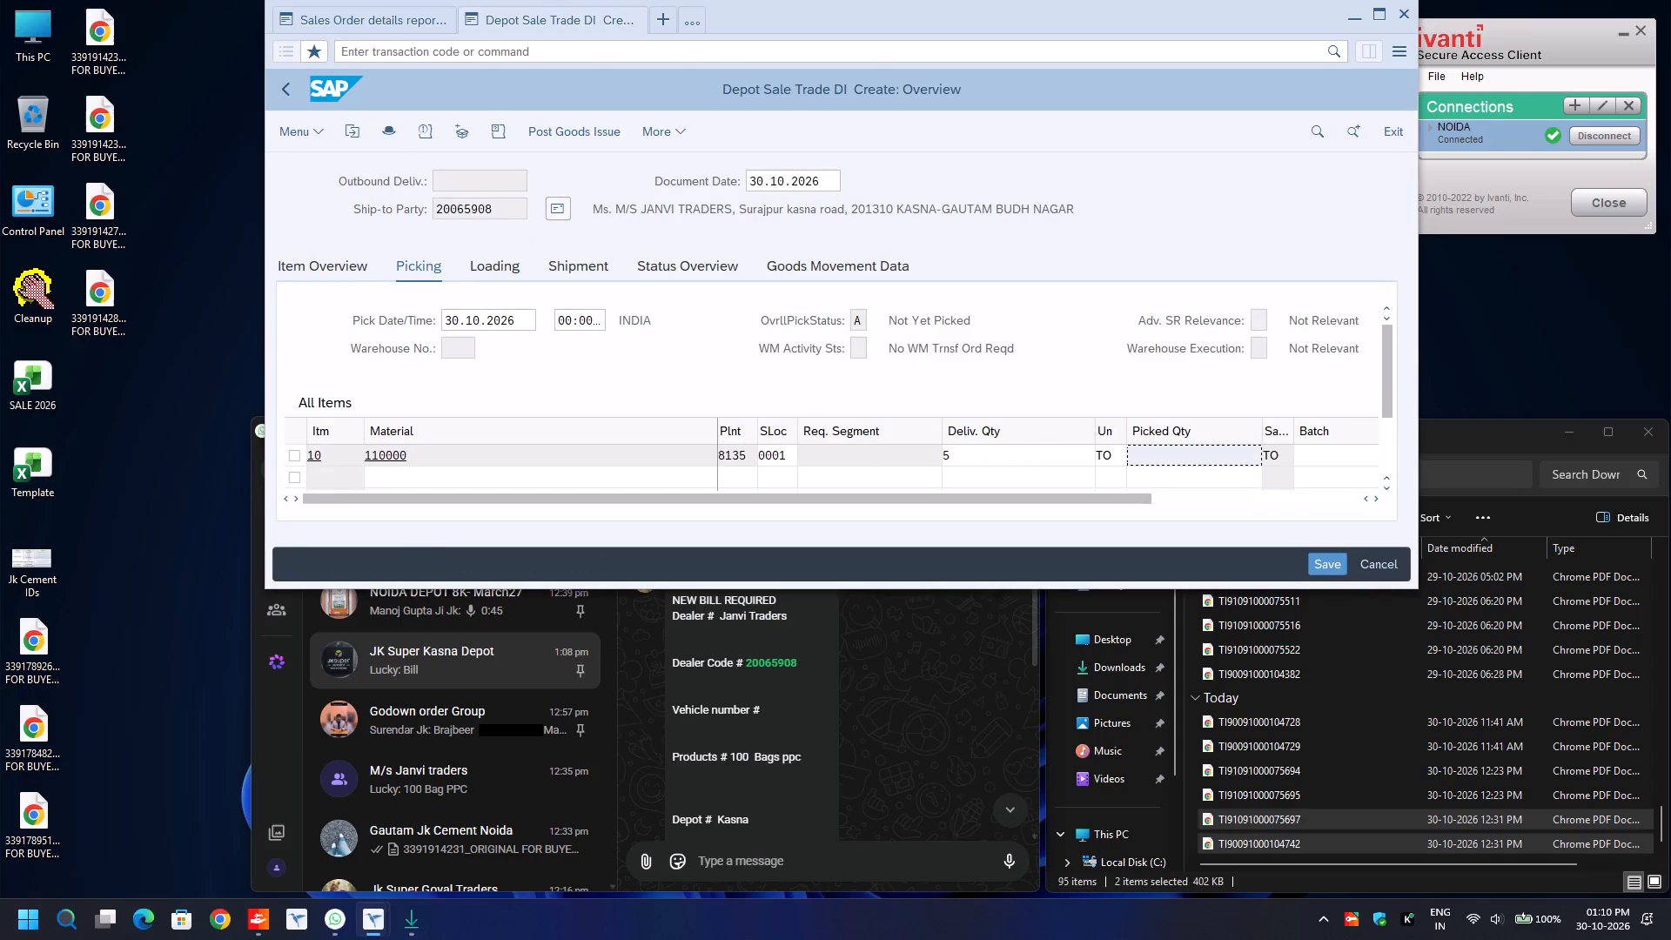
{"action": "key", "text": "5"}
{"action": "key", "text": "Tab"}
{"action": "type", "text": "1033"}
{"action": "key", "text": "Down"}
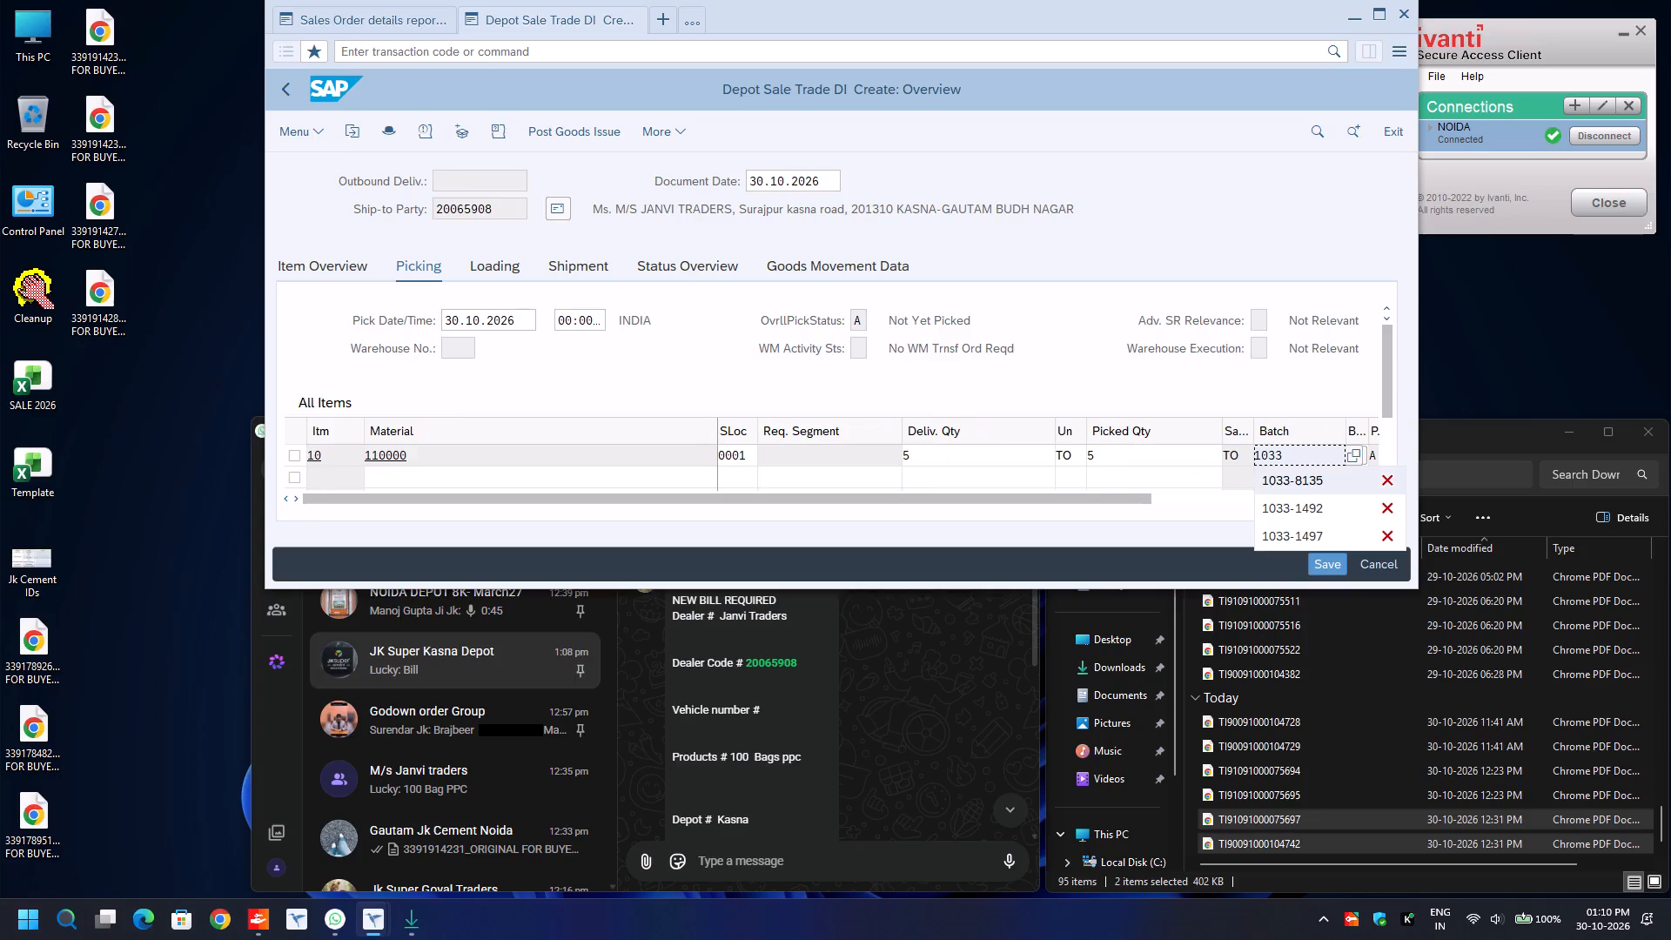
{"action": "key", "text": "Return"}
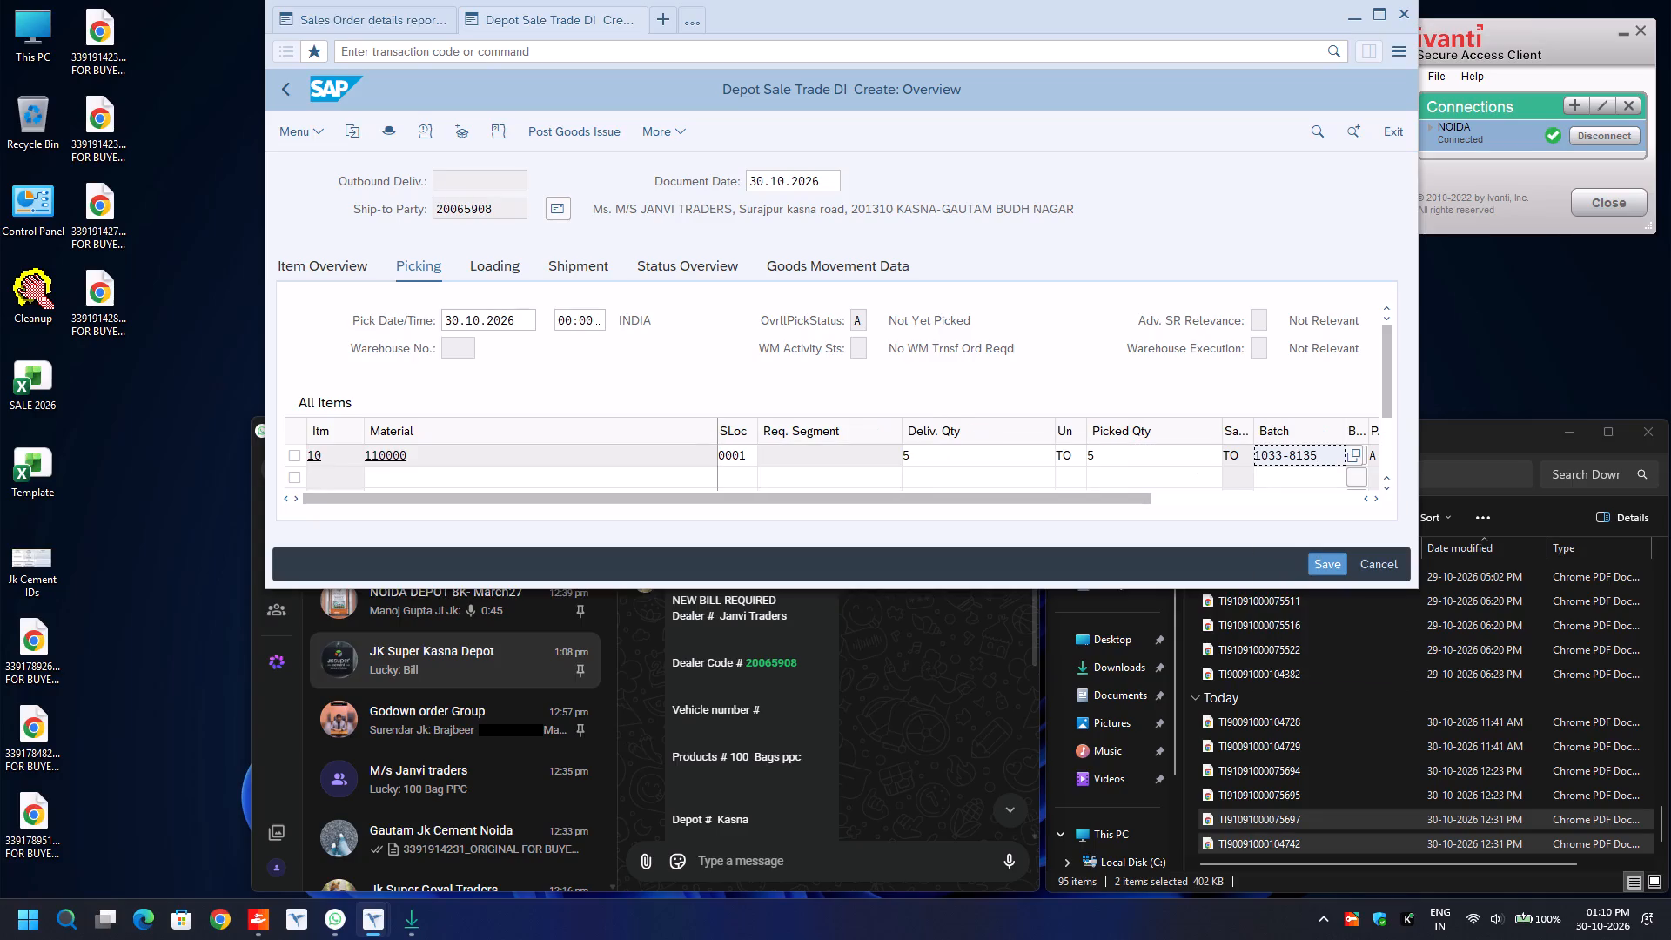
In the delivery header's additional data, set the transport mode to ROAD and choose a previously used Road Transporter1 code.
{"action": "key", "text": "F8"}
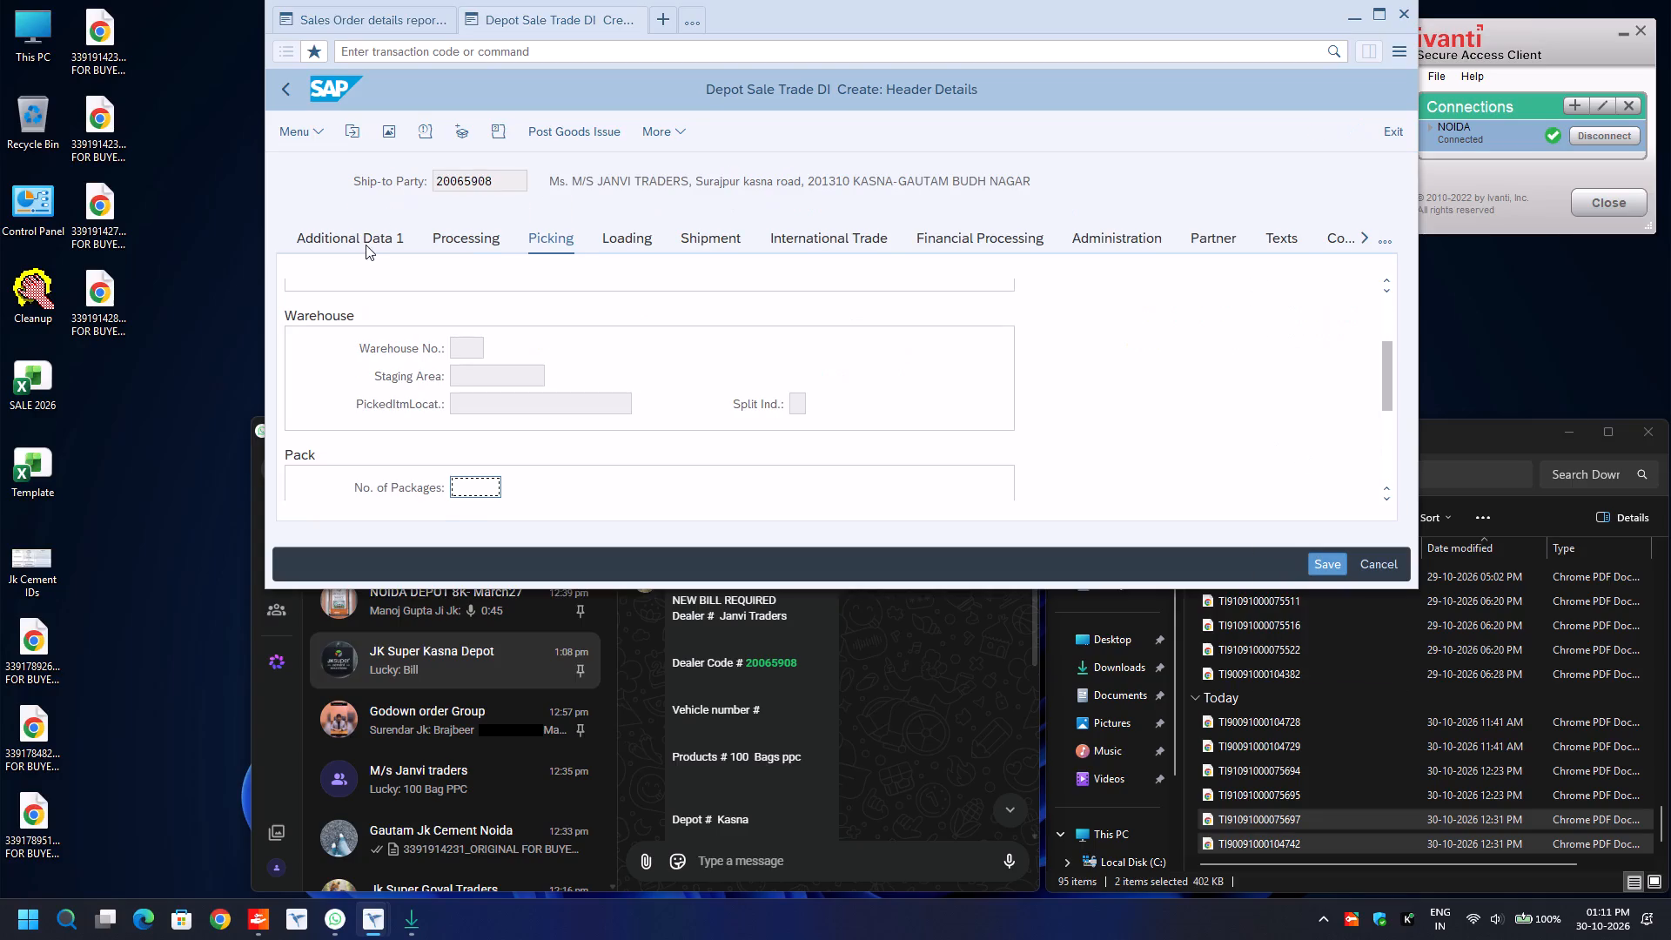
{"action": "left_click", "coordinate": [361, 239]}
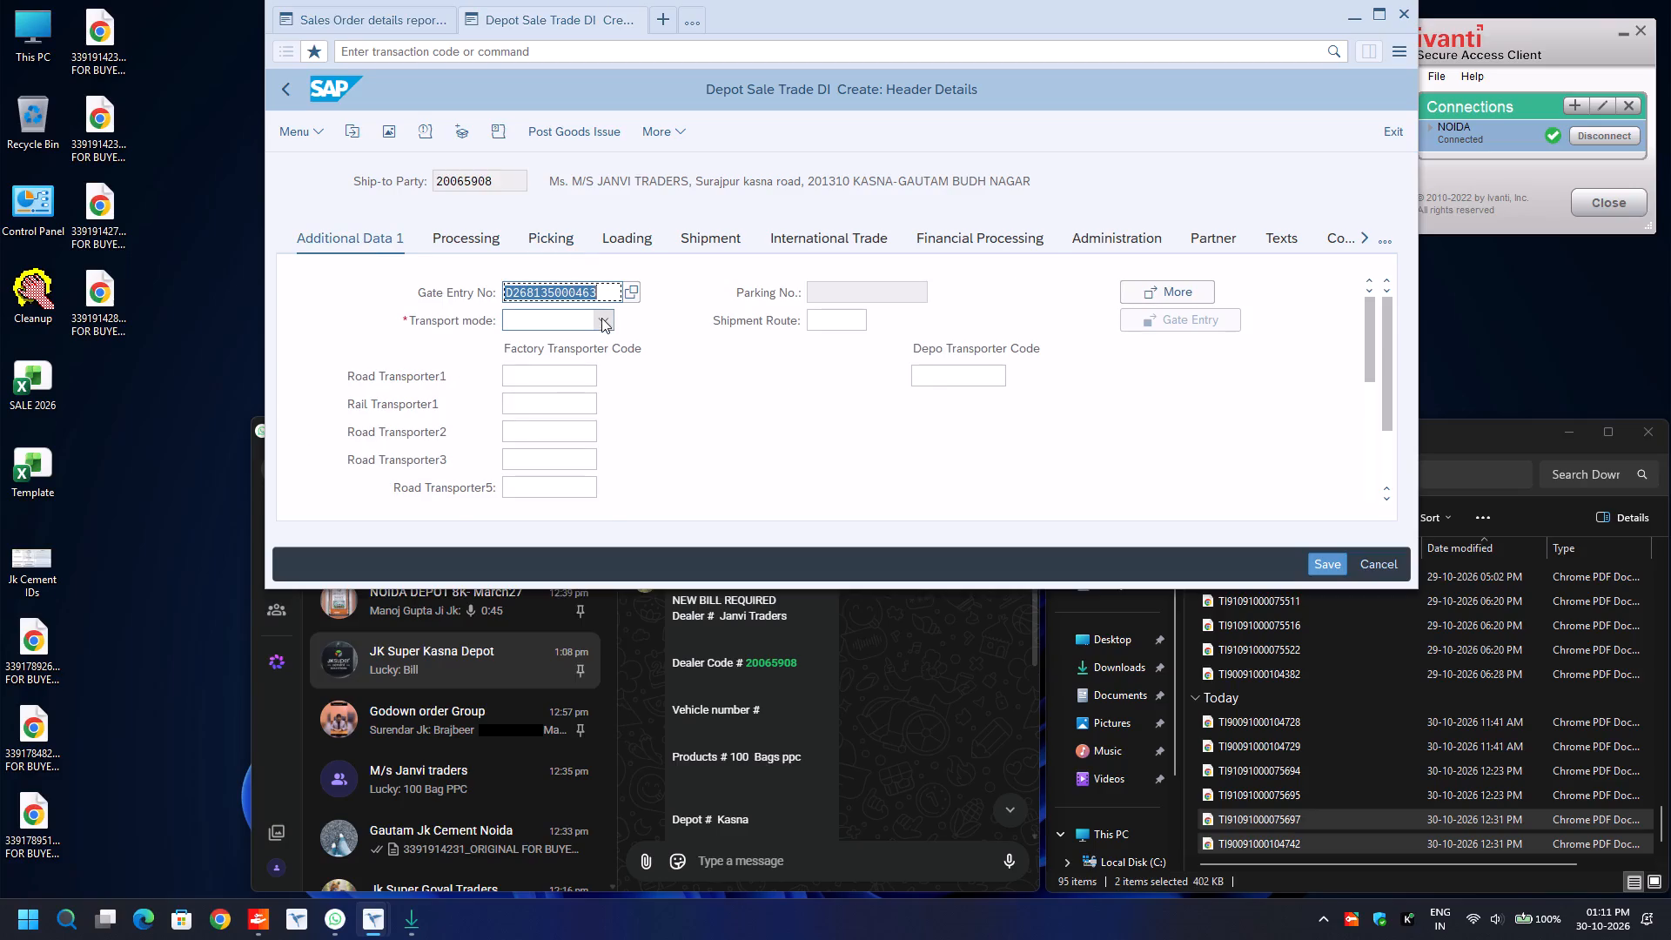
{"action": "left_click", "coordinate": [601, 318]}
{"action": "left_click", "coordinate": [548, 395]}
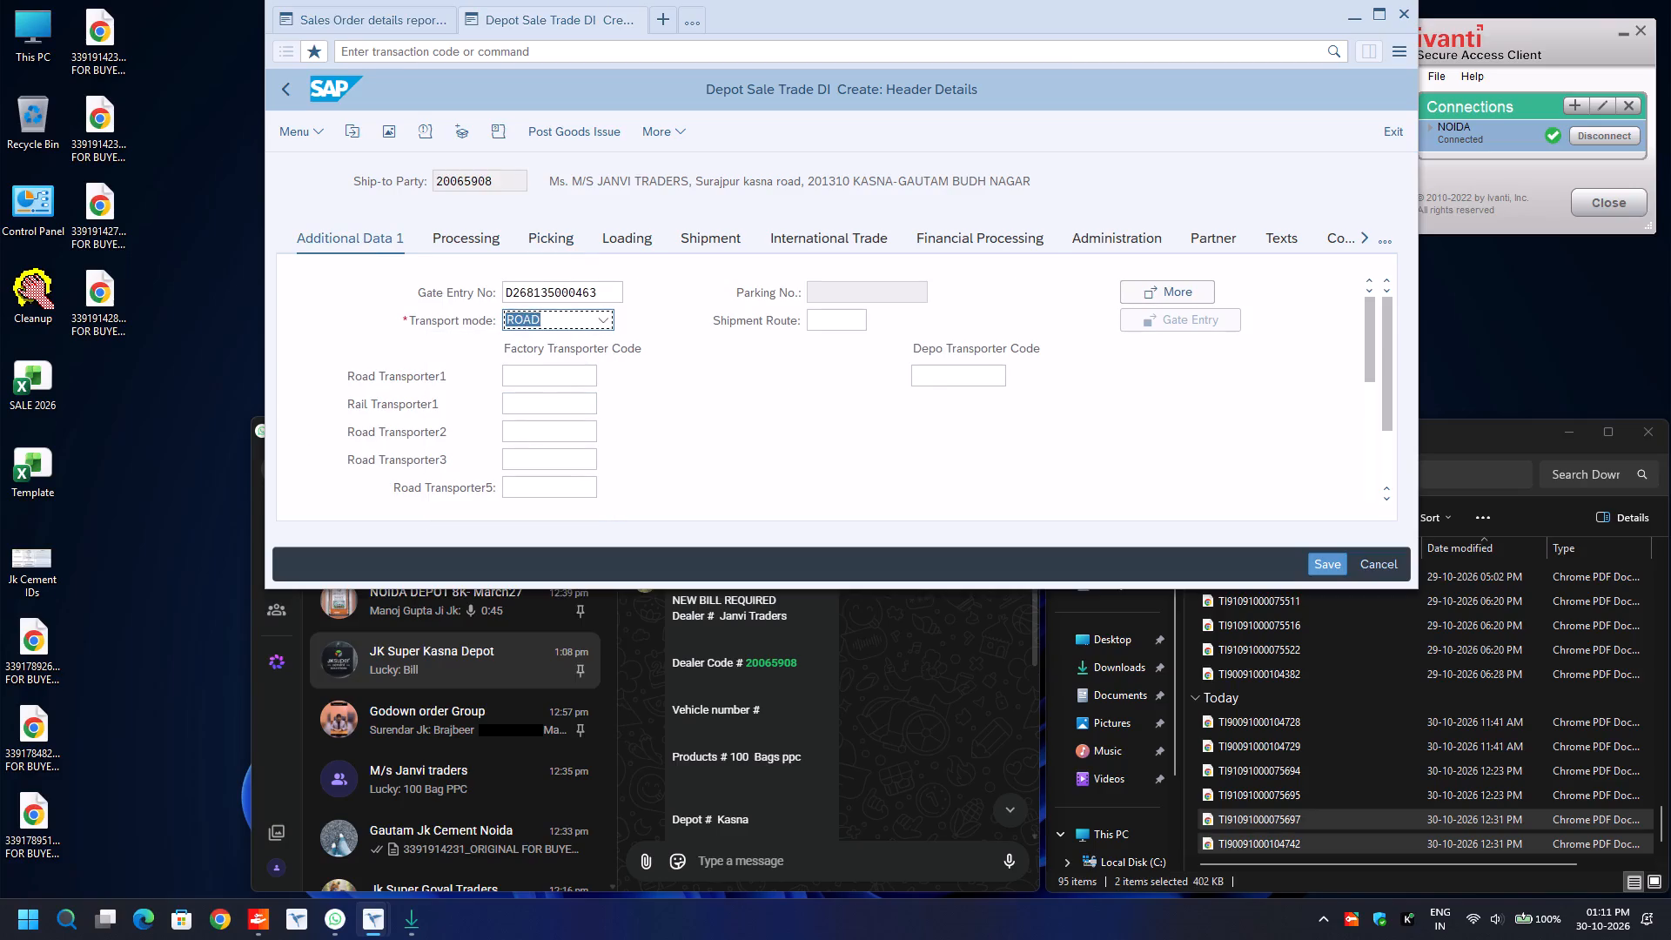
{"action": "left_click", "coordinate": [538, 374]}
{"action": "key", "text": "BackSpace"}
{"action": "key", "text": "Down"}
{"action": "key", "text": "Return"}
{"action": "key", "text": "Return"}
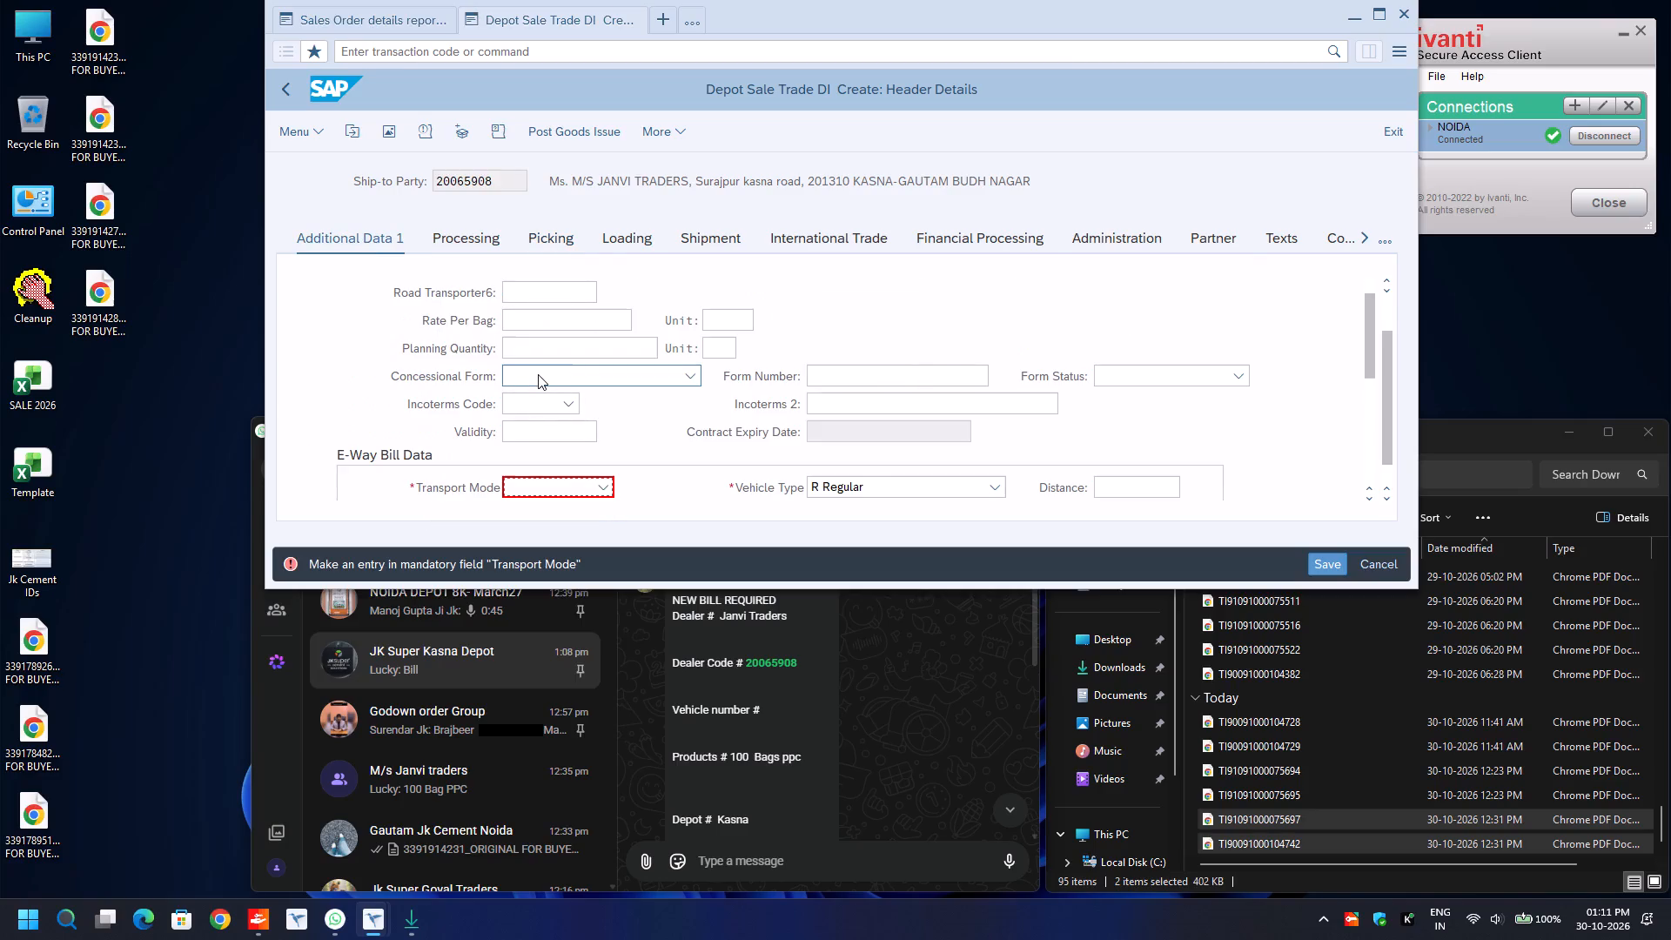
Set the e-way bill transport mode to Road and open the distance for entry.
{"action": "type", "text": "ro"}
{"action": "key", "text": "Tab"}
{"action": "key", "text": "Tab"}
{"action": "key", "text": "BackSpace"}
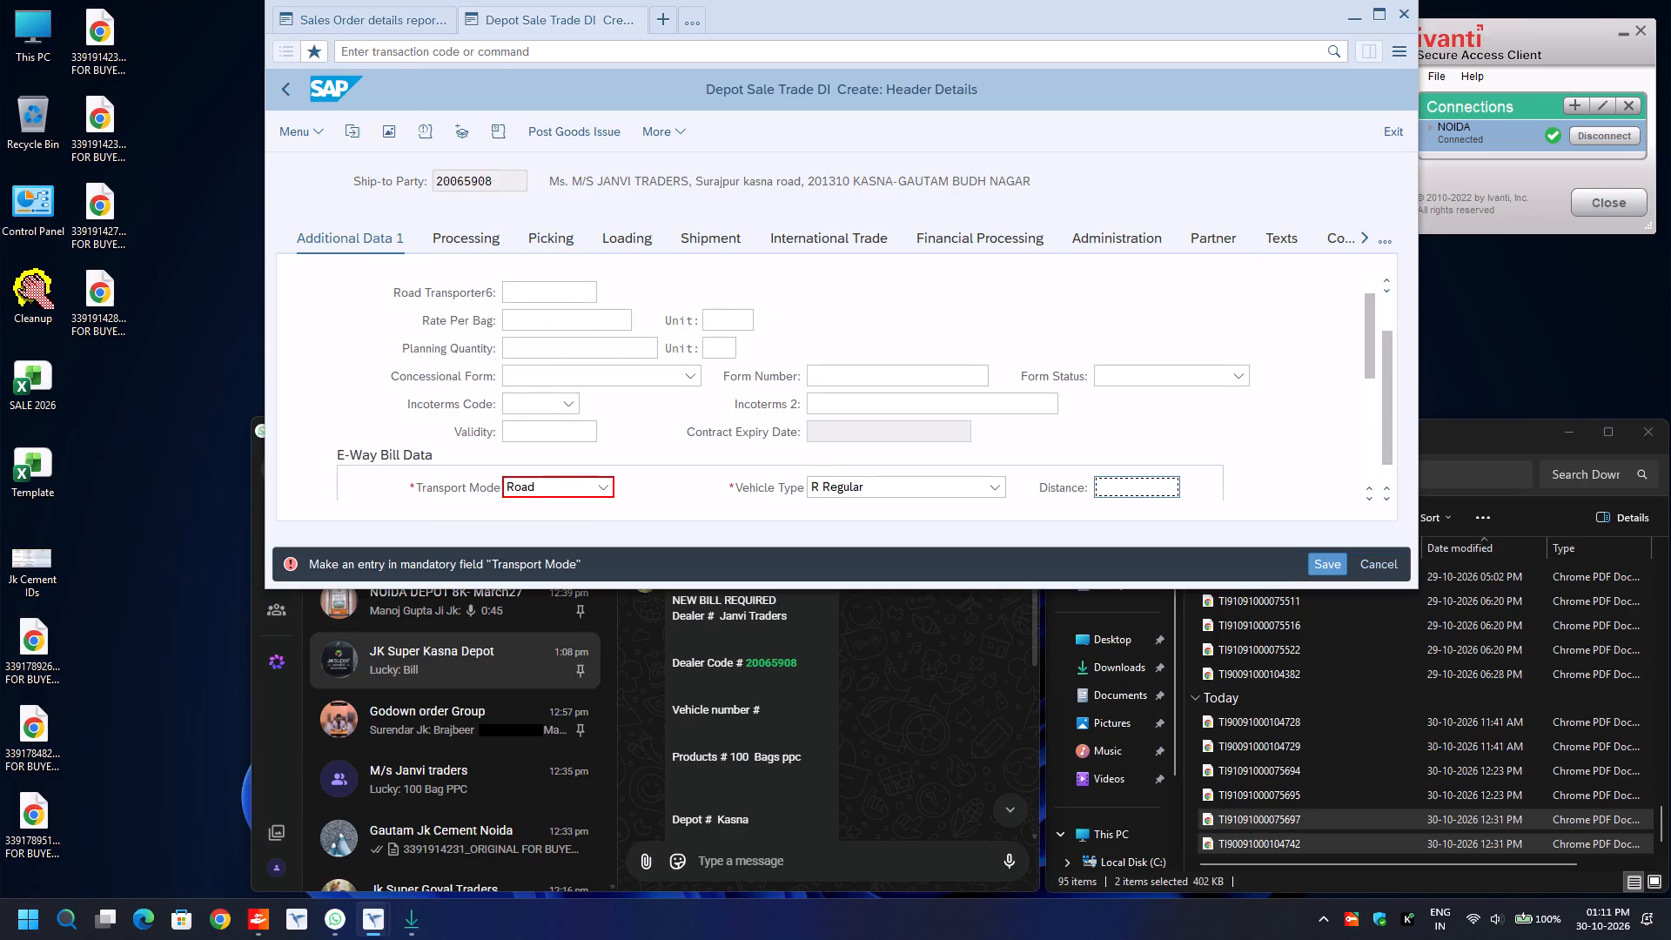
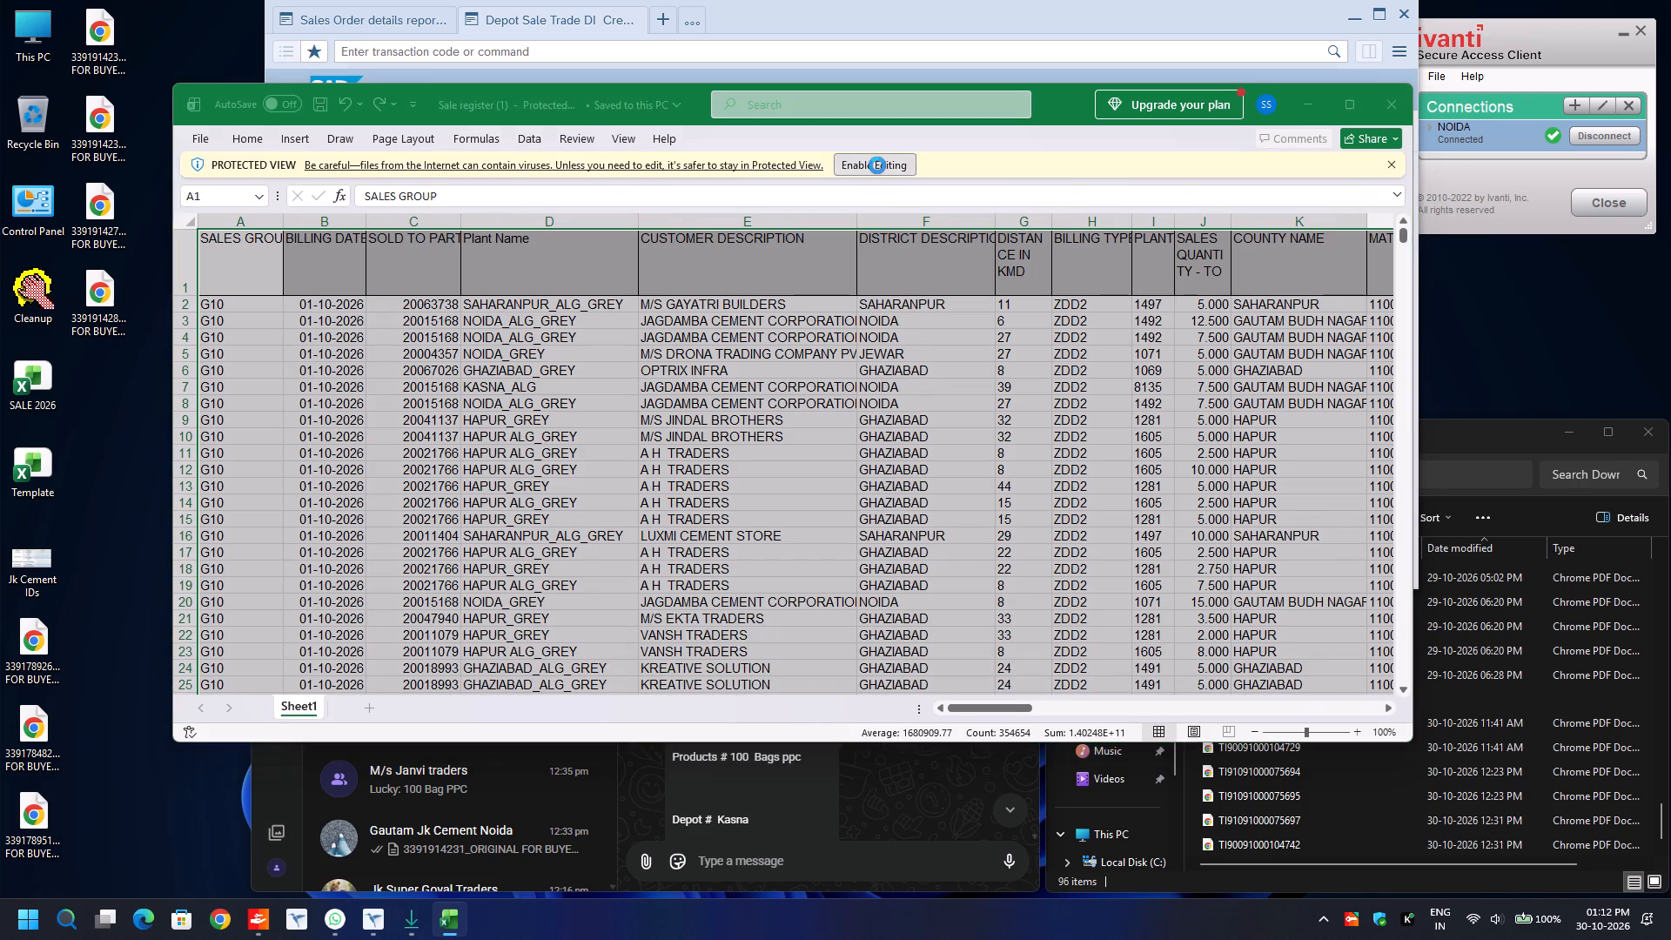
Add filters to the sales register and filter the customer description to M/S JANVI TRADERS.
{"action": "left_click", "coordinate": [745, 348]}
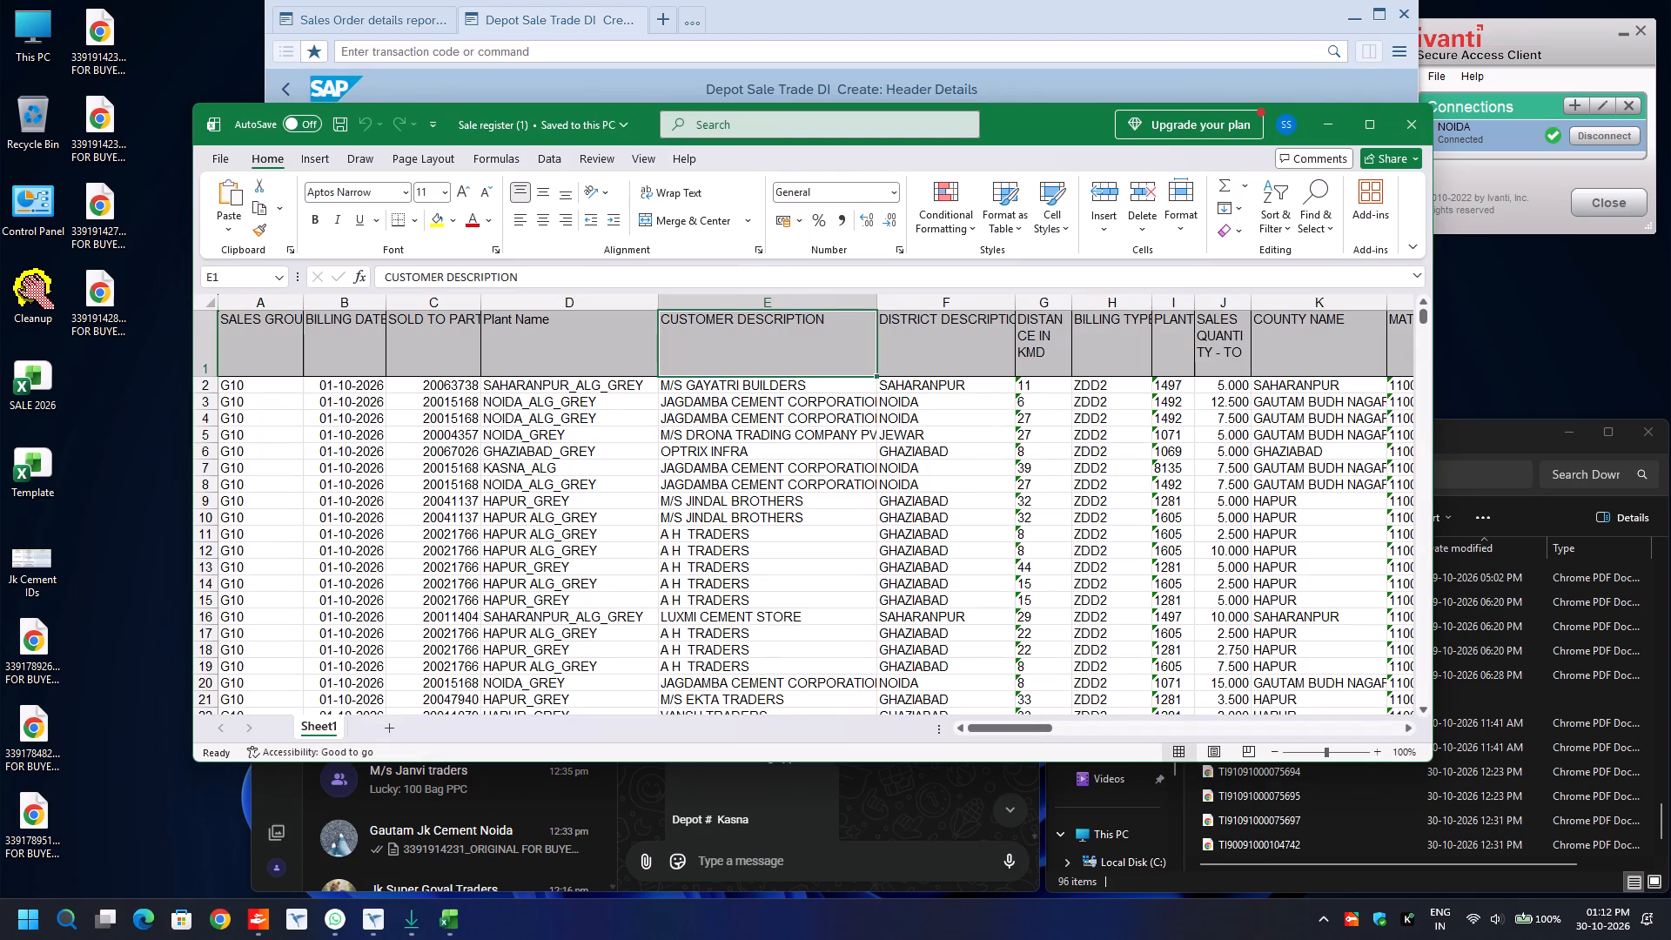
{"action": "key", "text": "ctrl+shift+l"}
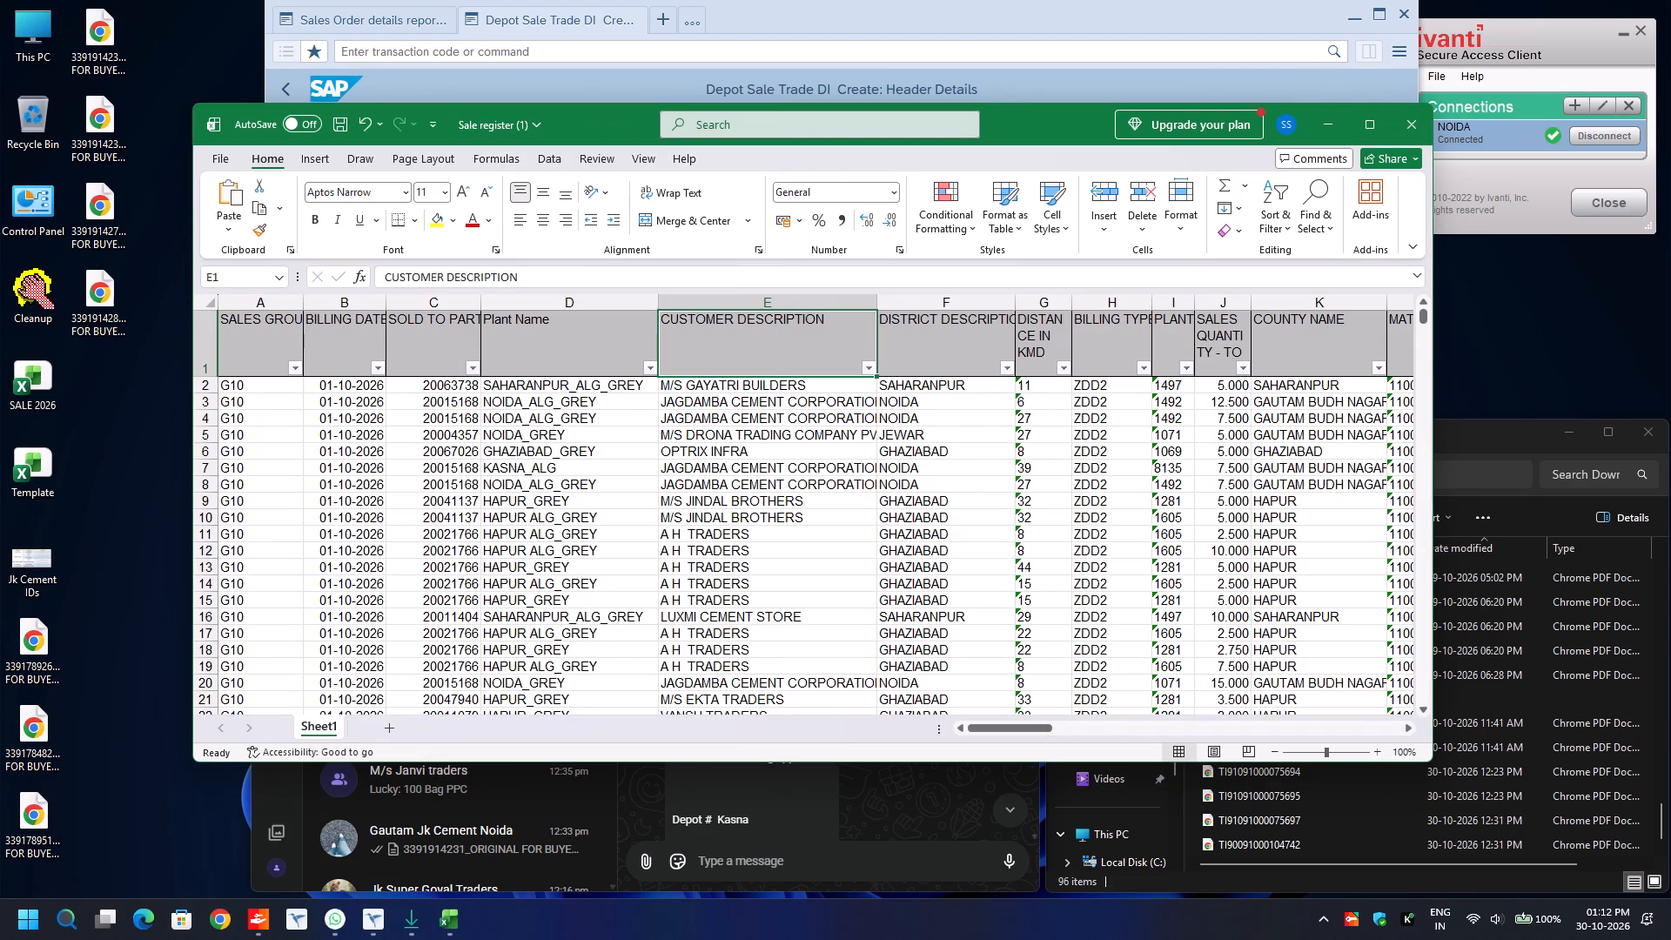
{"action": "left_click", "coordinate": [871, 366]}
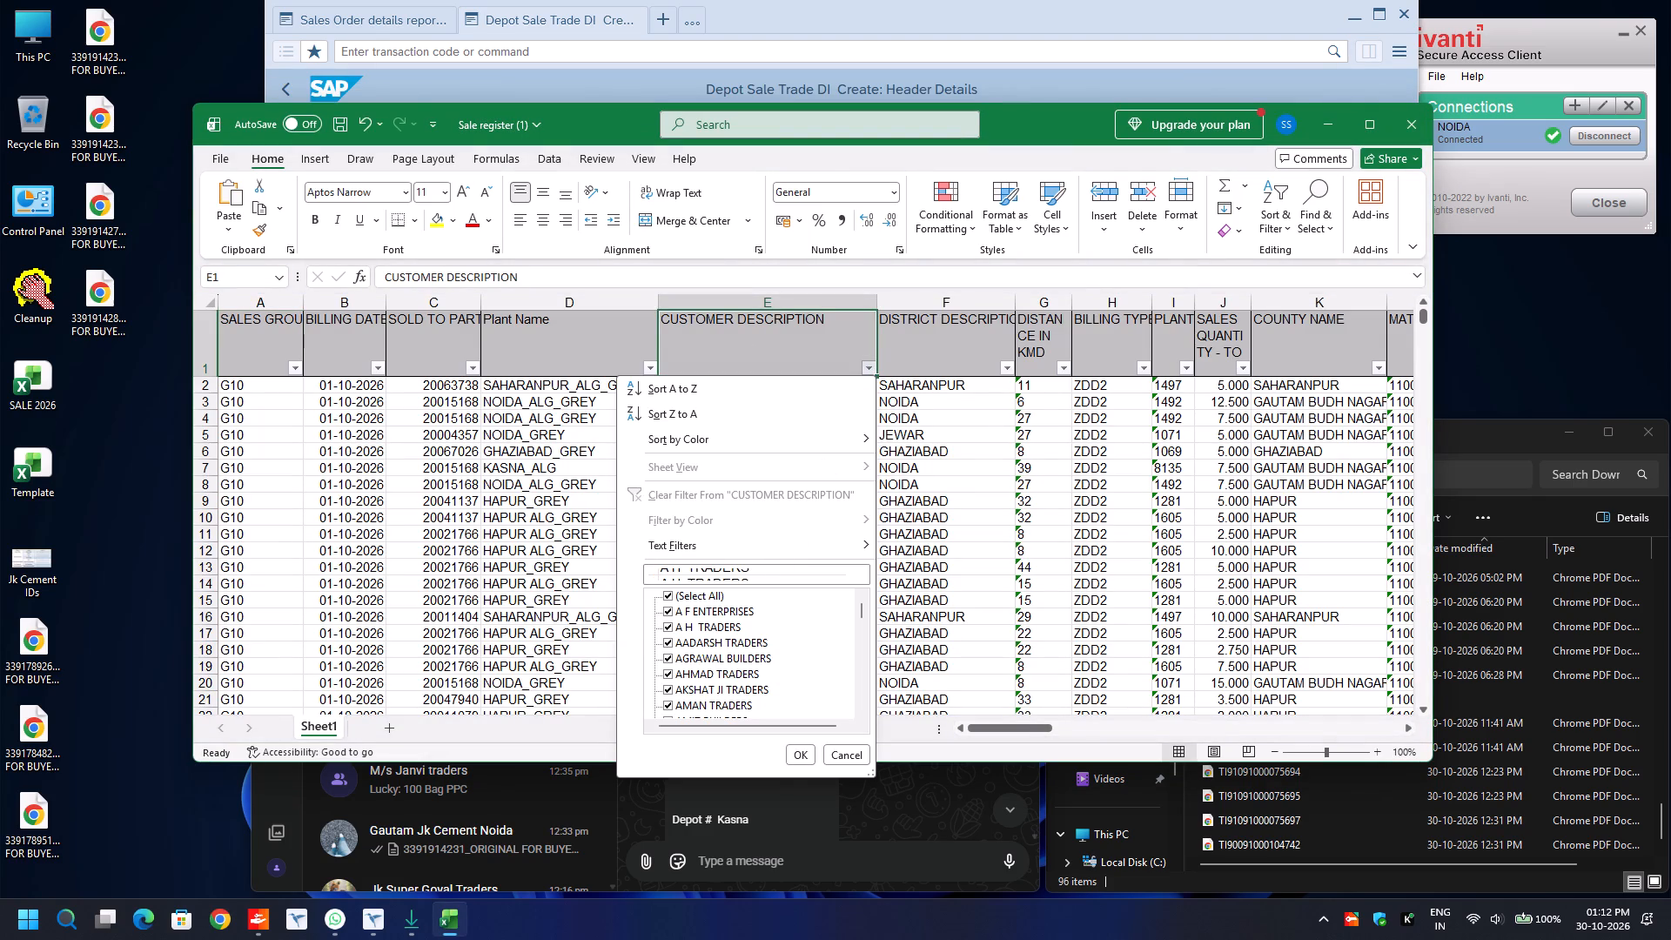
{"action": "left_click", "coordinate": [767, 577]}
{"action": "type", "text": "janv"}
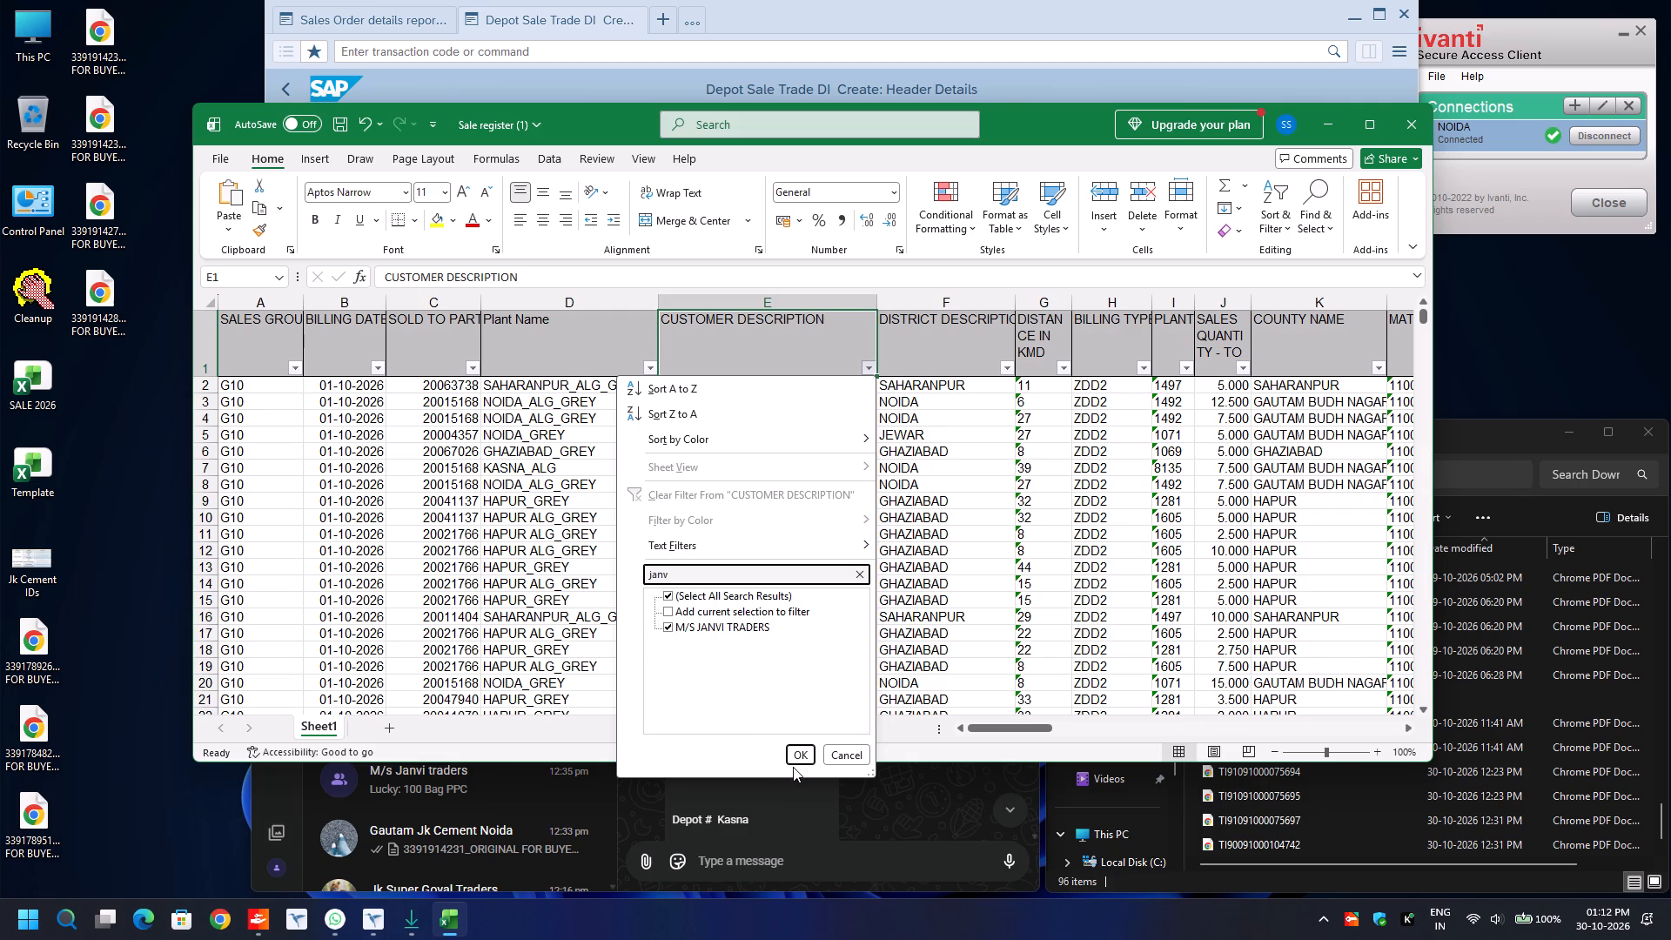
{"action": "left_click", "coordinate": [795, 747]}
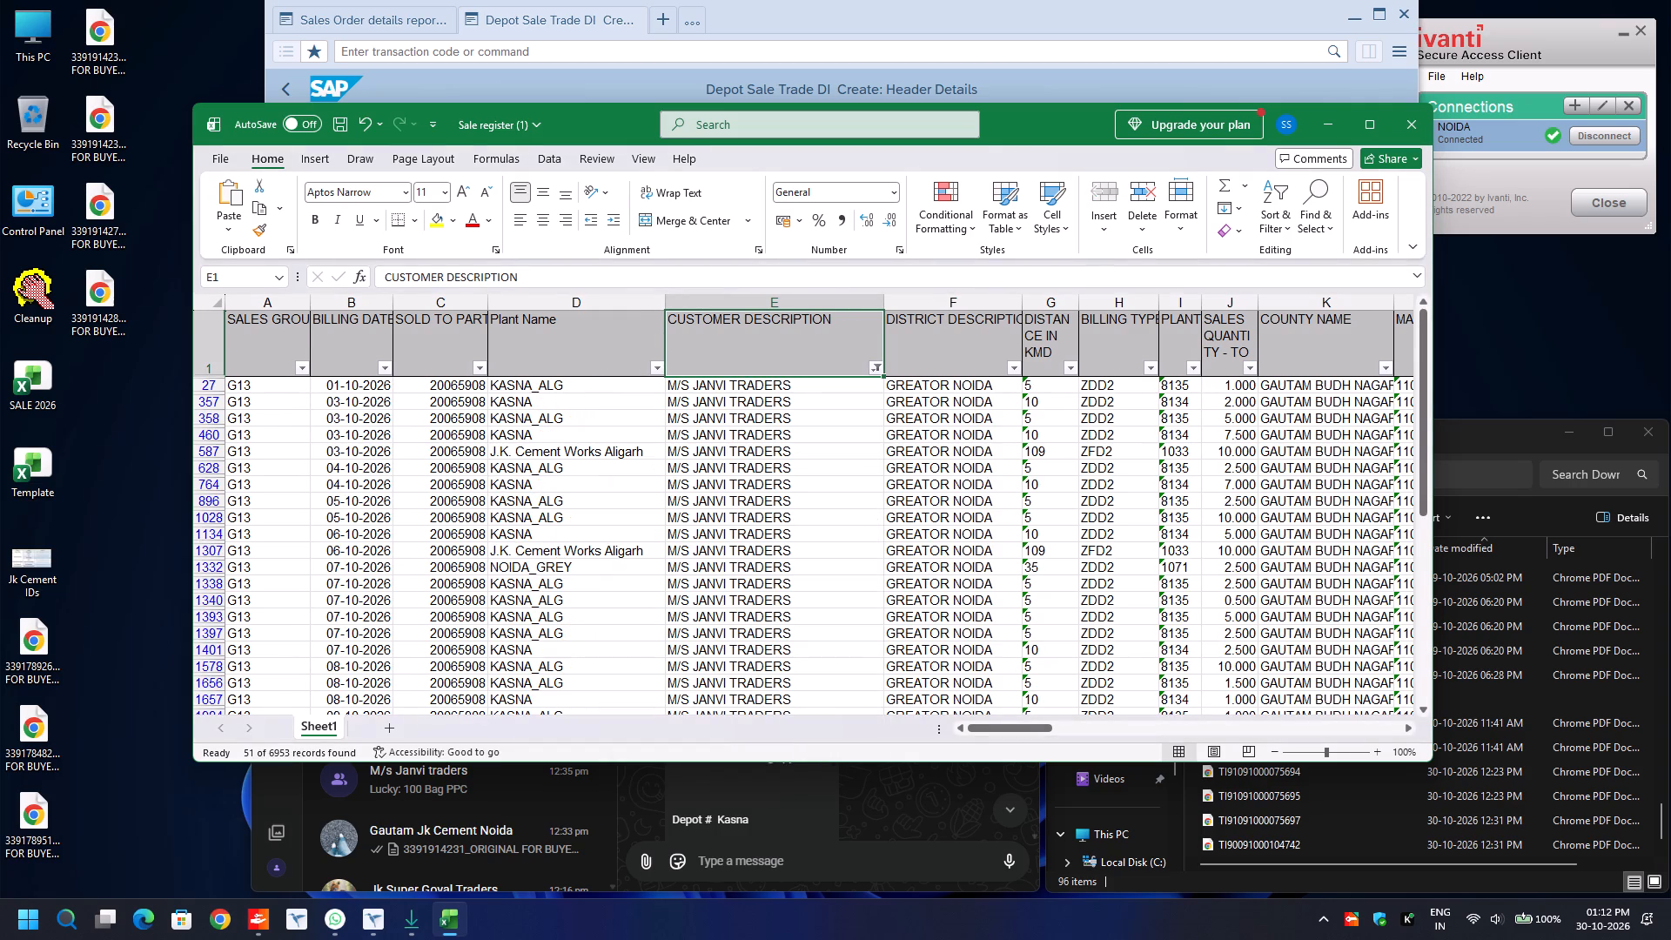
{"action": "scroll", "coordinate": [1069, 647], "scroll_direction": "left", "scroll_amount": 8}
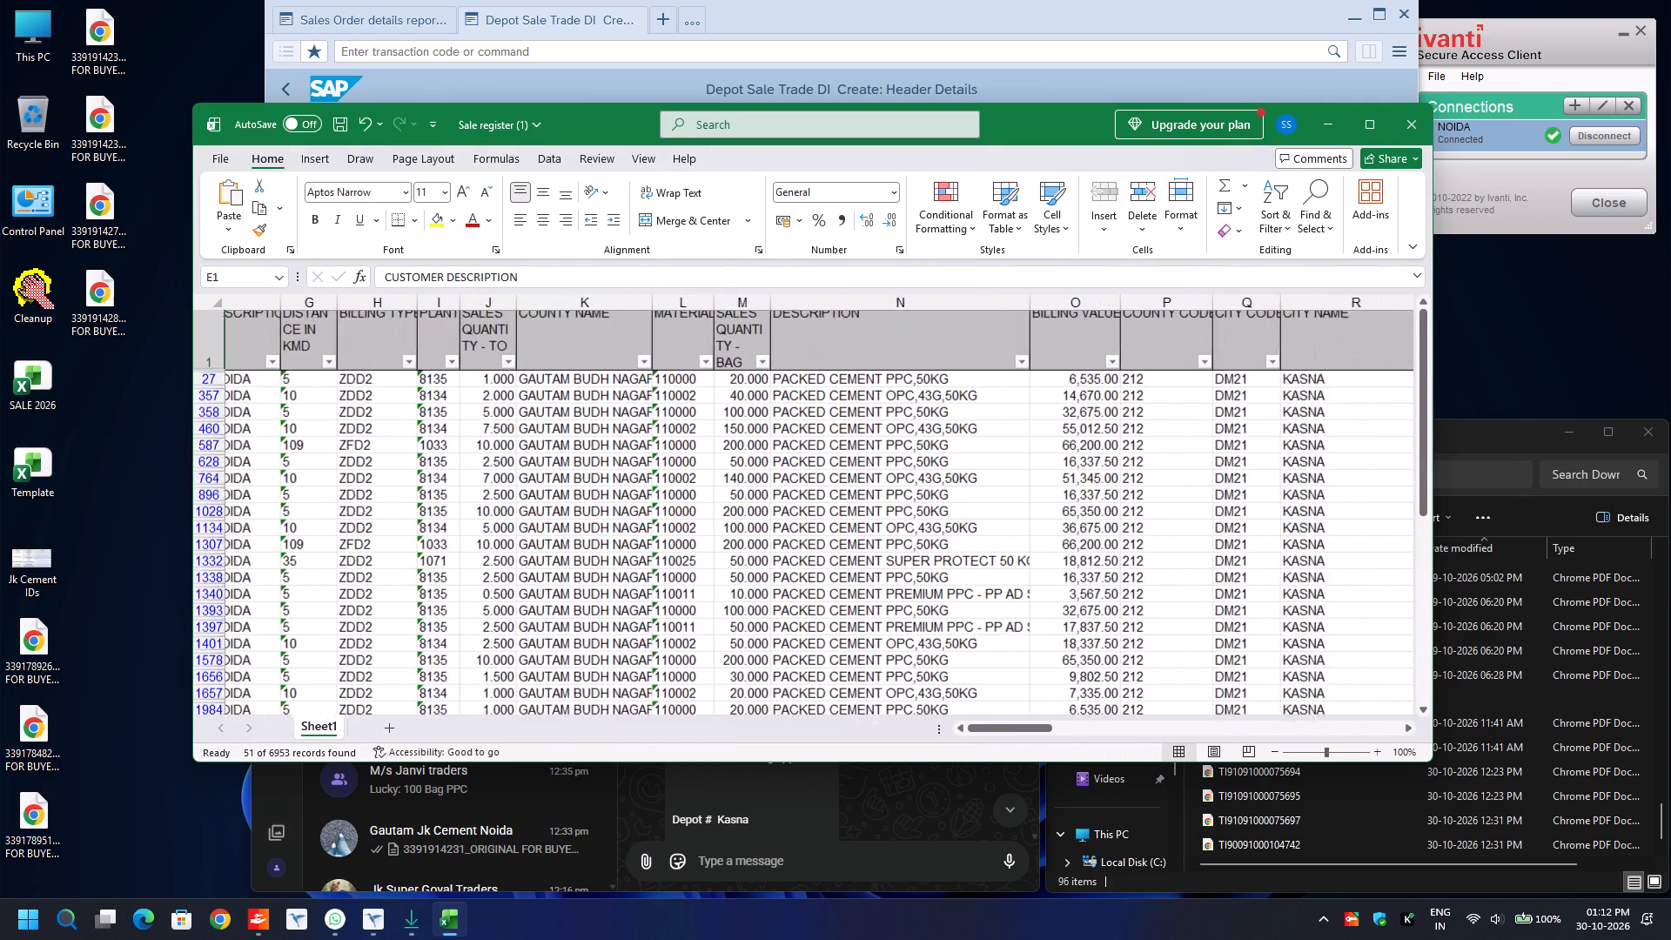
{"action": "scroll", "coordinate": [1069, 647], "scroll_direction": "left", "scroll_amount": 10}
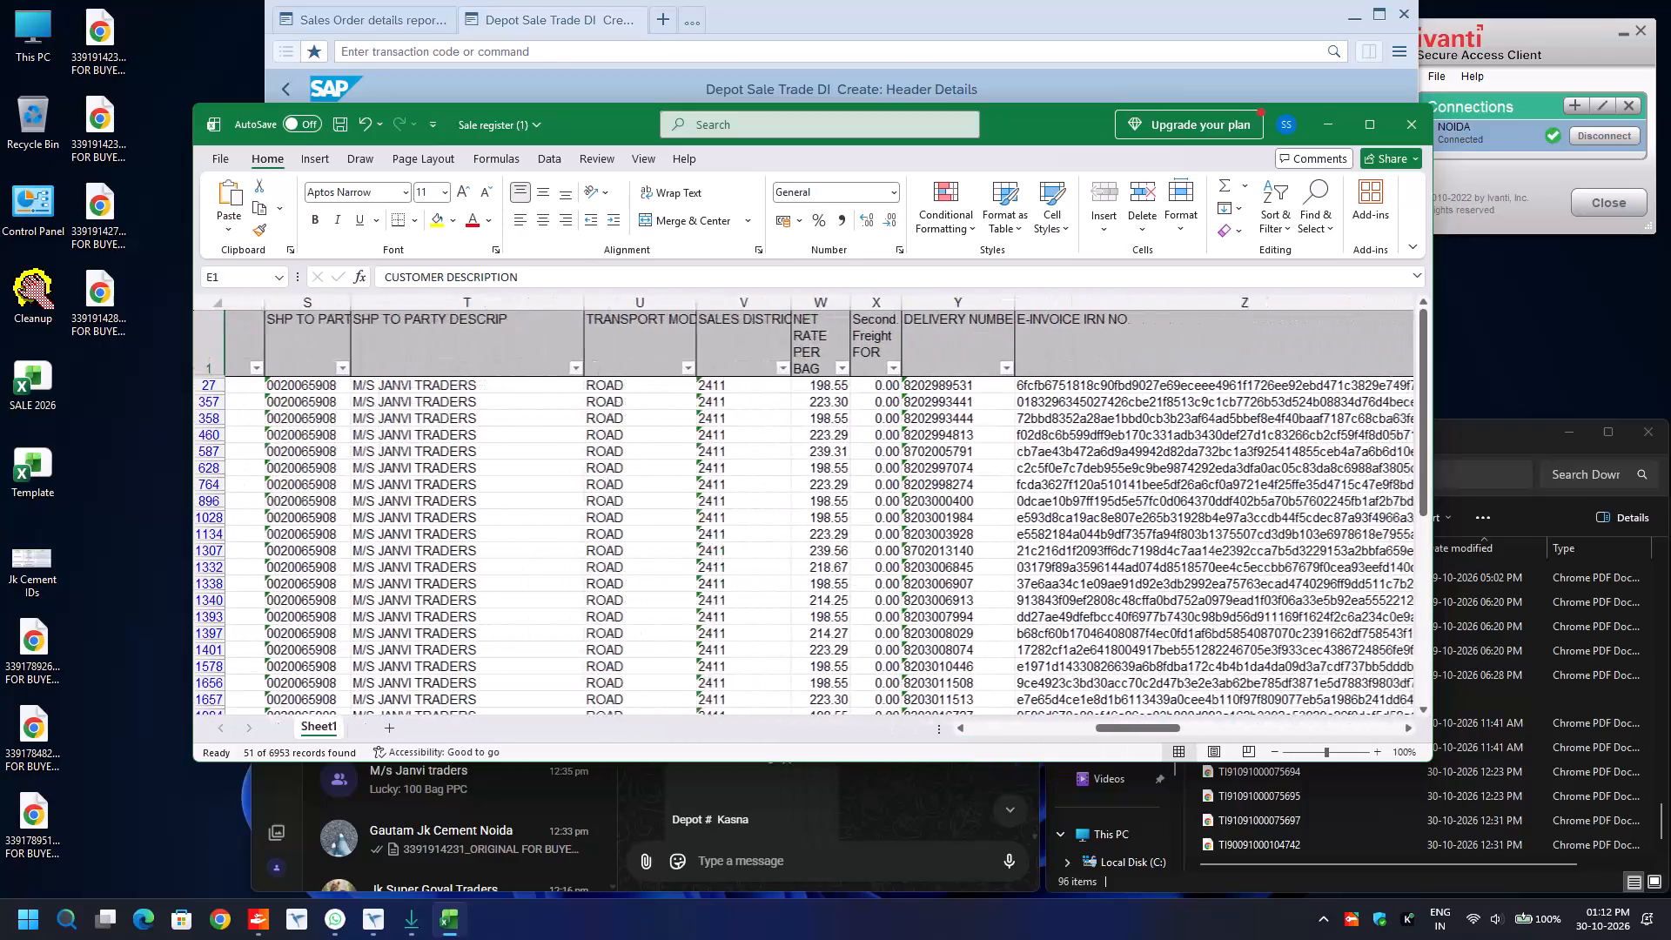
{"action": "scroll", "coordinate": [1069, 647], "scroll_direction": "left", "scroll_amount": 17}
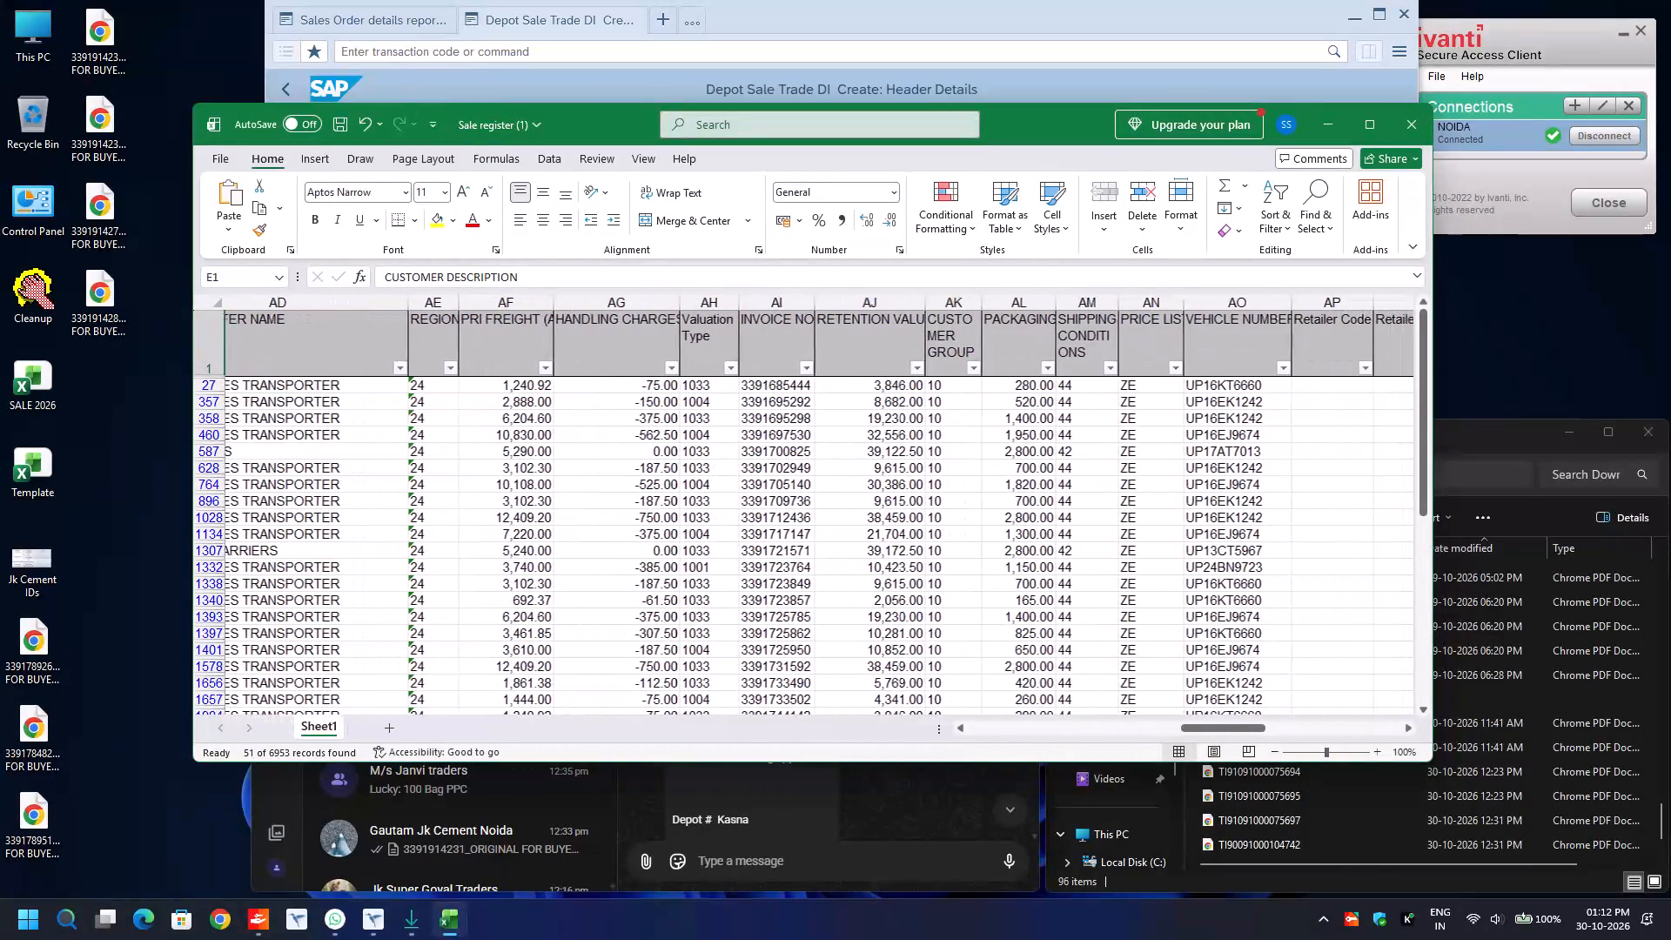
{"action": "scroll", "coordinate": [1069, 647], "scroll_direction": "left", "scroll_amount": 7}
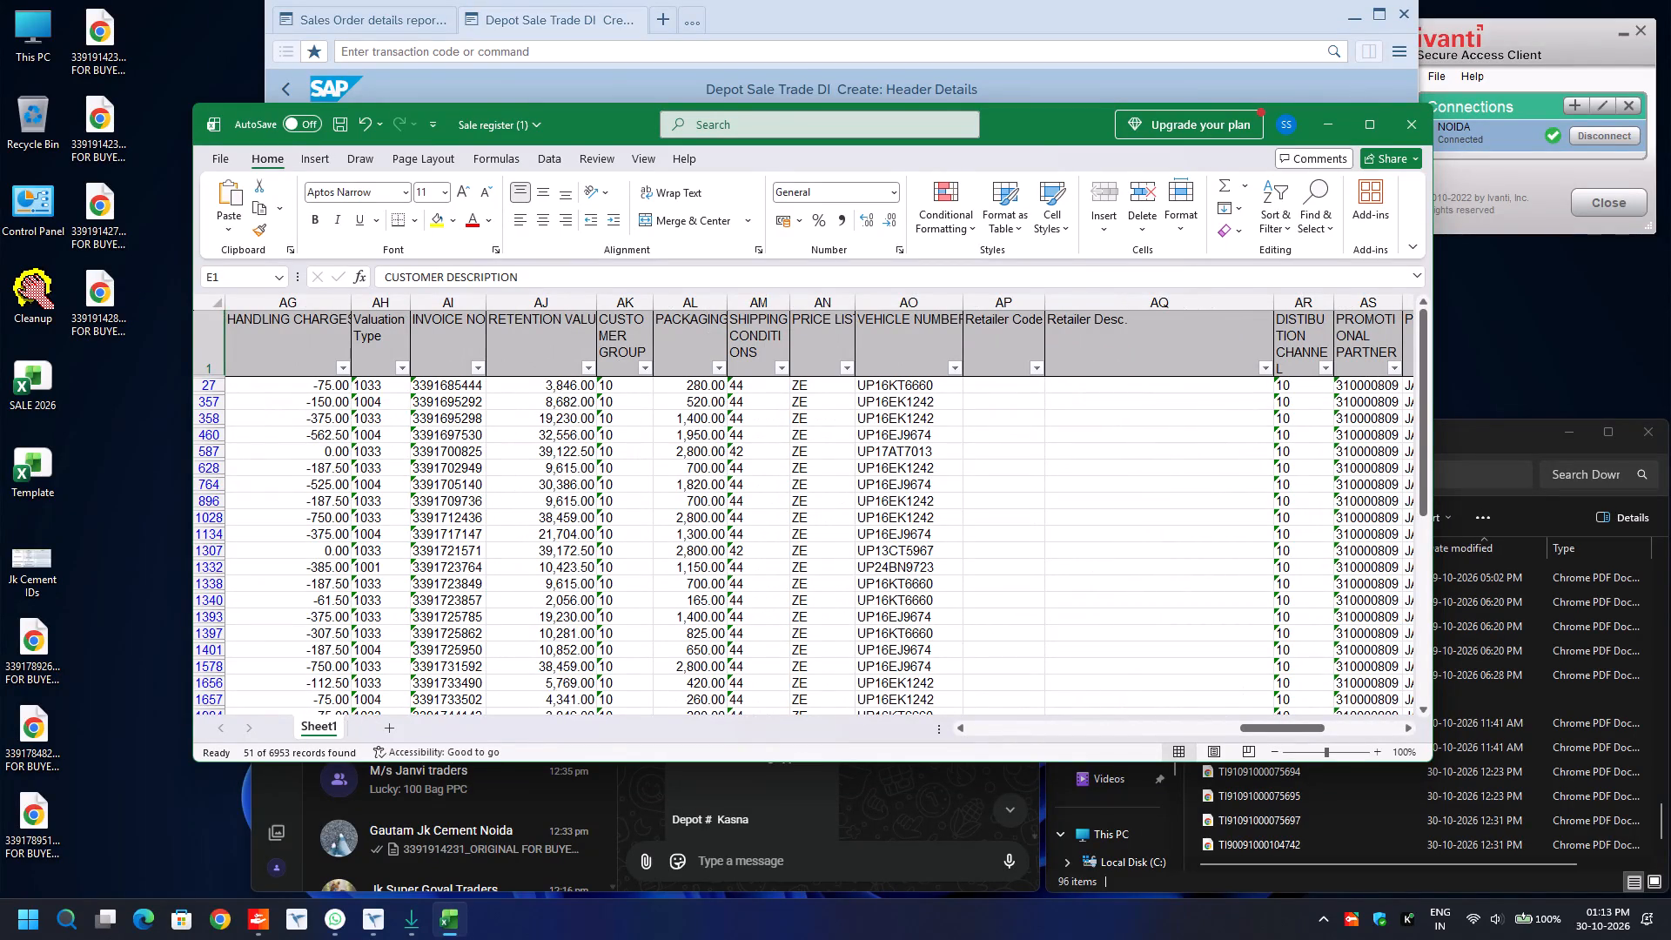
{"action": "scroll", "coordinate": [917, 620], "scroll_direction": "down", "scroll_amount": 4}
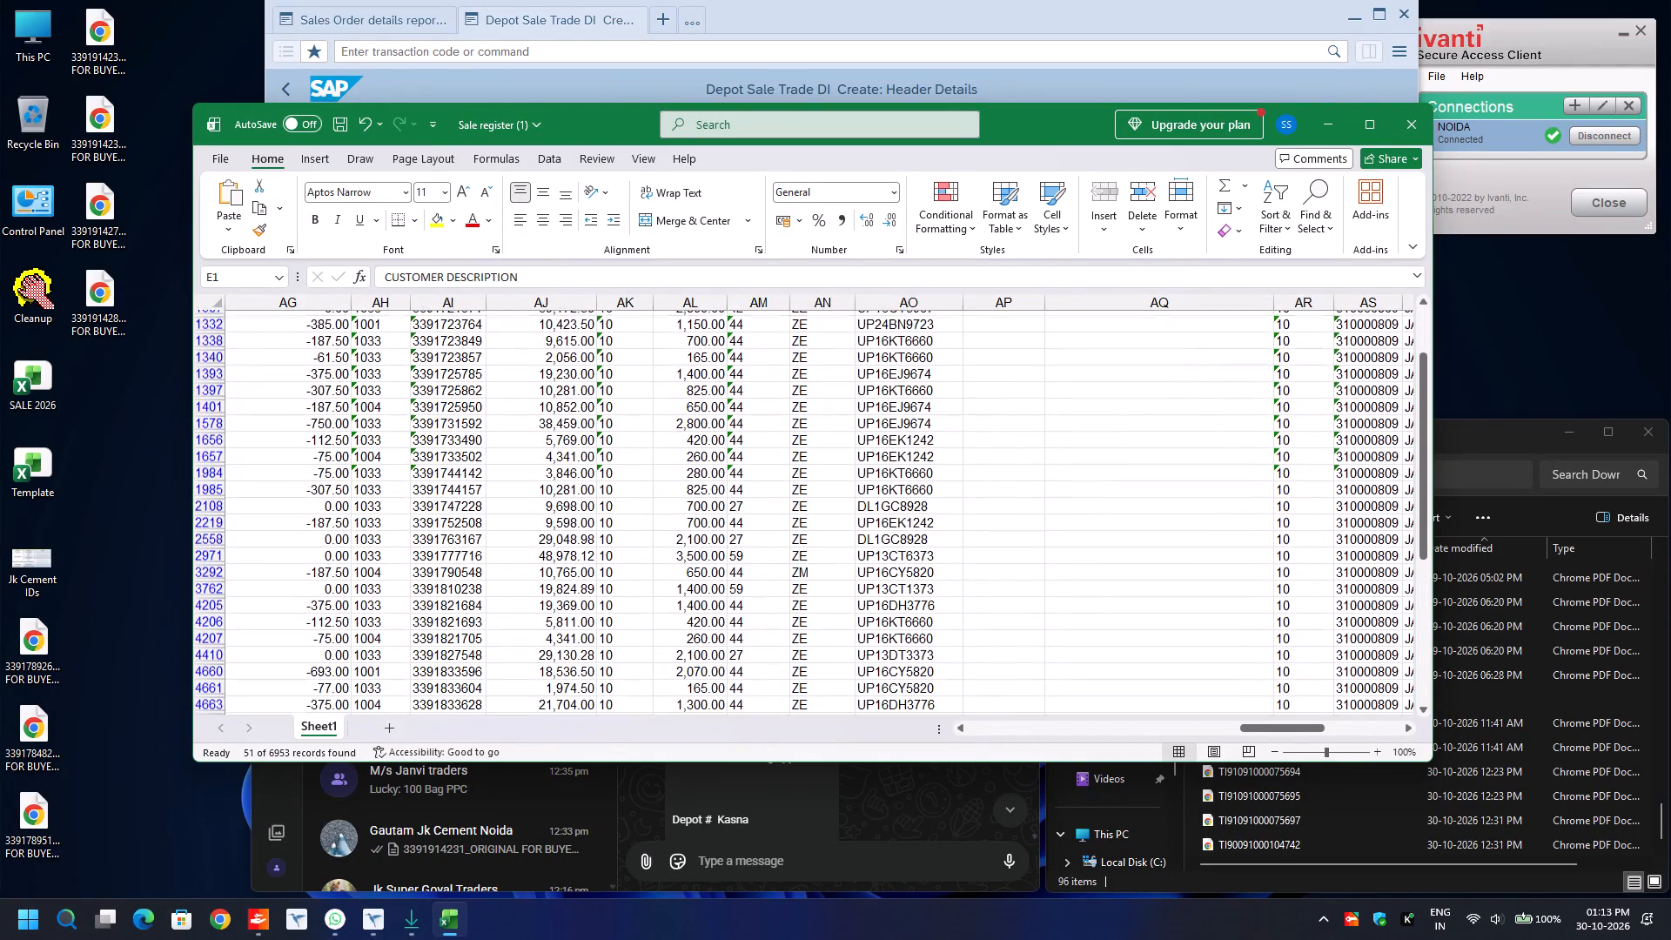
{"action": "scroll", "coordinate": [917, 620], "scroll_direction": "down", "scroll_amount": 6}
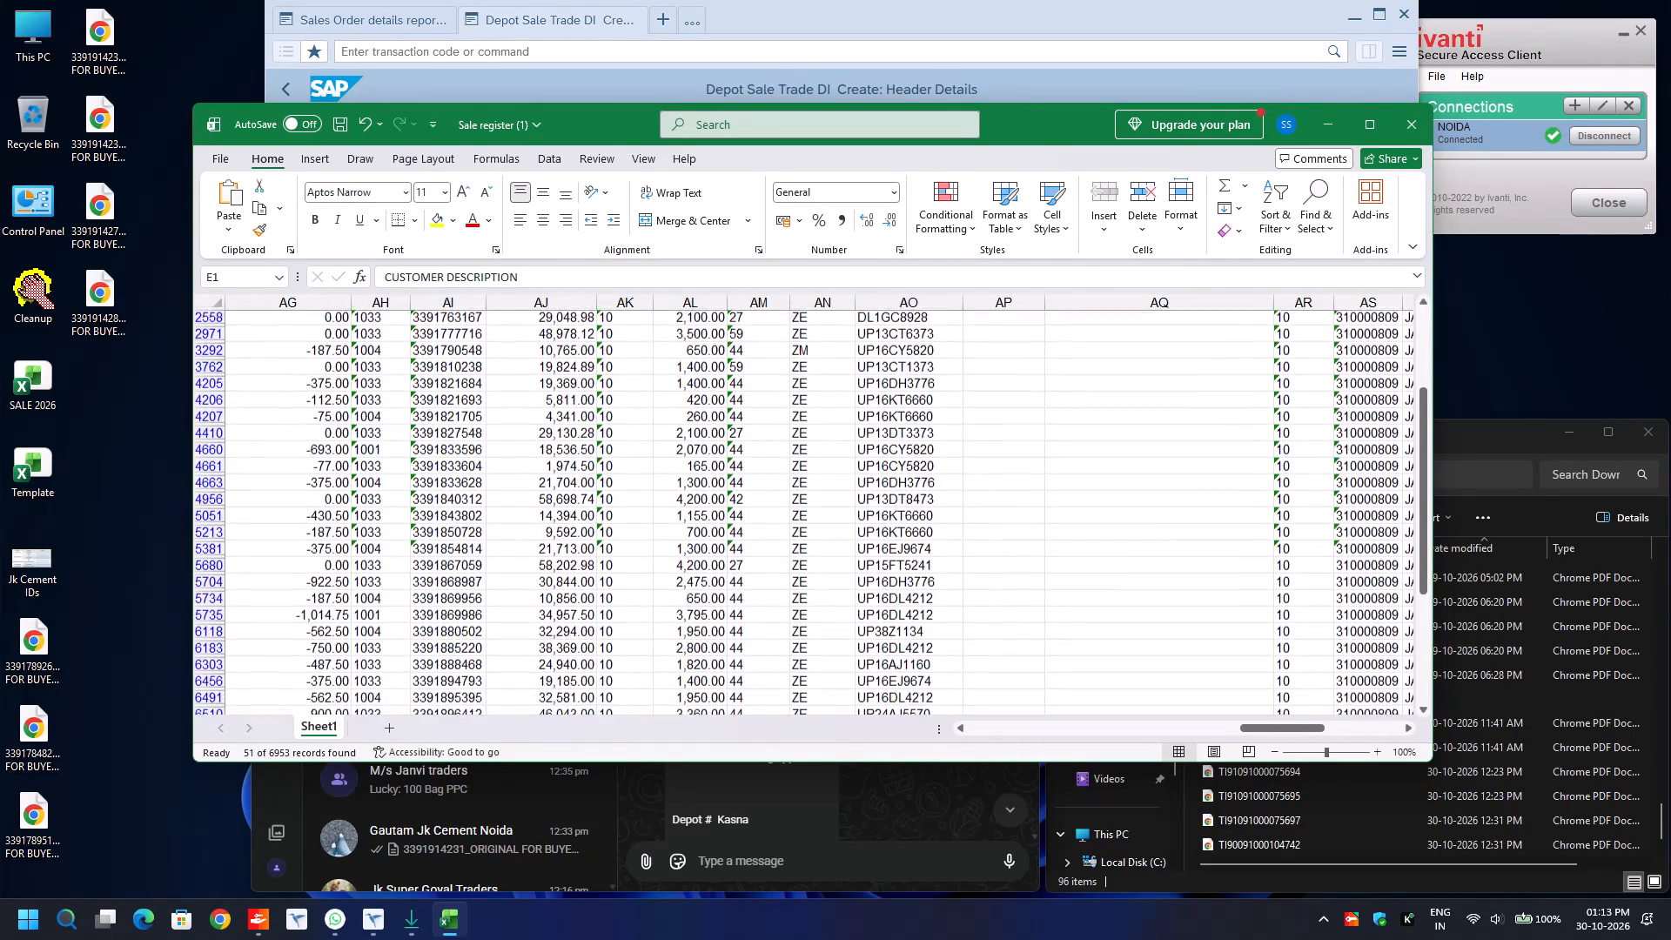
{"action": "scroll", "coordinate": [917, 620], "scroll_direction": "down", "scroll_amount": 1}
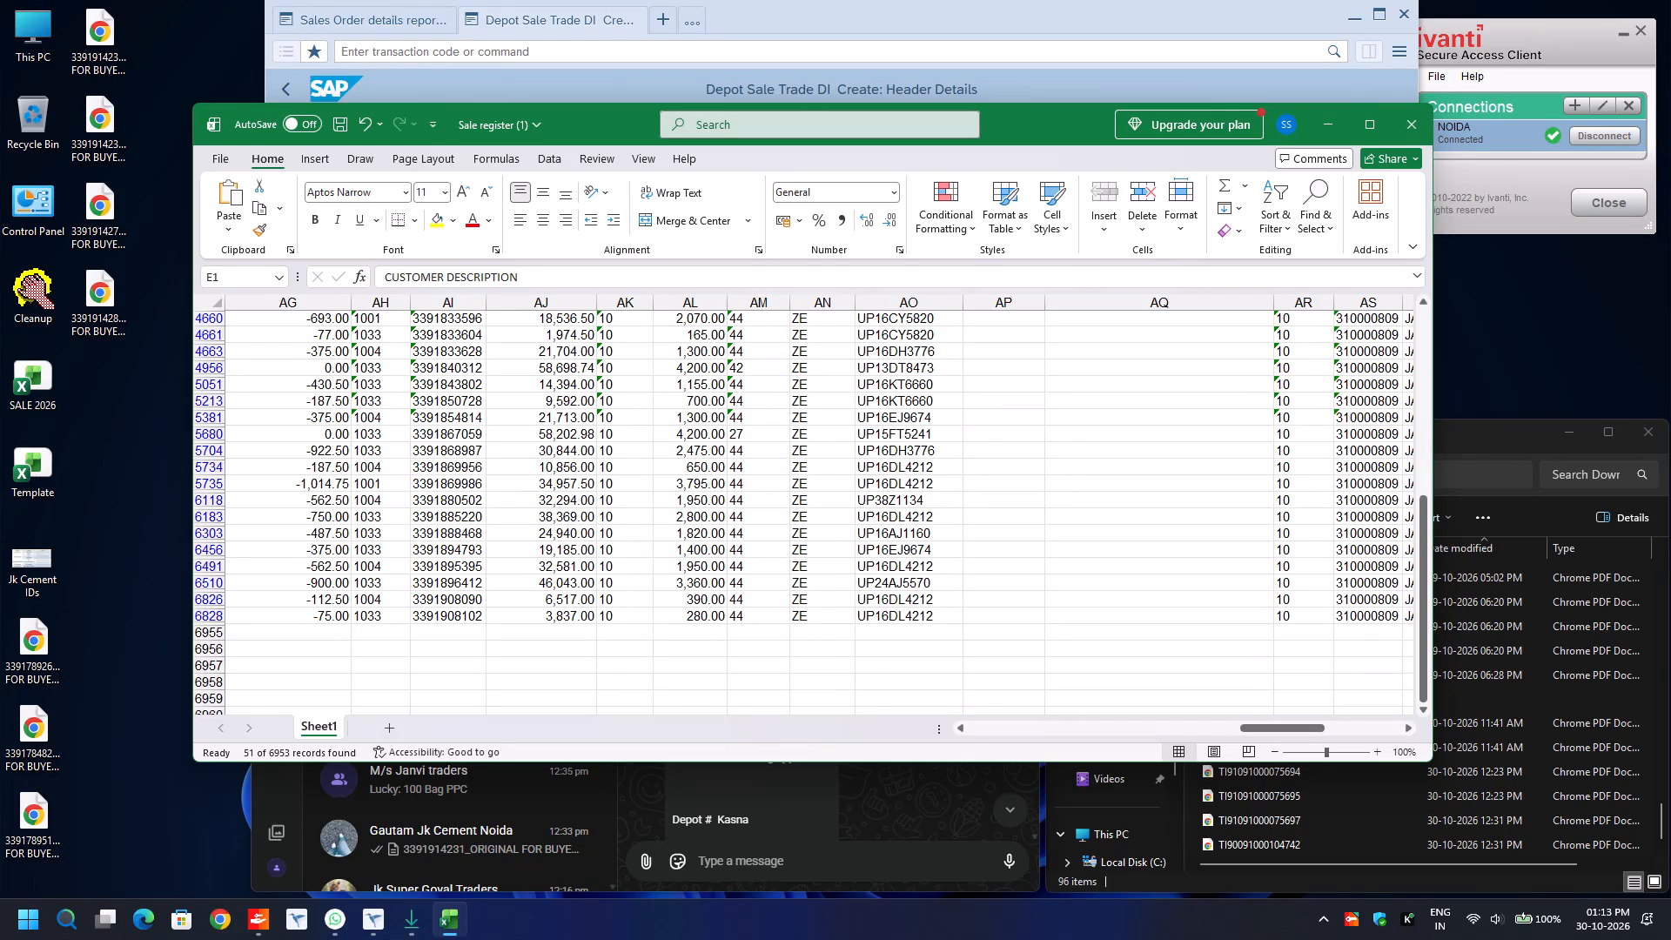
{"action": "double_click", "coordinate": [889, 617]}
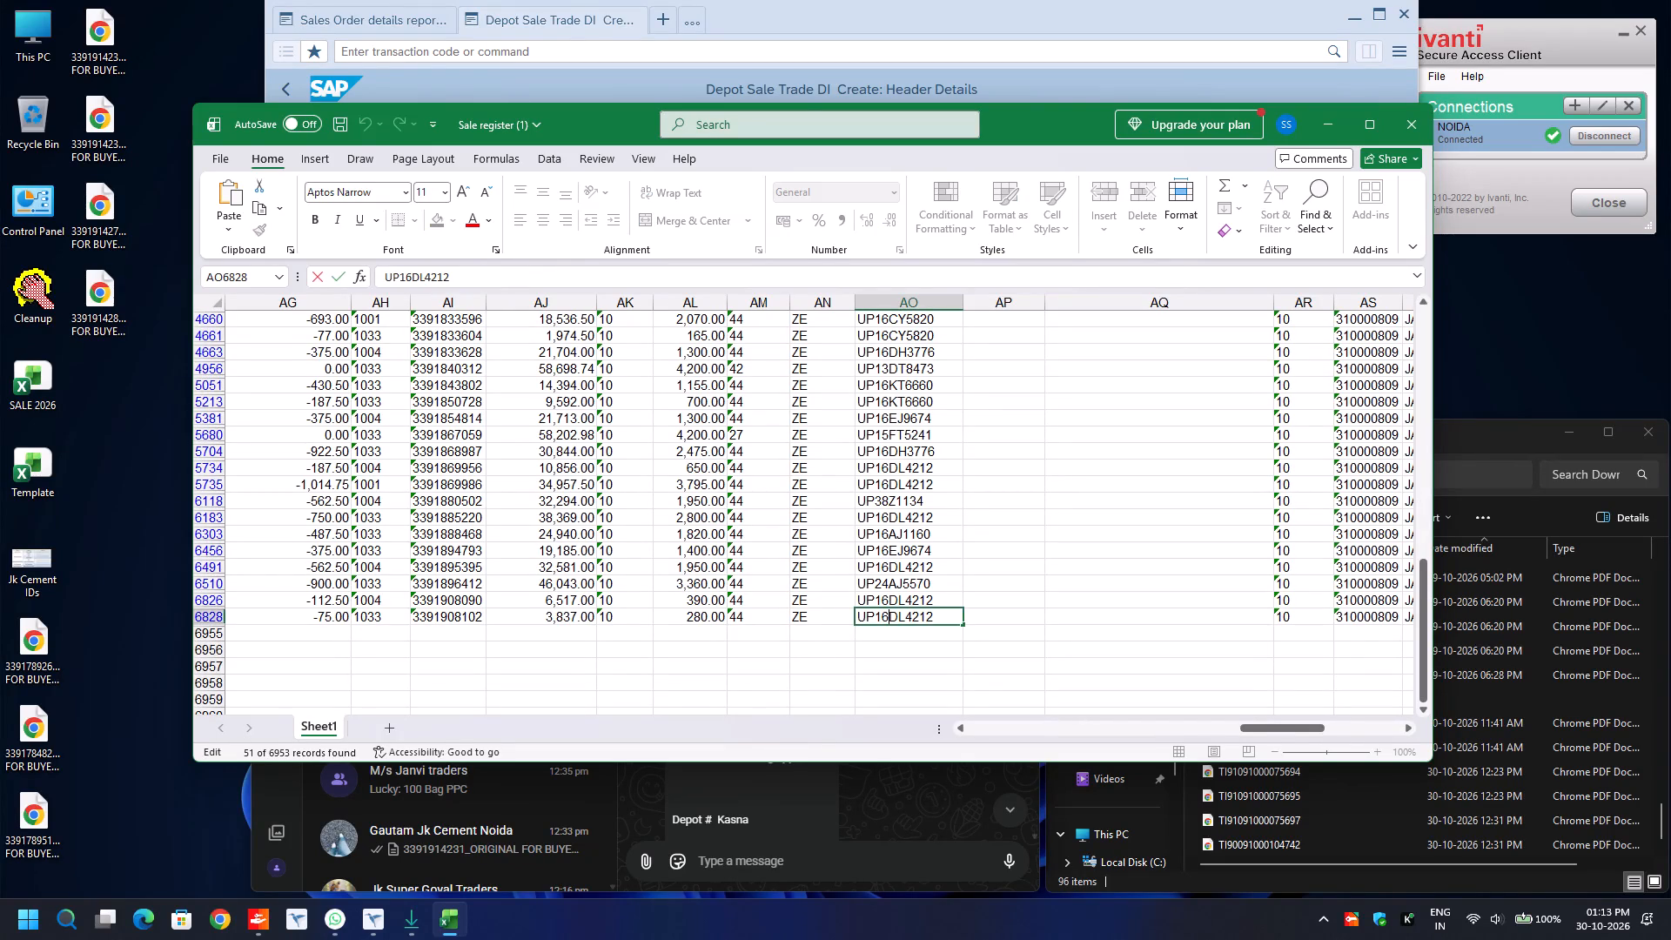
{"action": "left_click", "coordinate": [933, 647]}
{"action": "left_click", "coordinate": [911, 619]}
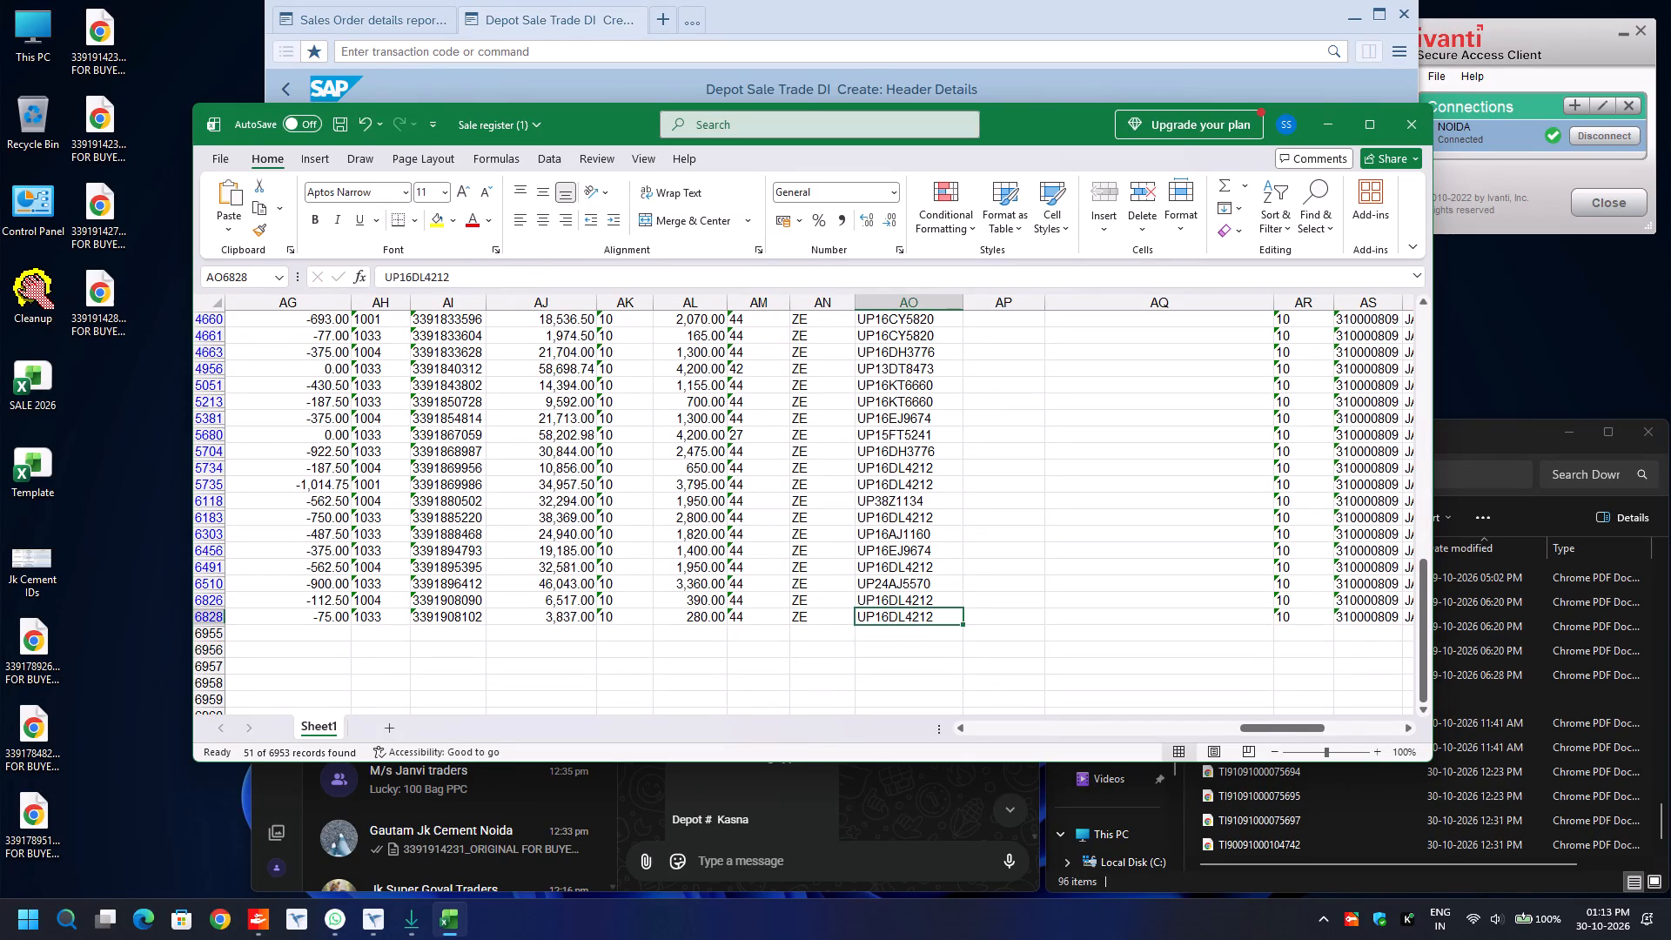
{"action": "key", "text": "ctrl+c"}
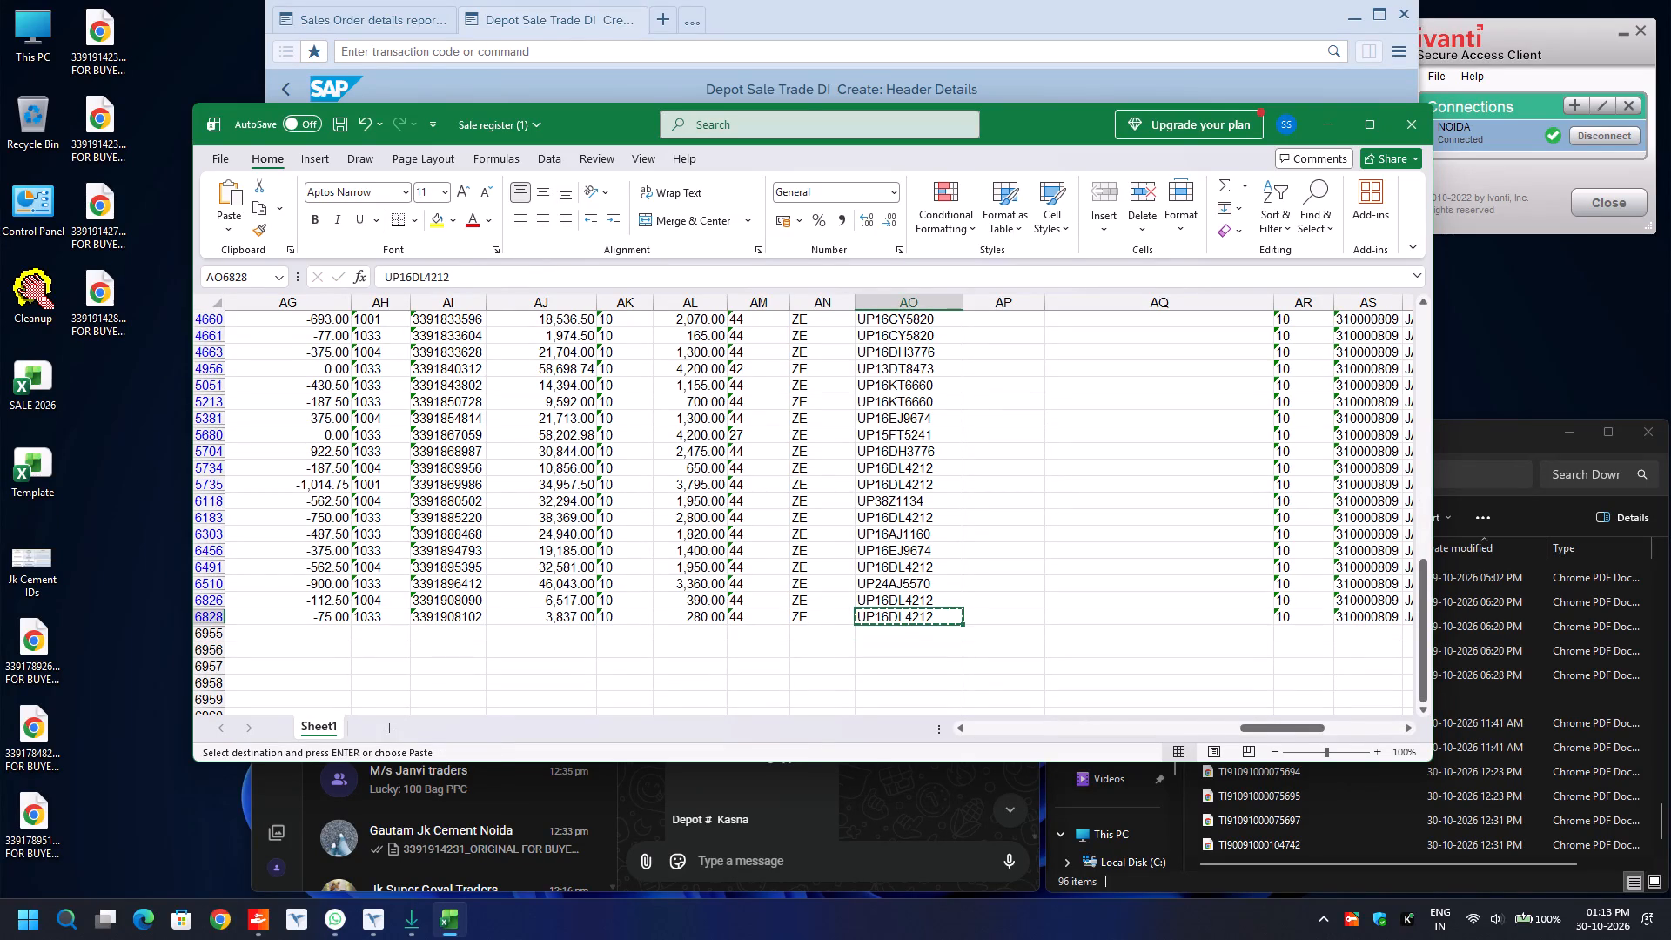
{"action": "left_click", "coordinate": [896, 16]}
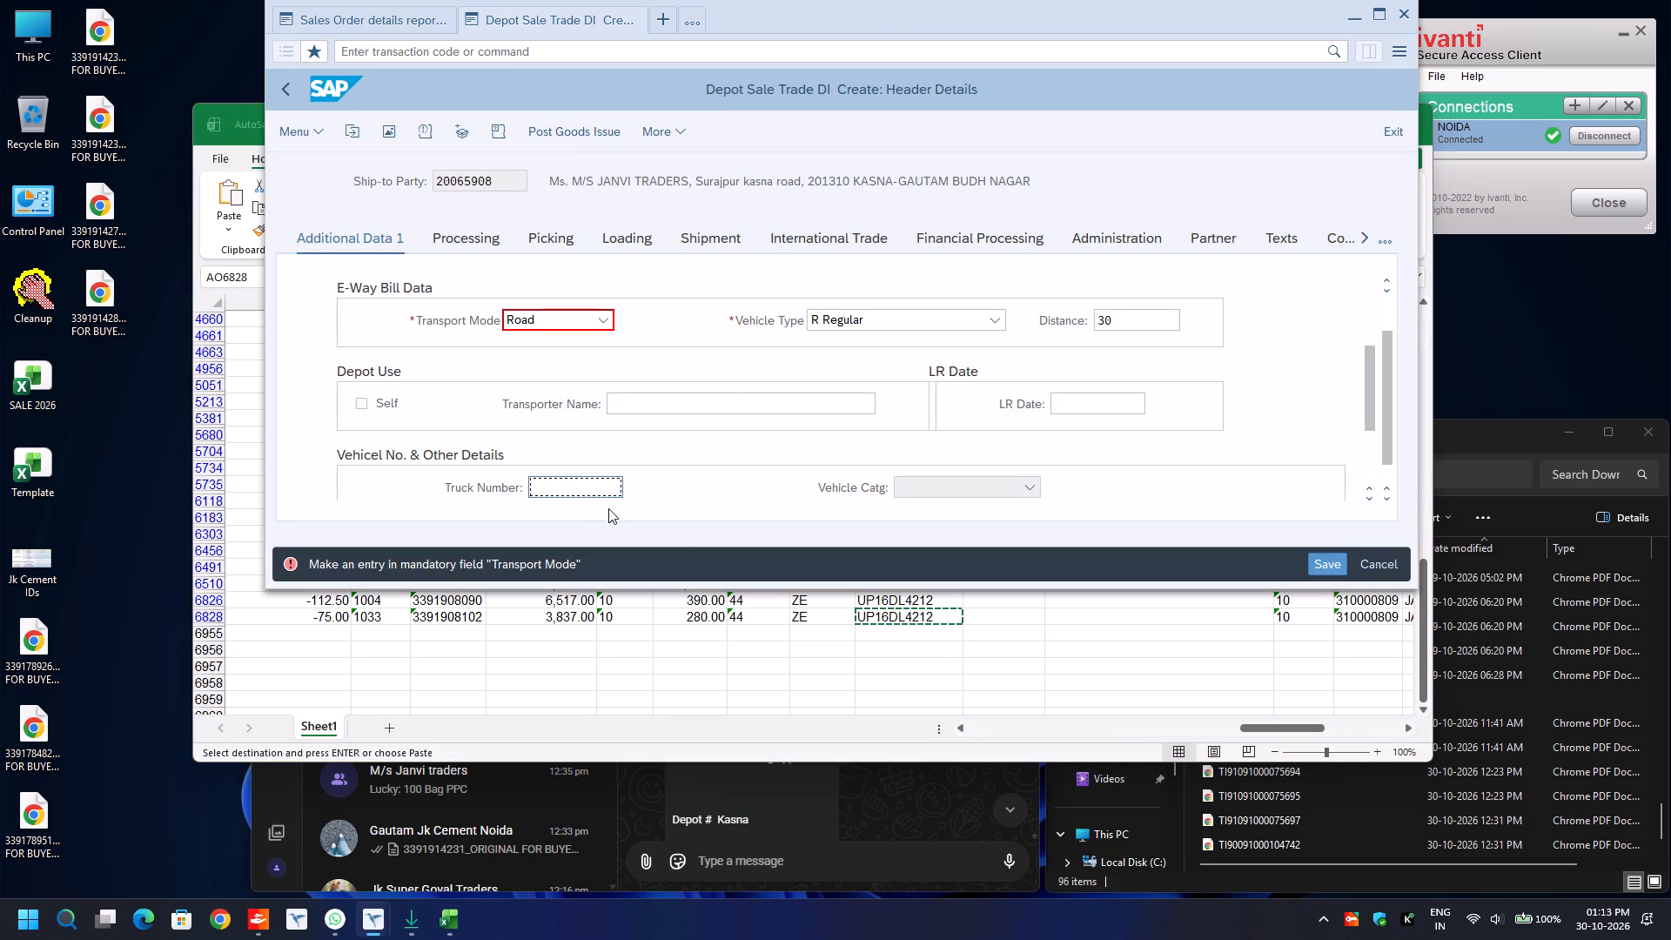
{"action": "left_click", "coordinate": [580, 488]}
{"action": "key", "text": "ctrl+v"}
{"action": "key", "text": "Tab"}
{"action": "key", "text": "Tab"}
{"action": "key", "text": "BackSpace"}
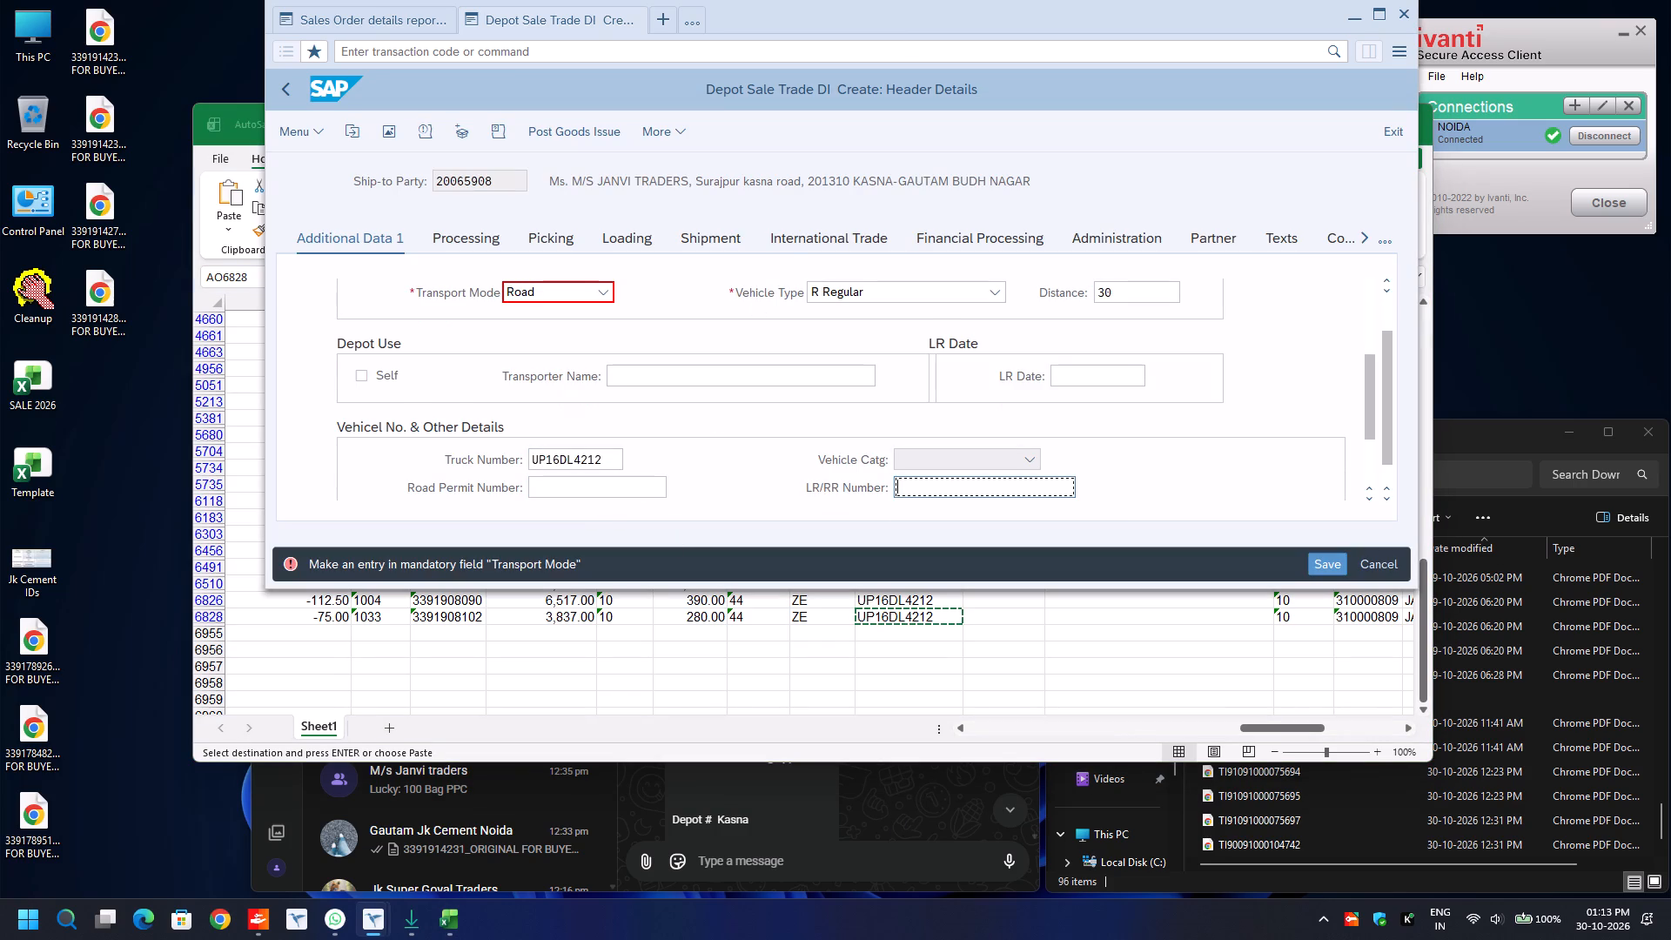
{"action": "key", "text": "Down"}
{"action": "key", "text": "Return"}
Set the delivery's shipment route to ROUTE and post the goods issue.
{"action": "left_click", "coordinate": [728, 238]}
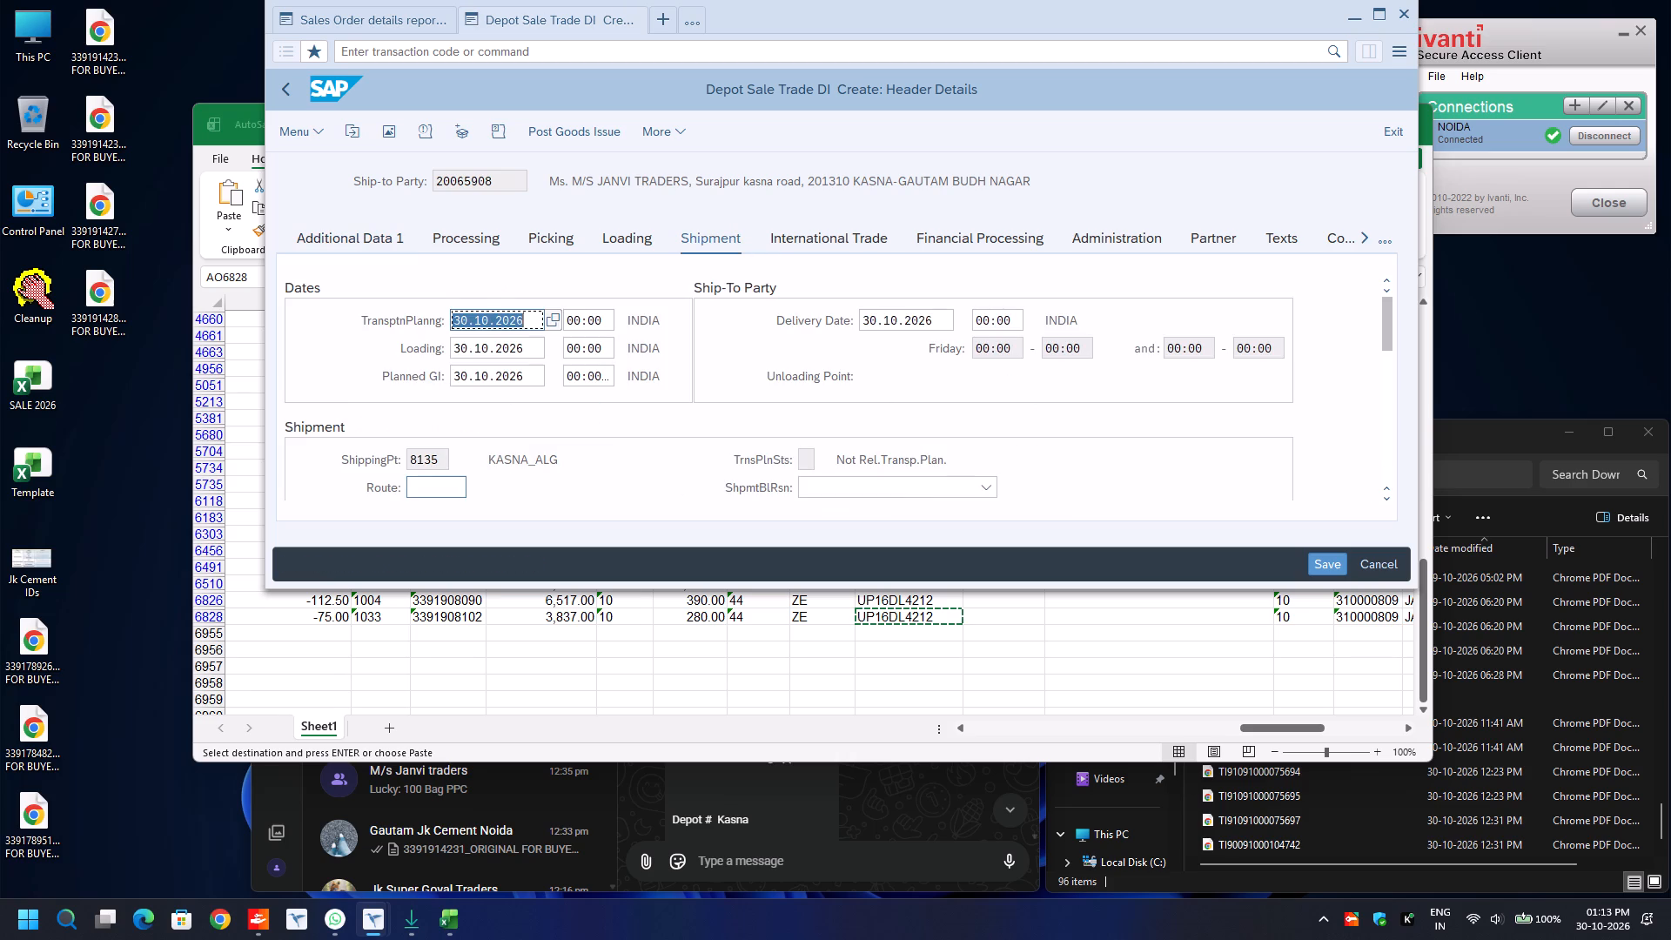
{"action": "left_click", "coordinate": [443, 489]}
{"action": "key", "text": "BackSpace"}
{"action": "key", "text": "Down"}
{"action": "key", "text": "Return"}
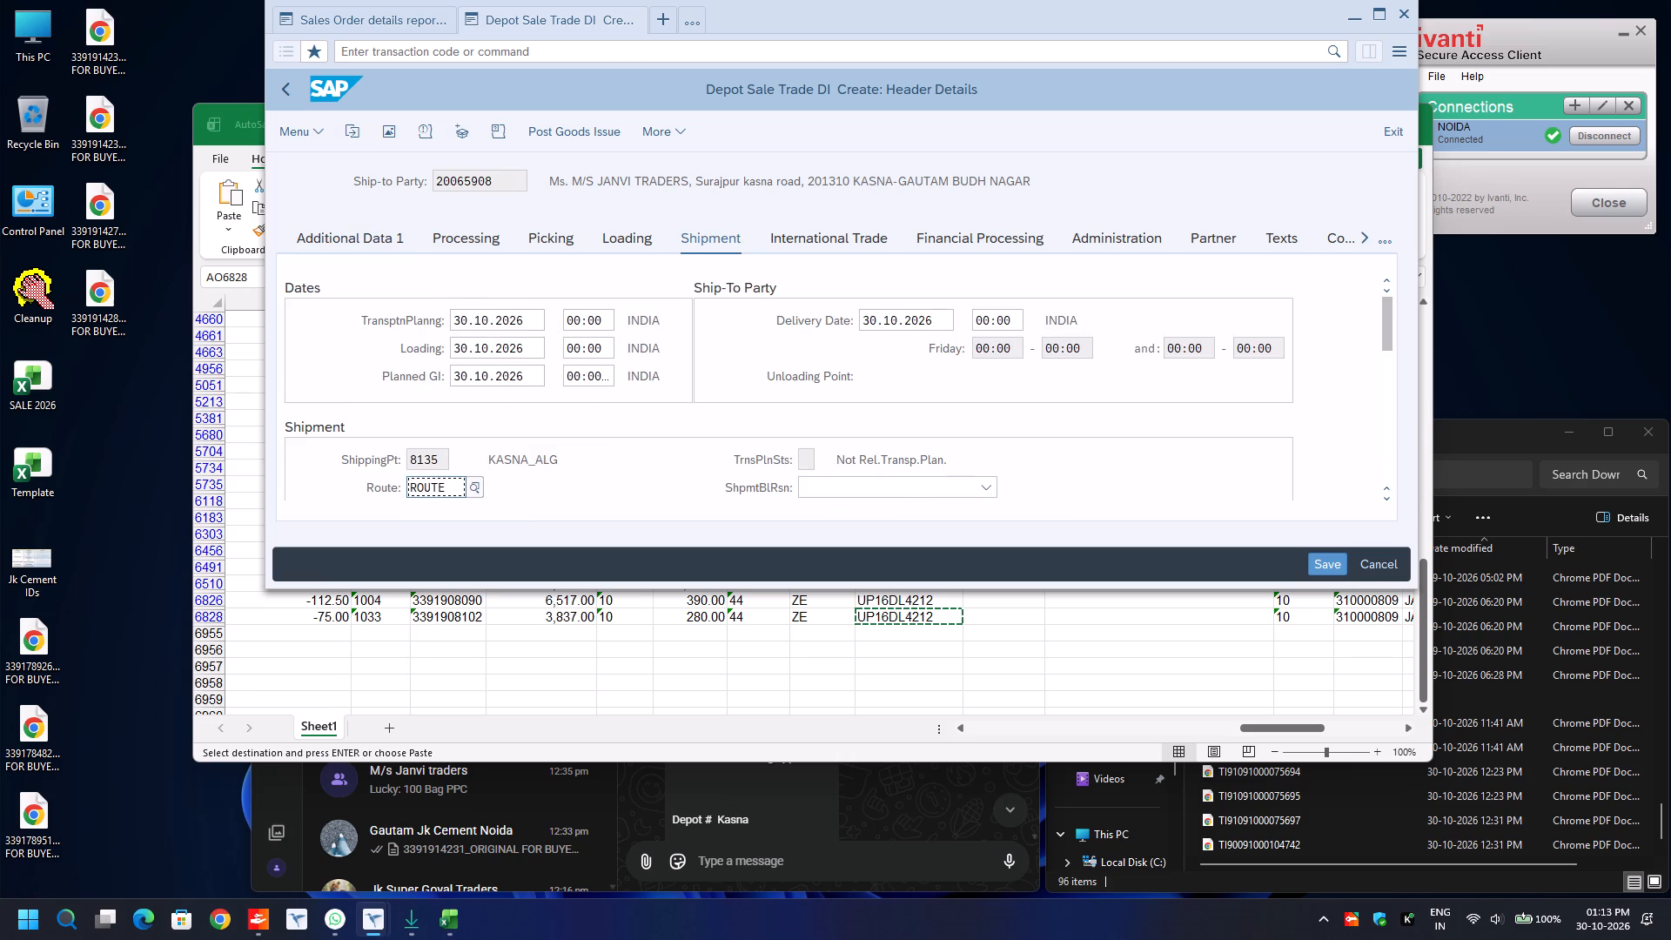
{"action": "left_click", "coordinate": [572, 125]}
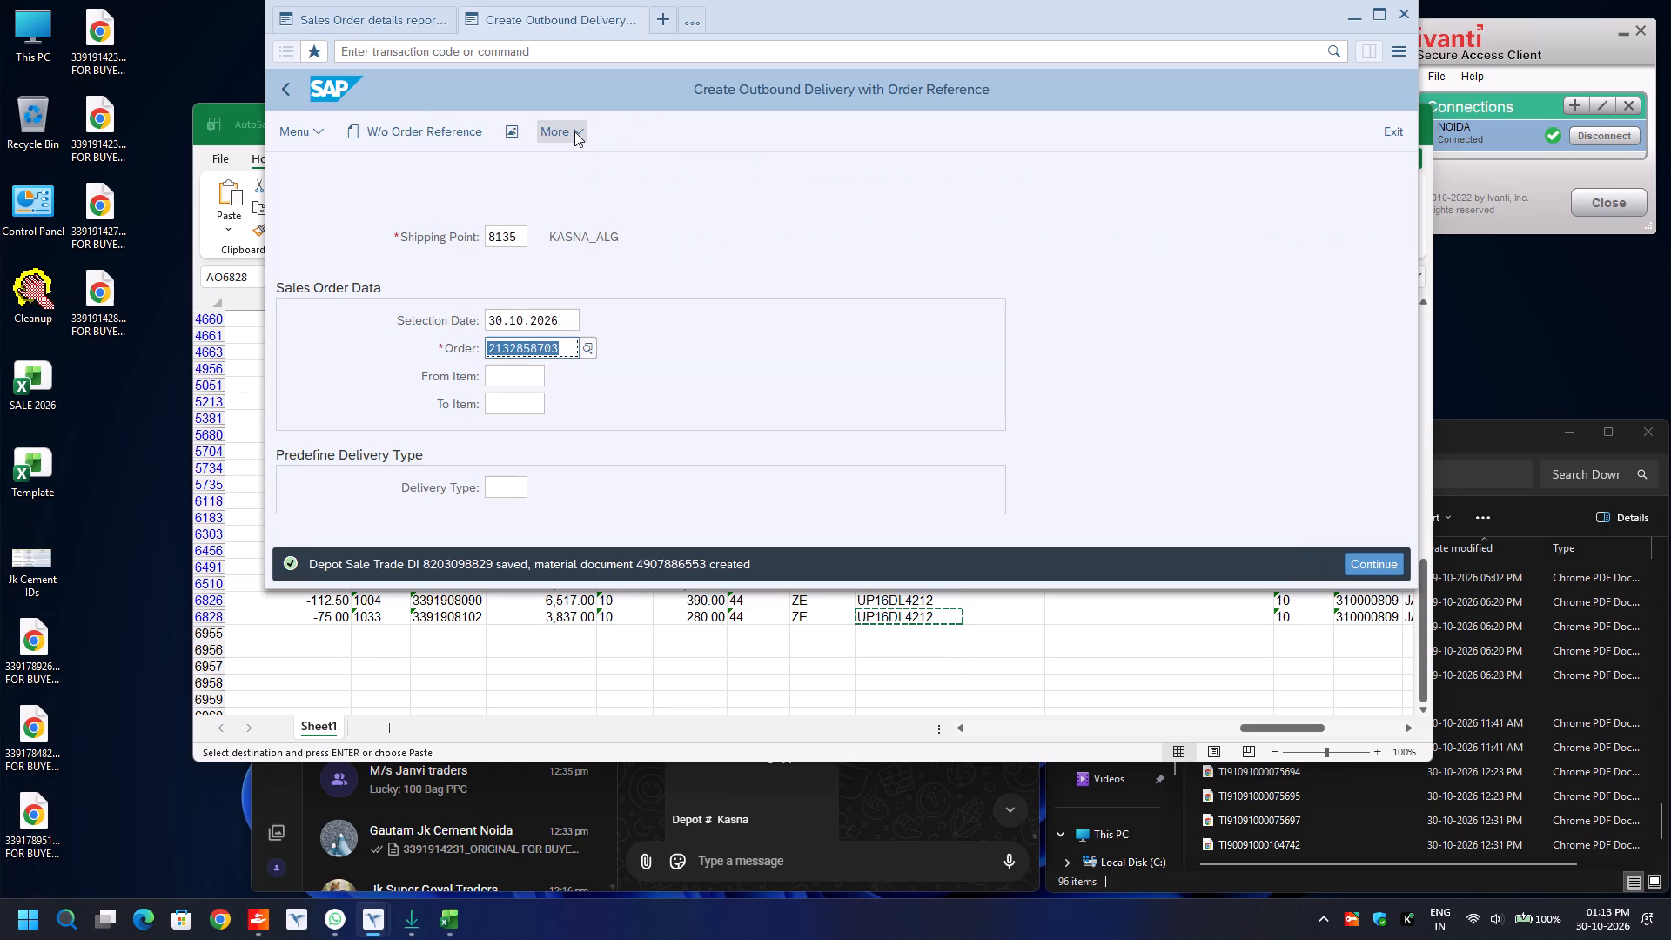
In a new session, set up the e-Document Cockpit for e-invoices with process Sales and Distribution, sales organization 1000, plant 8135 and billing date 30.10.2026.
{"action": "left_click", "coordinate": [665, 22]}
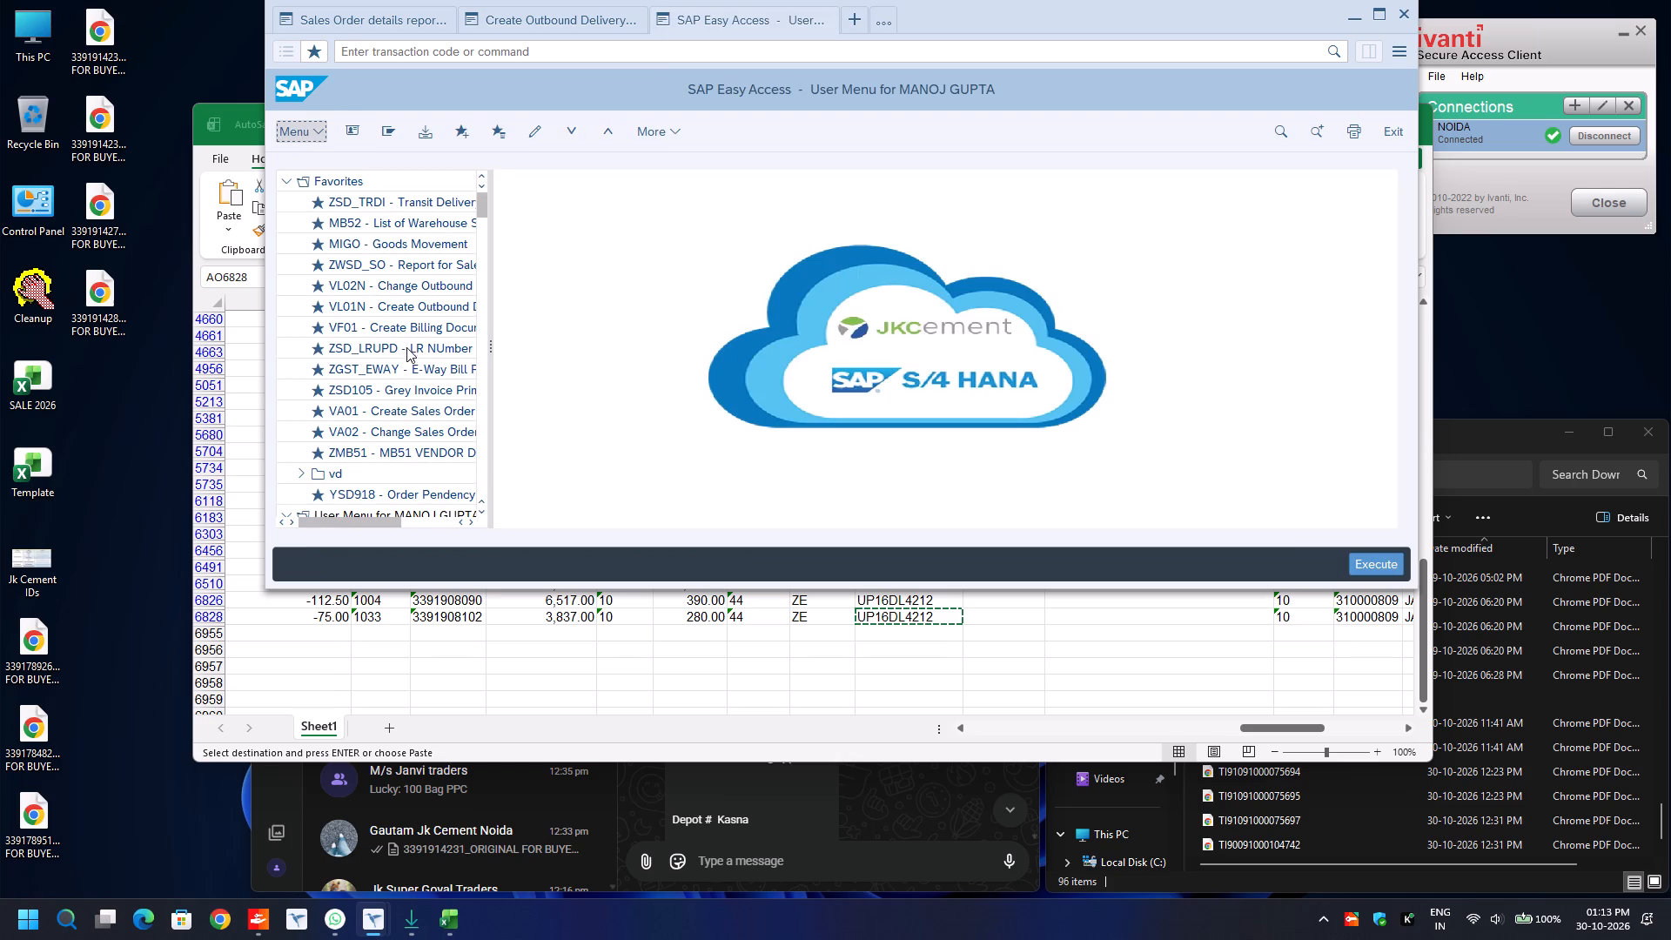
{"action": "double_click", "coordinate": [395, 369]}
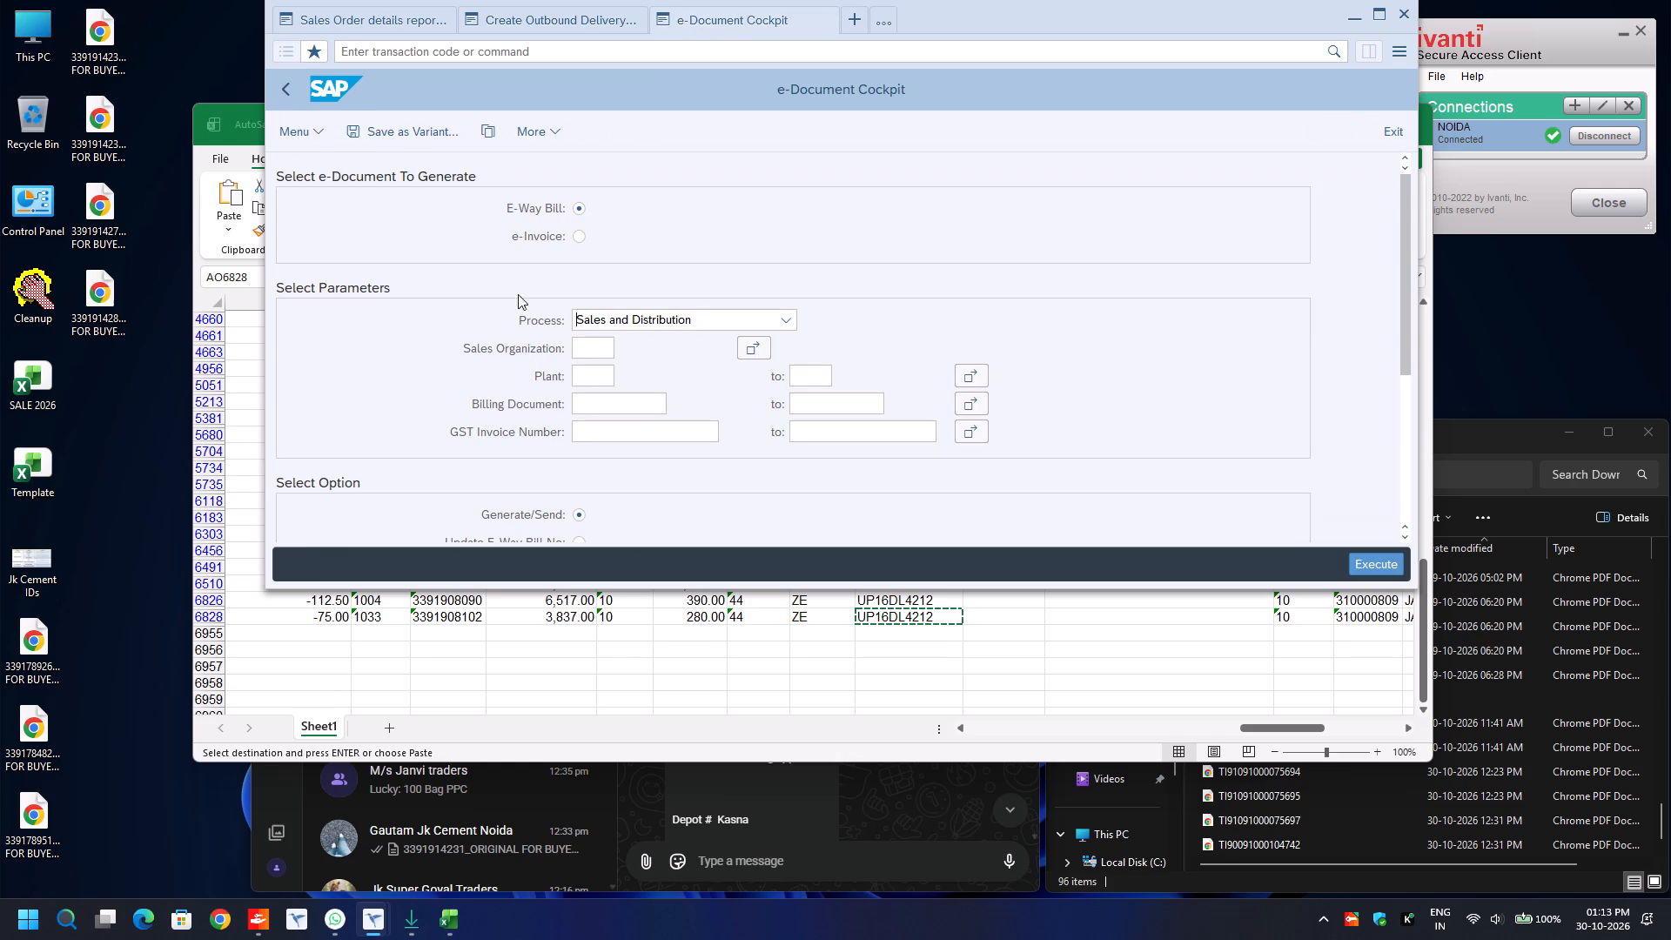
{"action": "left_click", "coordinate": [575, 230]}
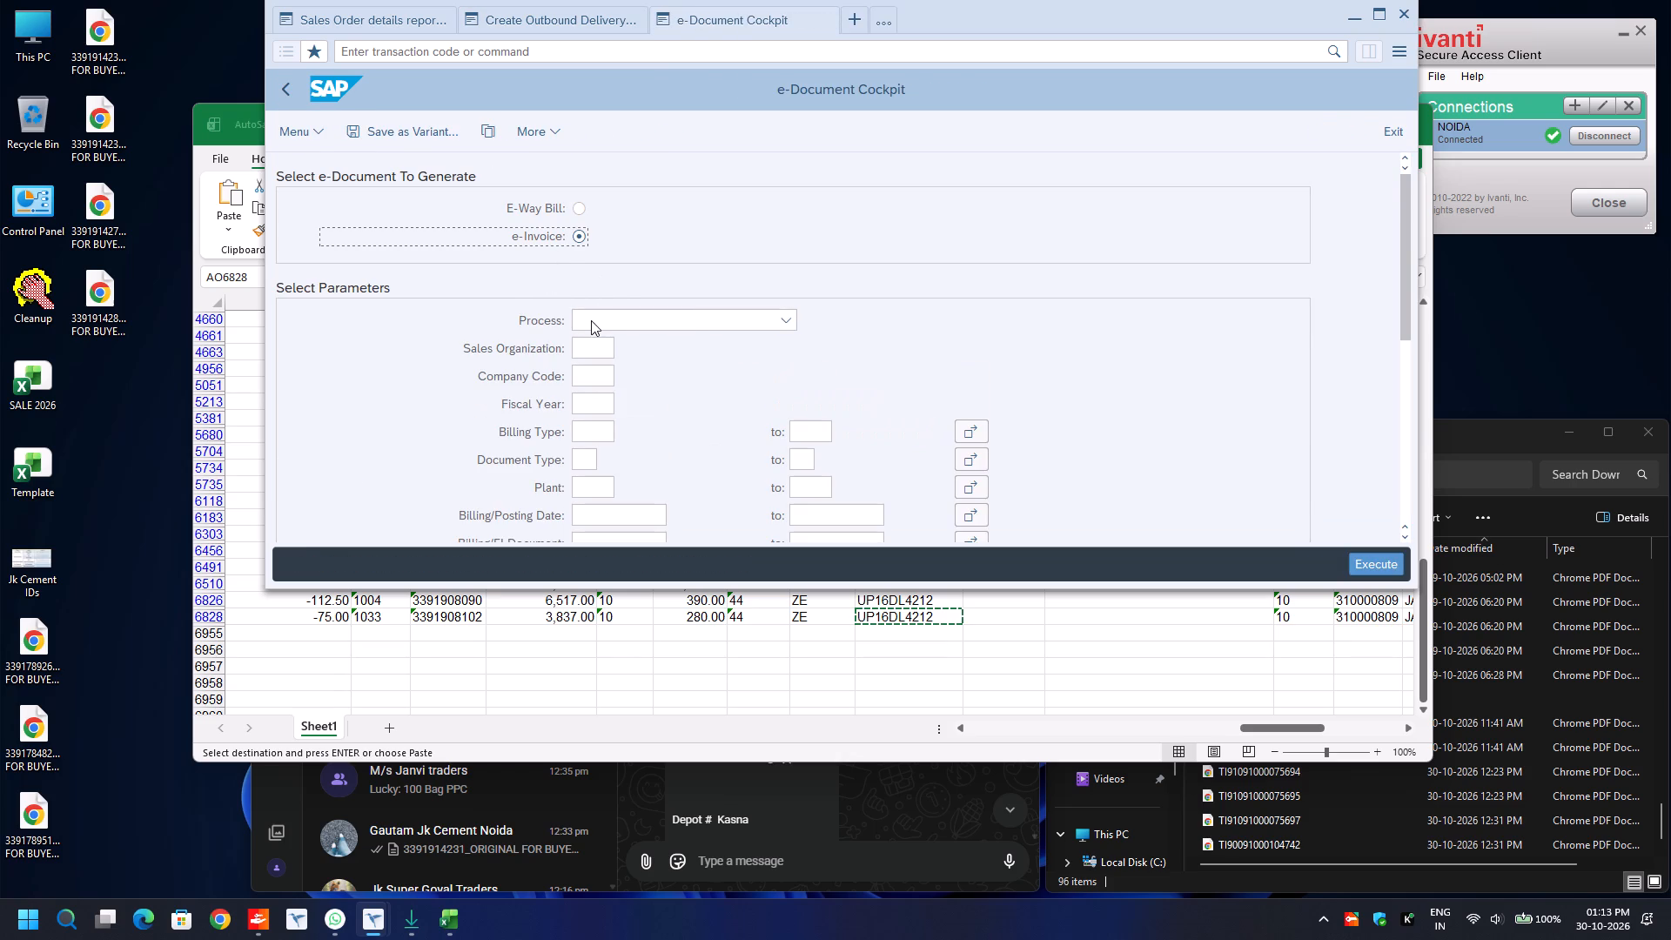
{"action": "left_click_drag", "start_coordinate": [591, 320], "coordinate": [591, 351]}
{"action": "left_click", "coordinate": [591, 351]}
{"action": "key", "text": "BackSpace"}
{"action": "key", "text": "Down"}
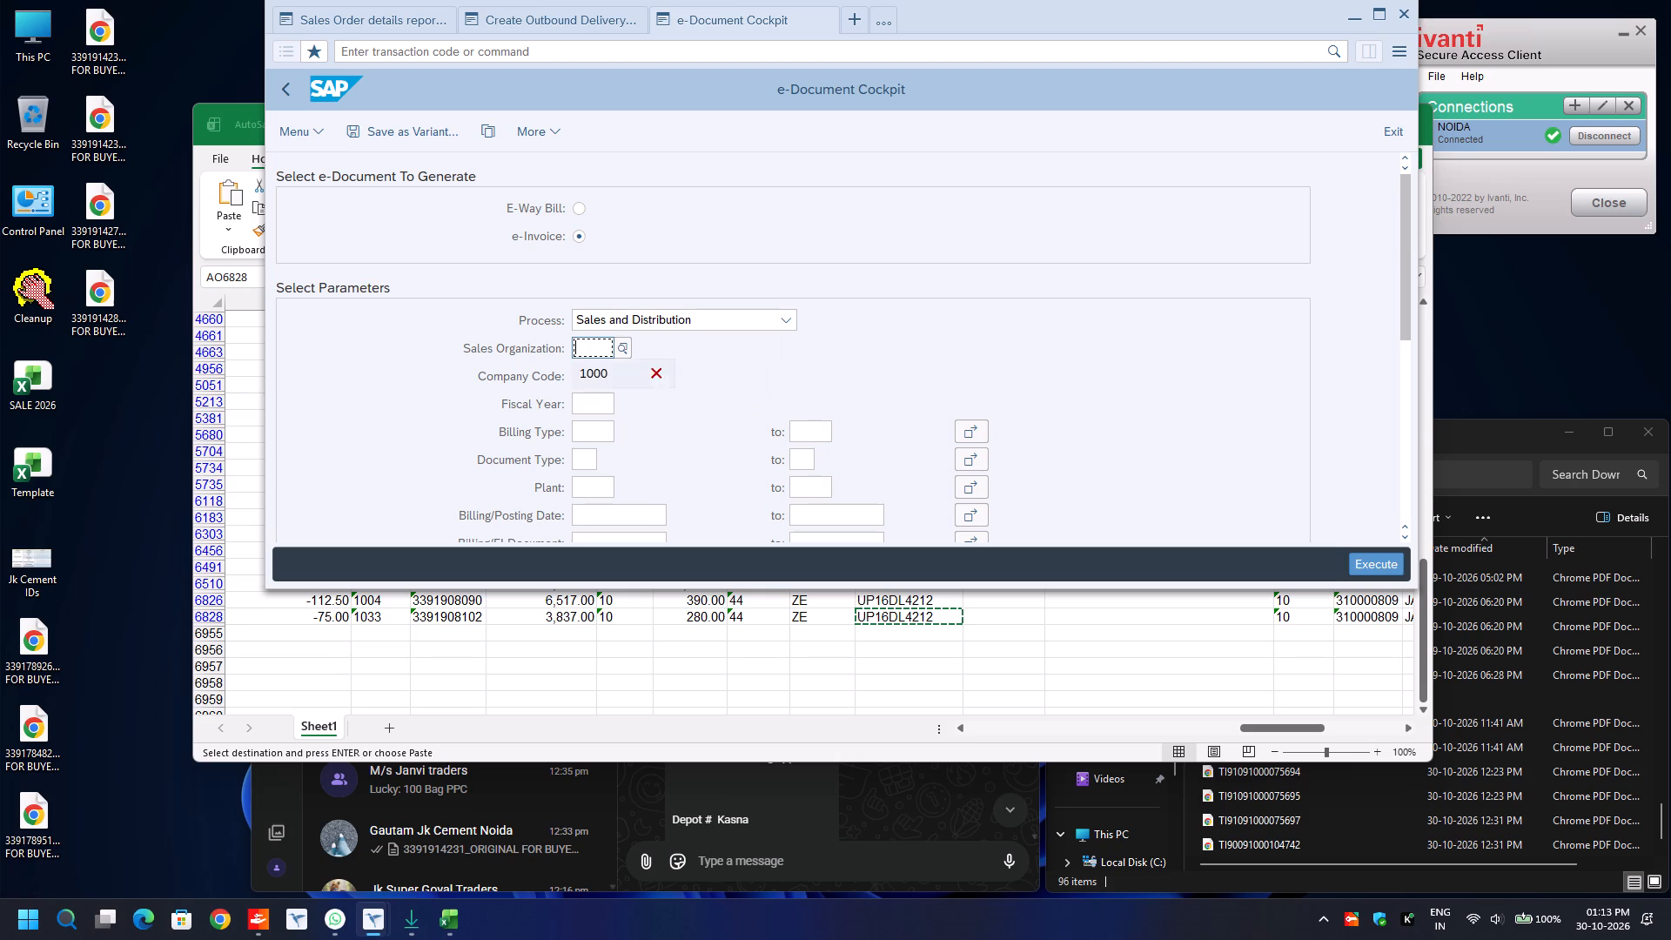
{"action": "key", "text": "Return"}
{"action": "key", "text": "Down"}
{"action": "key", "text": "Down"}
{"action": "key", "text": "Down"}
{"action": "key", "text": "Down"}
{"action": "key", "text": "Down"}
{"action": "type", "text": "8135"}
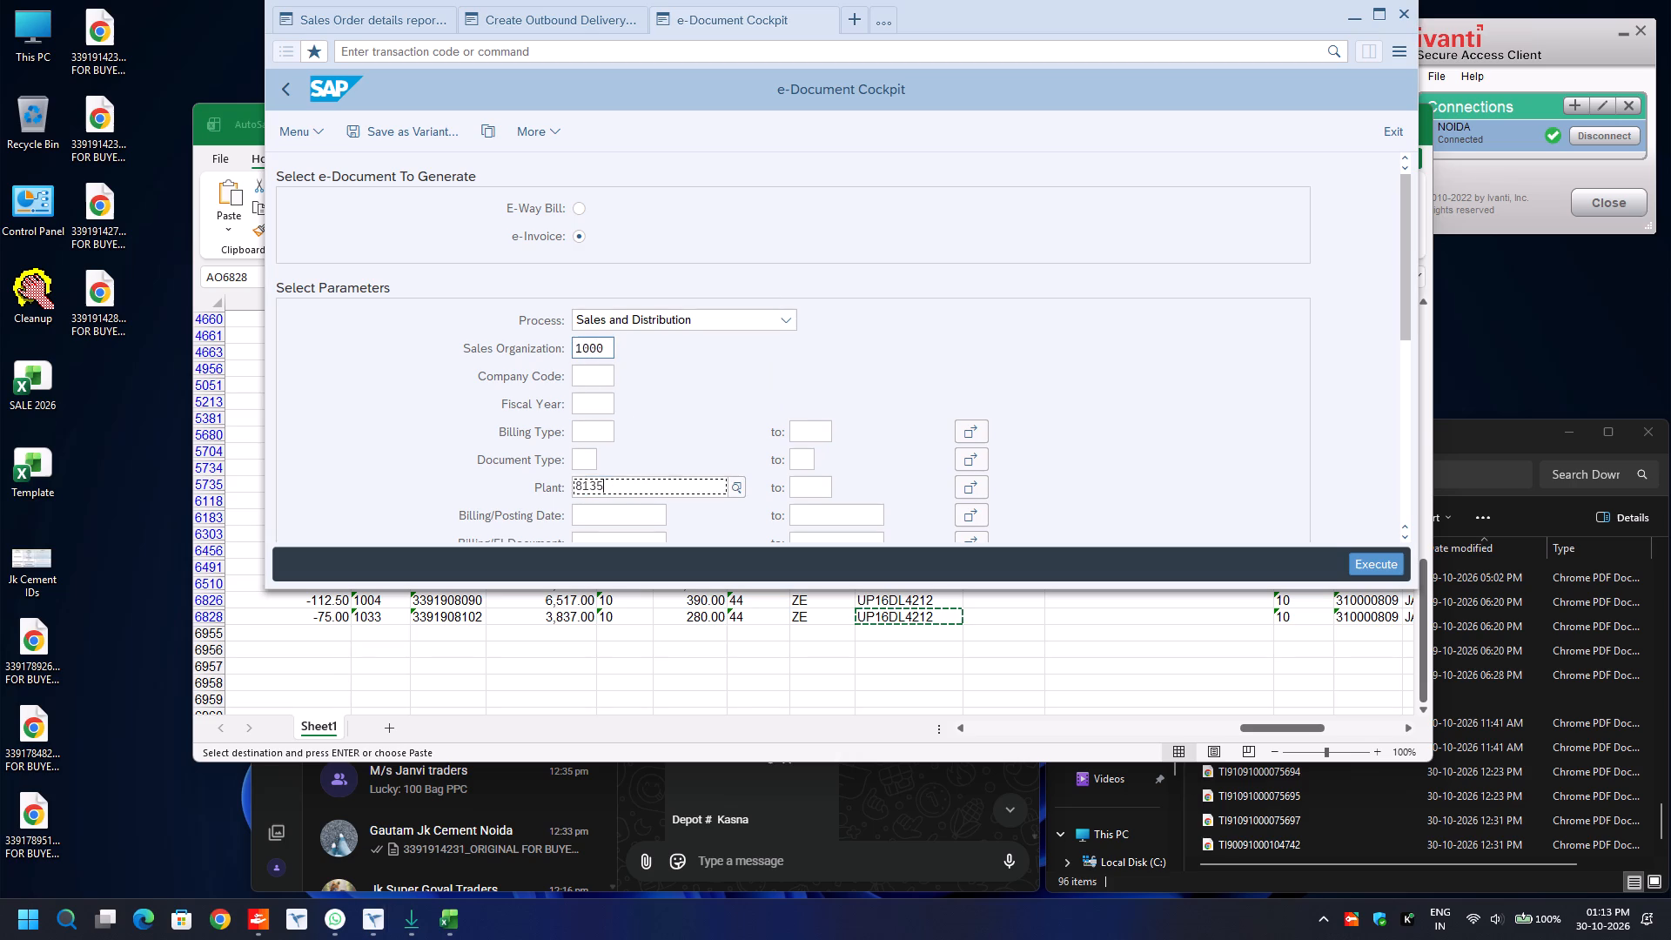
{"action": "key", "text": "Return"}
{"action": "key", "text": "Down"}
{"action": "key", "text": "BackSpace"}
{"action": "key", "text": "Down"}
{"action": "key", "text": "Return"}
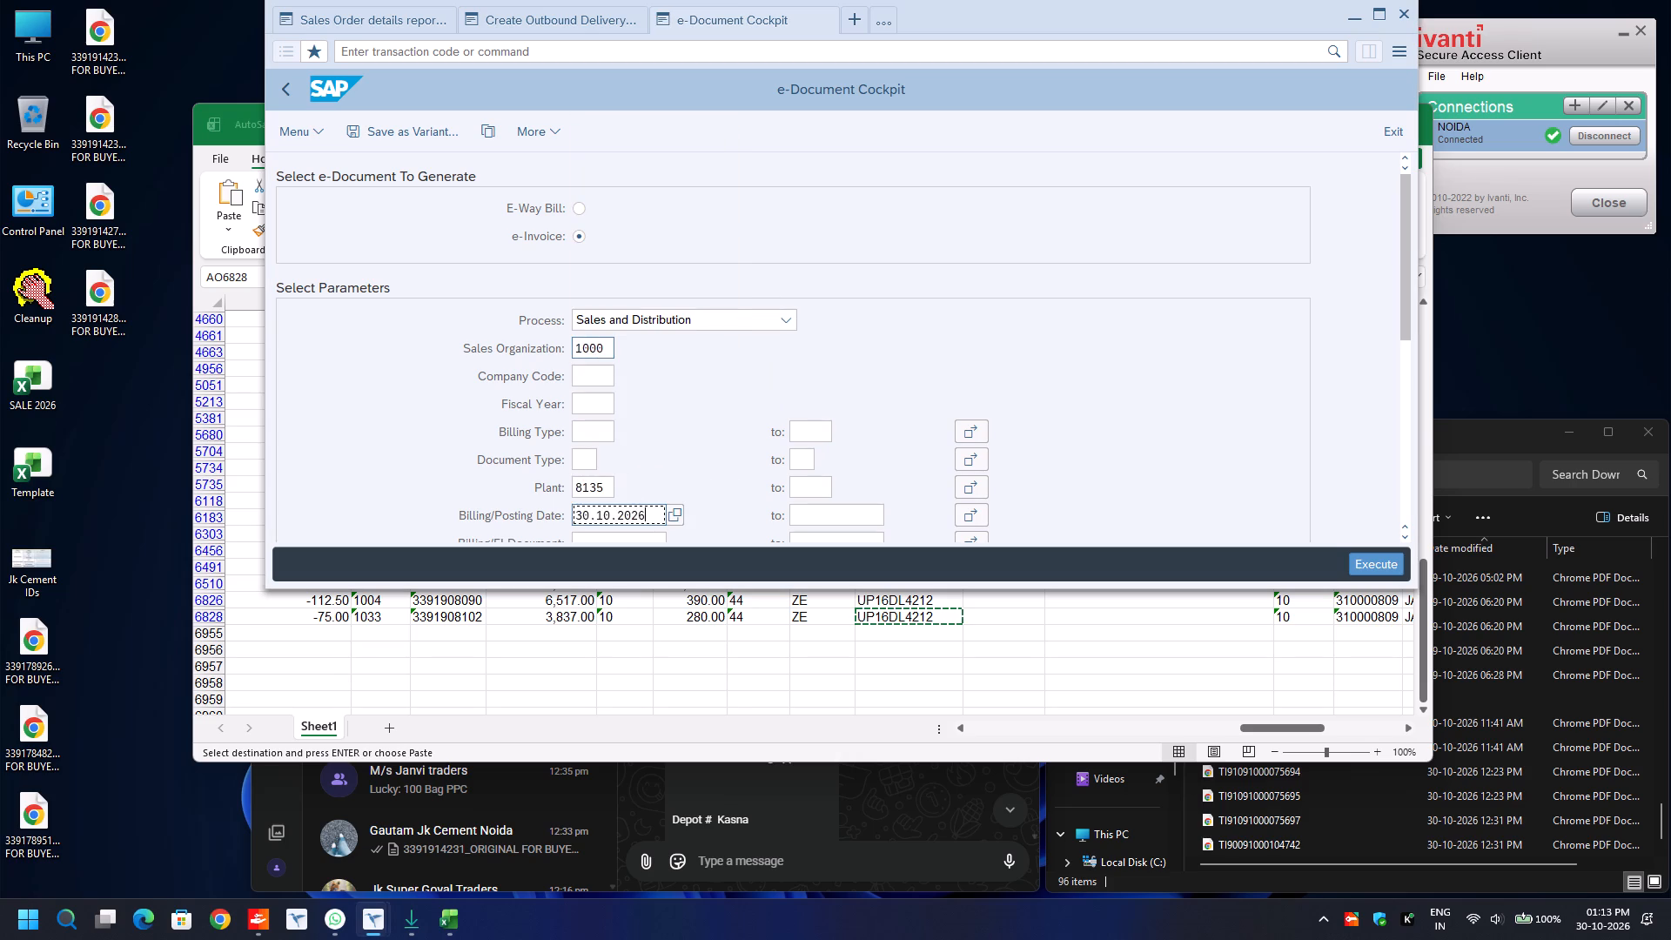
Run the e-invoice status report with the e-Invoice with E-Way Bill option.
{"action": "scroll", "coordinate": [591, 351], "scroll_direction": "down", "scroll_amount": 10}
{"action": "left_click", "coordinate": [573, 272]}
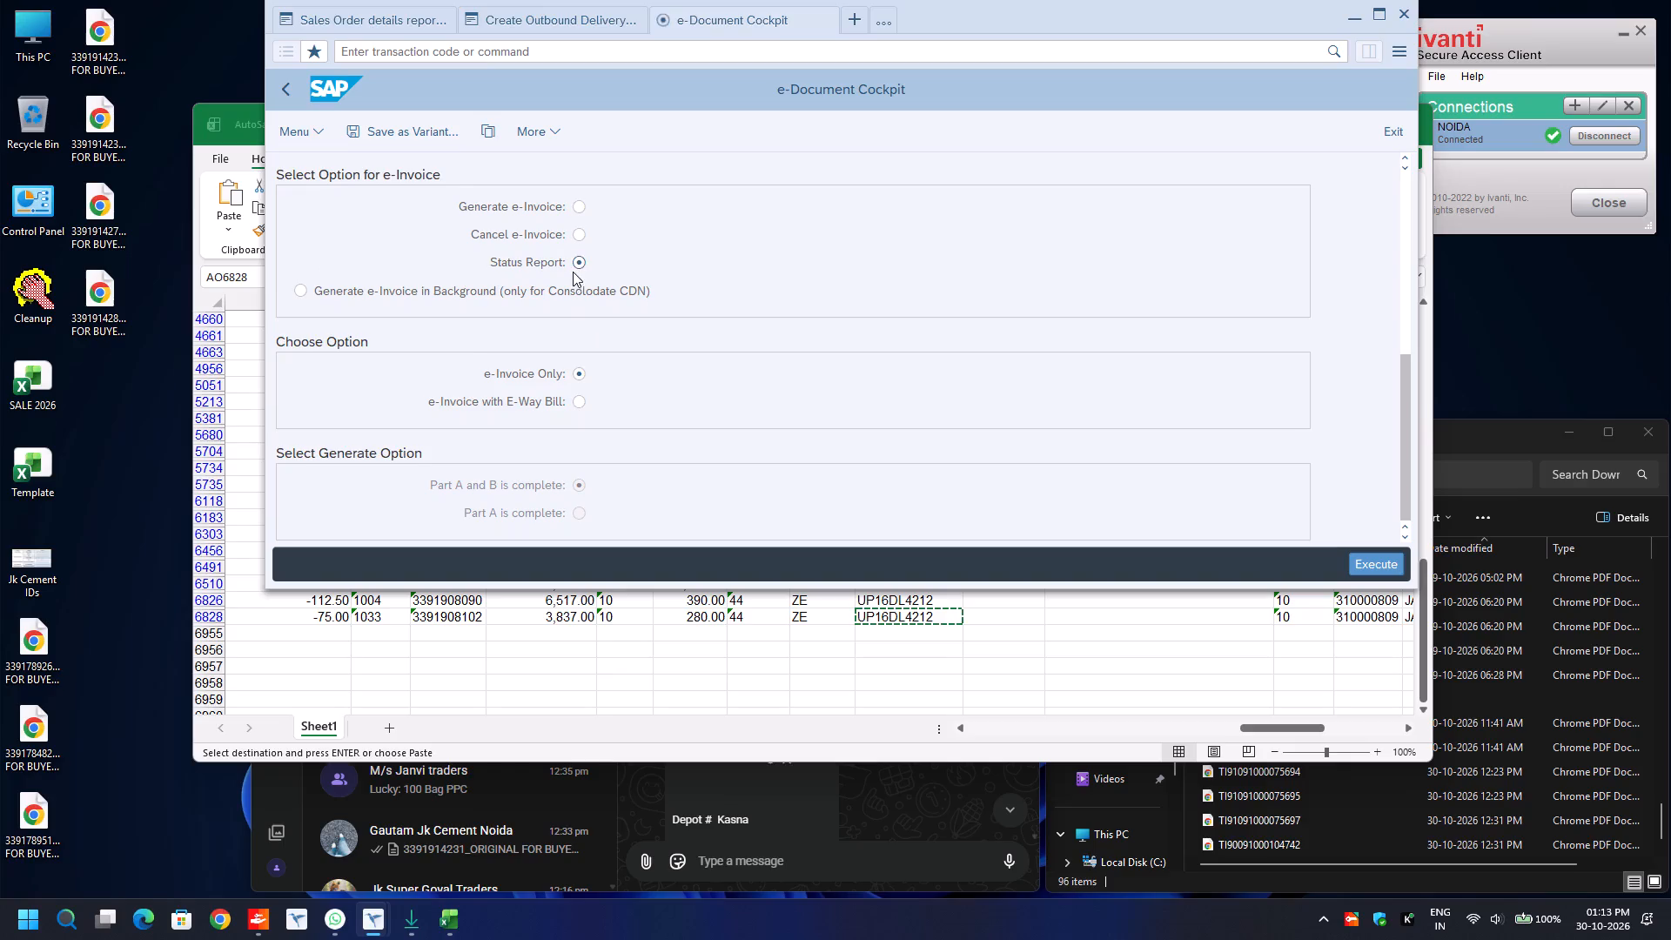
{"action": "left_click", "coordinate": [575, 412]}
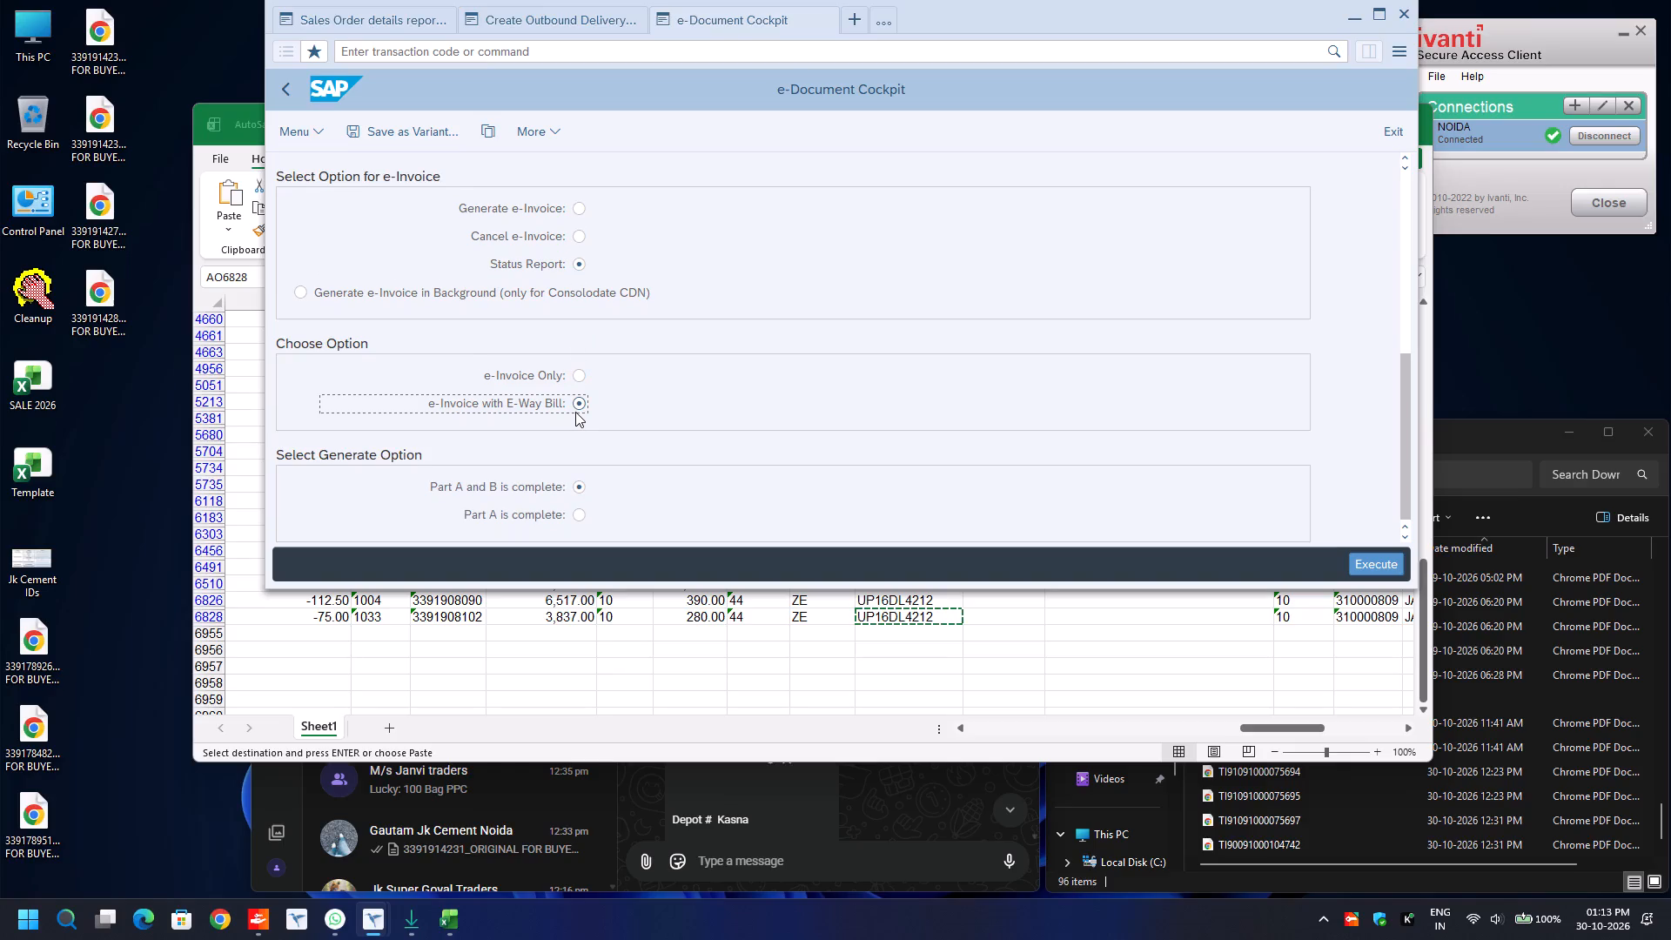
{"action": "key", "text": "F8"}
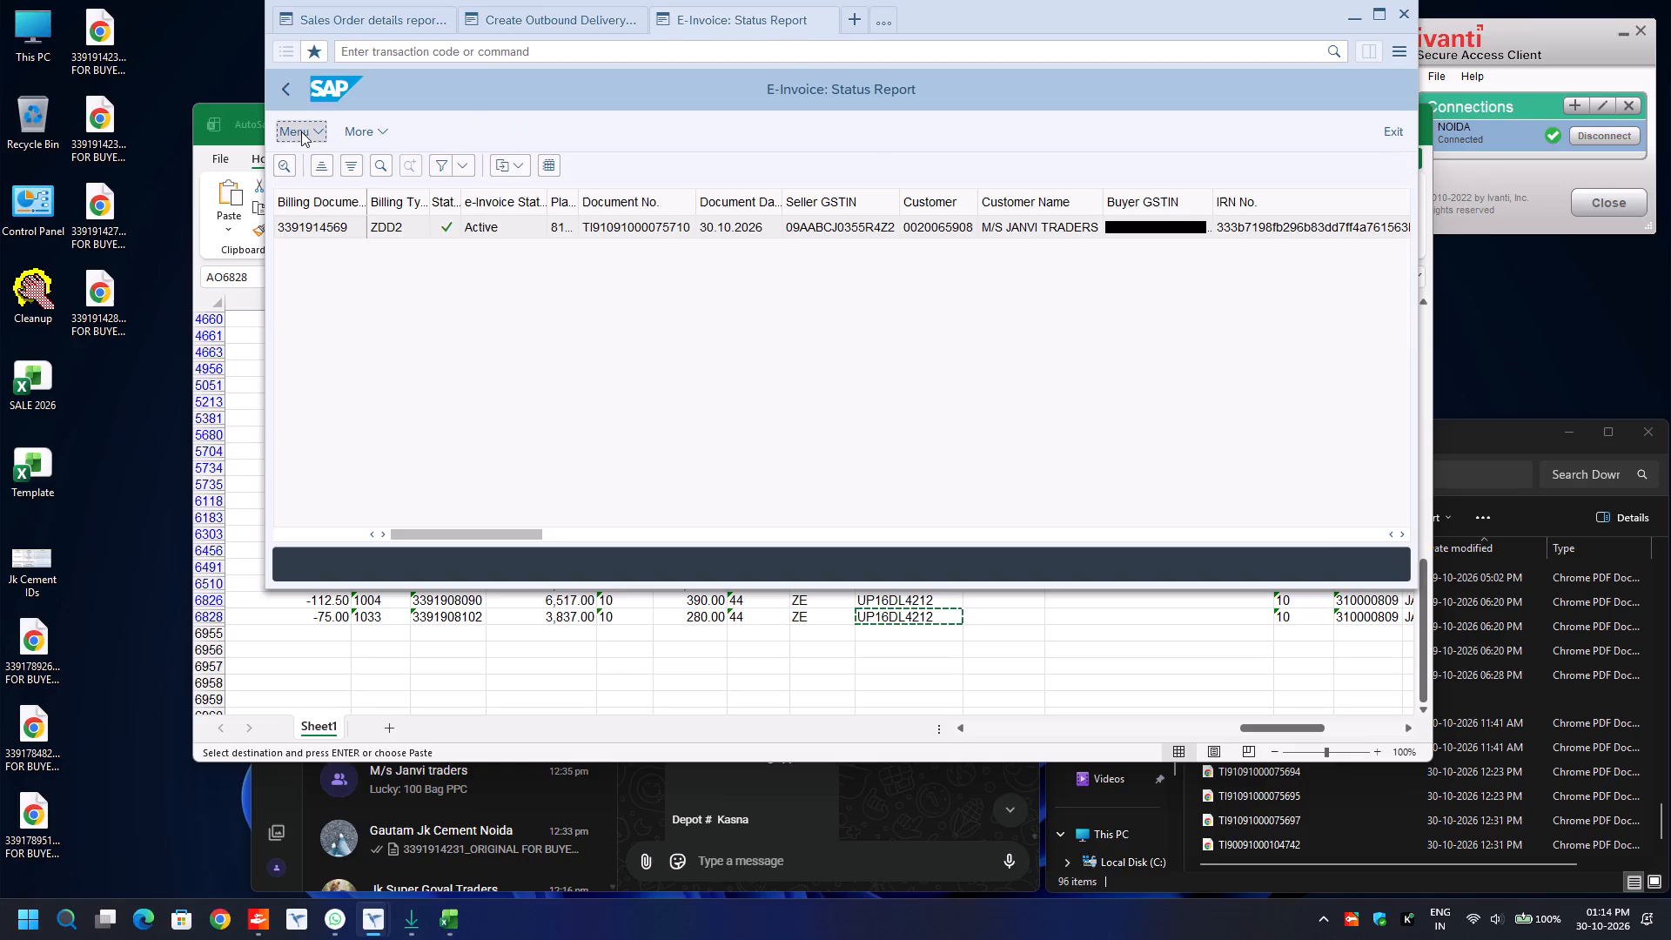
{"action": "scroll", "coordinate": [496, 352], "scroll_direction": "down", "scroll_amount": 11}
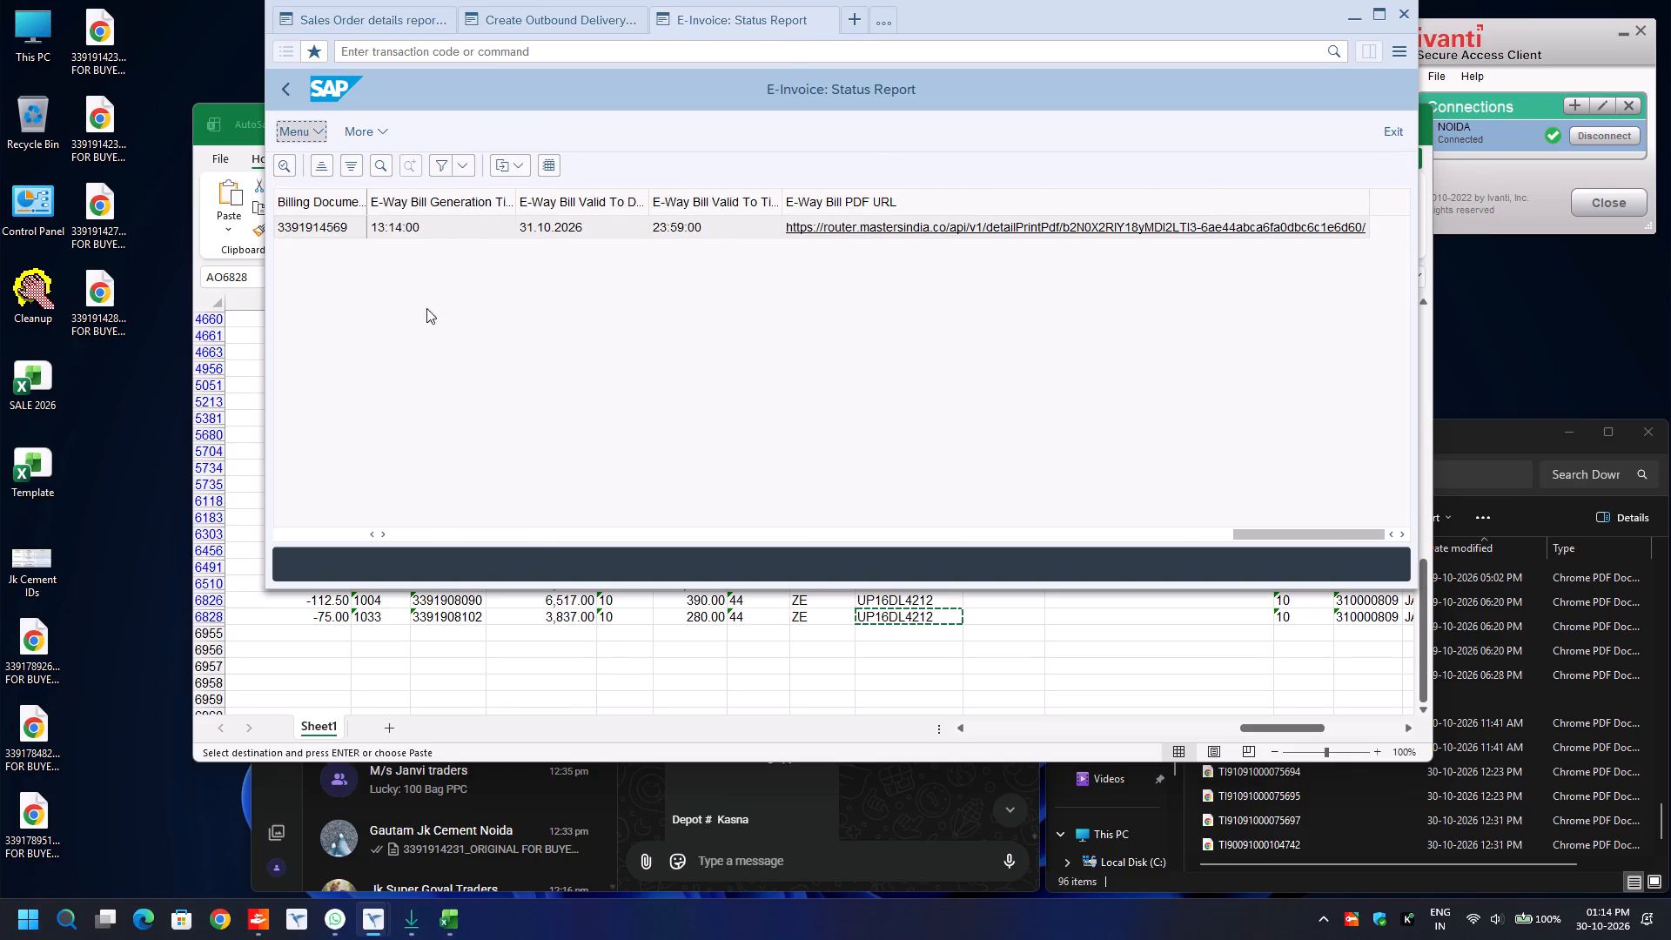
{"action": "left_click", "coordinate": [341, 226]}
{"action": "key", "text": "ctrl+y"}
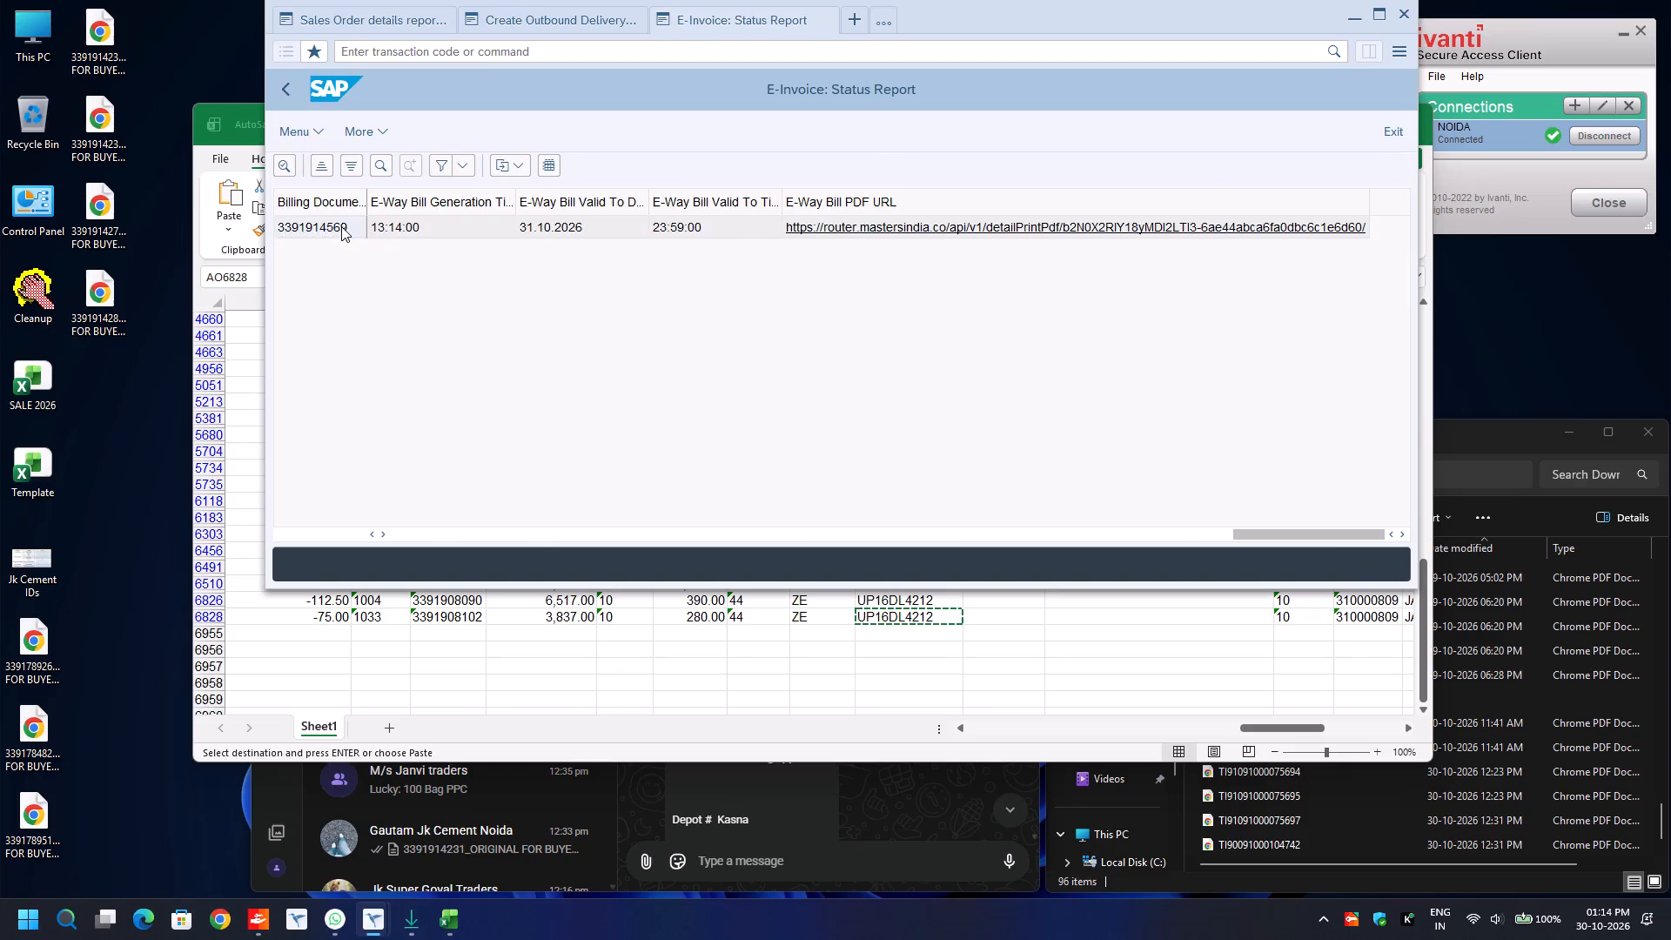
{"action": "key", "text": "ctrl+c"}
{"action": "key", "text": "ctrl+n"}
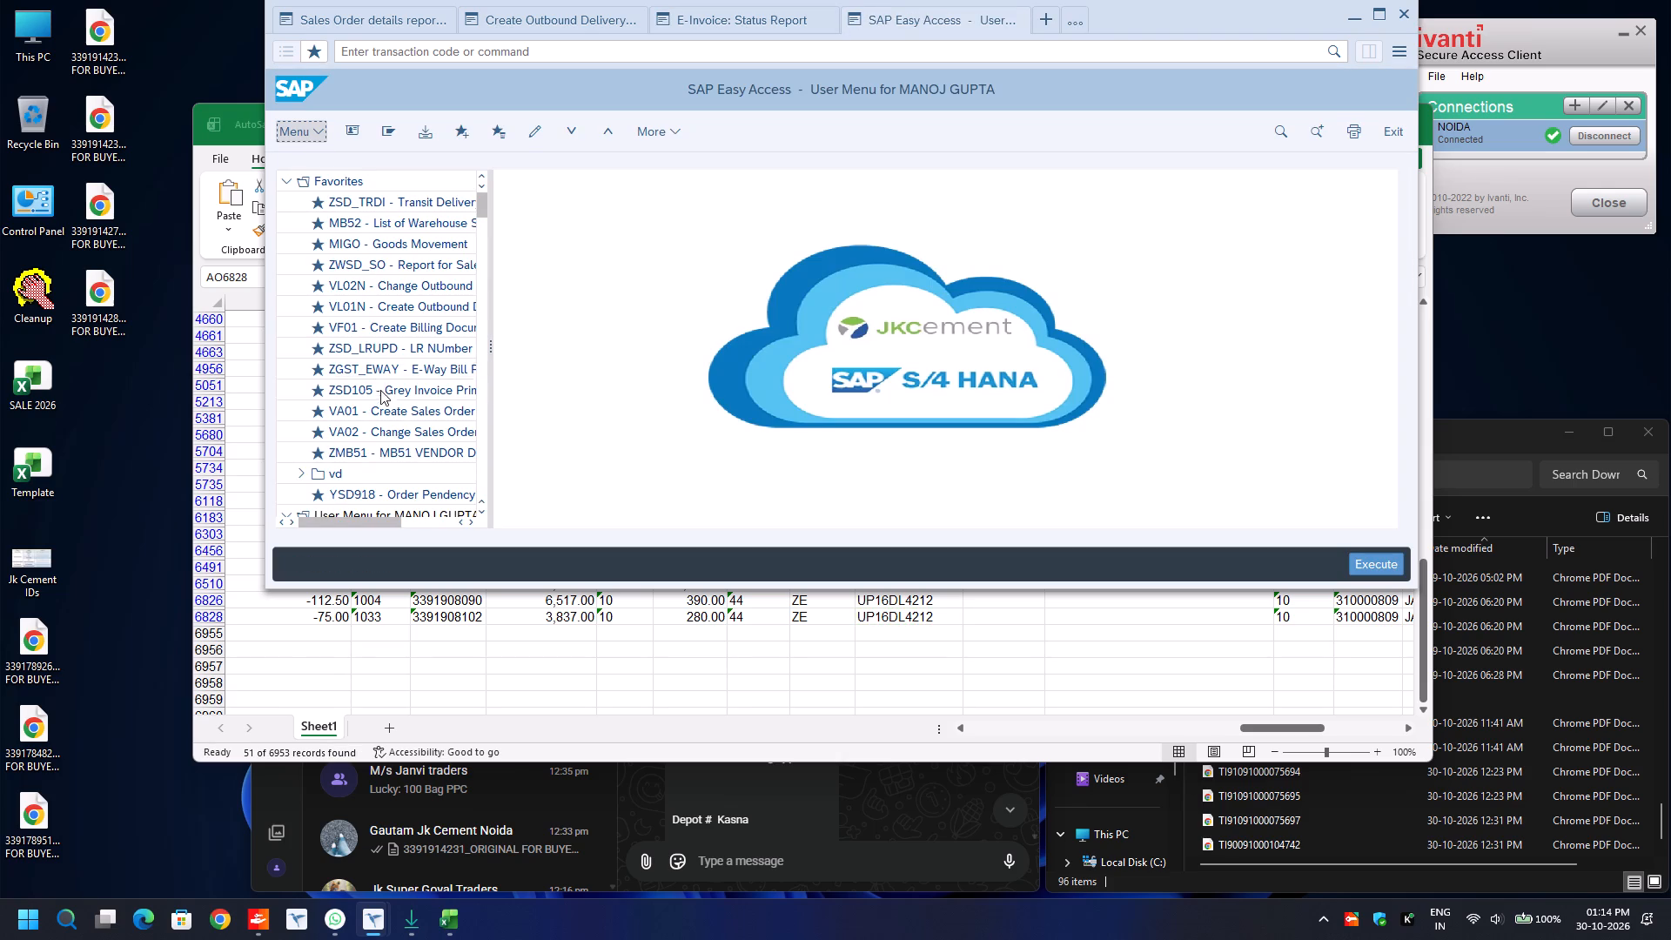
{"action": "double_click", "coordinate": [382, 398]}
{"action": "key", "text": "ctrl+v"}
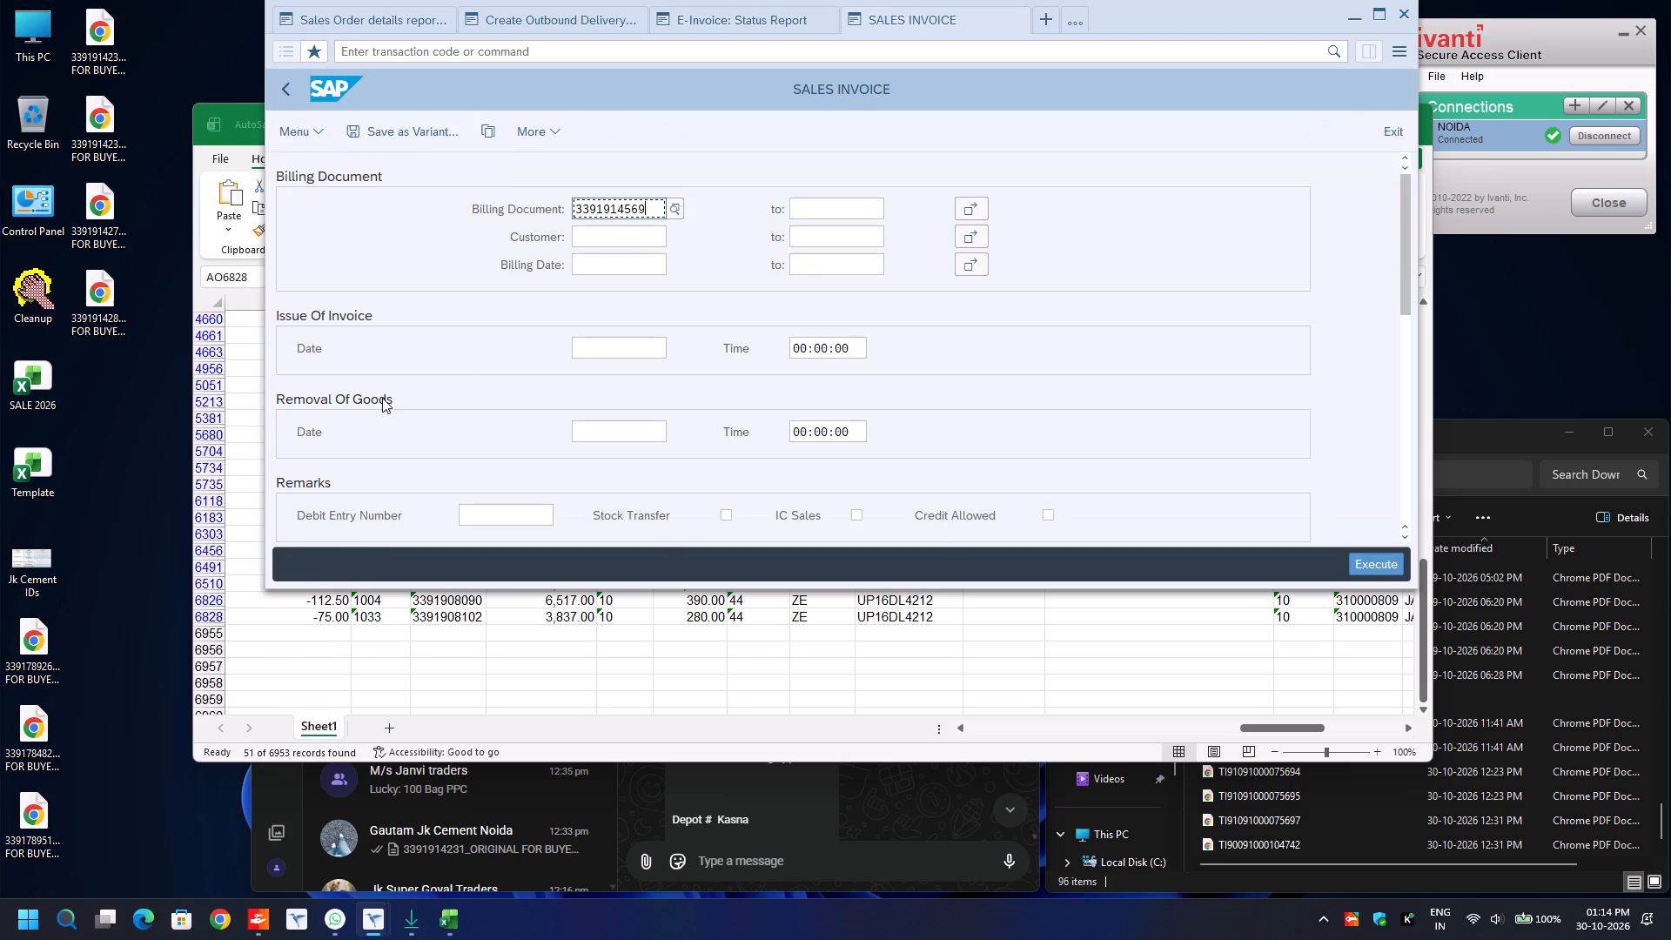
Run the sales invoice as an A4, digitally signed download with a new signature, choosing the Original For Buyer copy.
{"action": "scroll", "coordinate": [382, 398], "scroll_direction": "down", "scroll_amount": 11}
{"action": "left_click", "coordinate": [299, 401]}
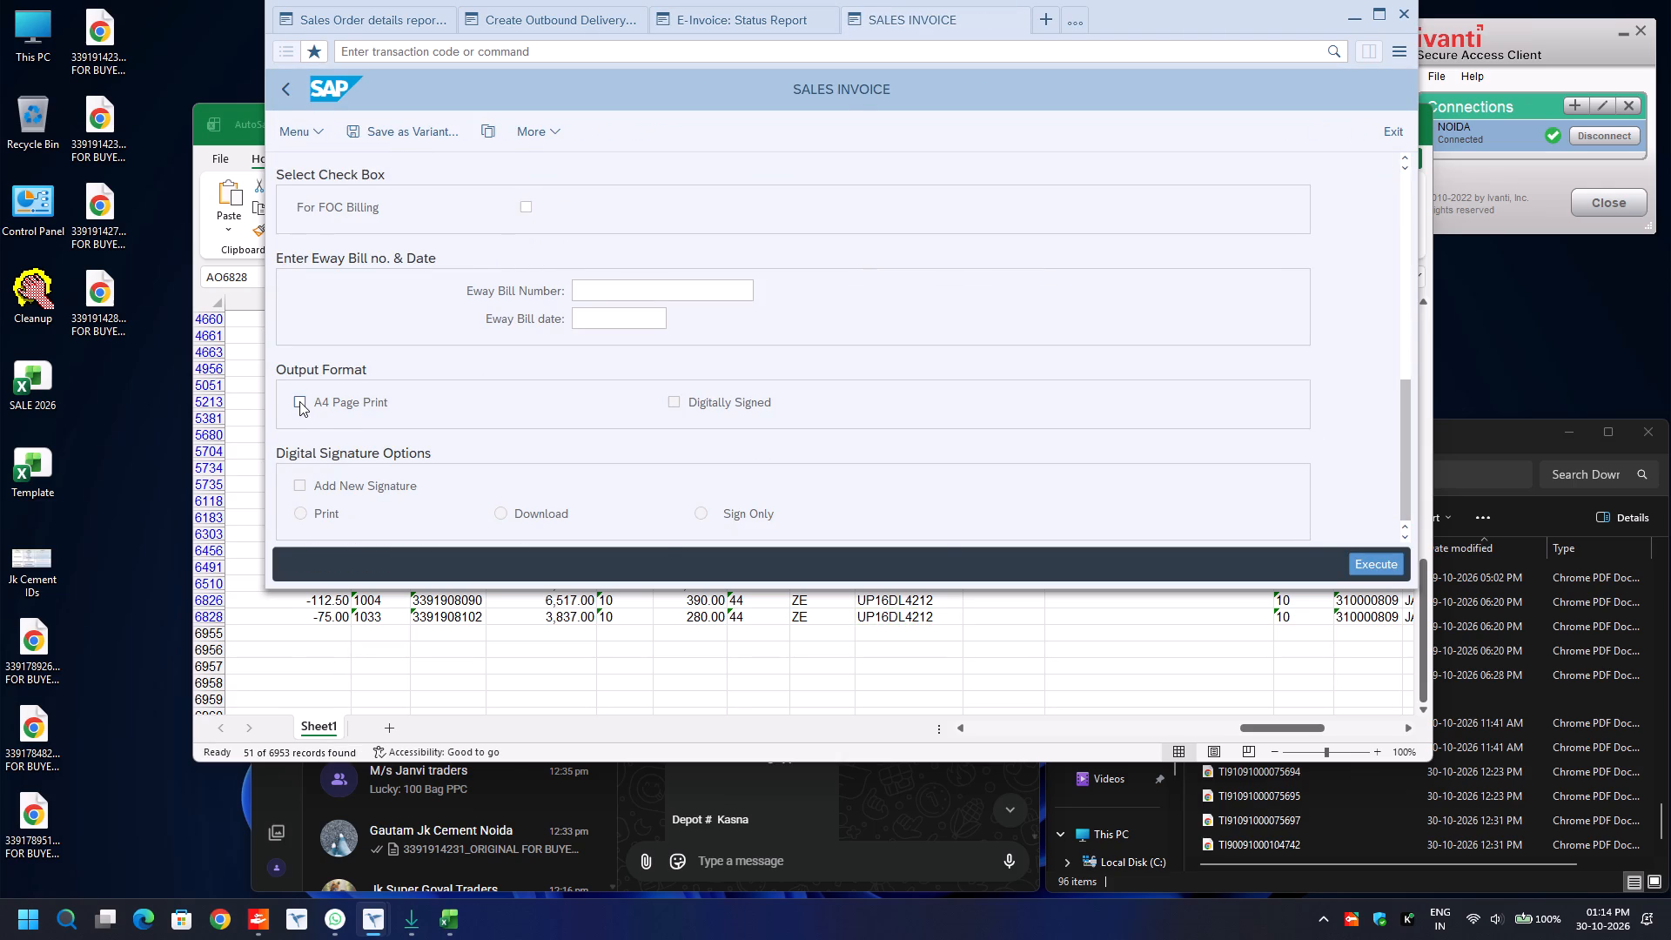
{"action": "left_click", "coordinate": [671, 399]}
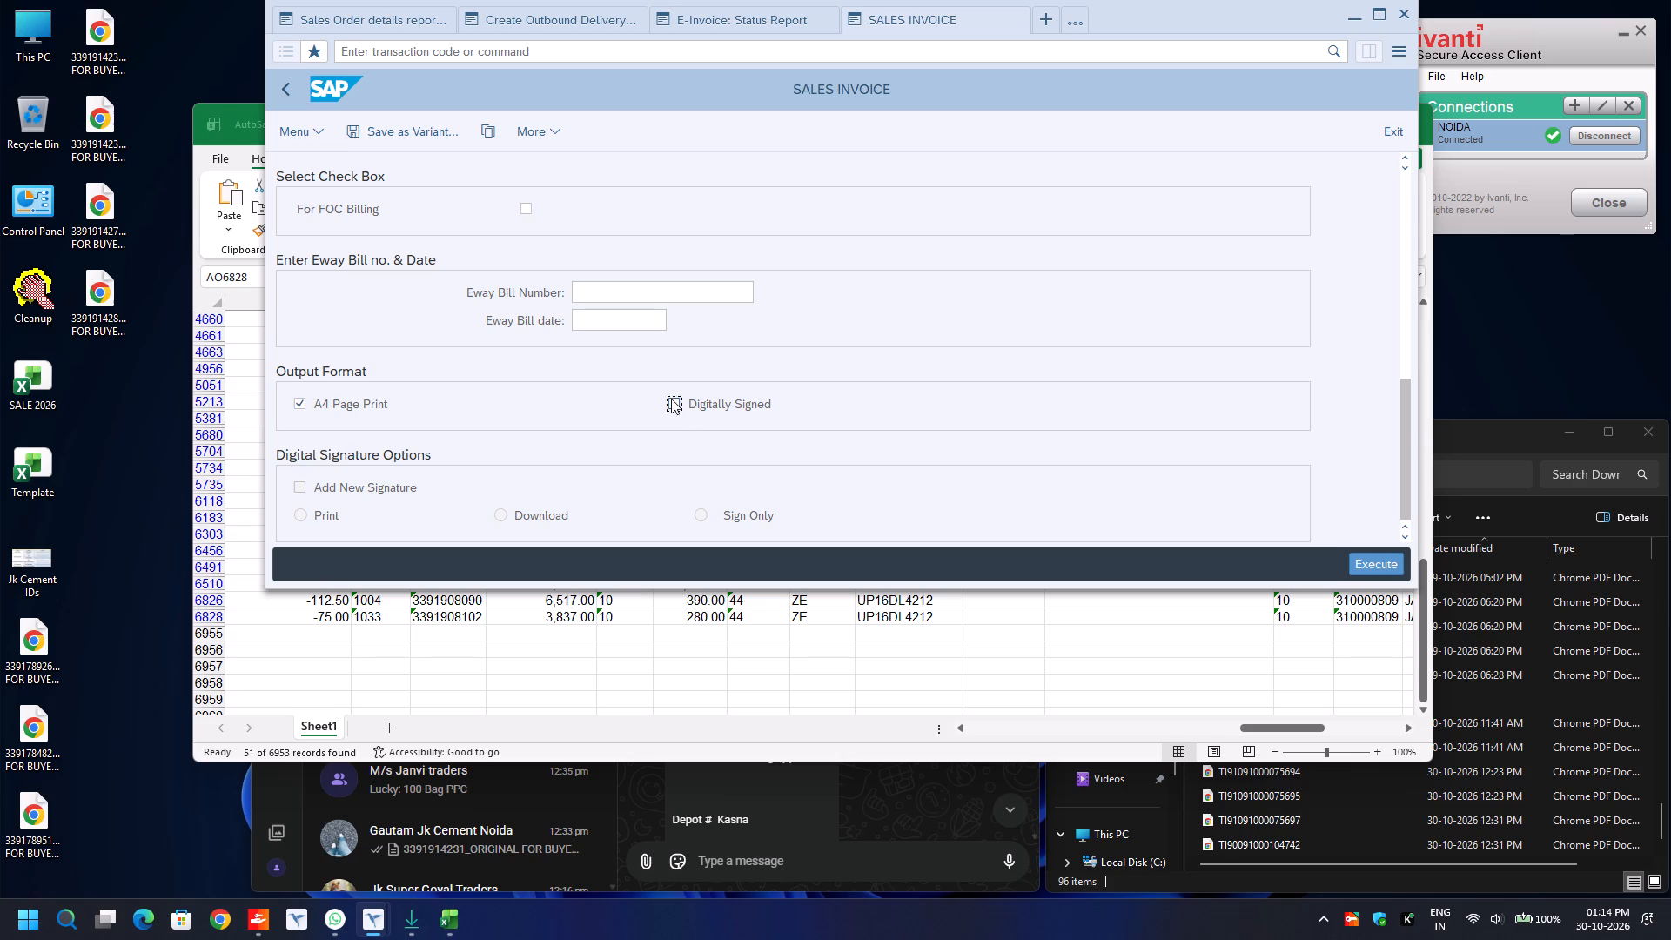
{"action": "left_click", "coordinate": [304, 487]}
{"action": "left_click", "coordinate": [505, 513]}
{"action": "key", "text": "F8"}
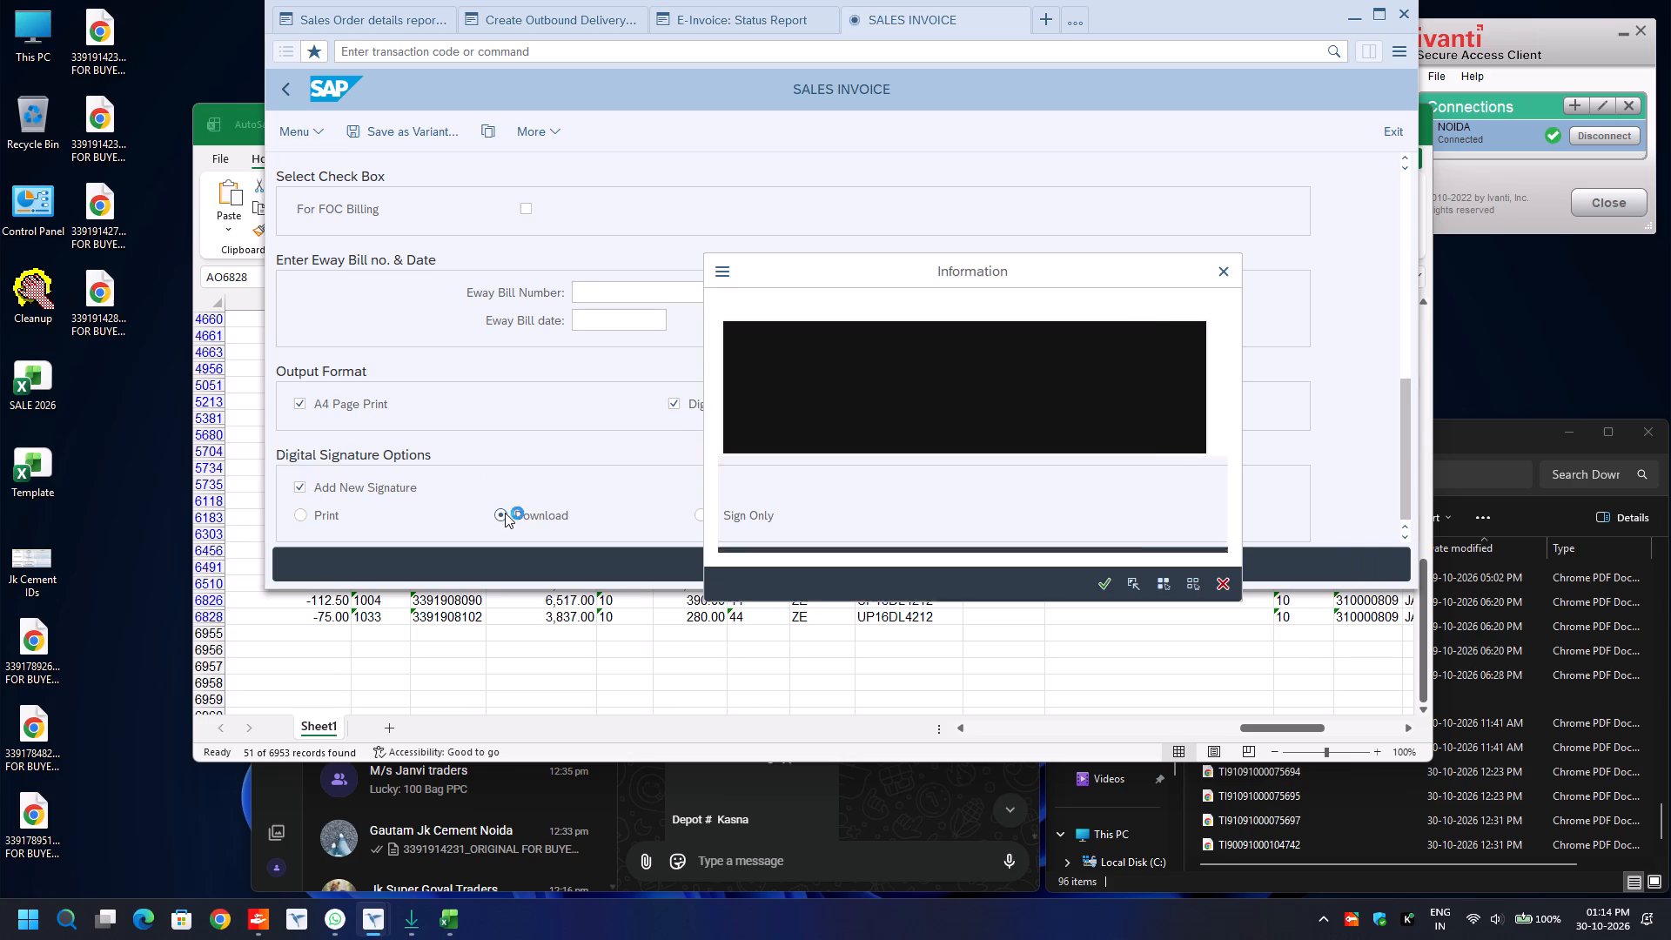
{"action": "key", "text": "space"}
{"action": "key", "text": "Return"}
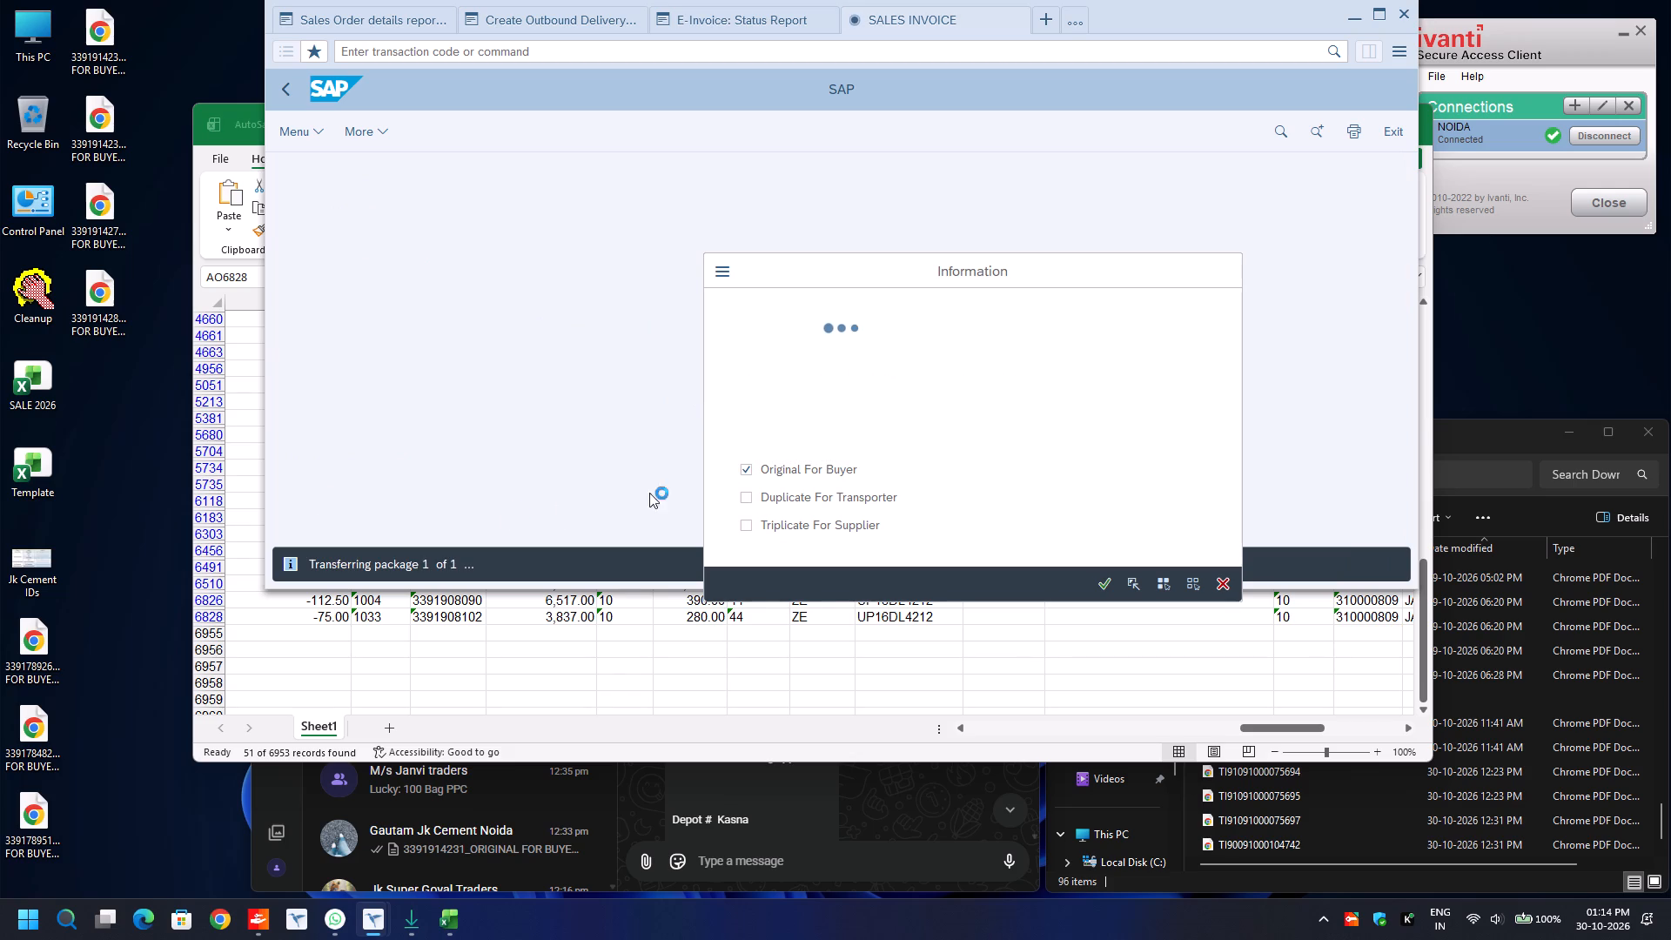
{"action": "left_click", "coordinate": [765, 26]}
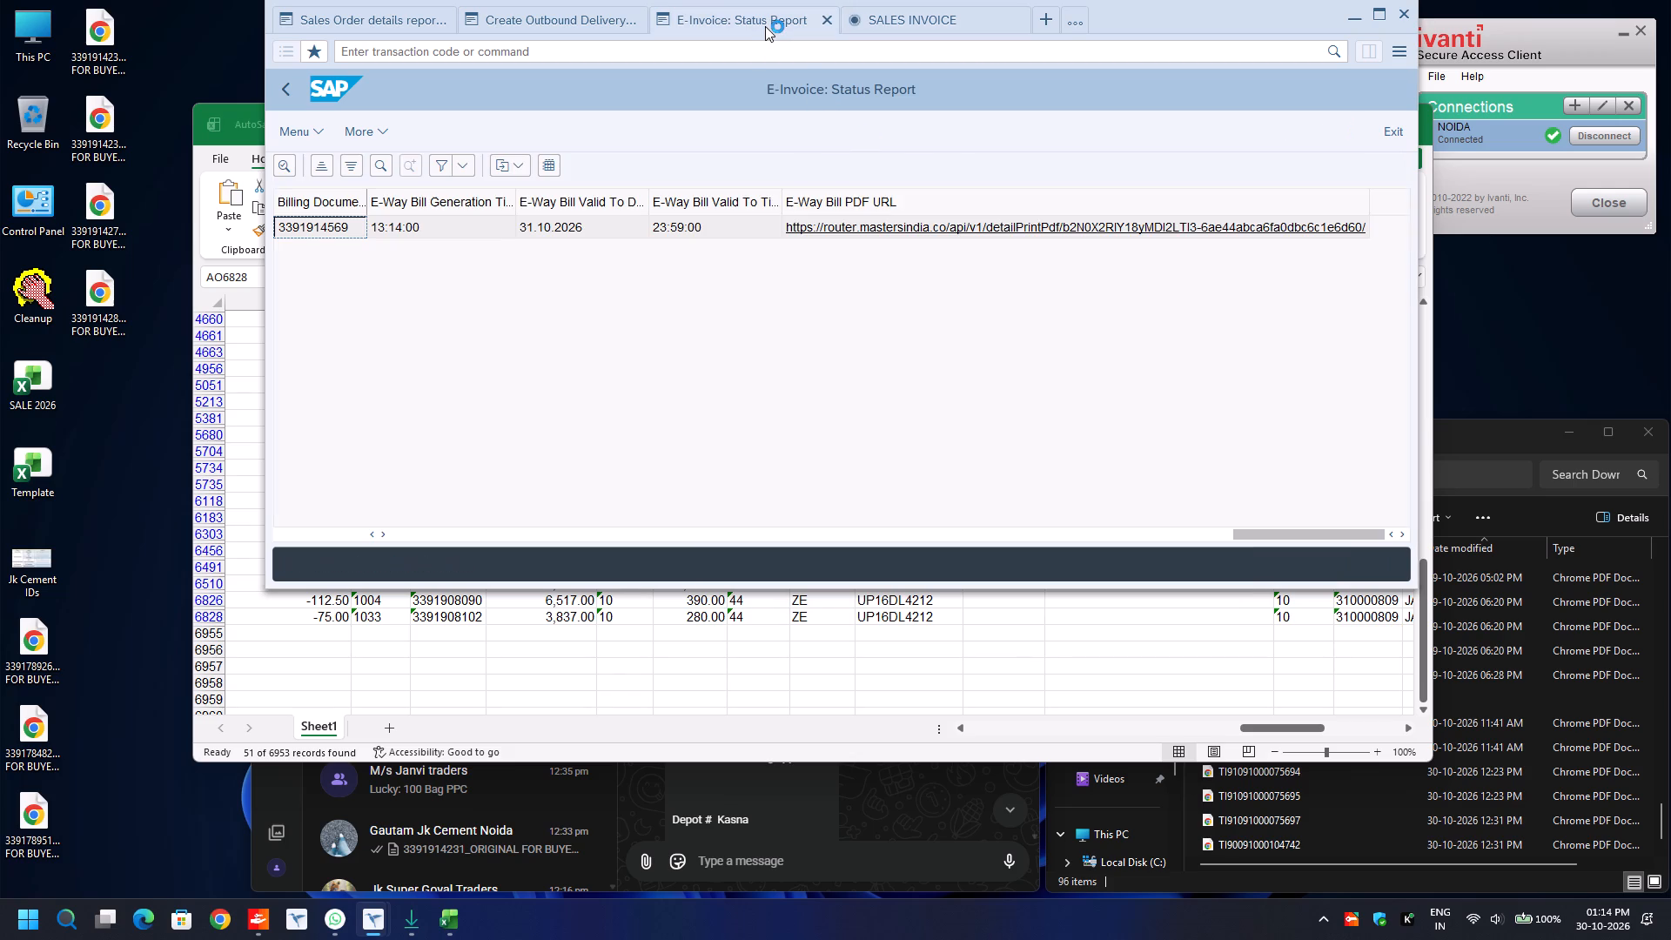
{"action": "left_click", "coordinate": [992, 225]}
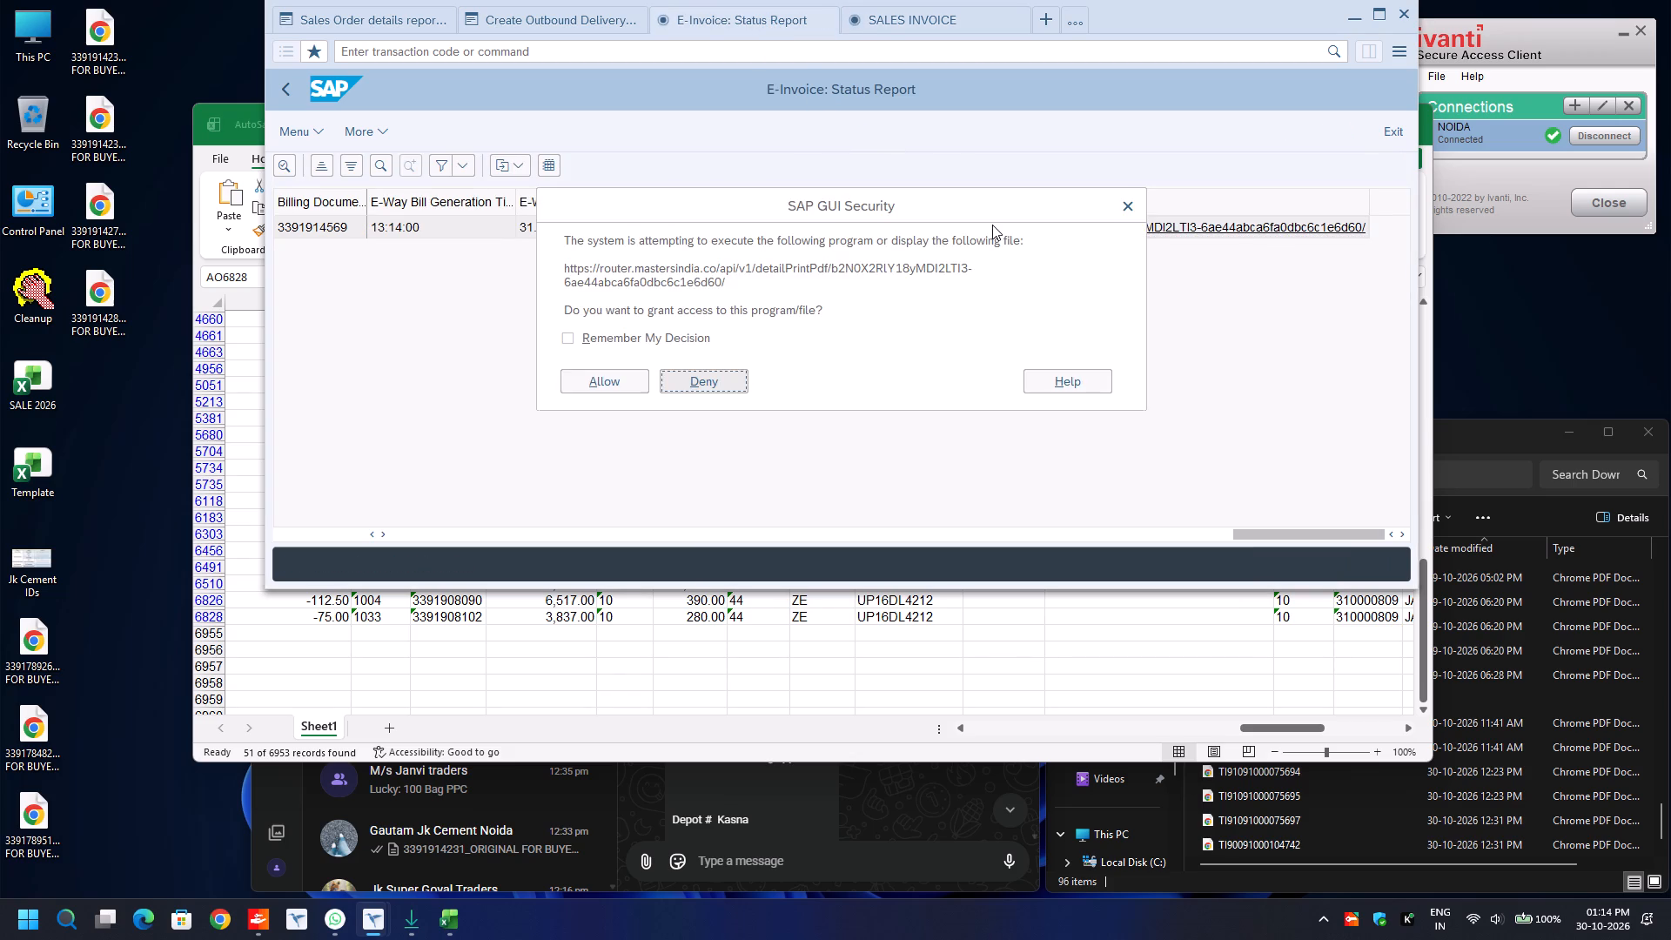
{"action": "key", "text": "Left"}
{"action": "key", "text": "Return"}
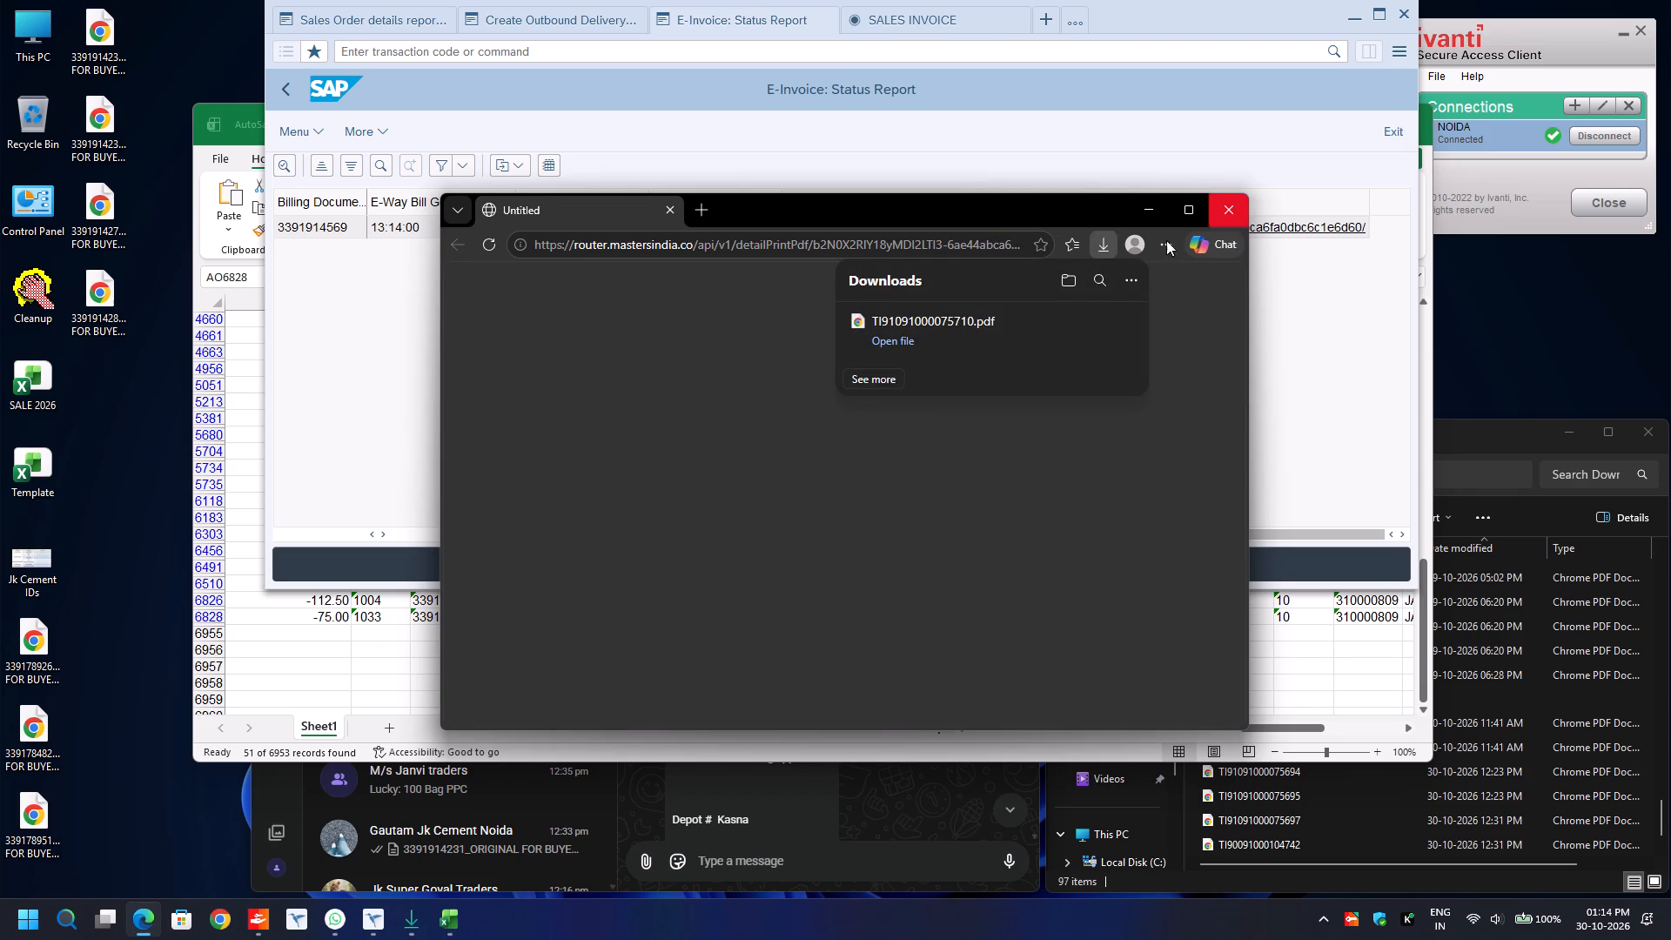
{"action": "left_click", "coordinate": [1230, 200]}
{"action": "left_click", "coordinate": [1497, 762]}
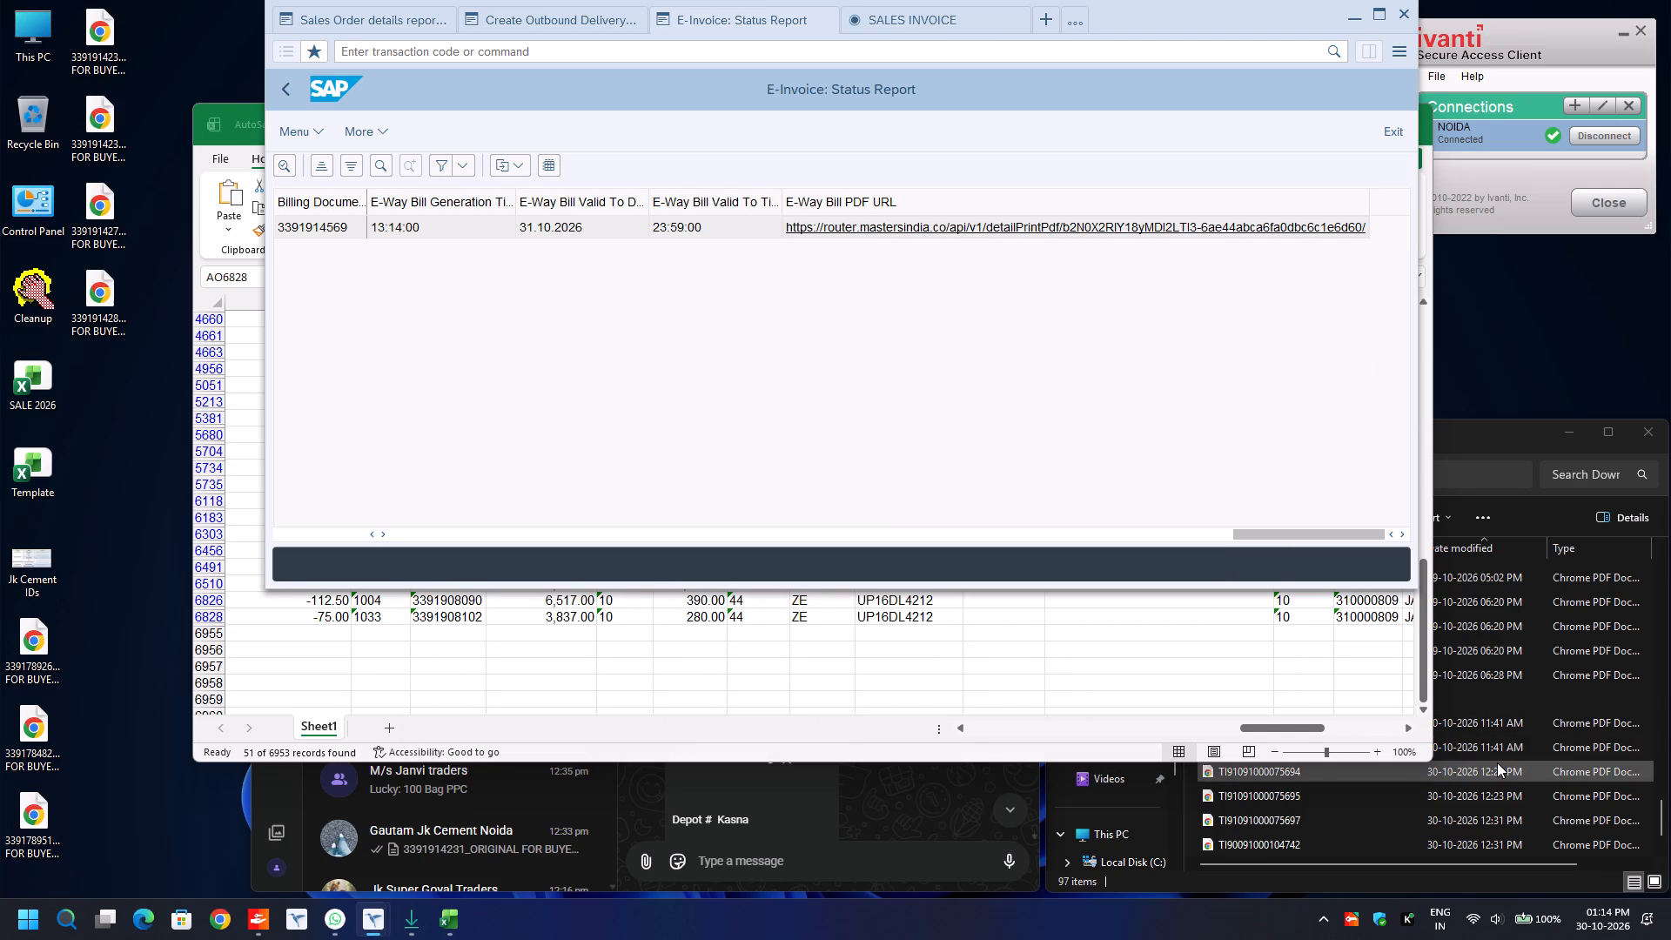
{"action": "scroll", "coordinate": [1497, 762], "scroll_direction": "down", "scroll_amount": 9}
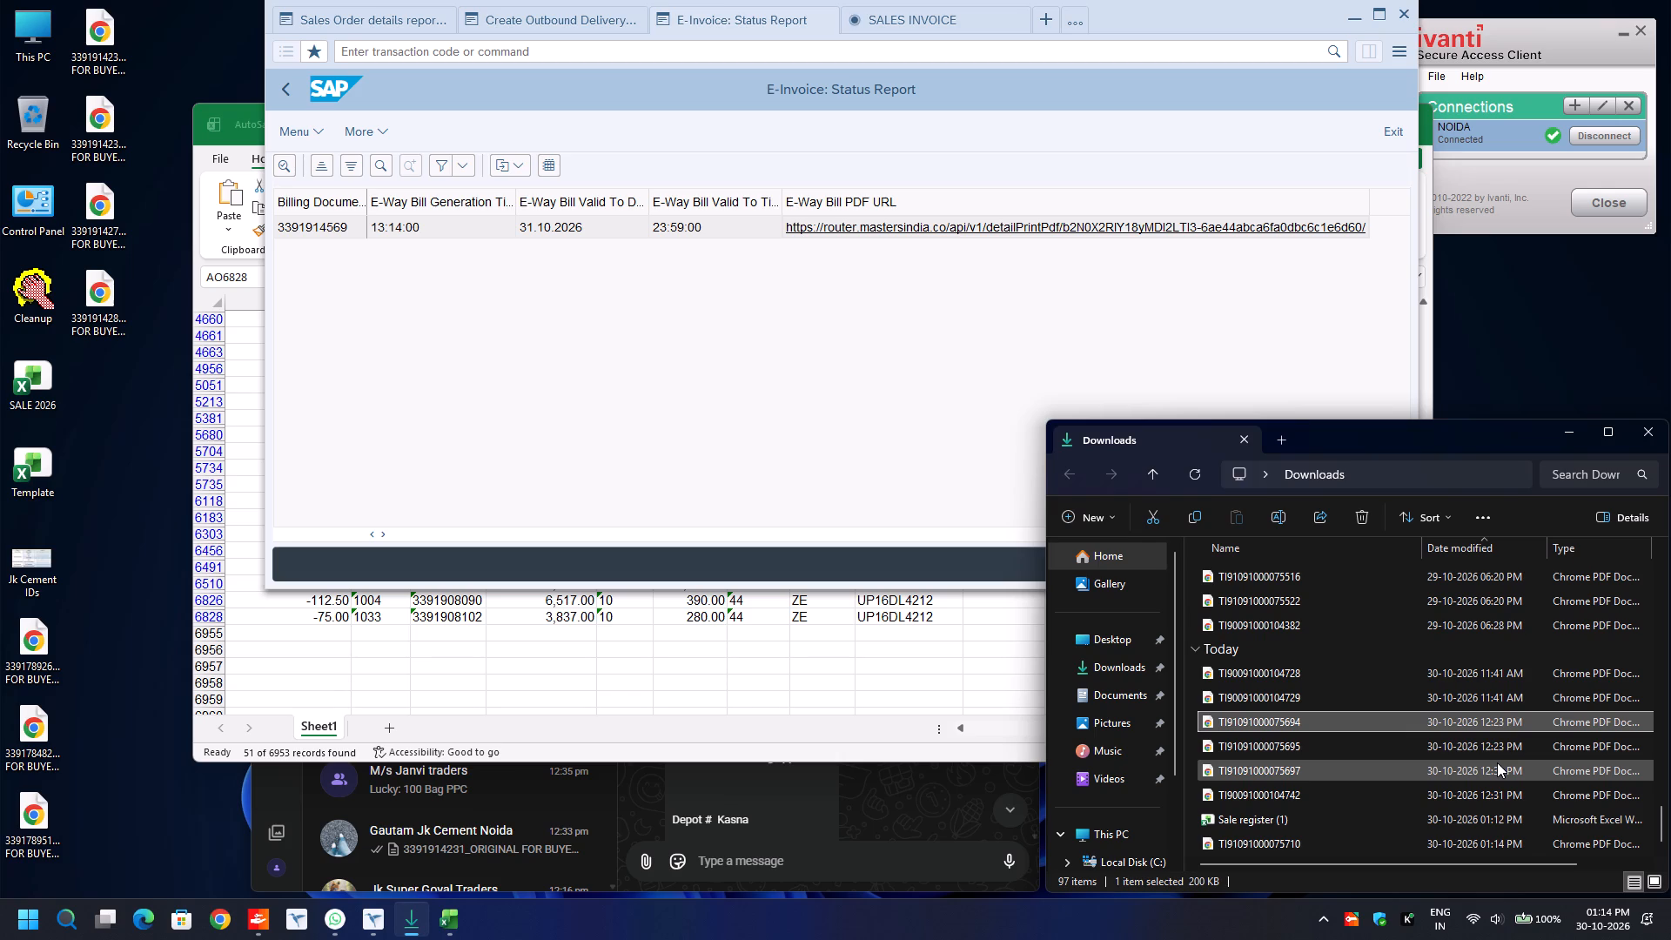
Close the Sale register (1) workbook in Excel.
{"action": "left_click", "coordinate": [911, 632]}
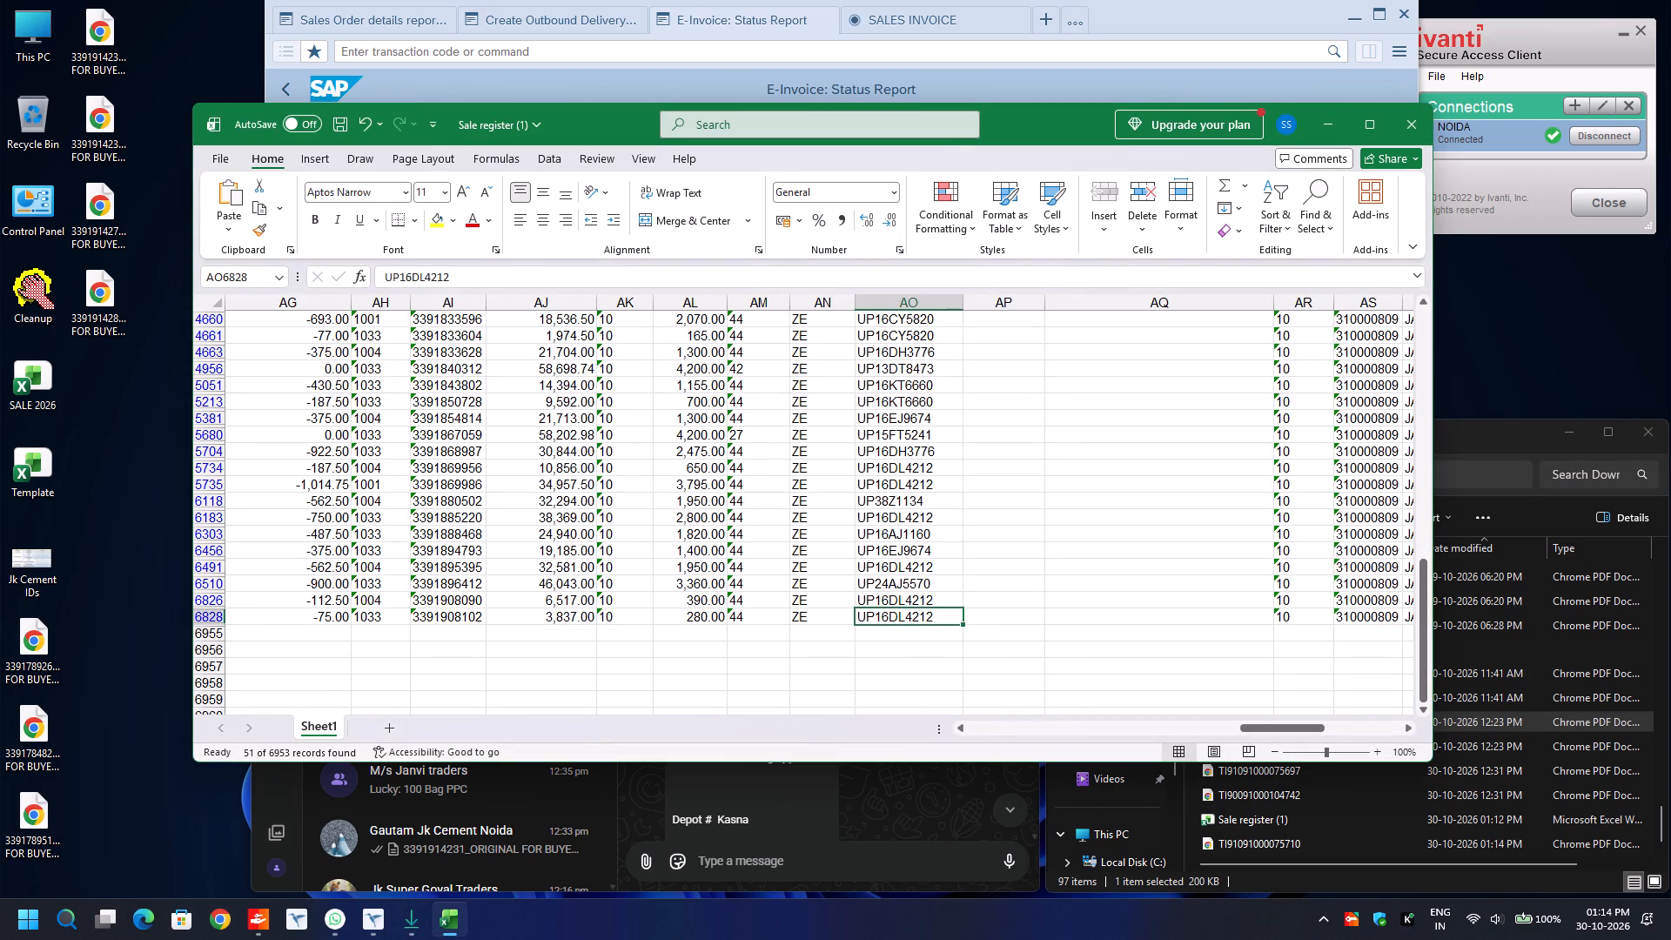
{"action": "key", "text": "Escape"}
{"action": "left_click", "coordinate": [1413, 112]}
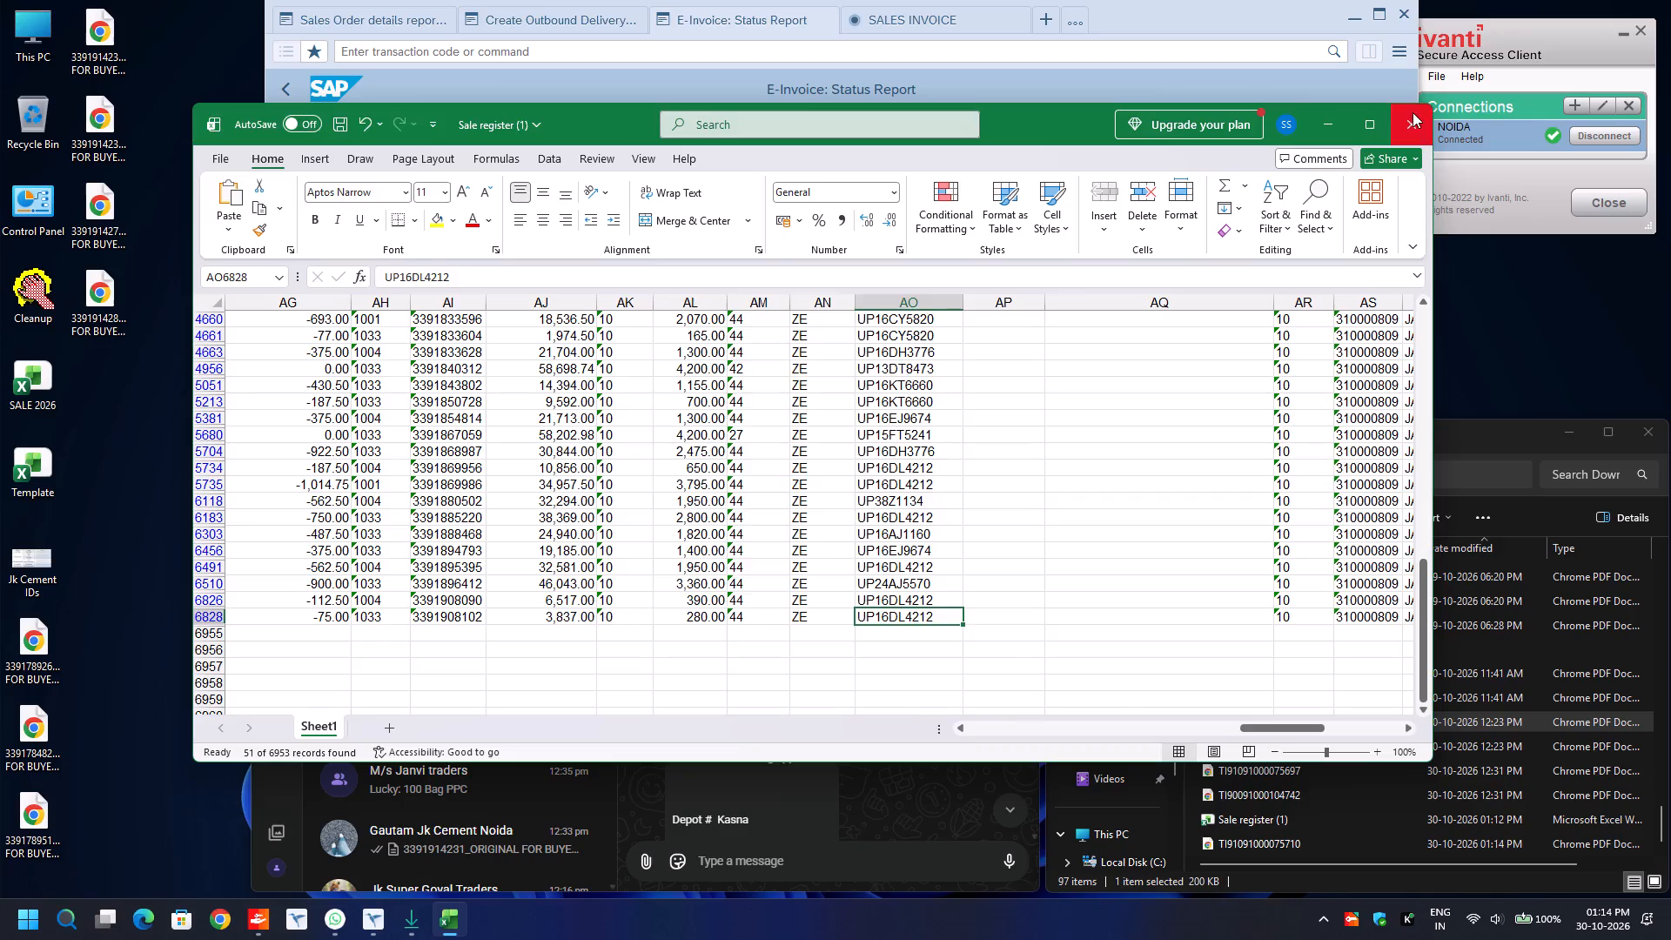
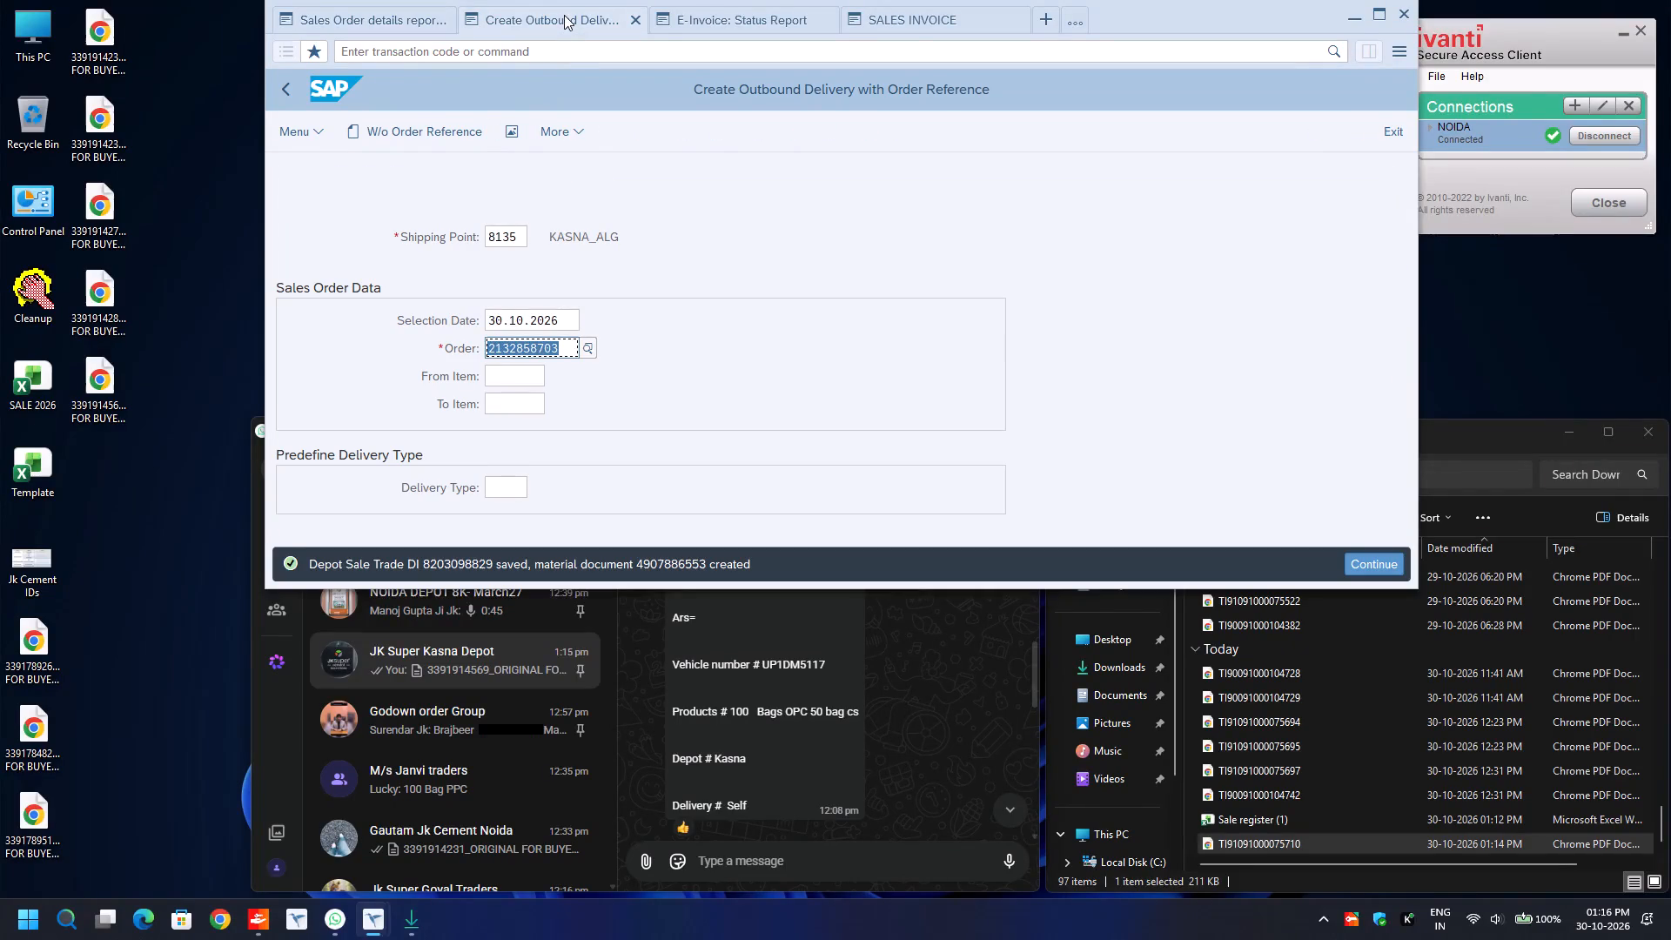
{"action": "key", "text": "ctrl+v"}
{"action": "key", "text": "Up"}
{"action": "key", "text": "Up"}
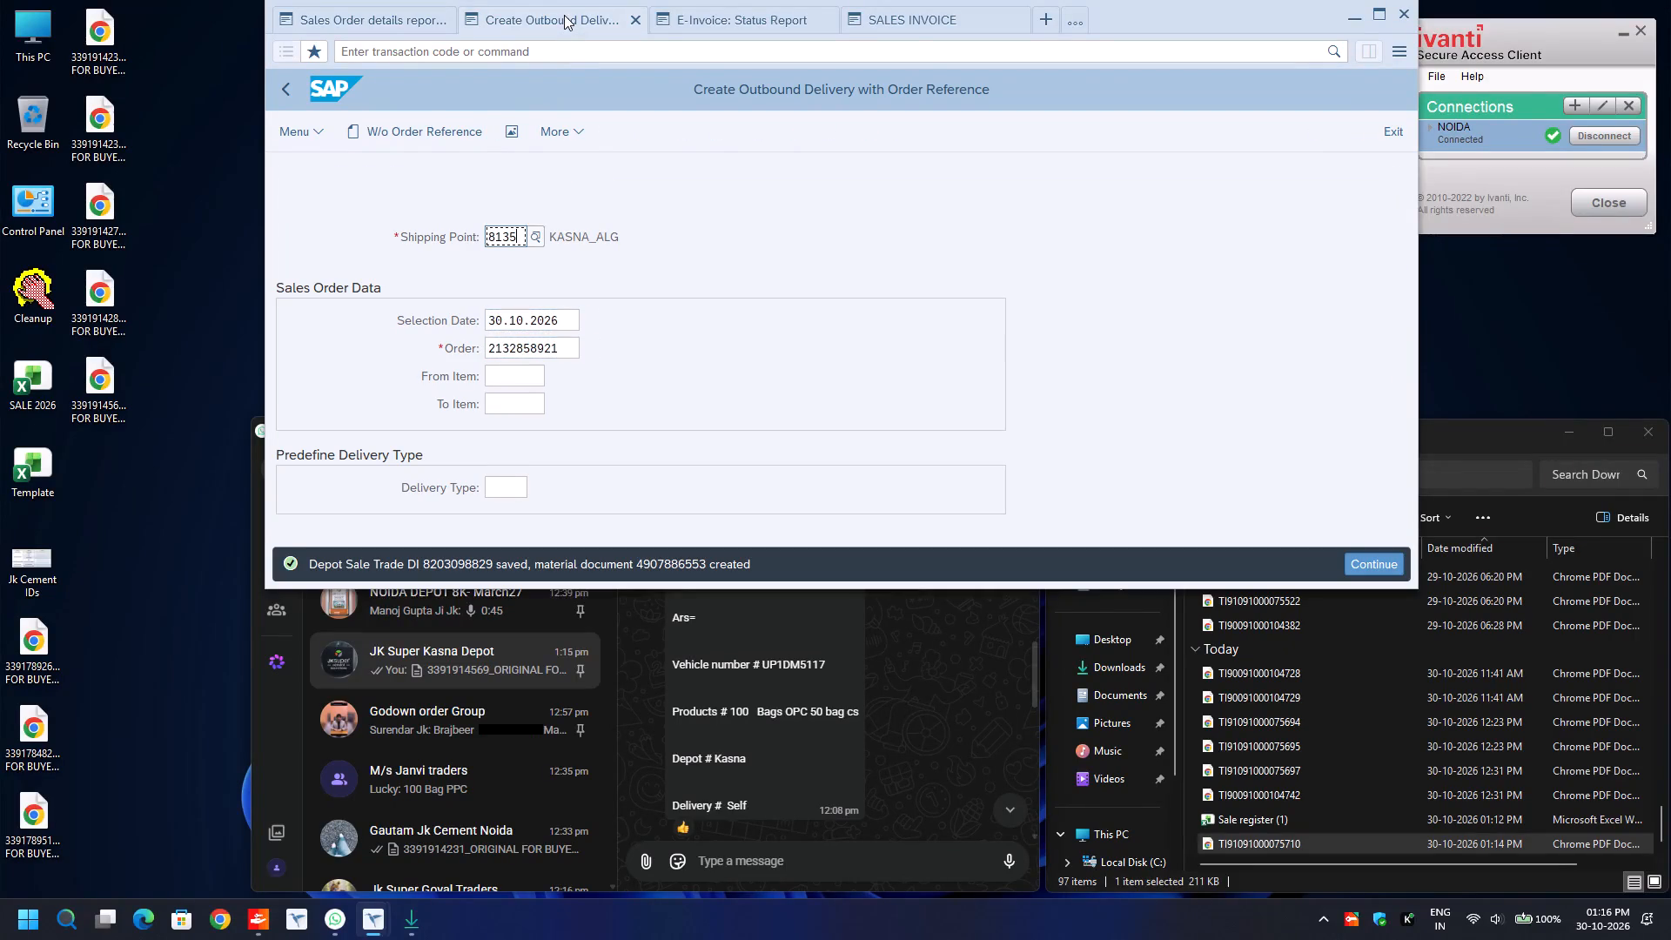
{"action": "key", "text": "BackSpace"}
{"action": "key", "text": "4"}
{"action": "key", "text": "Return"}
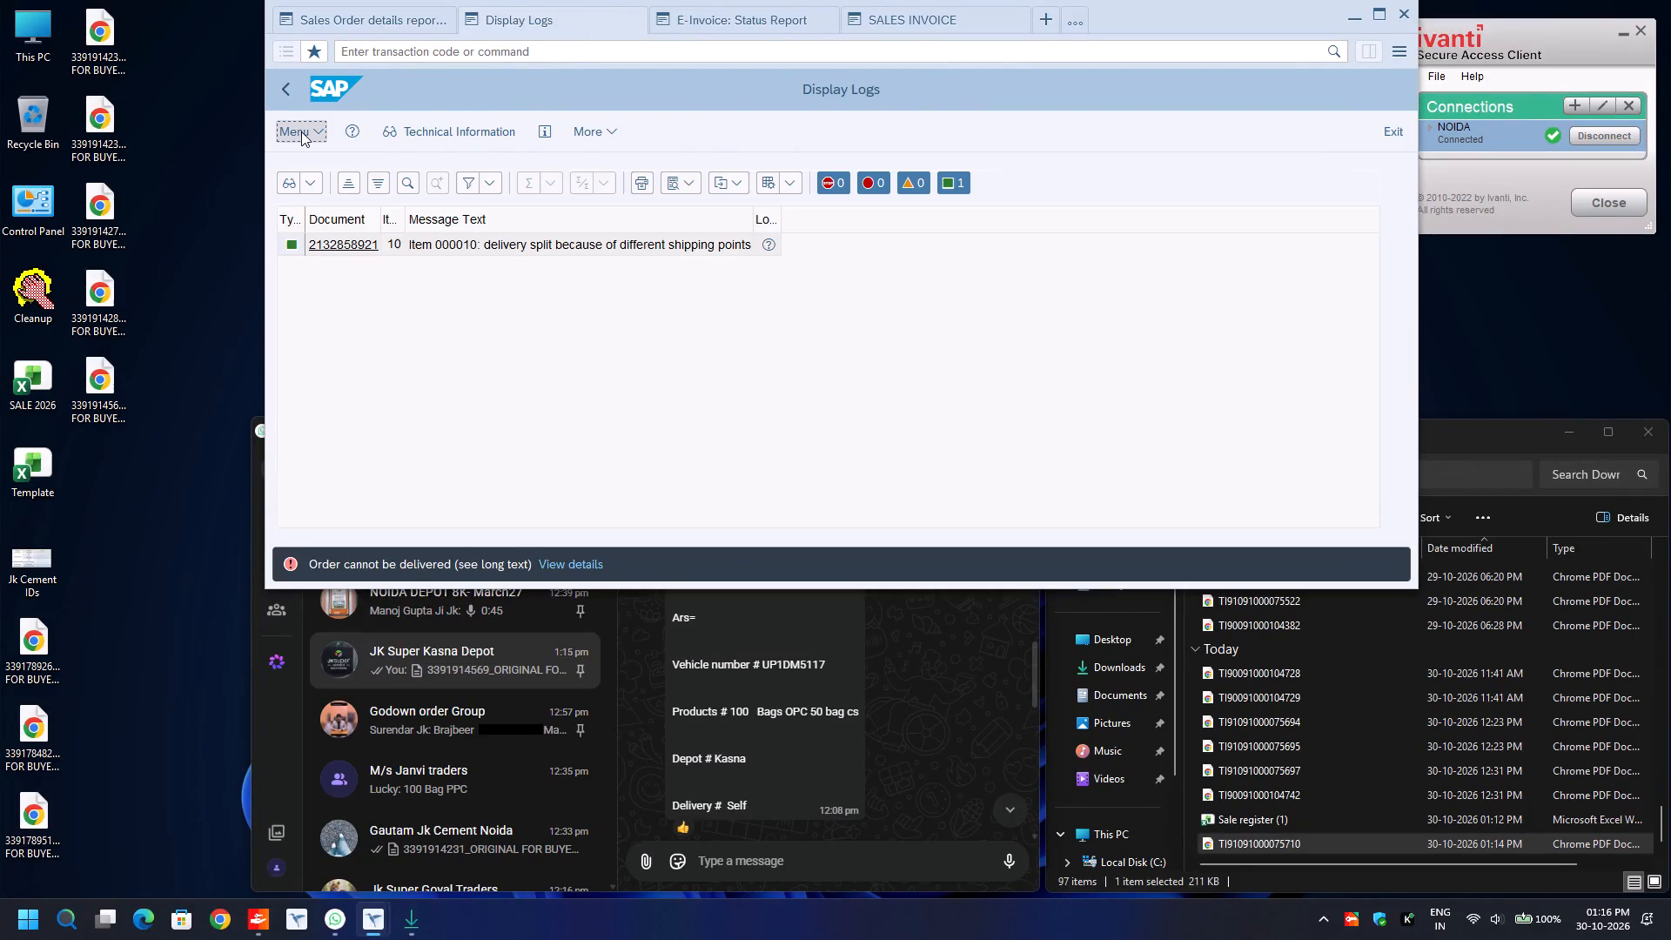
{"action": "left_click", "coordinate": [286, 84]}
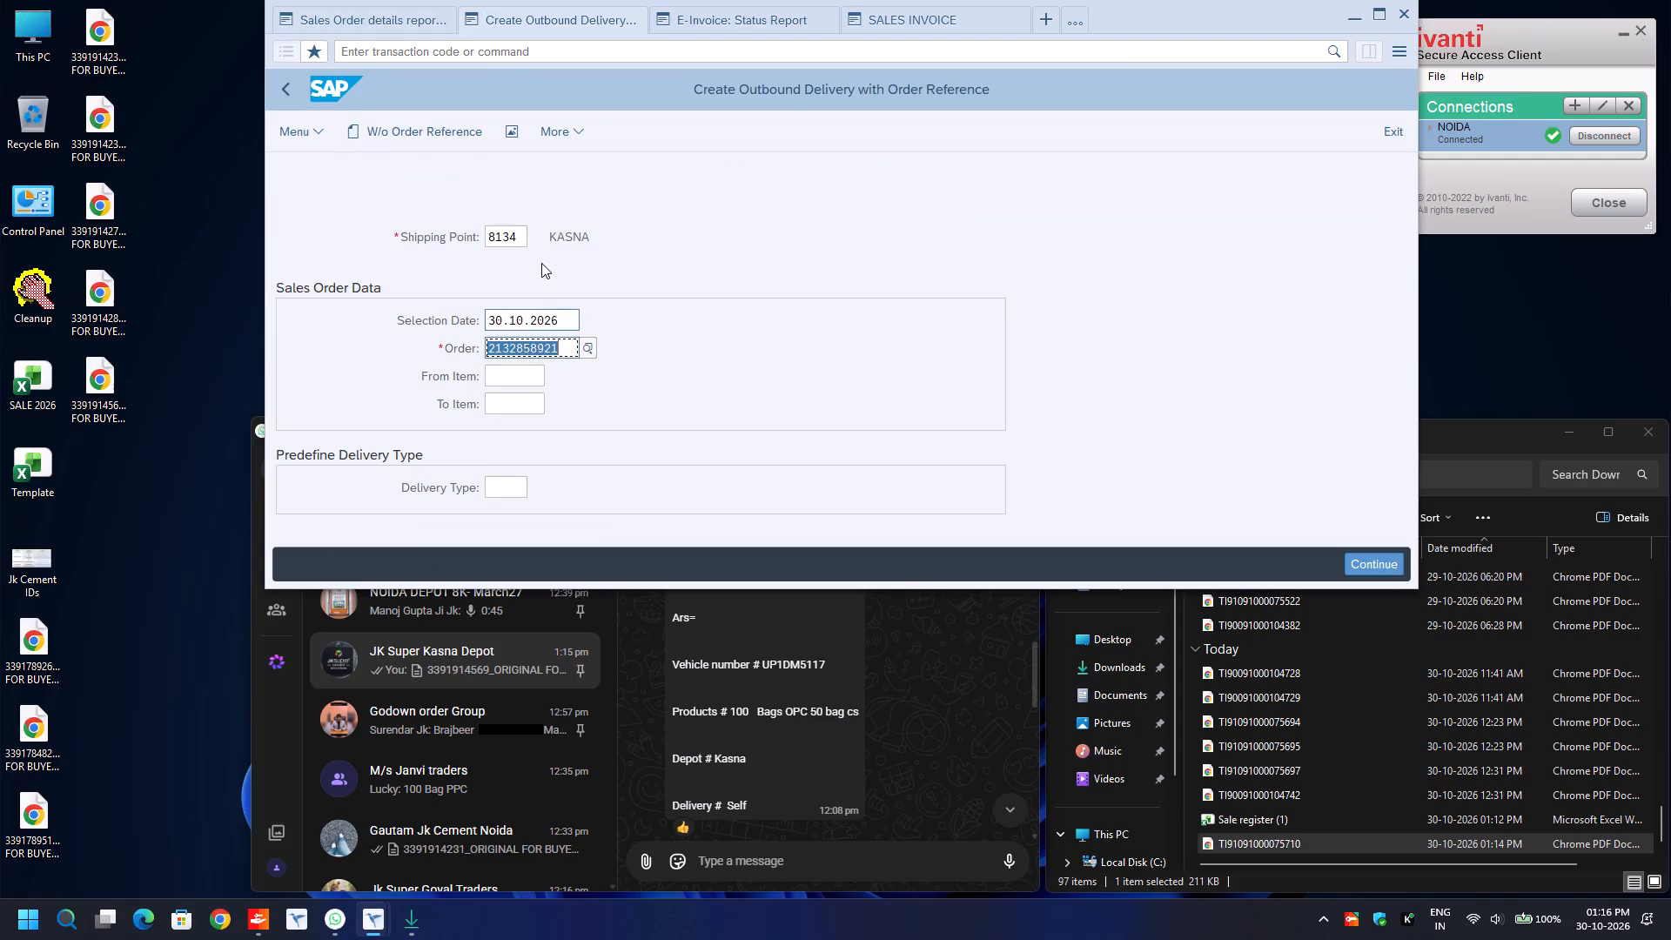
{"action": "left_click", "coordinate": [520, 237]}
{"action": "key", "text": "BackSpace"}
{"action": "key", "text": "5"}
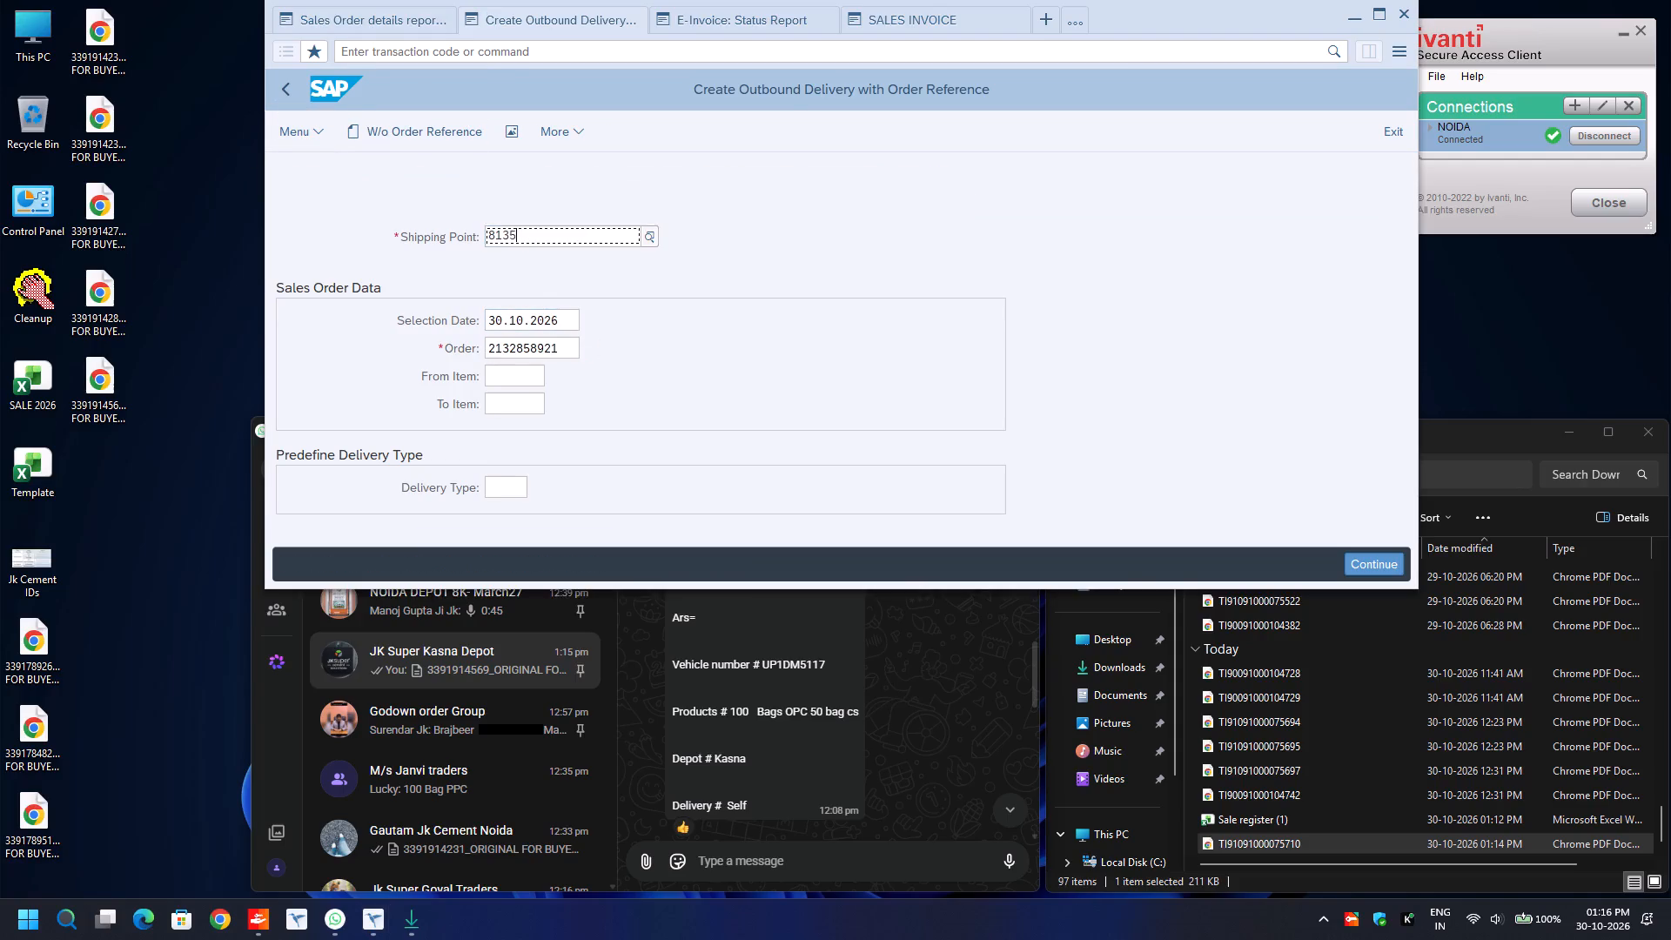
{"action": "key", "text": "Return"}
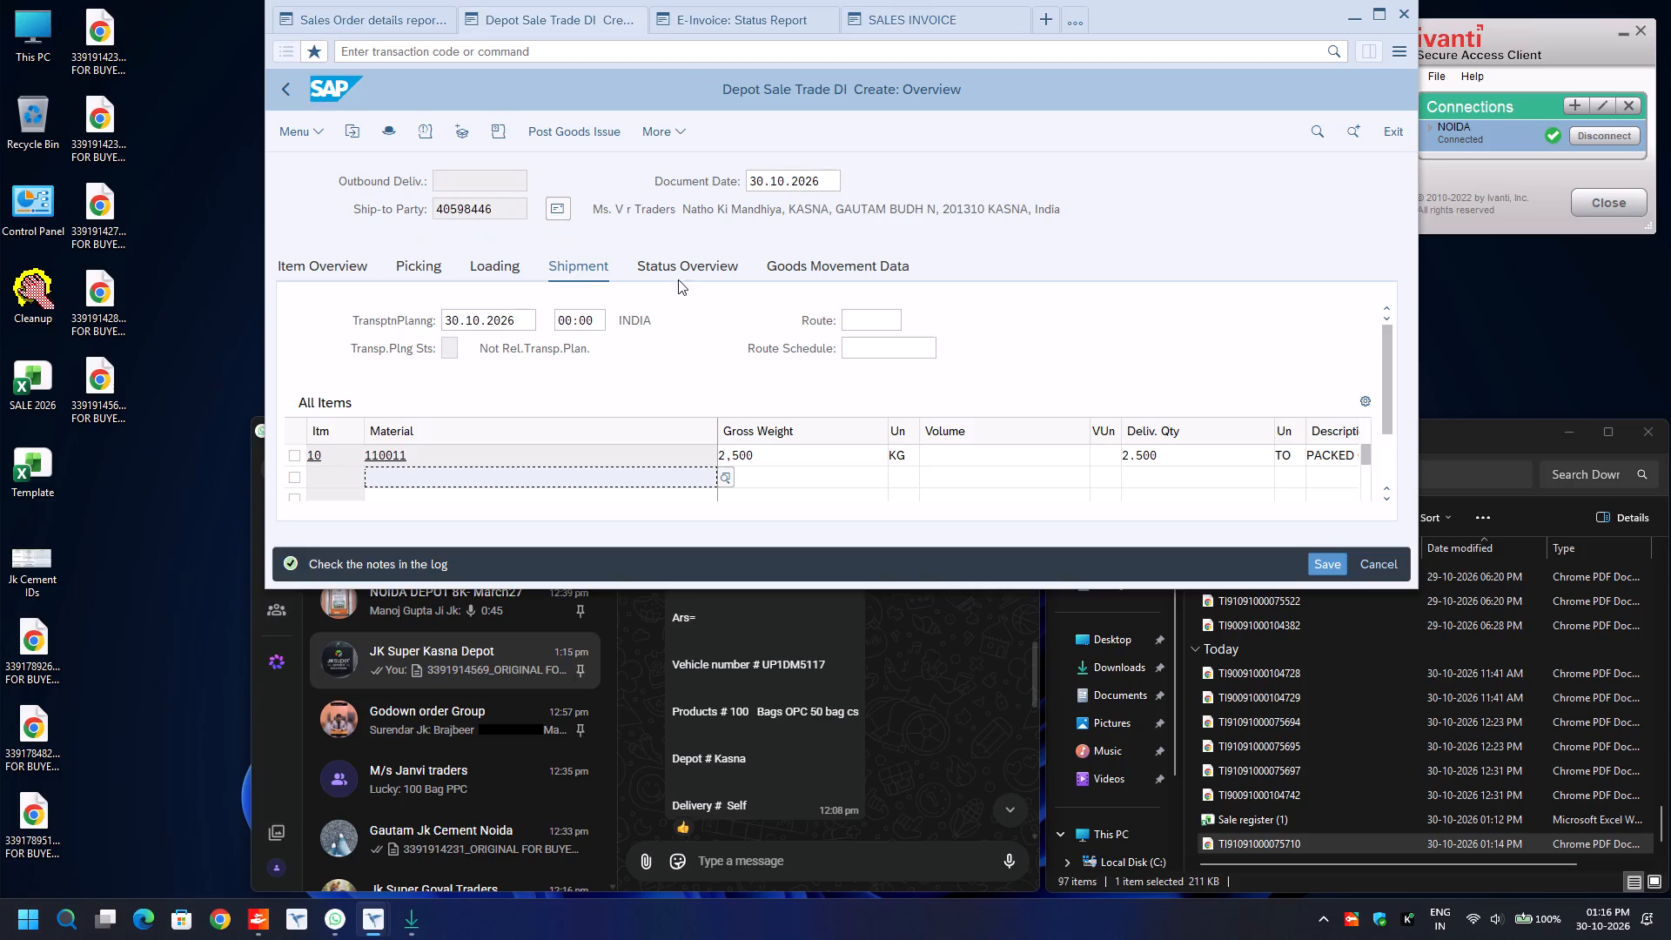
Set the delivery's shipment route to ROUTE.
{"action": "left_click", "coordinate": [853, 321]}
{"action": "key", "text": "BackSpace"}
{"action": "key", "text": "Down"}
{"action": "key", "text": "Return"}
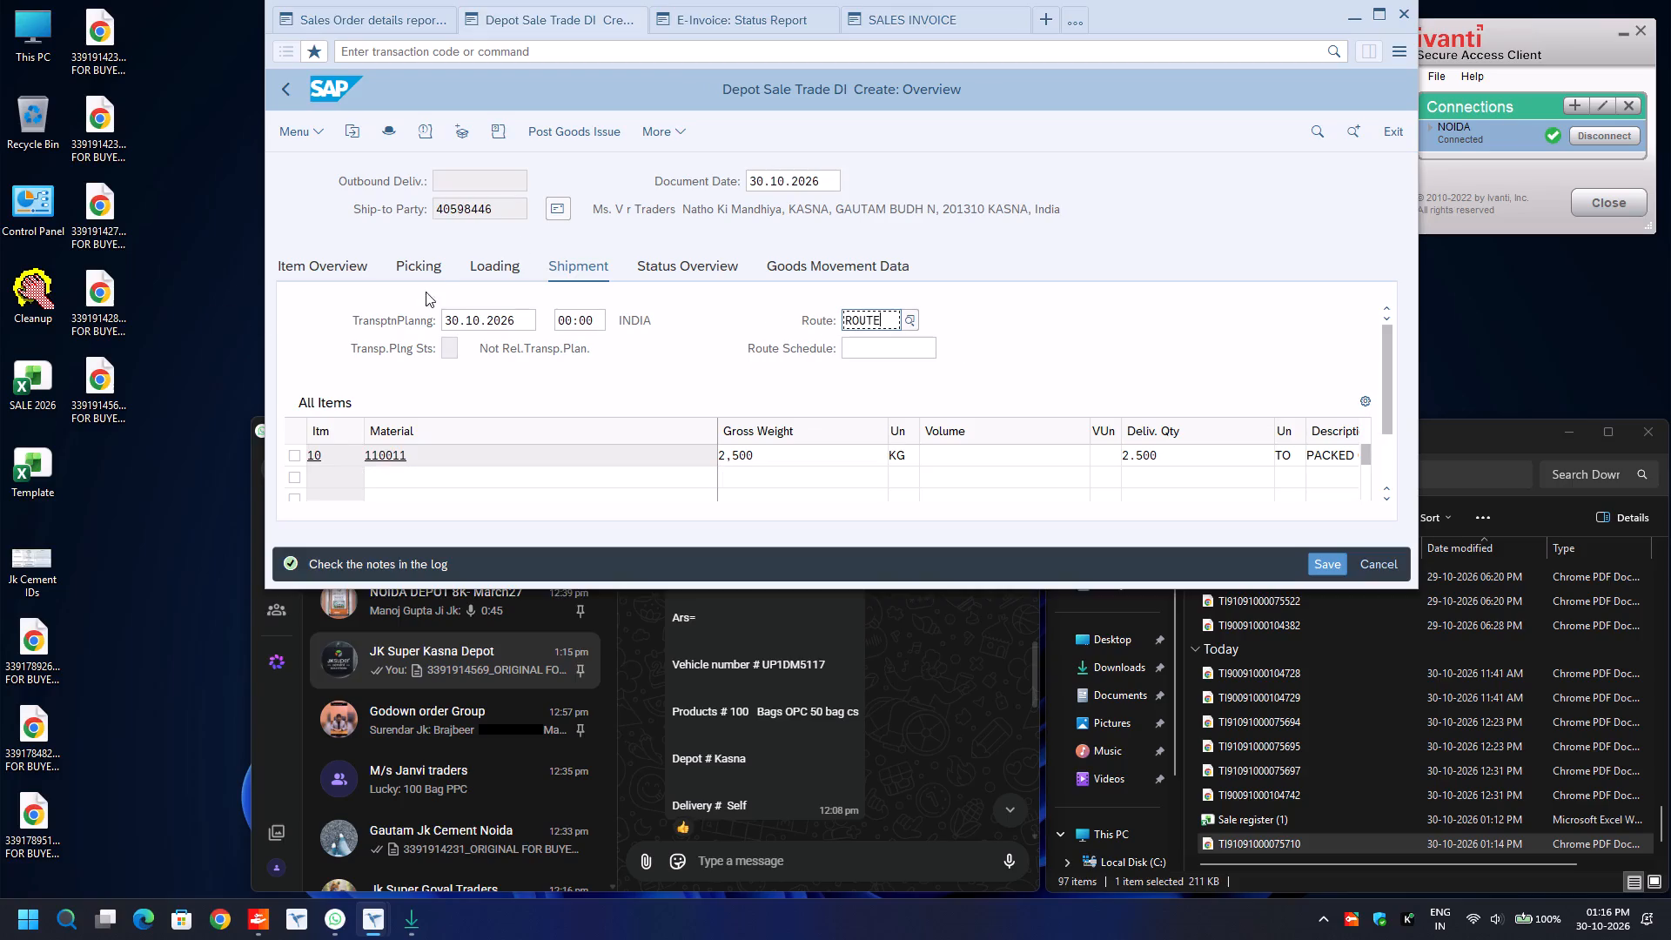
Enter picked quantity 2.500 and batch 1033-8135 for material 110011 in the delivery's picking data.
{"action": "left_click", "coordinate": [419, 265]}
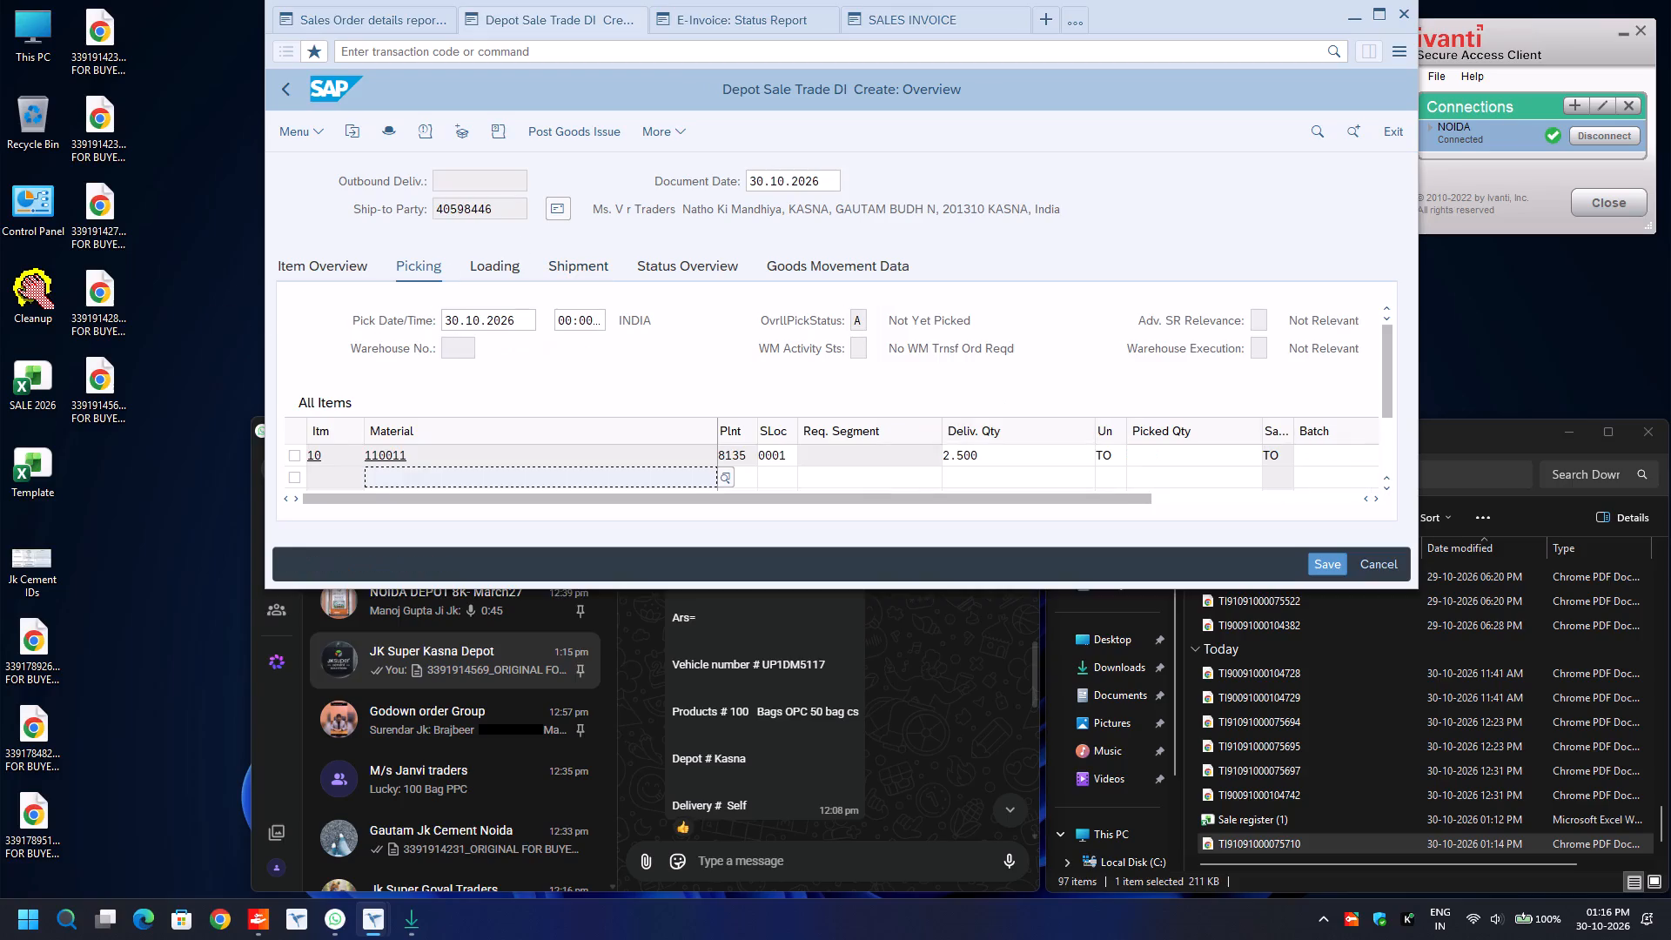
{"action": "left_click", "coordinate": [1179, 458]}
{"action": "type", "text": "2.500"}
{"action": "key", "text": "Tab"}
{"action": "type", "text": "10"}
{"action": "type", "text": "33"}
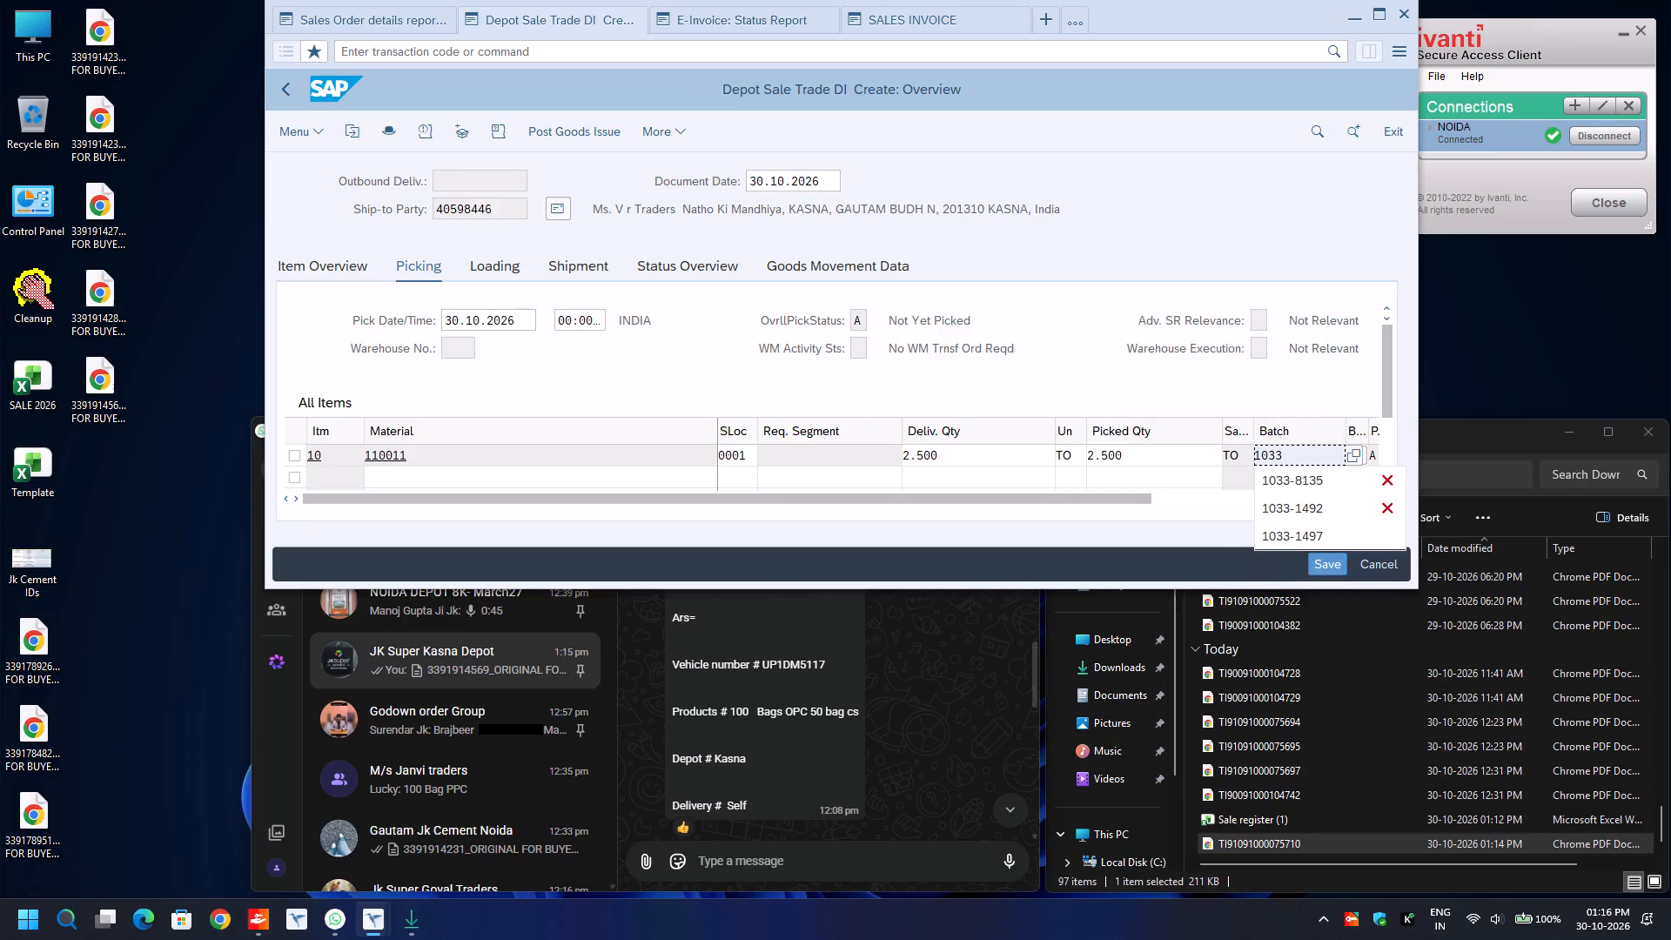
{"action": "key", "text": "Down"}
{"action": "key", "text": "Return"}
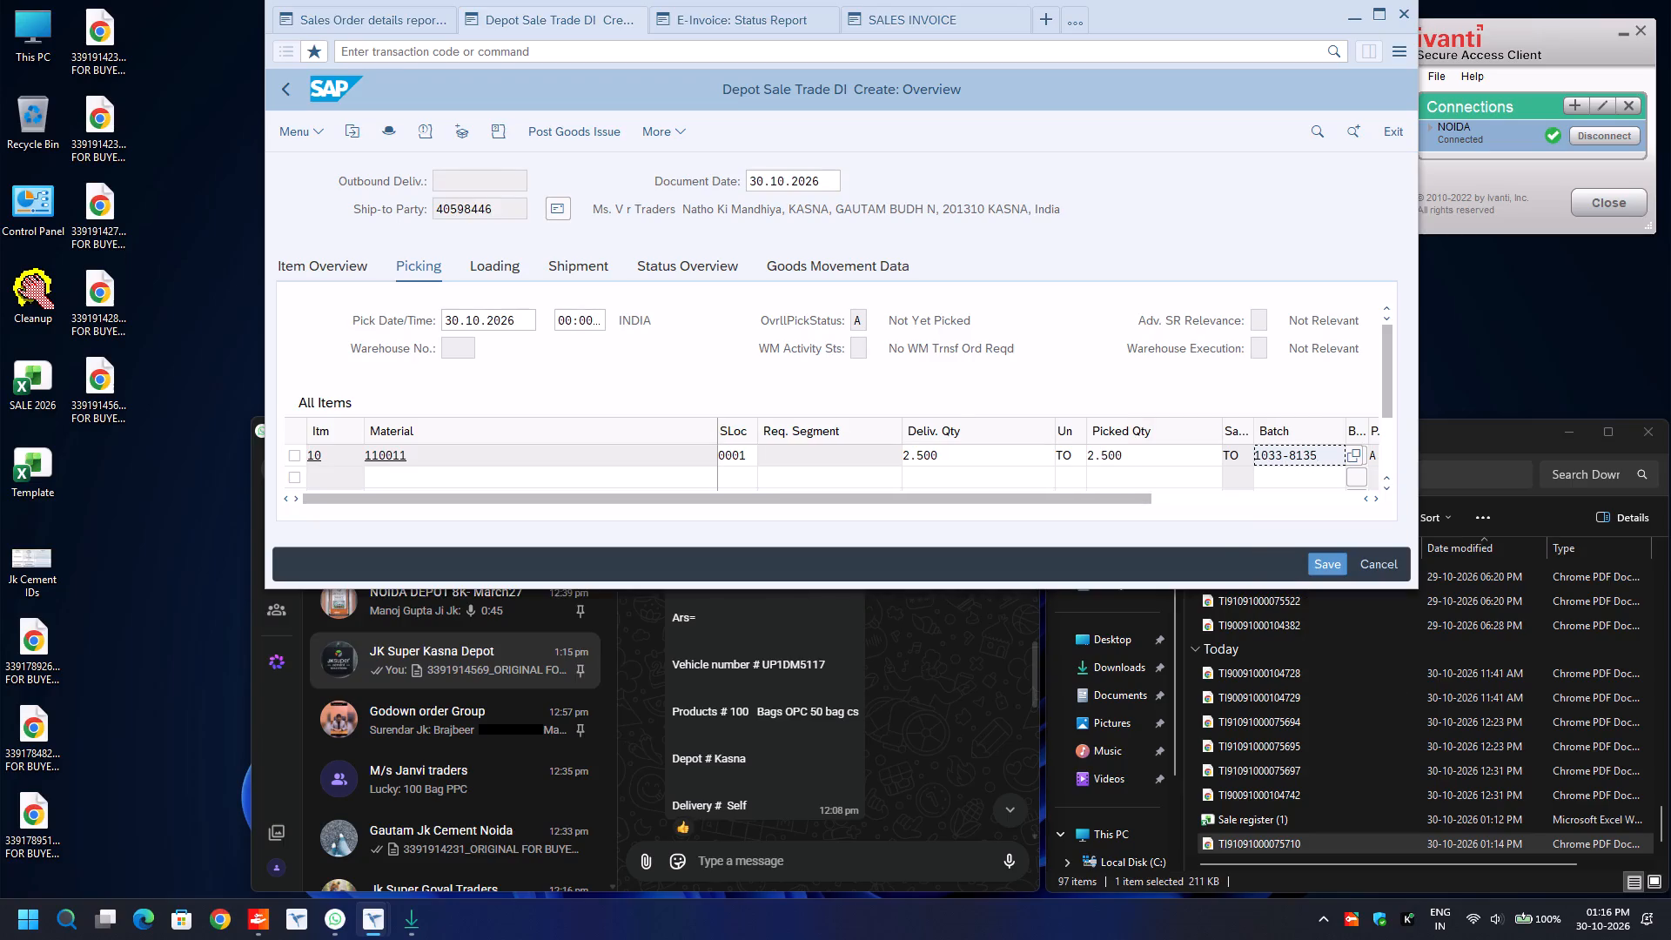
In the delivery header's additional data, set the transport mode to ROAD and Road Transporter1 to 220000967.
{"action": "key", "text": "F8"}
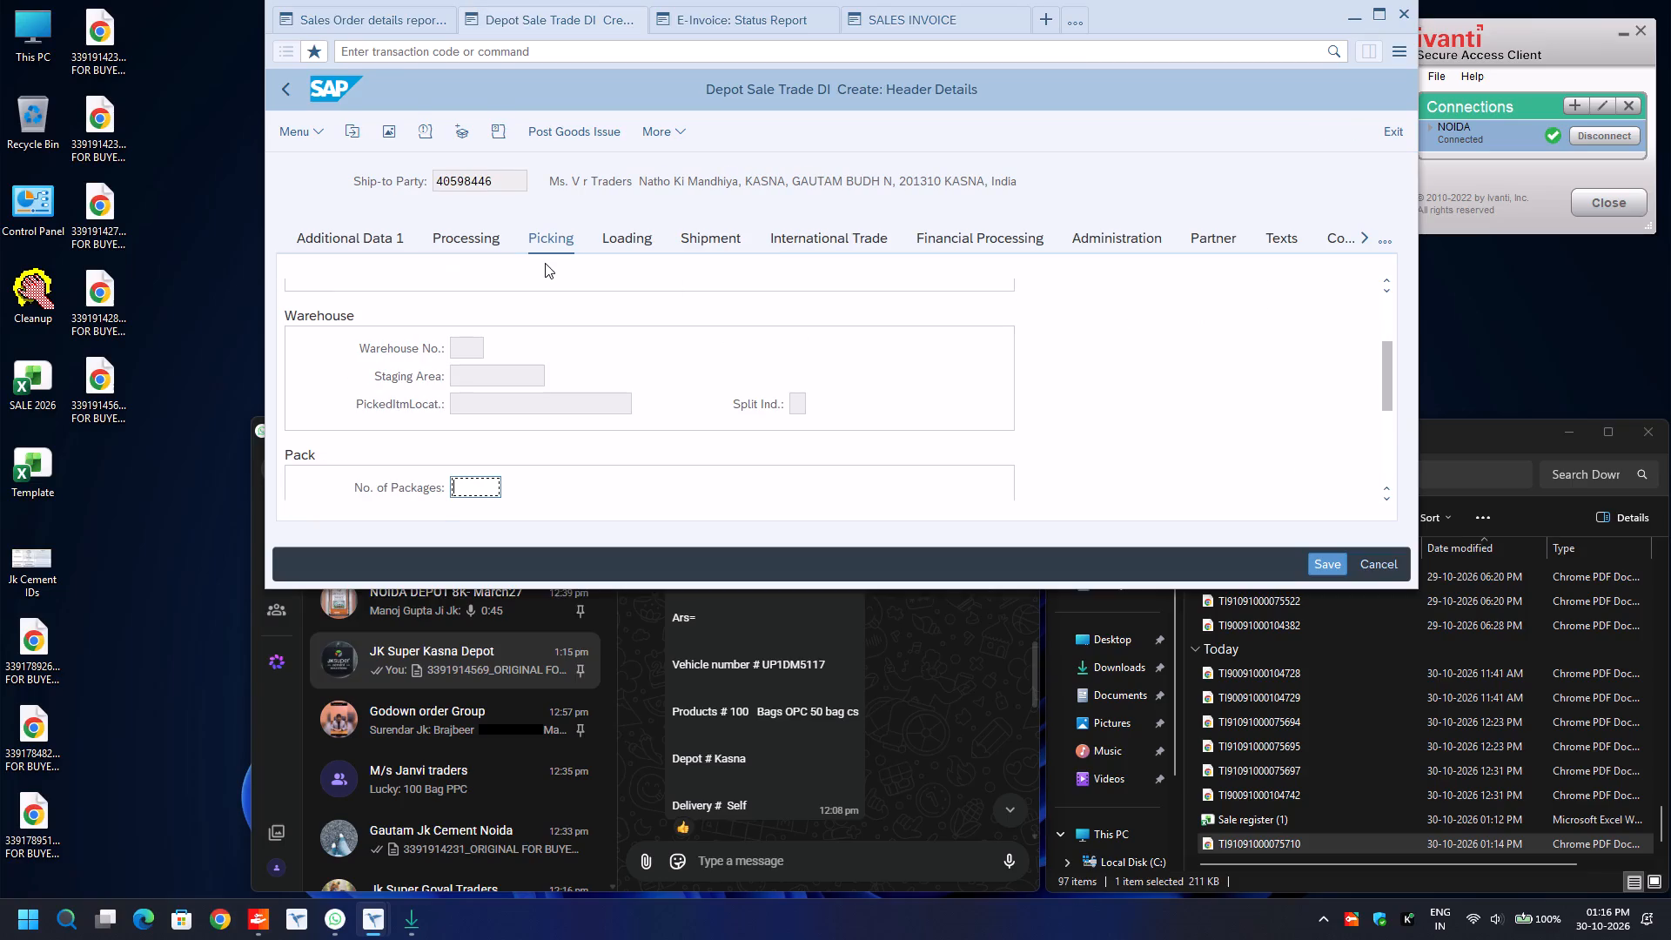
{"action": "left_click", "coordinate": [379, 236]}
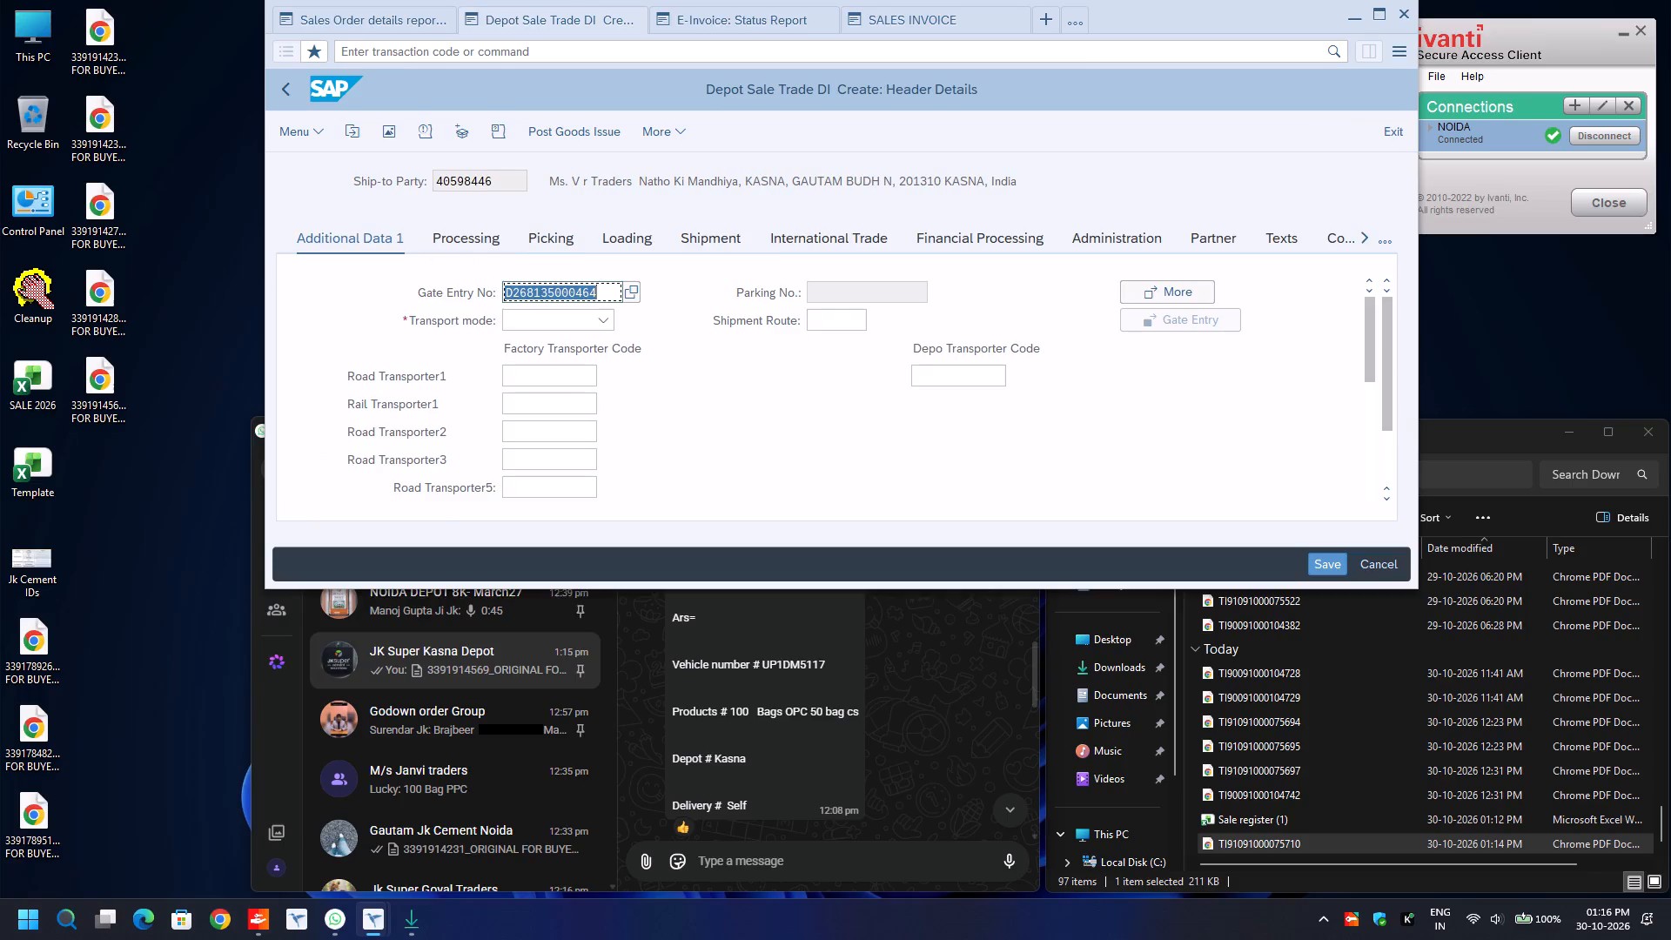
{"action": "left_click", "coordinate": [603, 319]}
{"action": "left_click", "coordinate": [568, 410]}
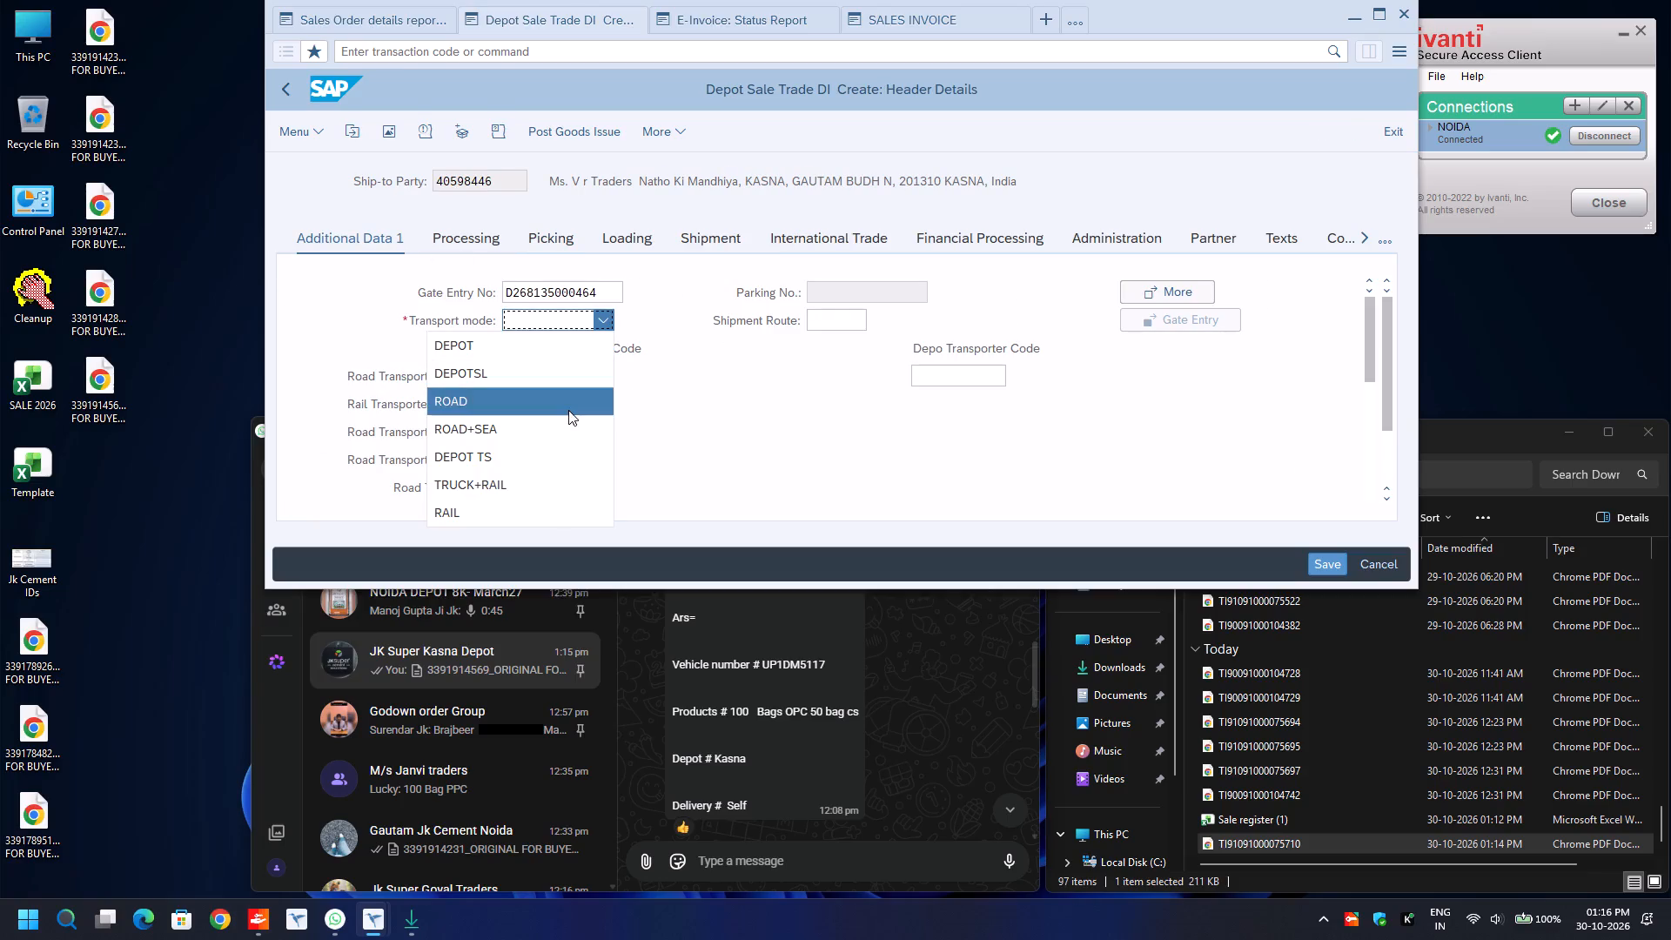
{"action": "left_click", "coordinate": [549, 378]}
{"action": "key", "text": "BackSpace"}
{"action": "key", "text": "Down"}
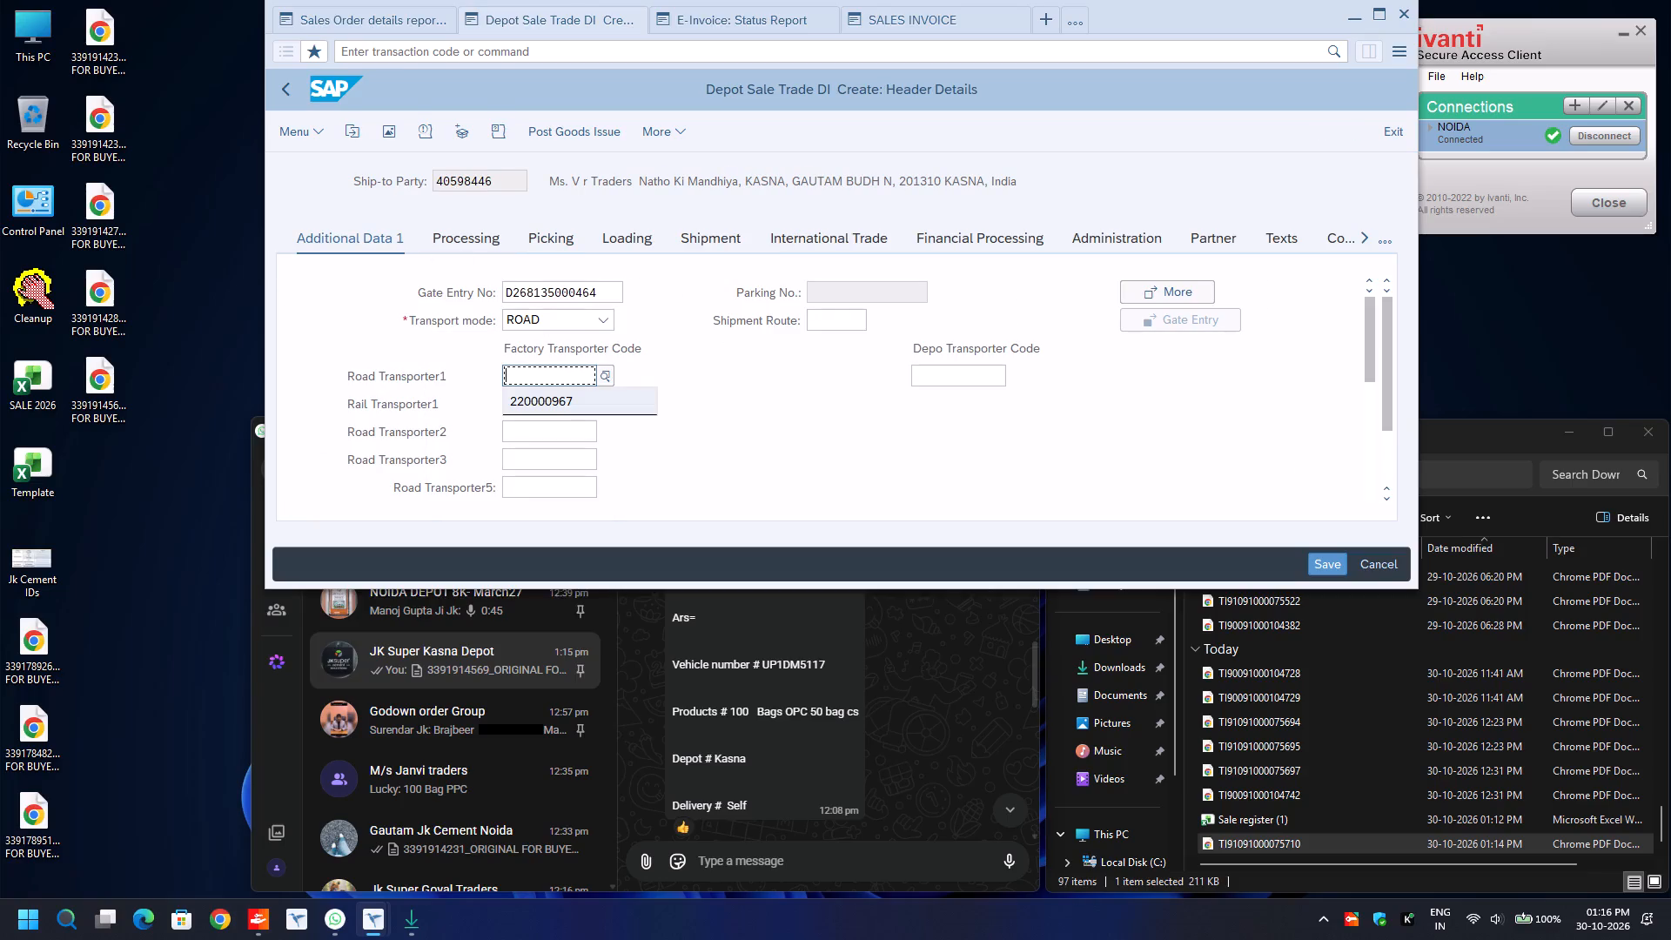
{"action": "key", "text": "Return"}
{"action": "key", "text": "Return"}
Set the e-way bill transport mode to Road and the distance to 30.
{"action": "type", "text": "ro"}
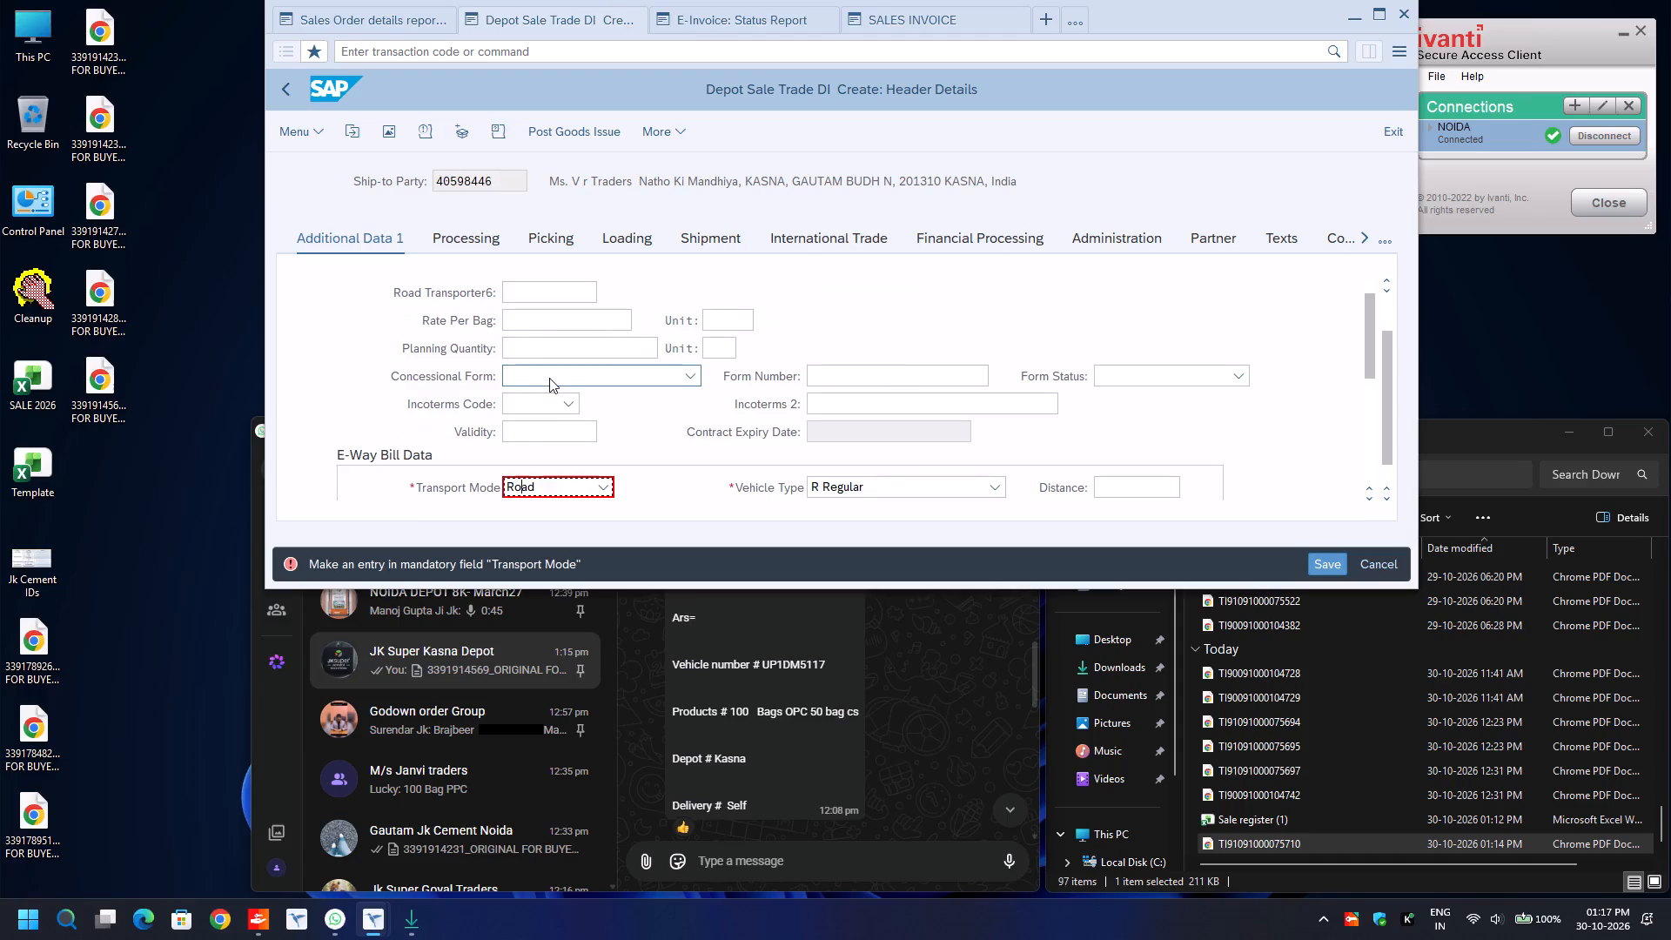
{"action": "key", "text": "Tab"}
{"action": "key", "text": "Tab"}
{"action": "key", "text": "BackSpace"}
{"action": "key", "text": "Down"}
{"action": "key", "text": "Return"}
Fill in the truck number in the delivery's vehicle details from the previously used numbers.
{"action": "key", "text": "Down"}
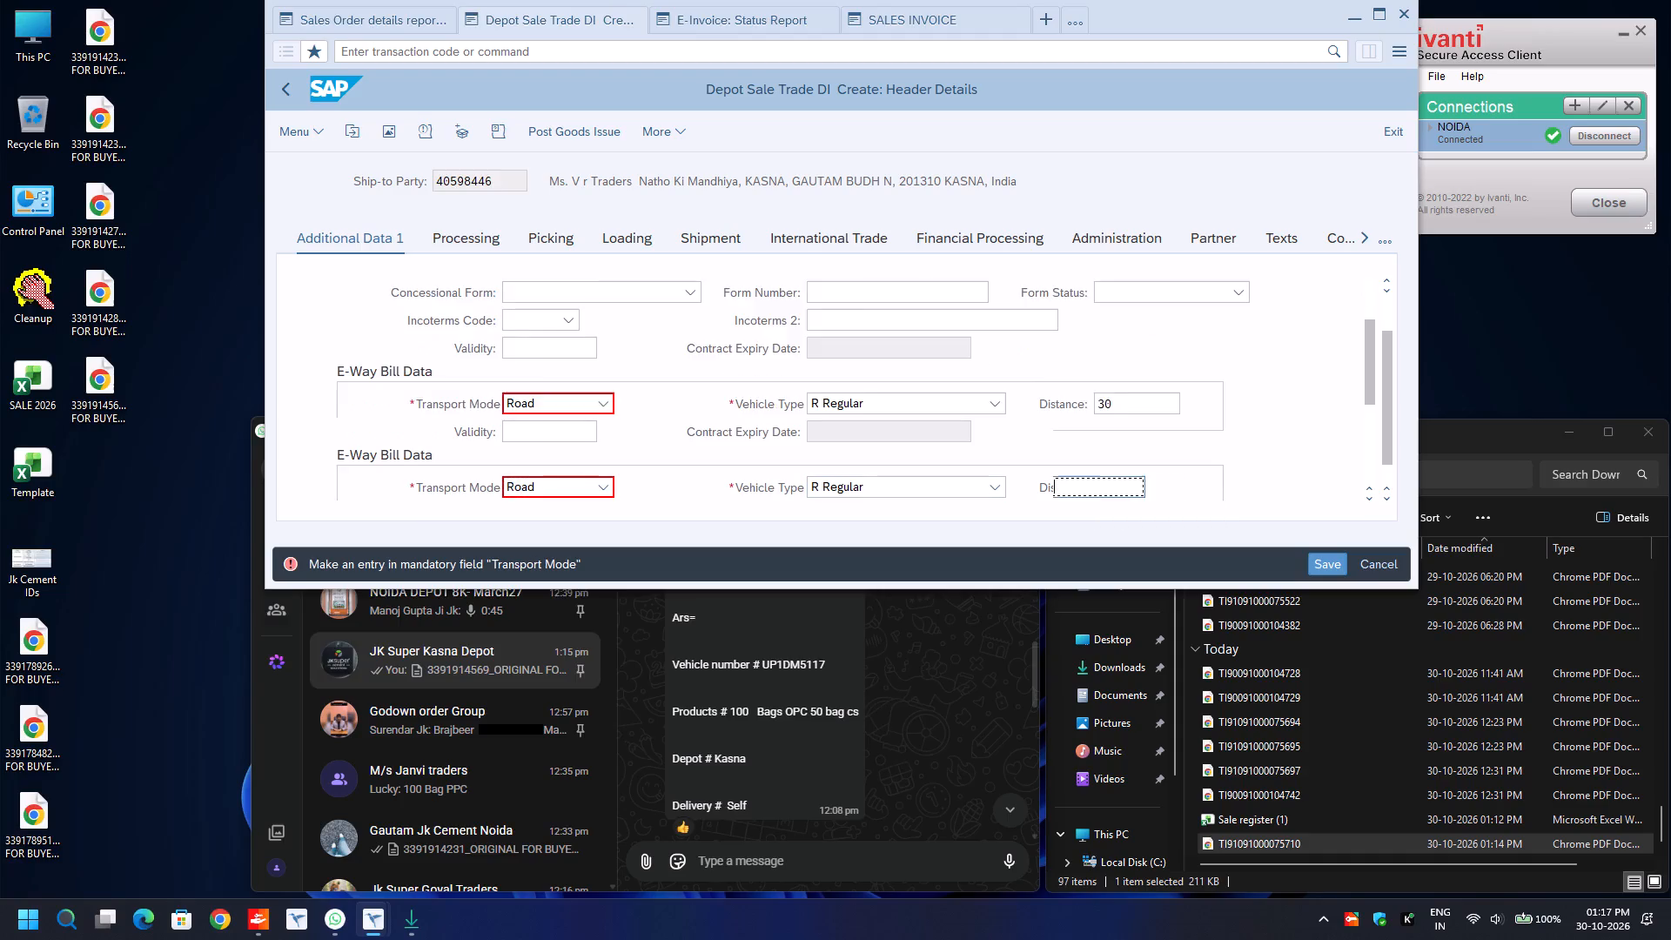
{"action": "key", "text": "Down"}
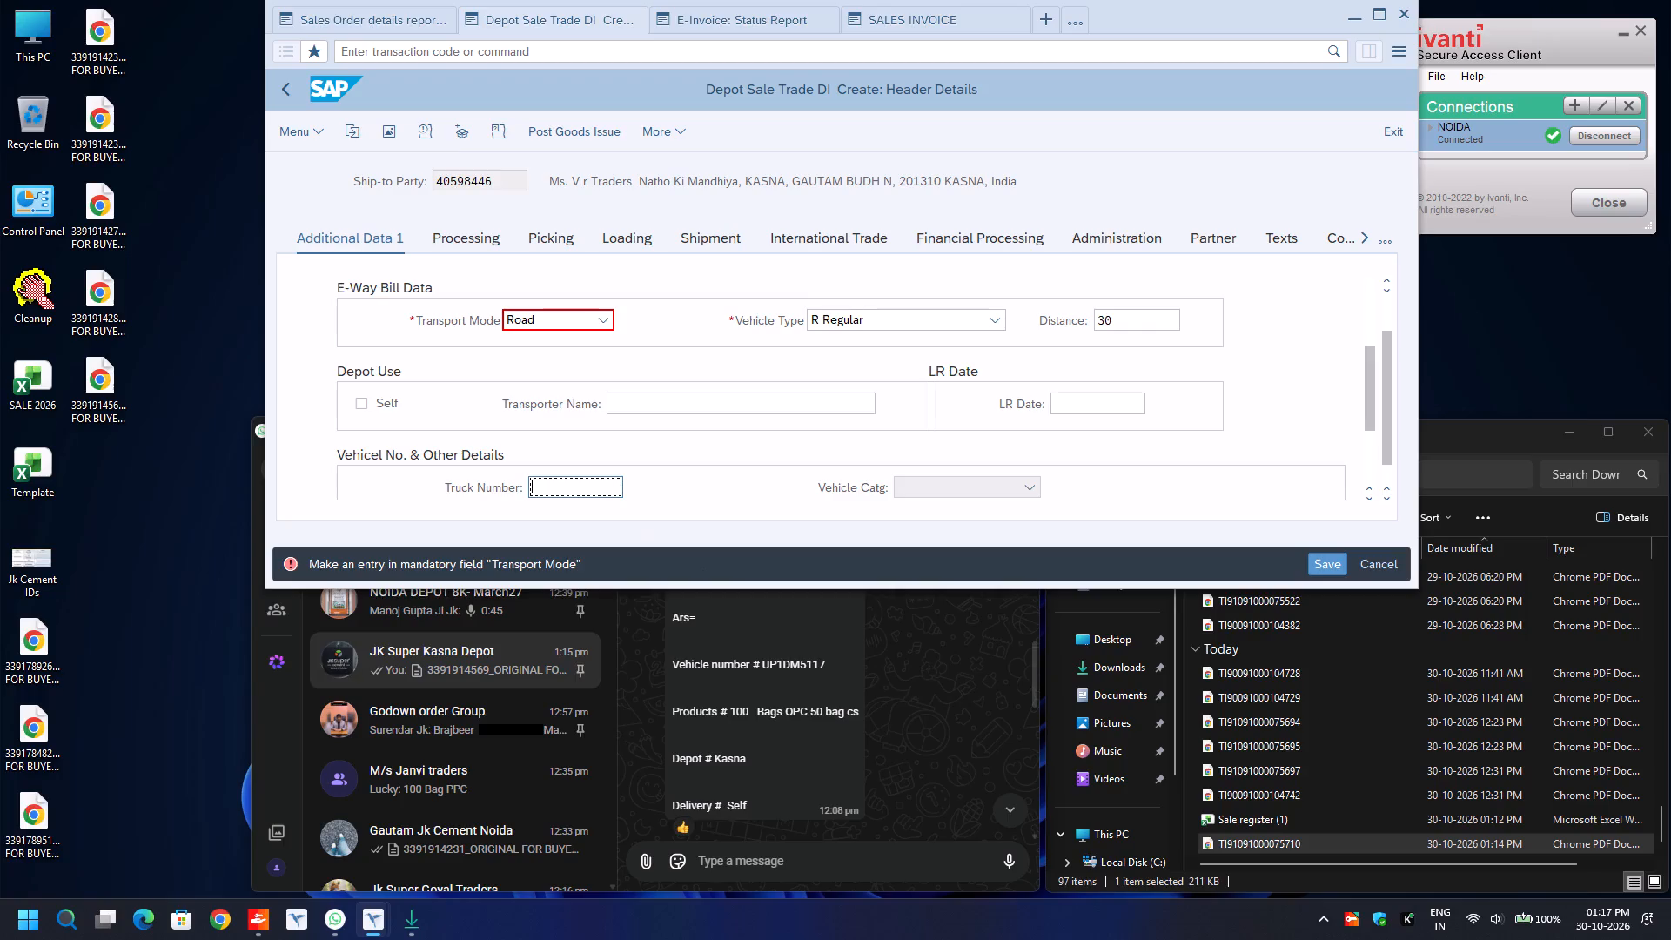
{"action": "key", "text": "BackSpace"}
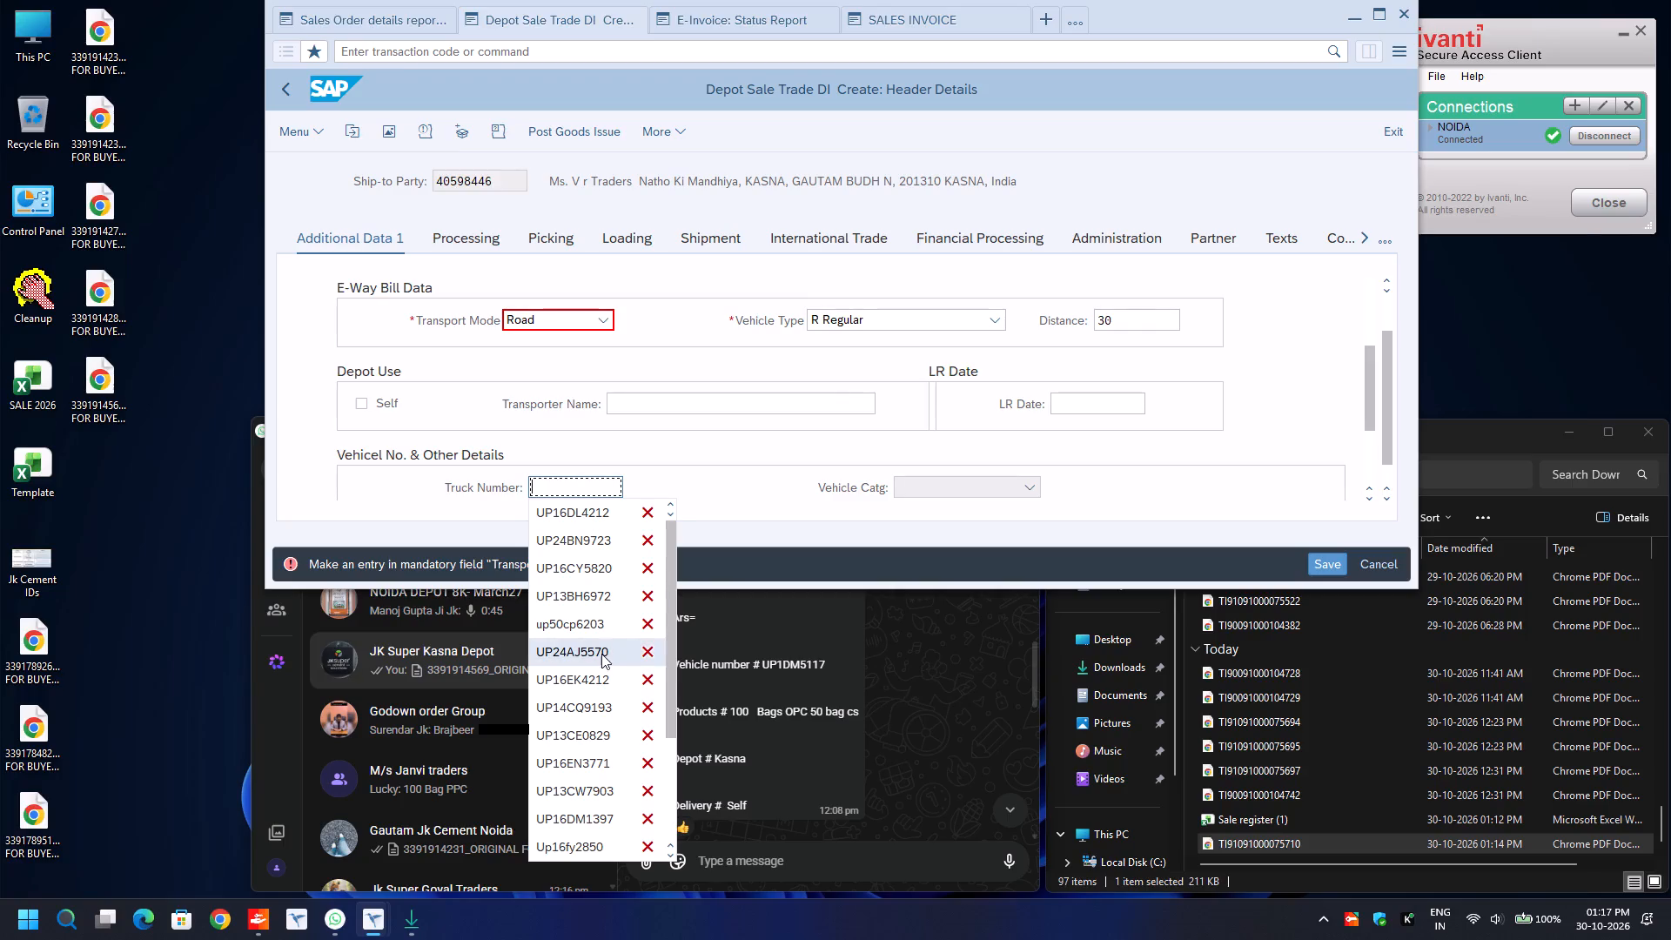
{"action": "scroll", "coordinate": [601, 656], "scroll_direction": "down", "scroll_amount": 4}
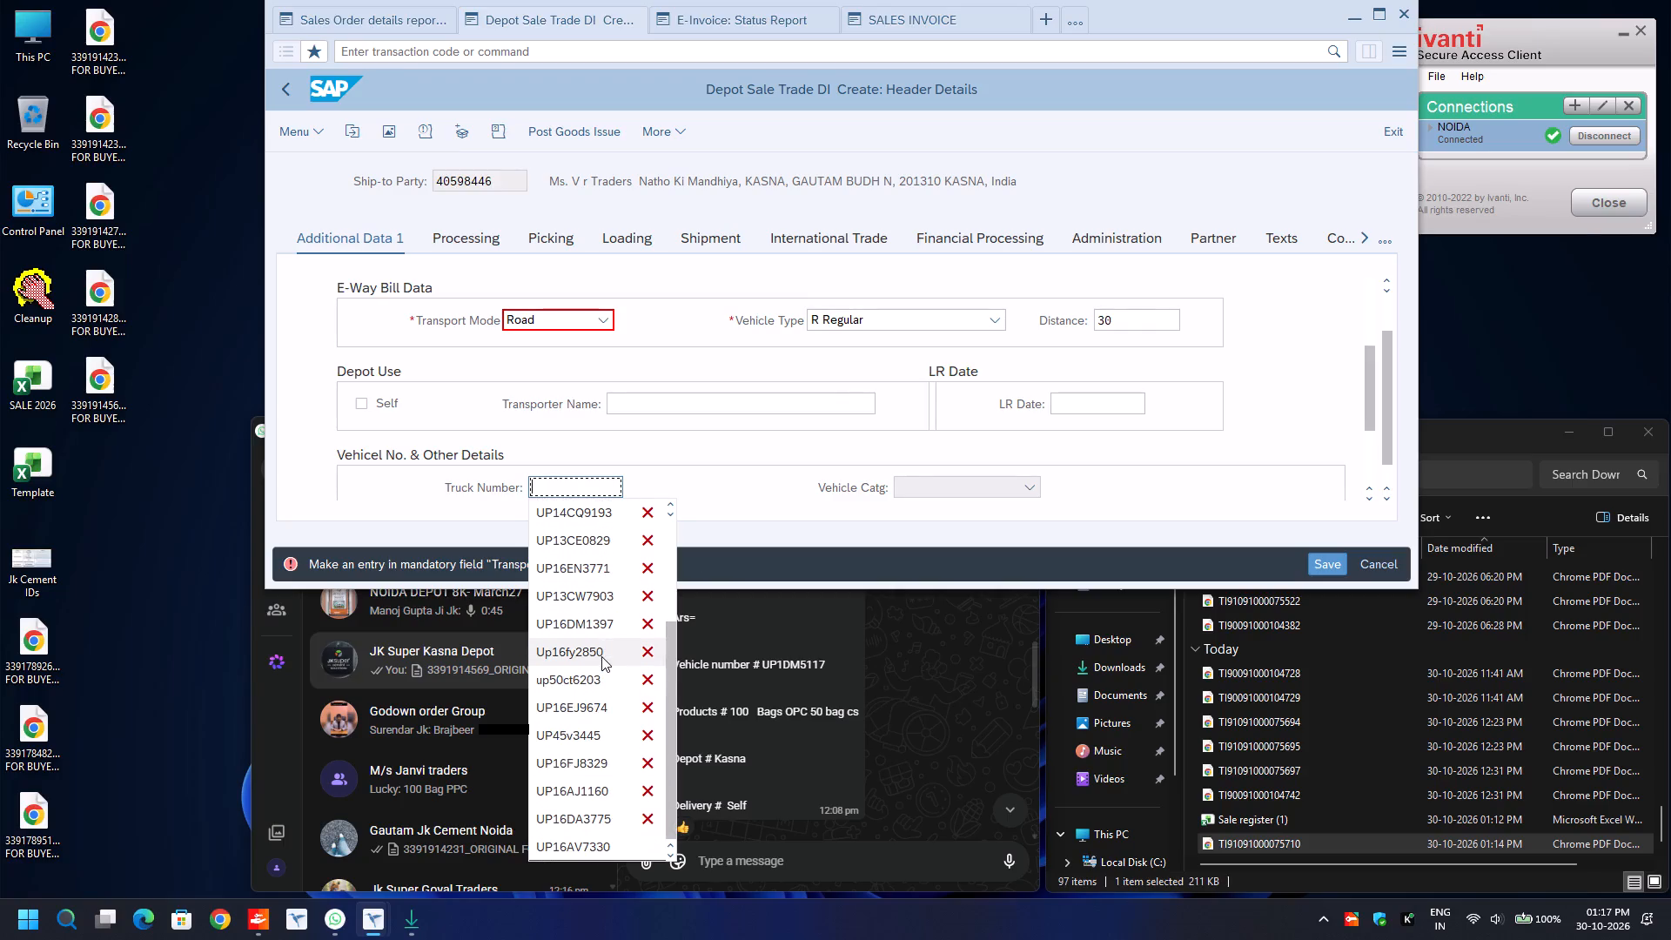
{"action": "scroll", "coordinate": [601, 656], "scroll_direction": "down", "scroll_amount": 1}
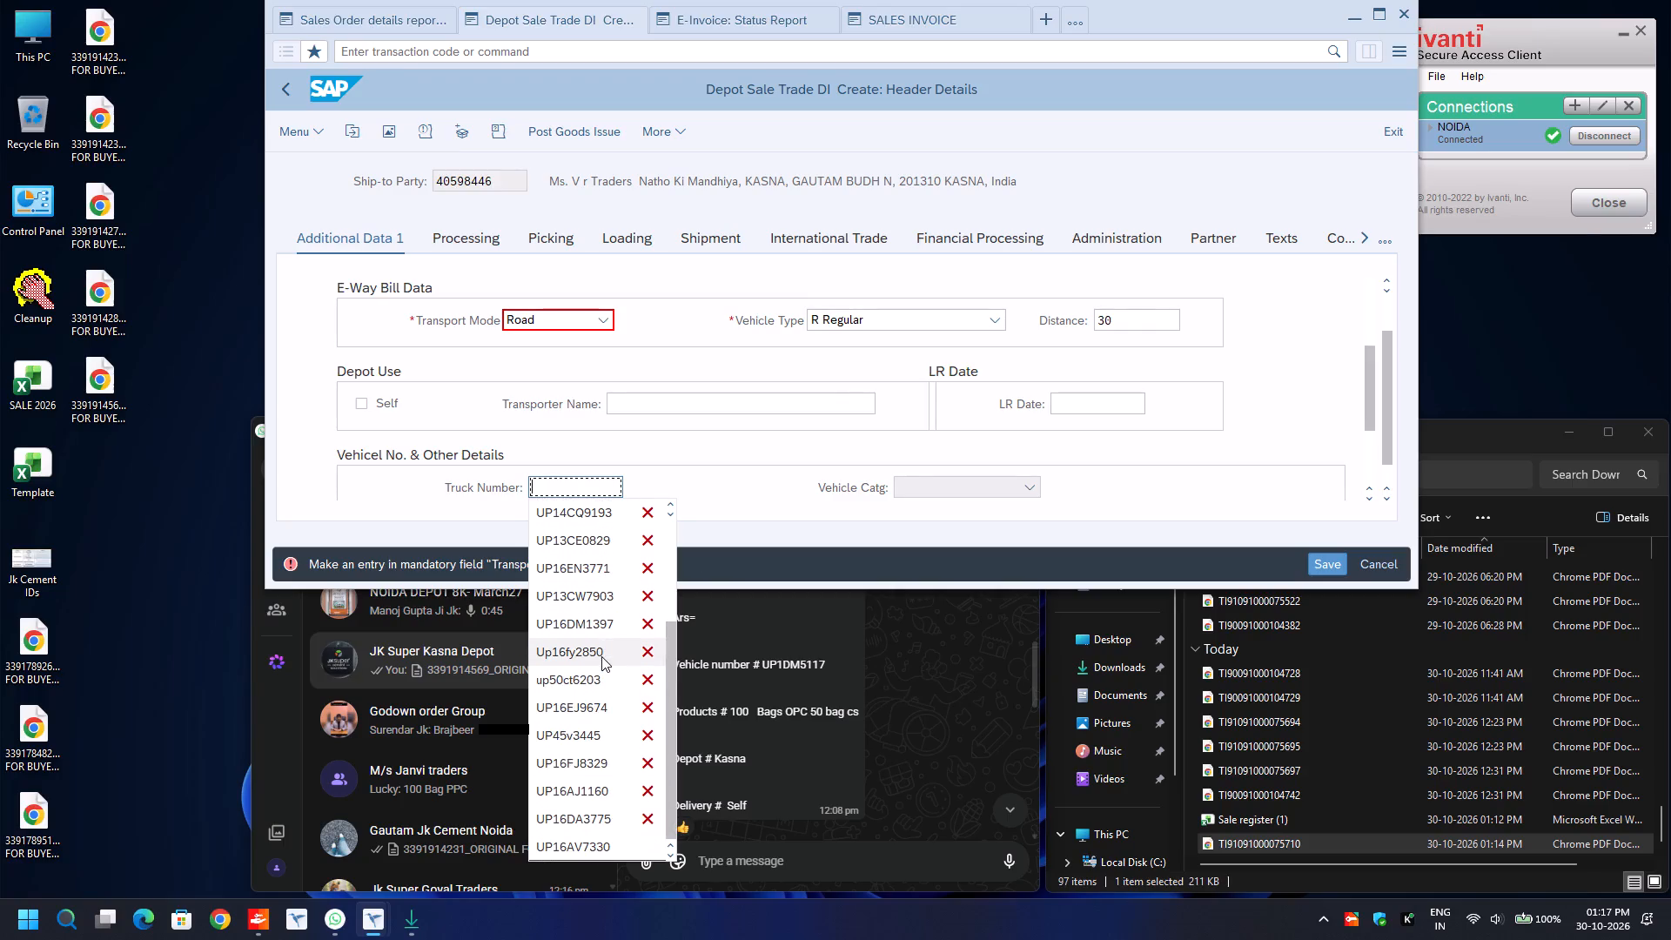
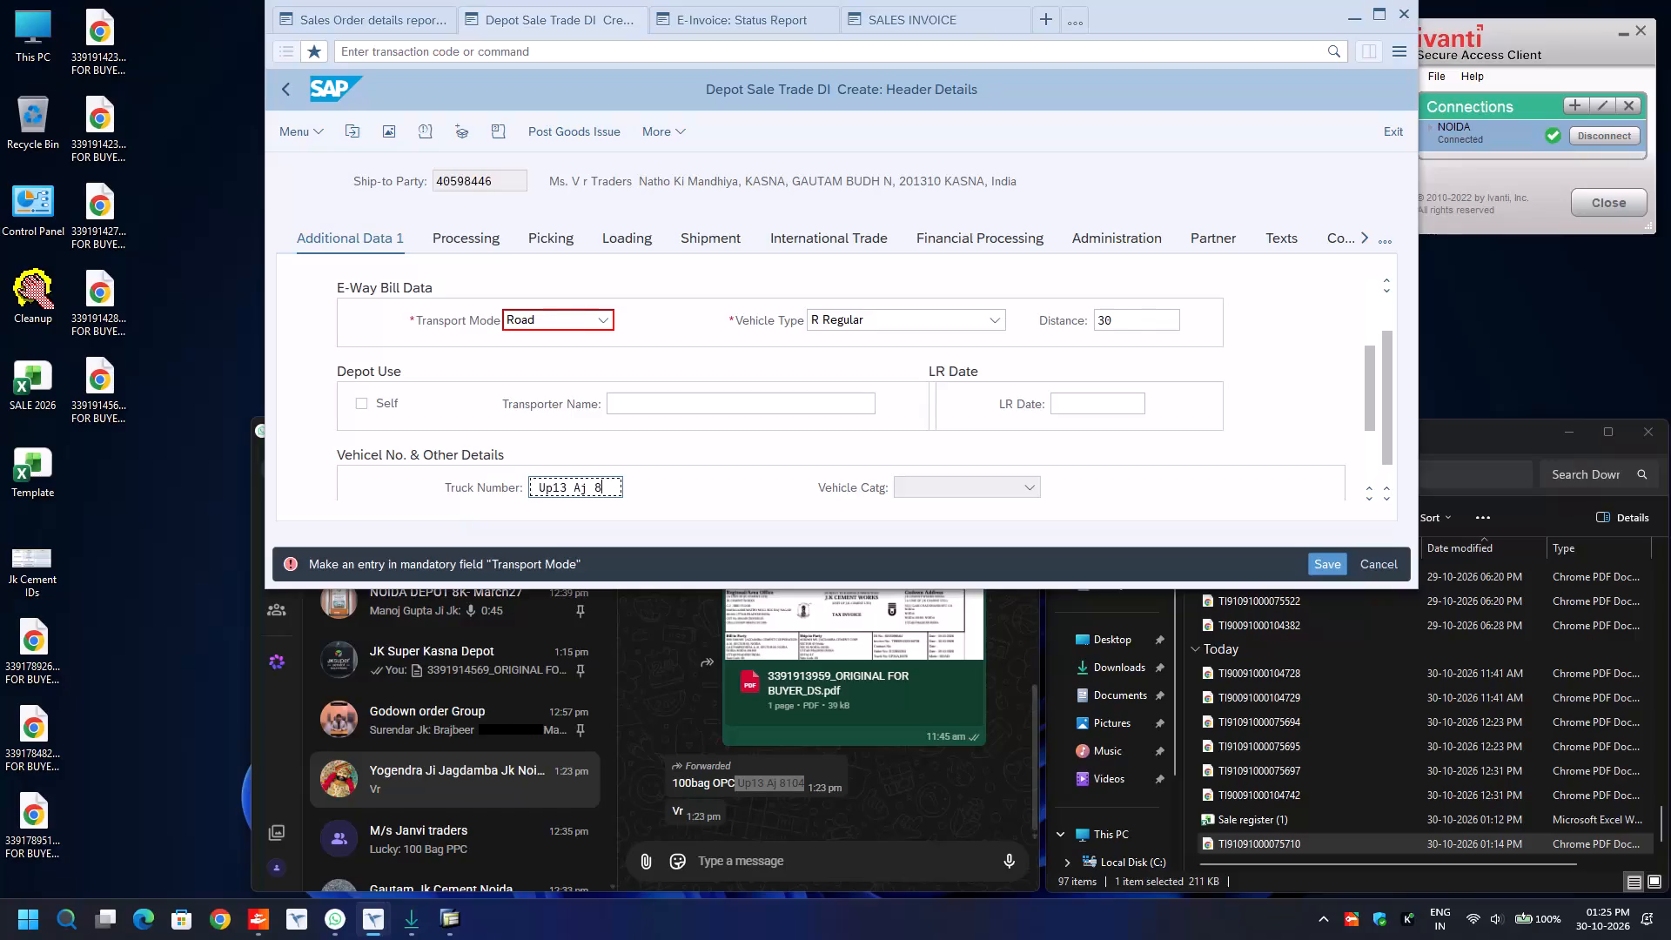
{"action": "key", "text": "Left"}
{"action": "key", "text": "Left"}
{"action": "key", "text": "Left"}
{"action": "key", "text": "Left"}
{"action": "key", "text": "Left"}
{"action": "key", "text": "Left"}
{"action": "key", "text": "Left"}
{"action": "key", "text": "Left"}
{"action": "key", "text": "Left"}
{"action": "key", "text": "Left"}
{"action": "key", "text": "Left"}
{"action": "key", "text": "Delete"}
{"action": "key", "text": "Right"}
{"action": "key", "text": "Right"}
{"action": "key", "text": "Right"}
{"action": "key", "text": "Right"}
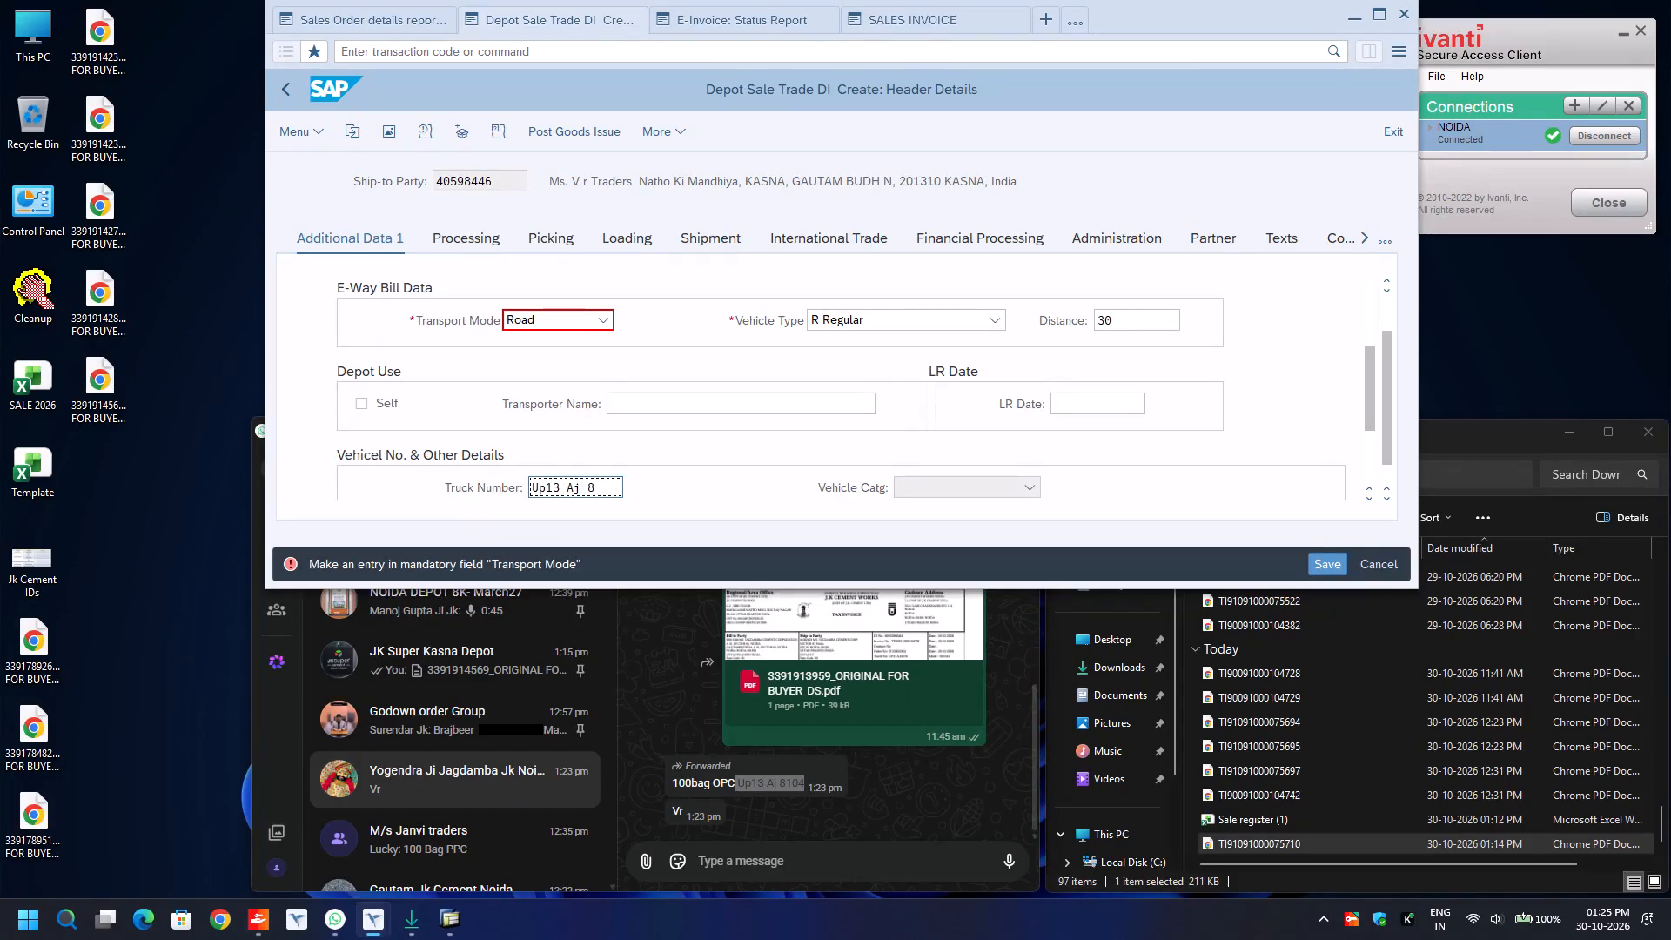
{"action": "key", "text": "Delete"}
{"action": "key", "text": "Right"}
{"action": "key", "text": "Right"}
{"action": "key", "text": "Right"}
{"action": "key", "text": "BackSpace"}
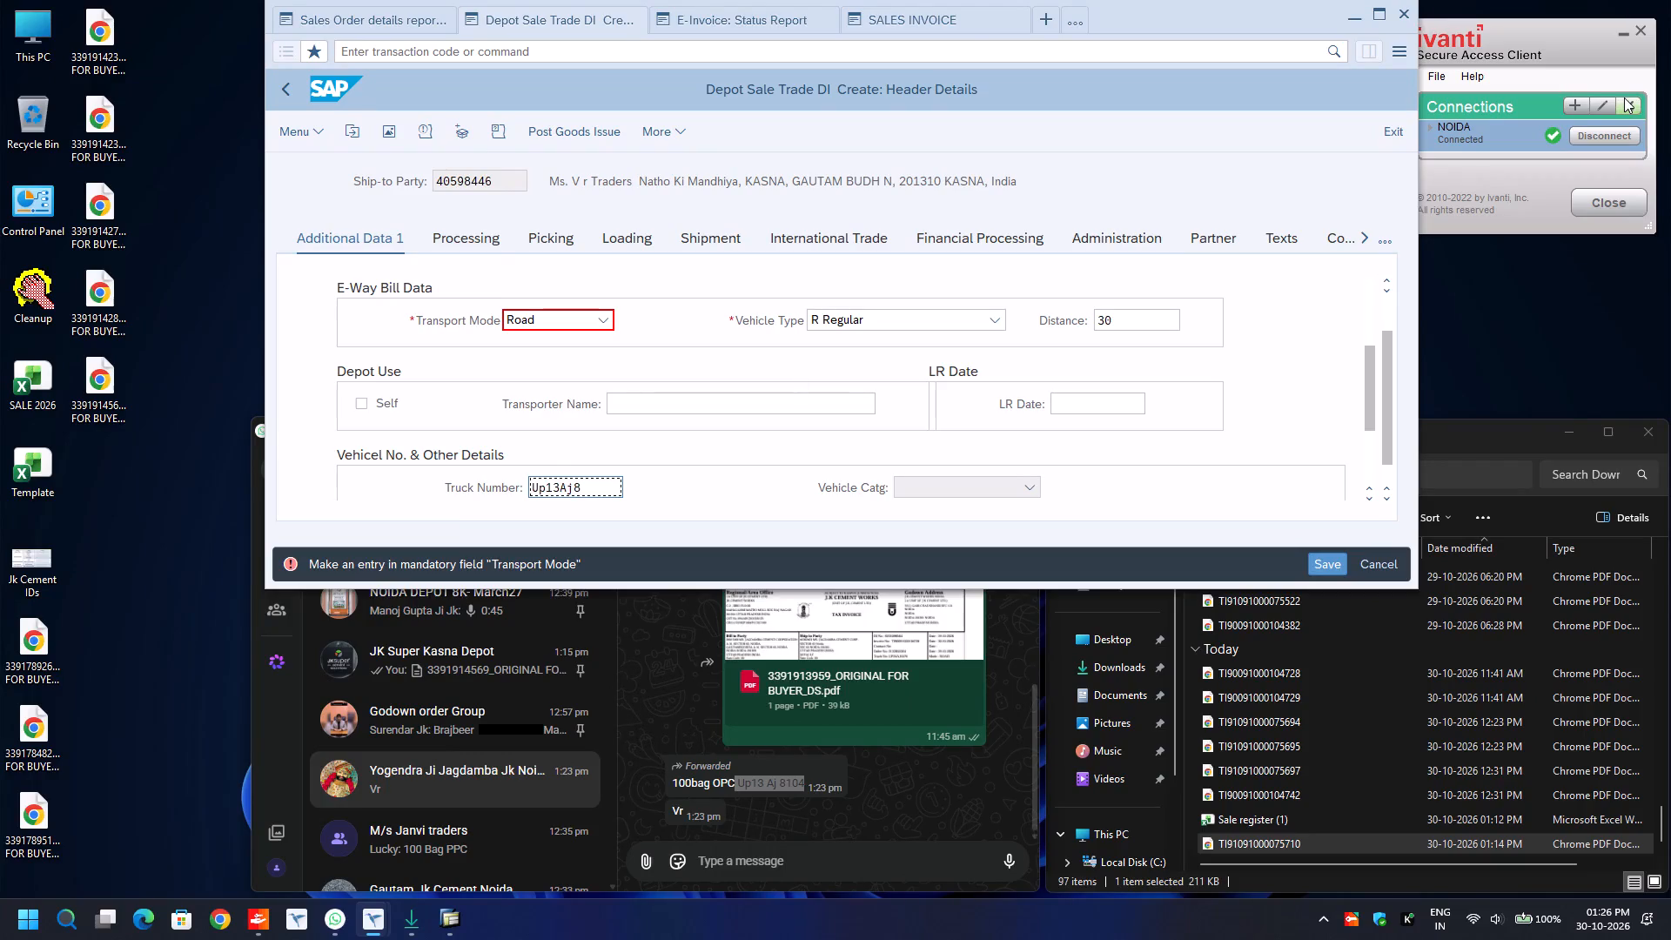
{"action": "key", "text": "Right"}
{"action": "key", "text": "1"}
{"action": "type", "text": "04"}
Fill in the LR/RR number in the delivery's vehicle details from the previously used entries.
{"action": "scroll", "coordinate": [1115, 382], "scroll_direction": "down", "scroll_amount": 1}
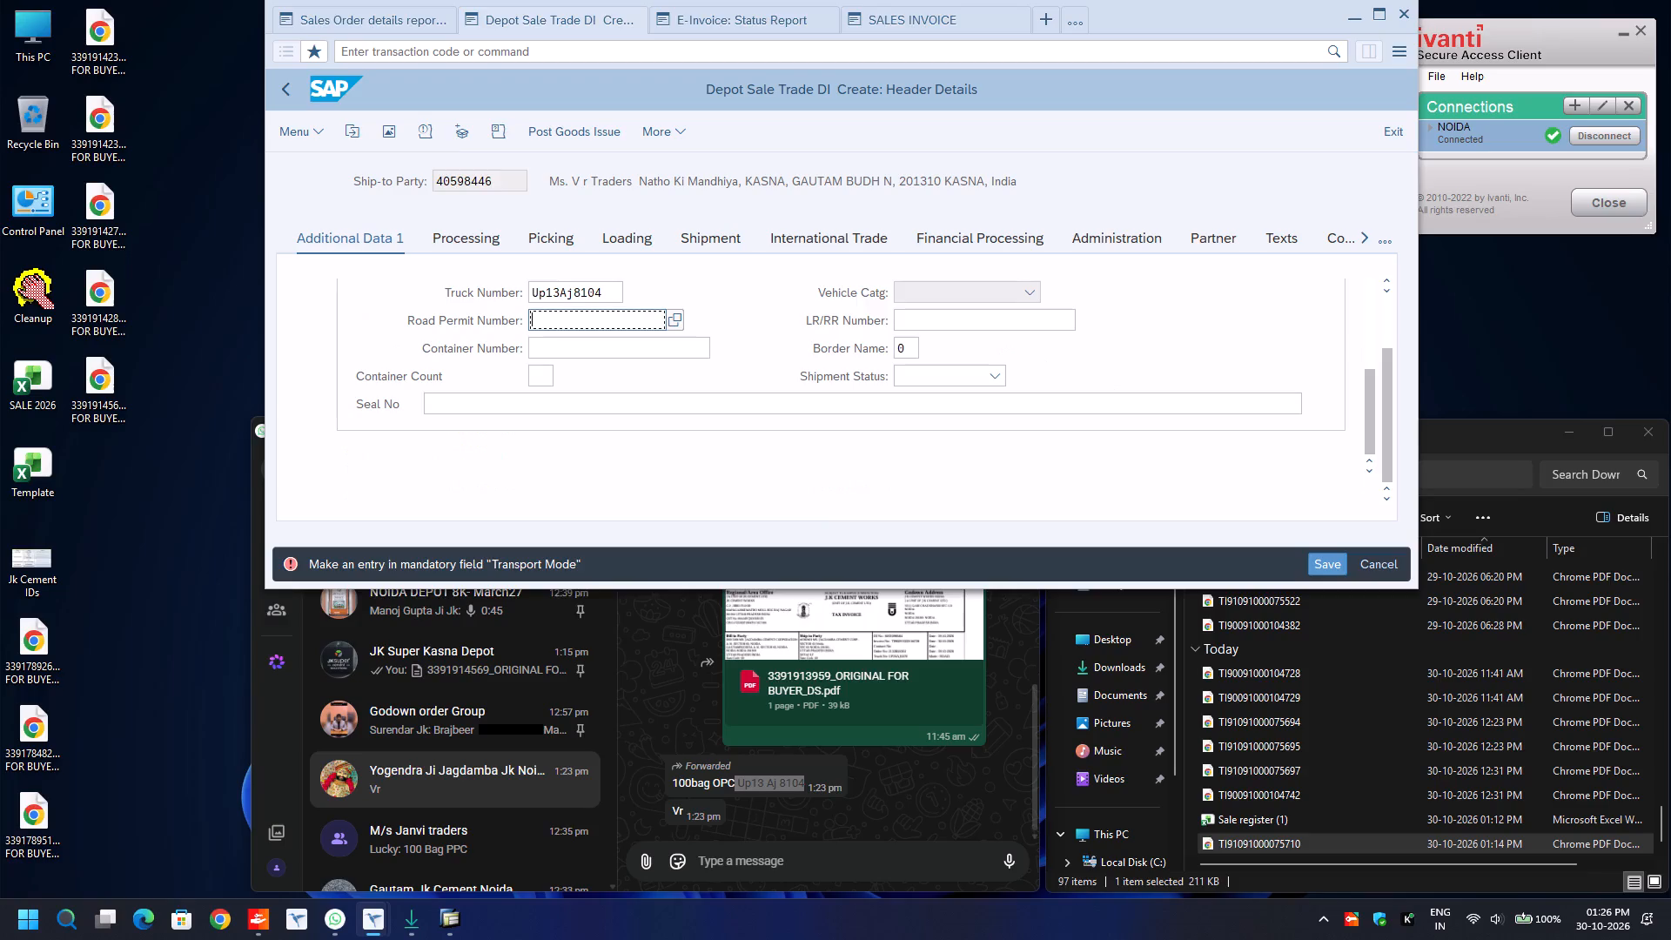
{"action": "left_click", "coordinate": [989, 322]}
{"action": "key", "text": "BackSpace"}
{"action": "key", "text": "Down"}
{"action": "key", "text": "Return"}
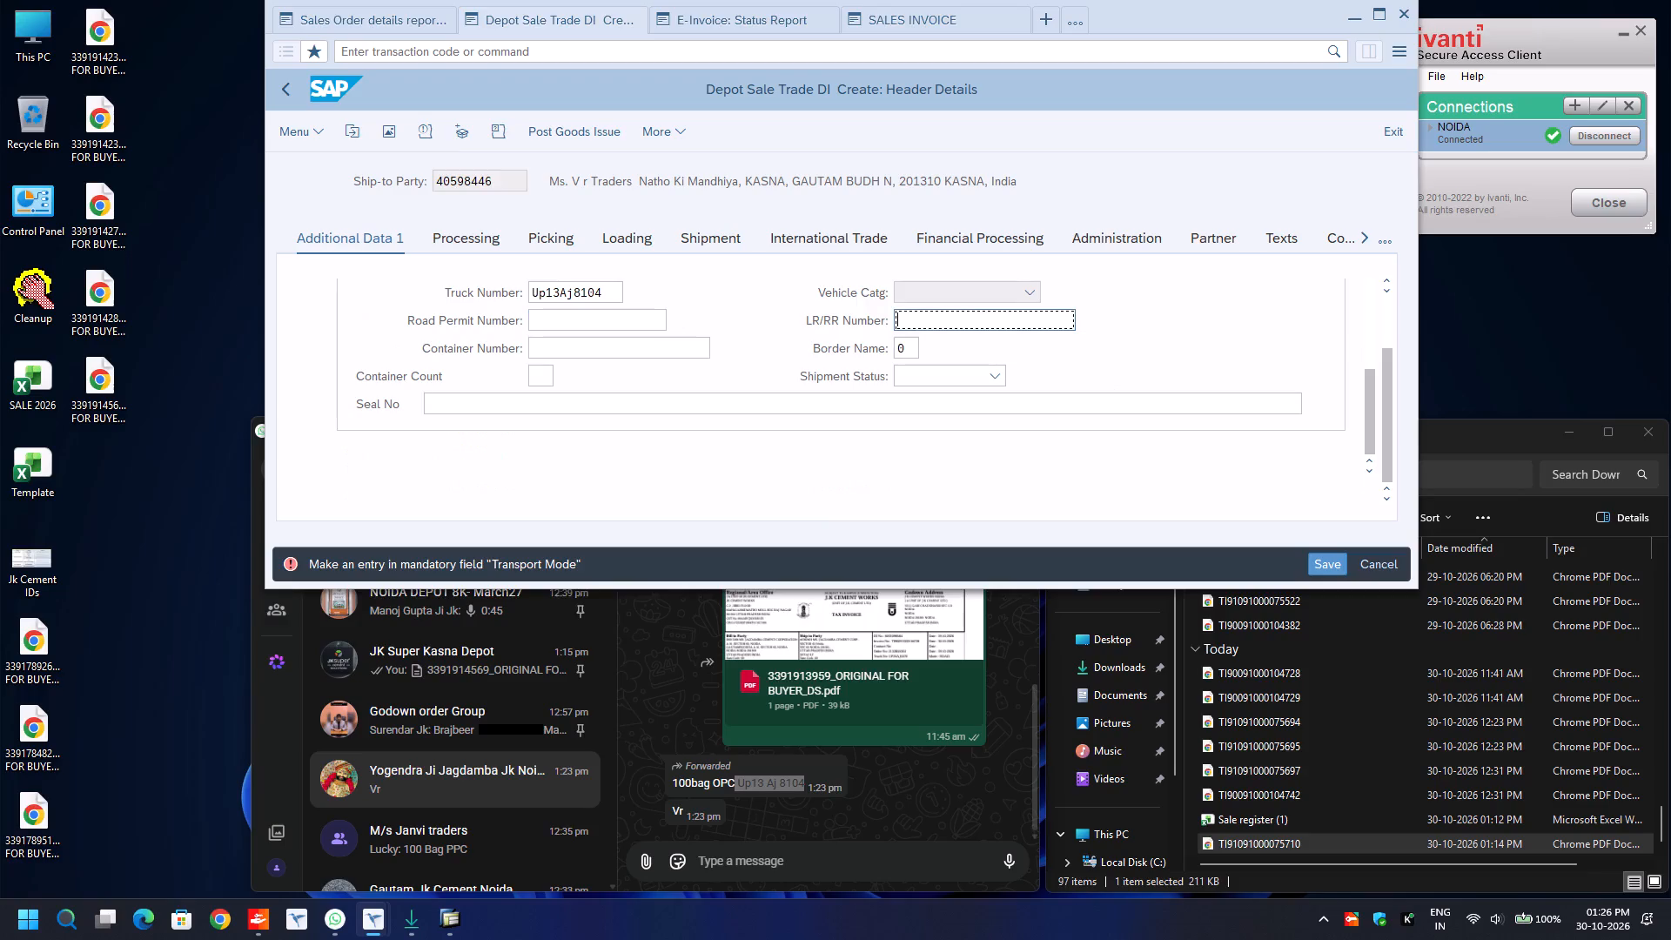
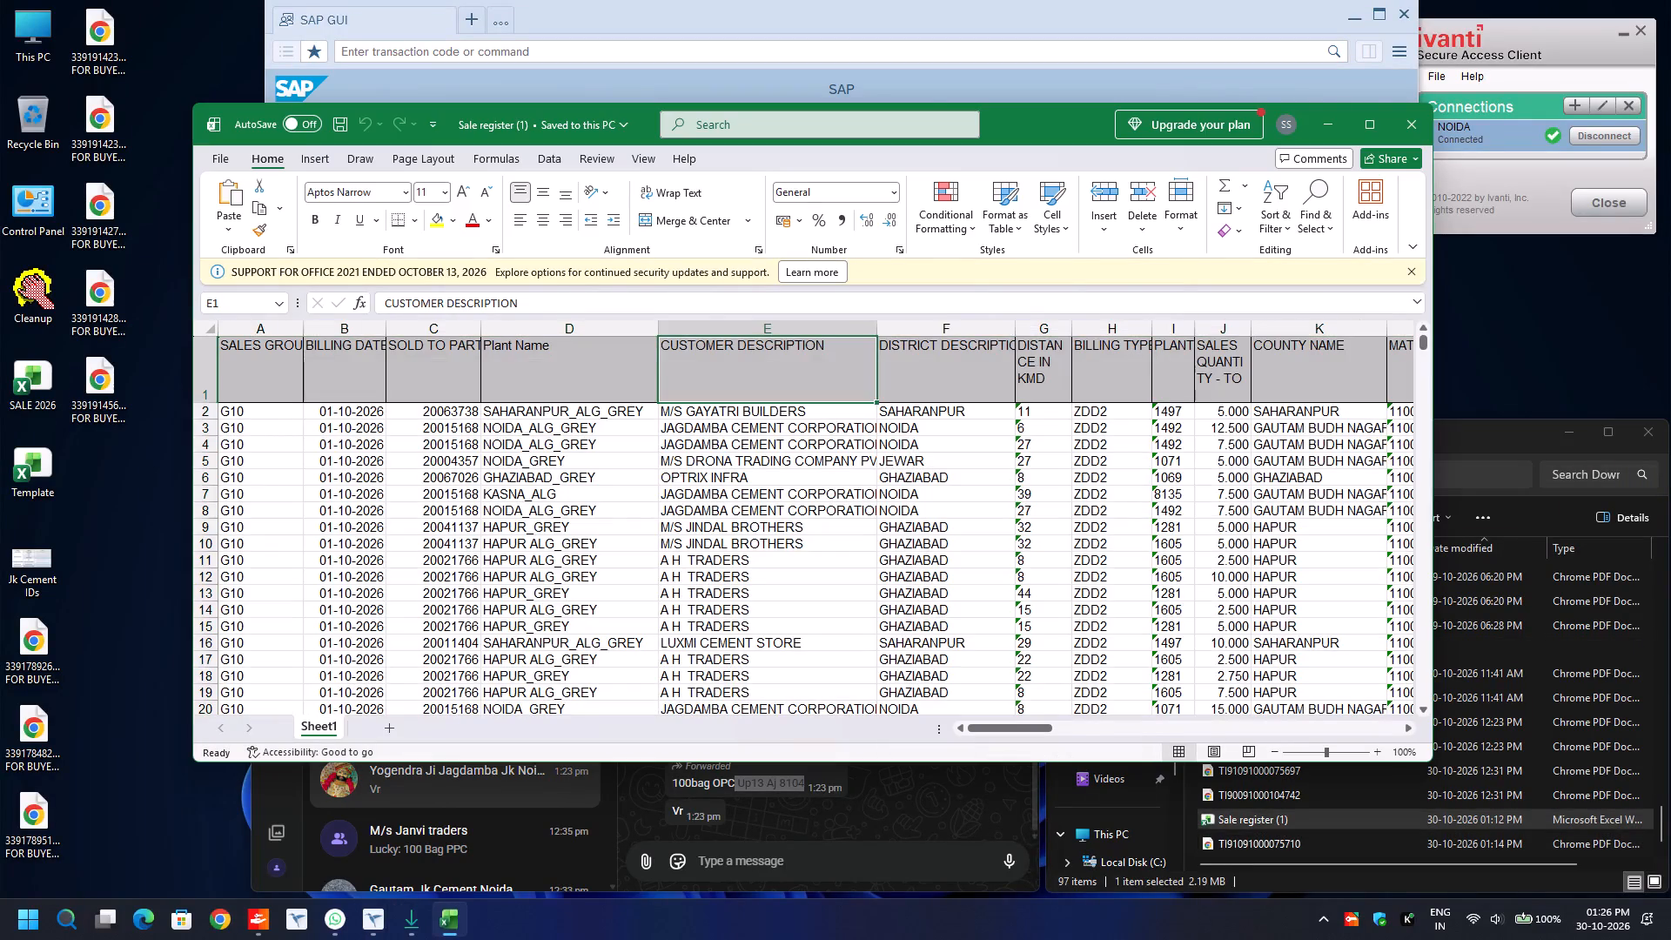
Turn on filtering in the sale register and filter the customer description column to V R TRADERS.
{"action": "key", "text": "ctrl+shift+l"}
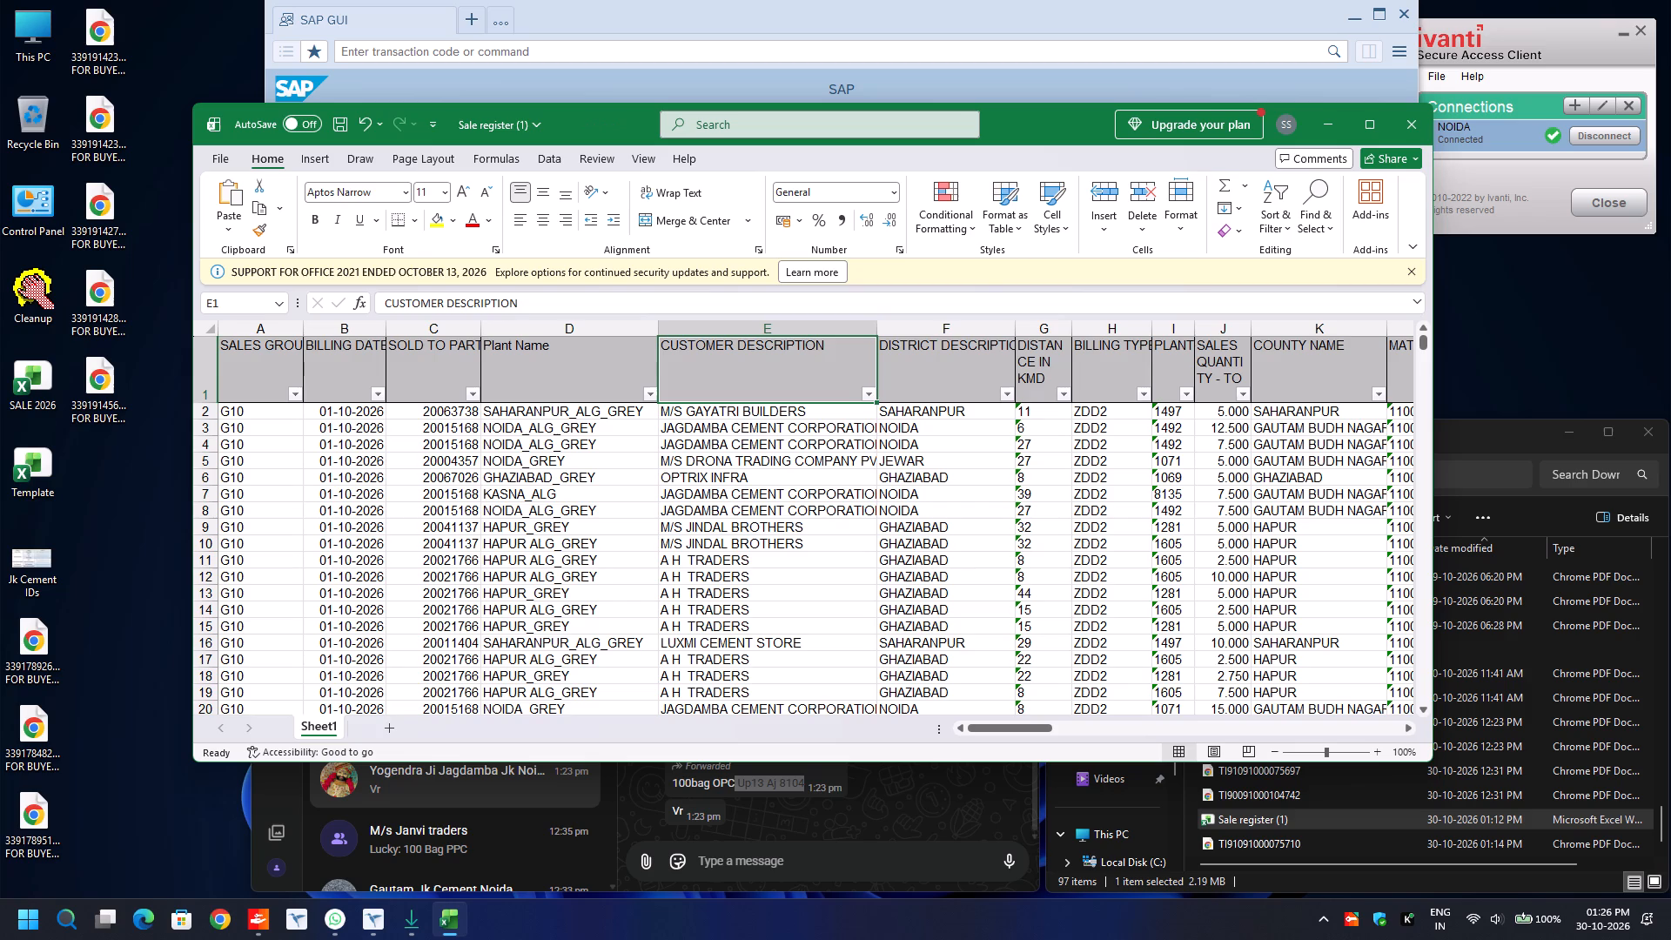
{"action": "left_click", "coordinate": [867, 396]}
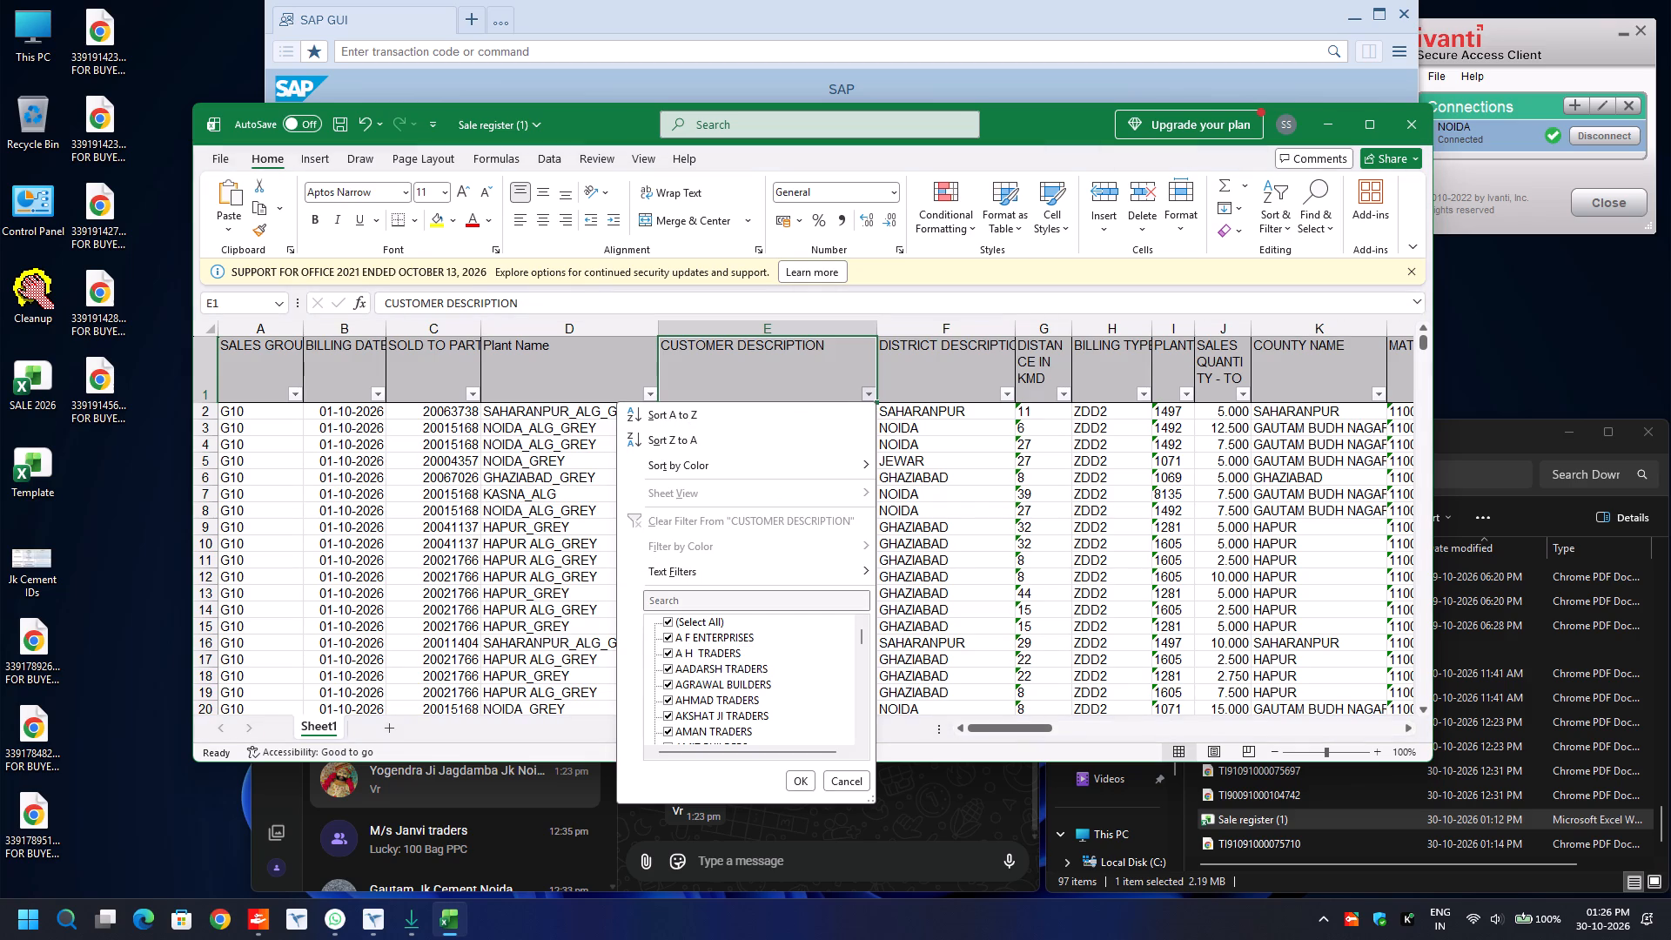
{"action": "left_click", "coordinate": [694, 601]}
{"action": "type", "text": "vr"}
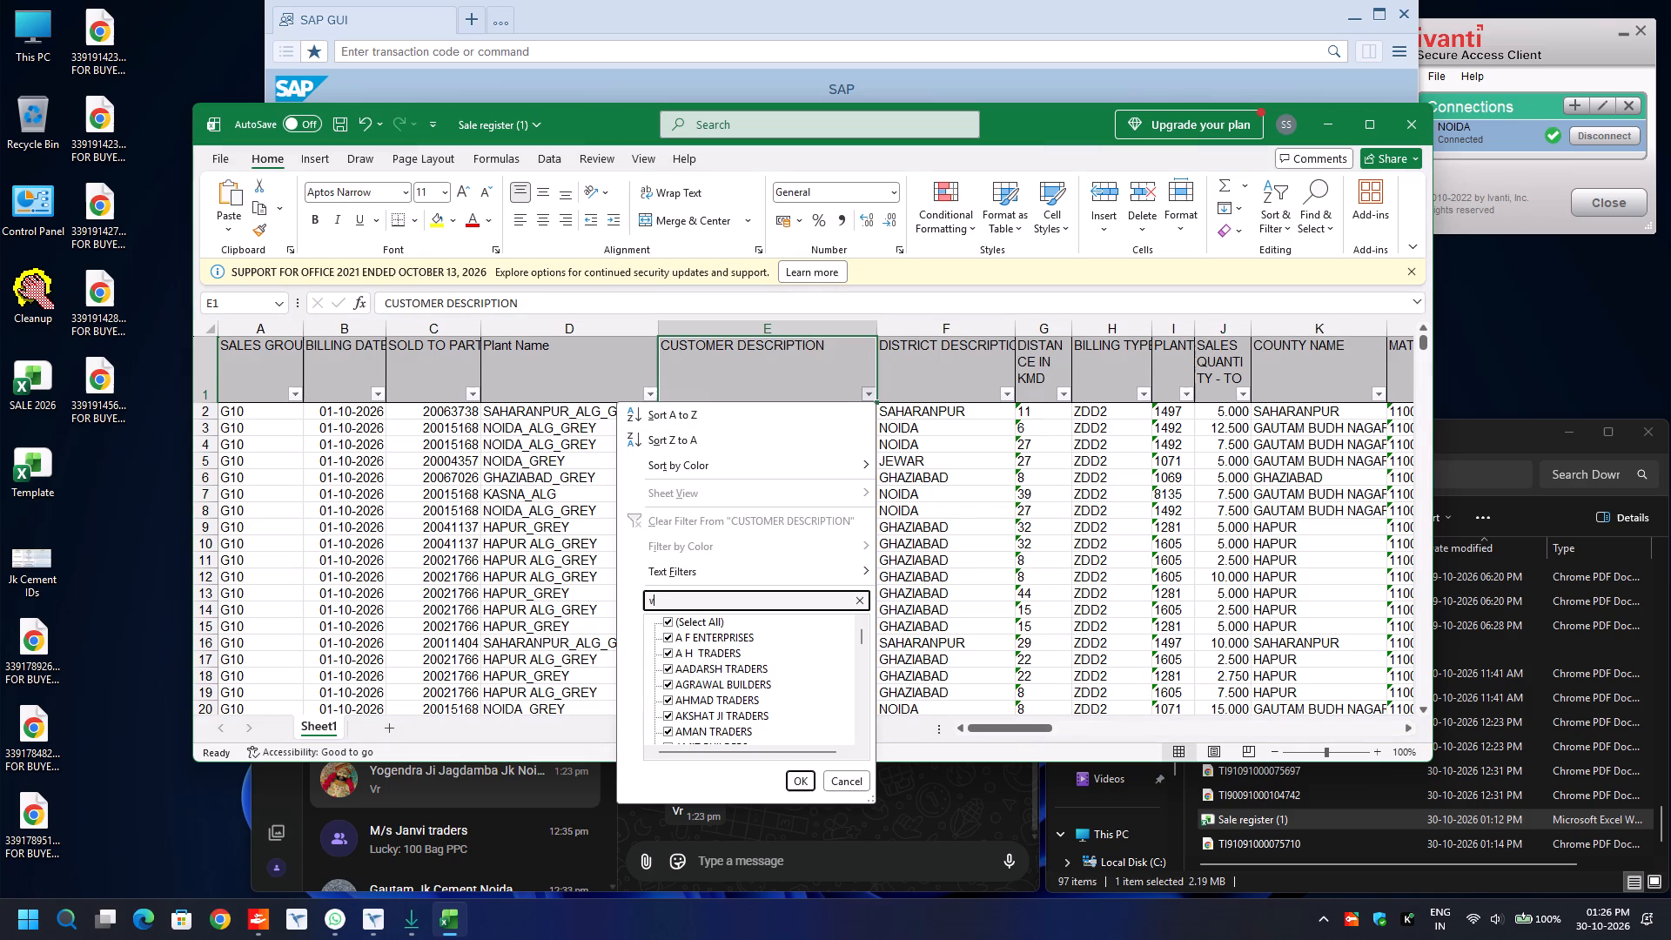
{"action": "key", "text": "BackSpace"}
{"action": "key", "text": "space"}
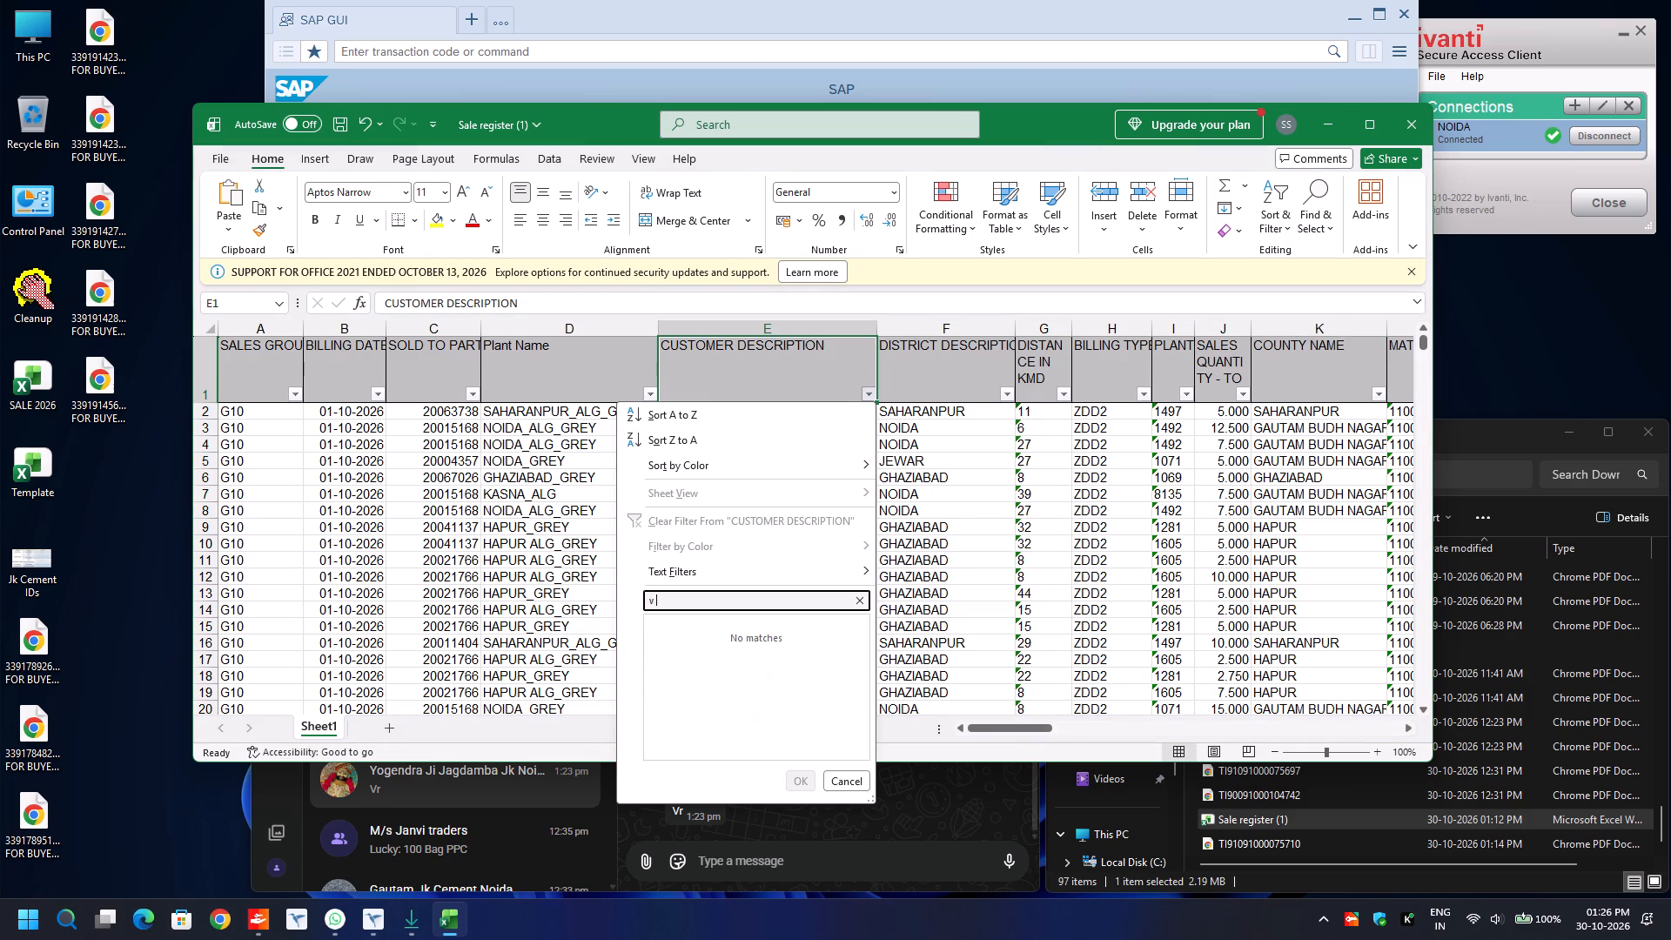
{"action": "type", "text": "r"}
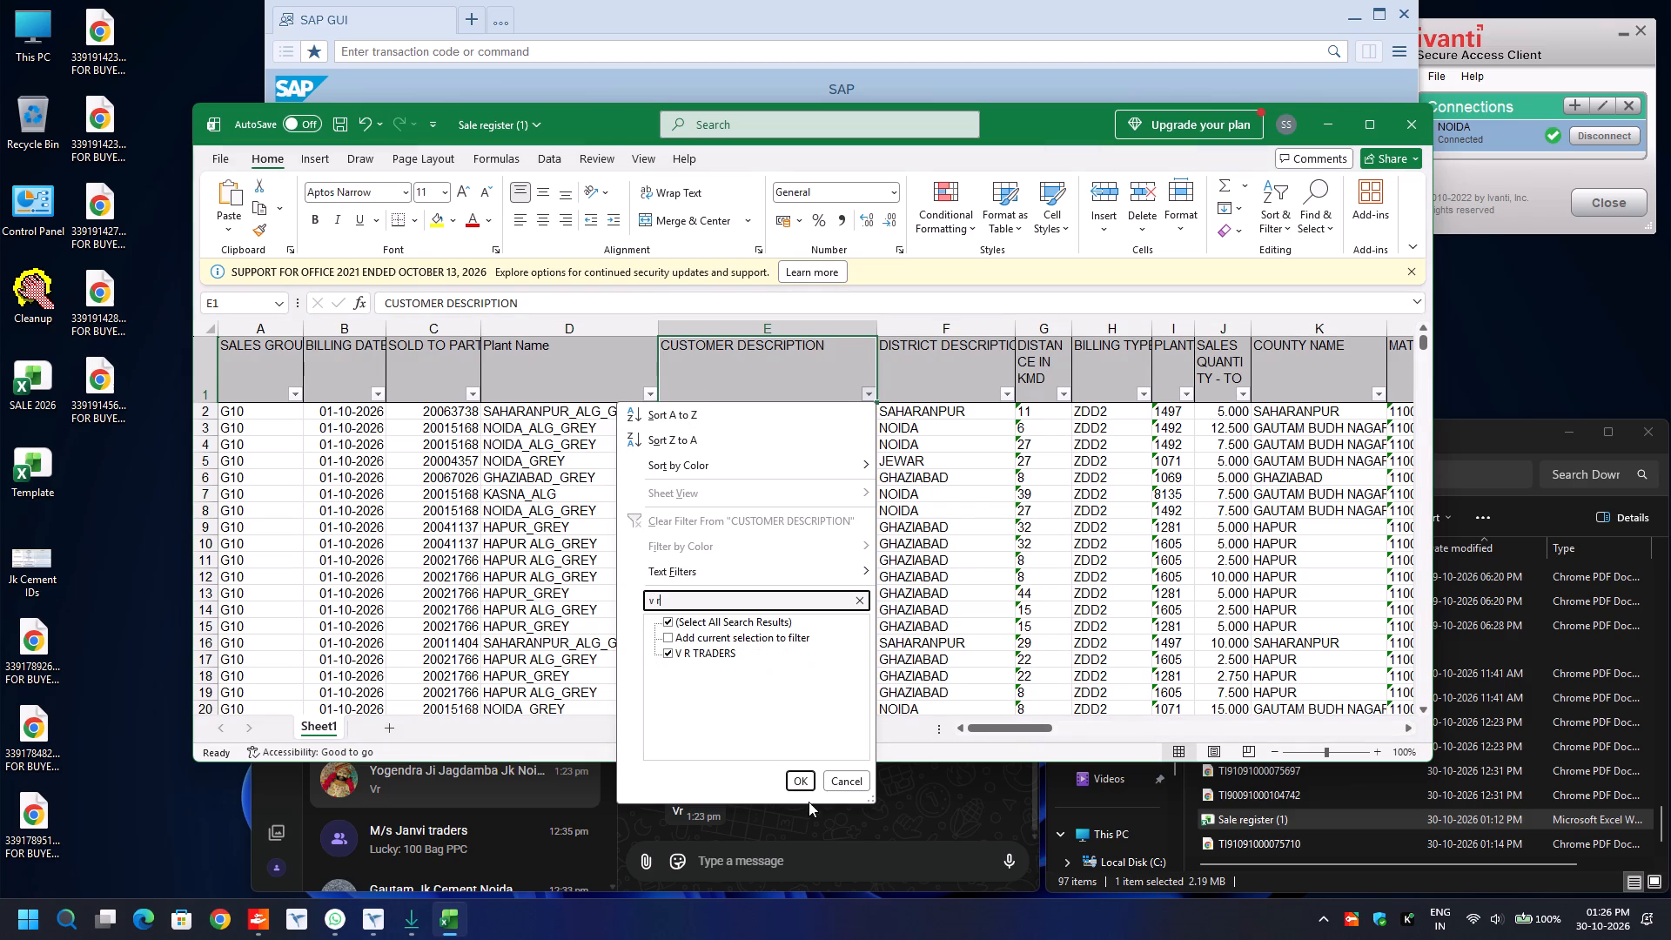
{"action": "left_click", "coordinate": [795, 782]}
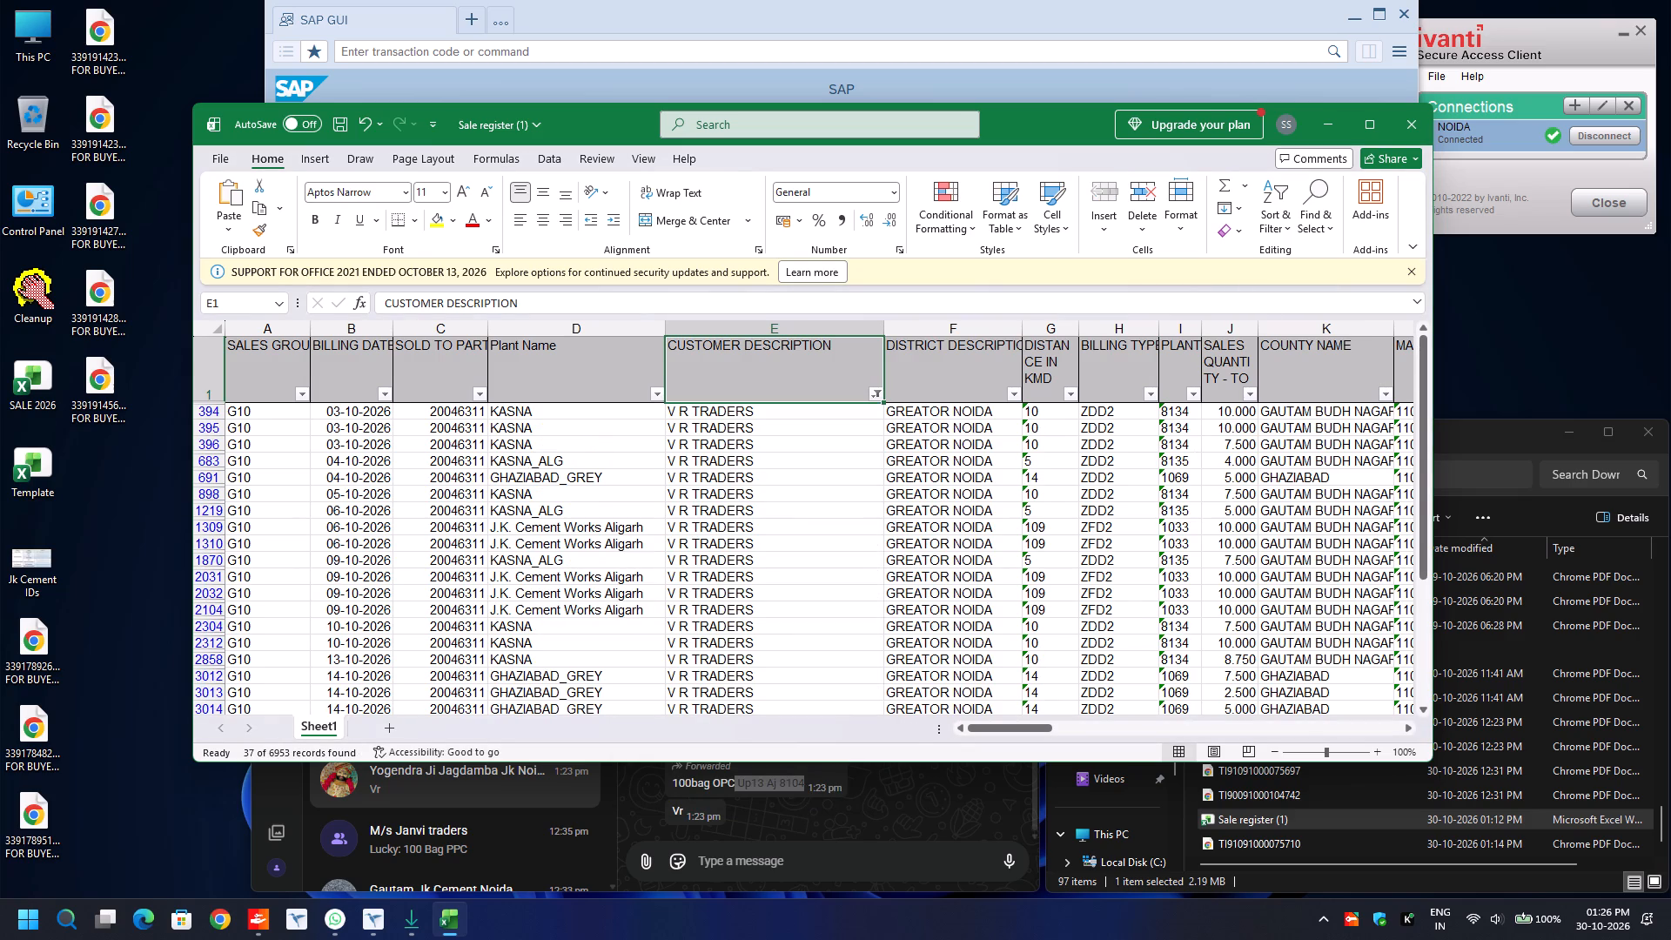
Filter the plant column to 8134 and 8135 by excluding plants 1033 and 1069.
{"action": "left_click", "coordinate": [1194, 388]}
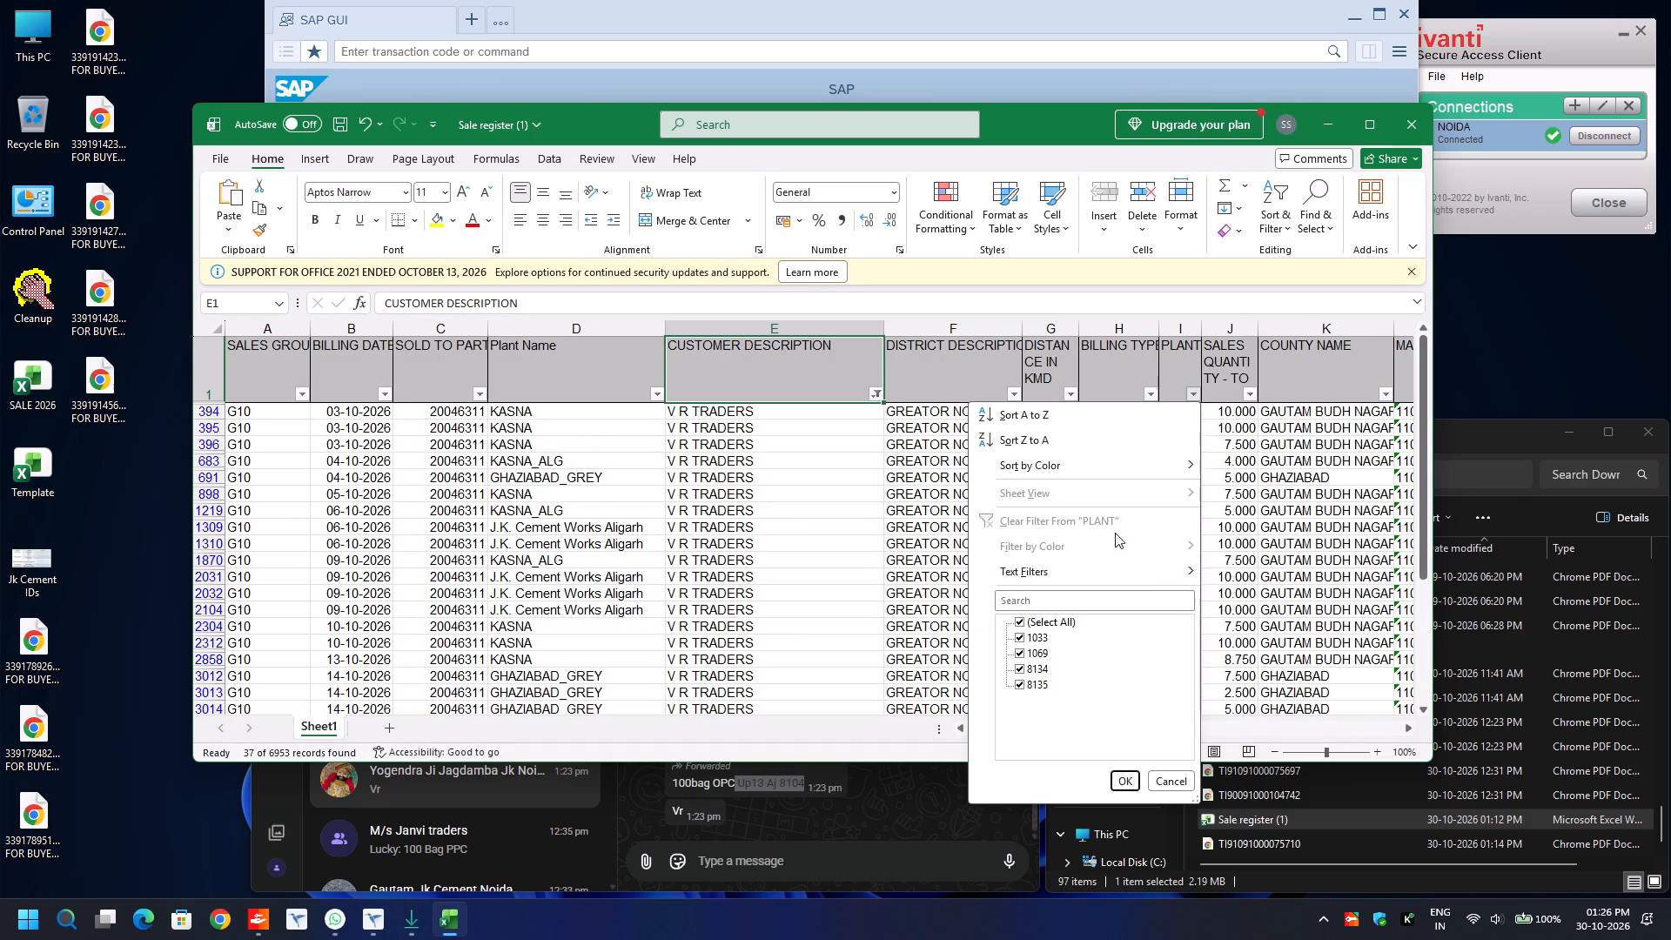
{"action": "left_click", "coordinate": [1020, 635]}
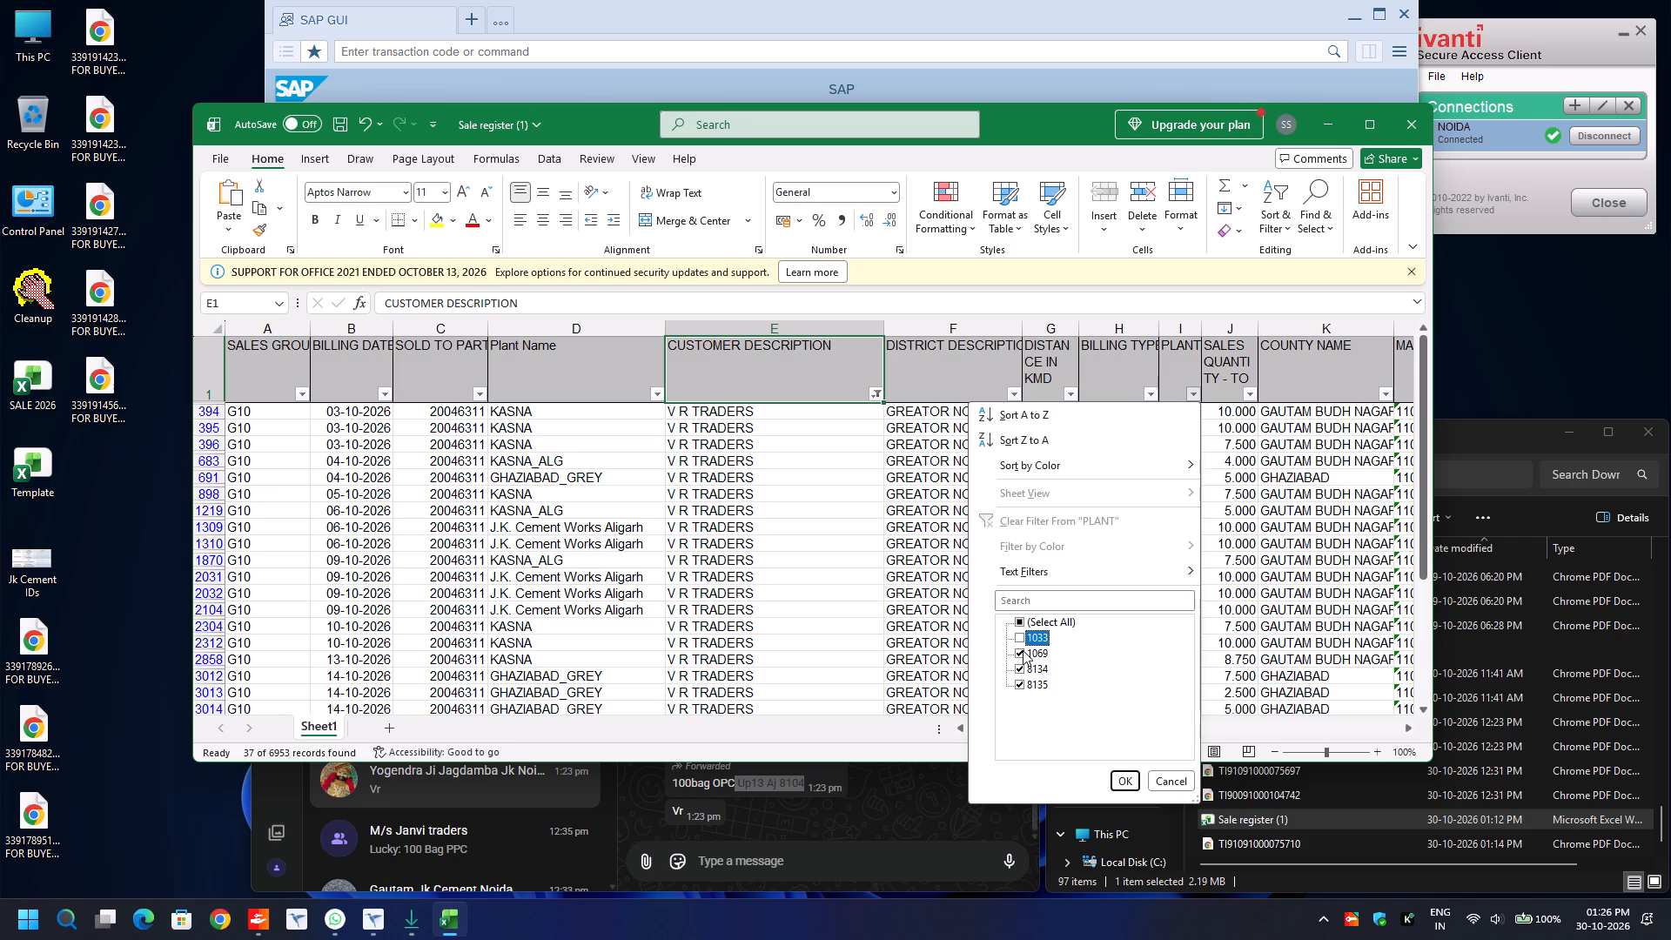
{"action": "left_click", "coordinate": [1020, 652]}
{"action": "left_click", "coordinate": [1122, 782]}
Examine the vehicle number and retailer columns for the filtered V R TRADERS sales from the Kasna plants.
{"action": "scroll", "coordinate": [1267, 643], "scroll_direction": "left", "scroll_amount": 8}
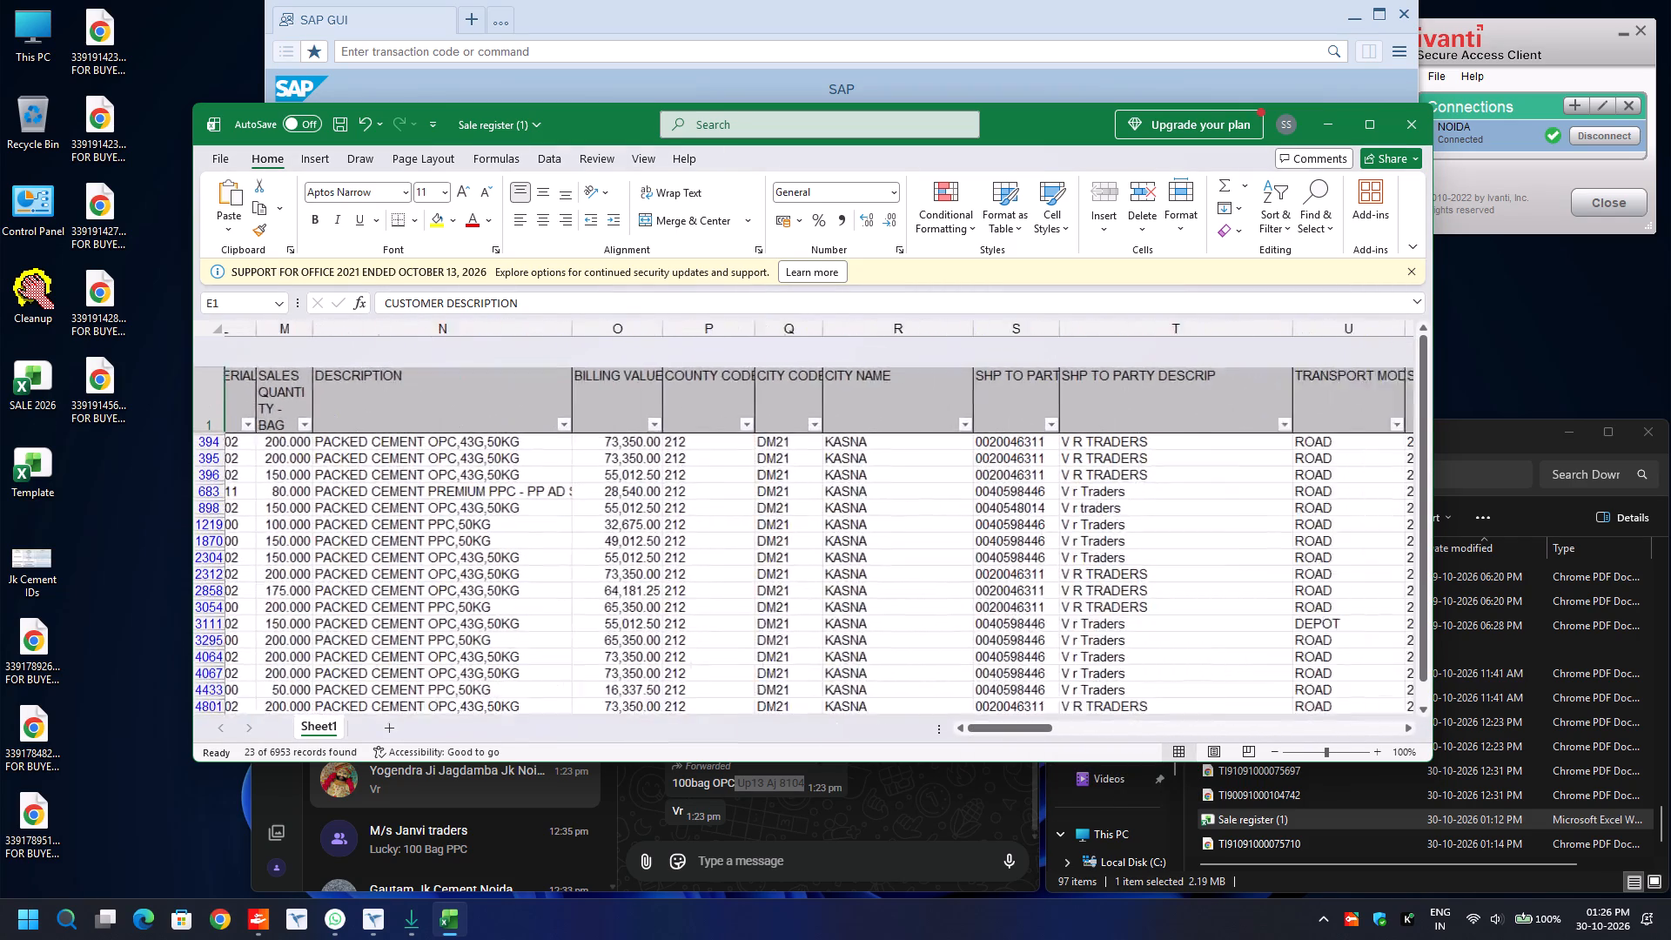
{"action": "scroll", "coordinate": [1267, 643], "scroll_direction": "left", "scroll_amount": 4}
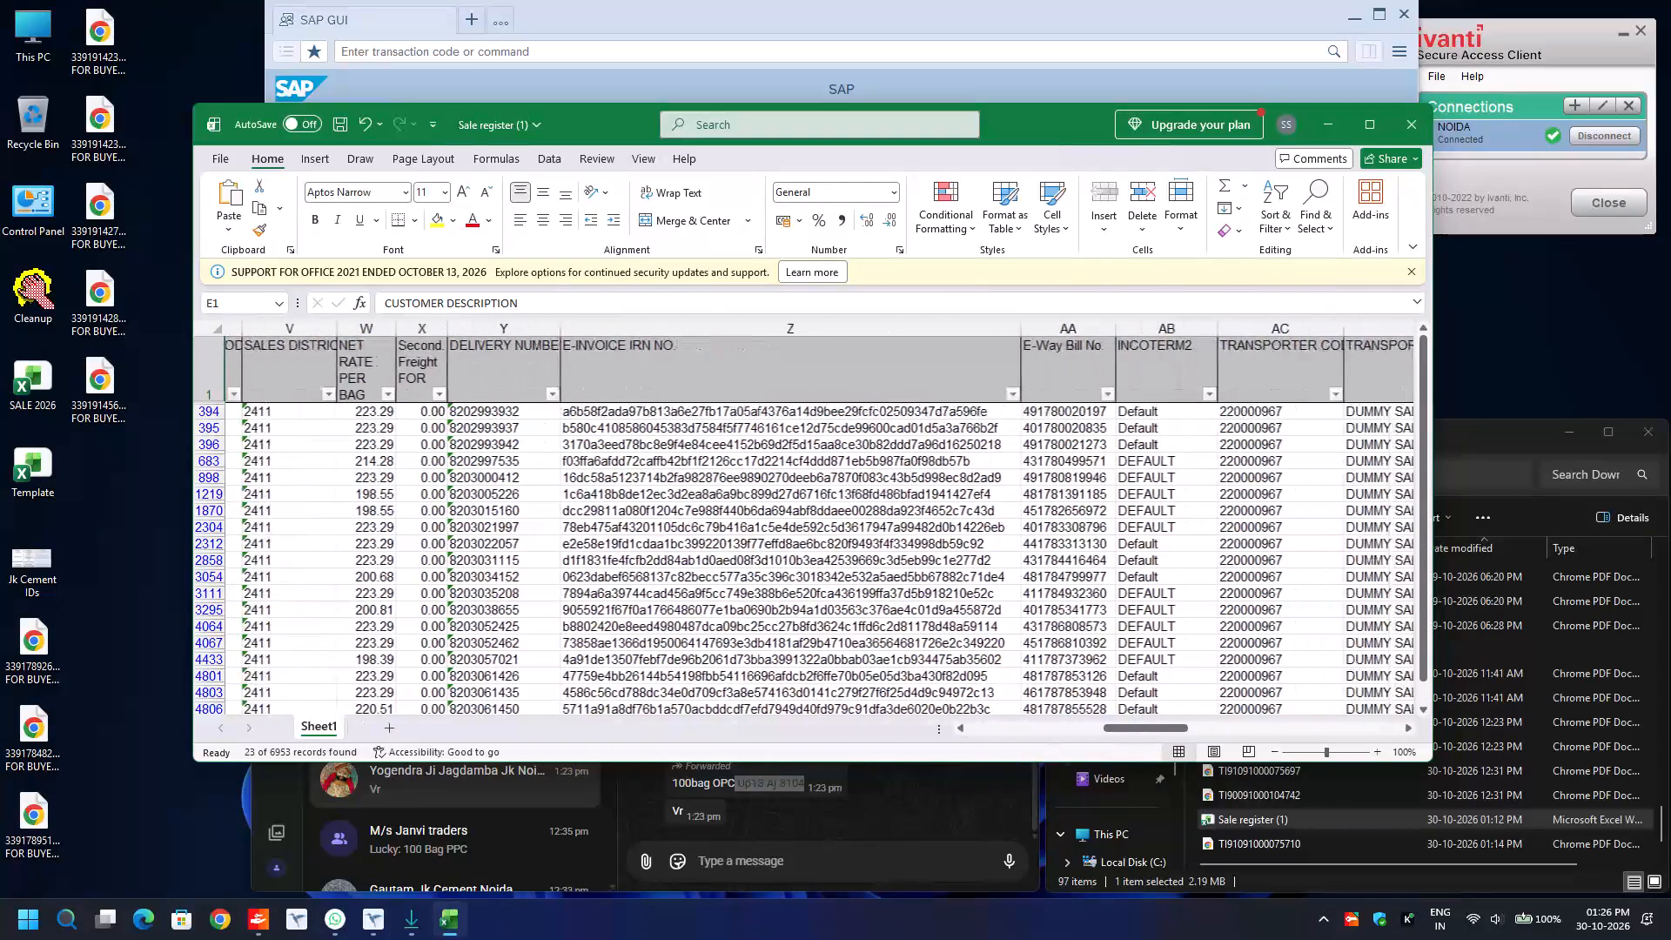
{"action": "scroll", "coordinate": [1267, 643], "scroll_direction": "left", "scroll_amount": 4}
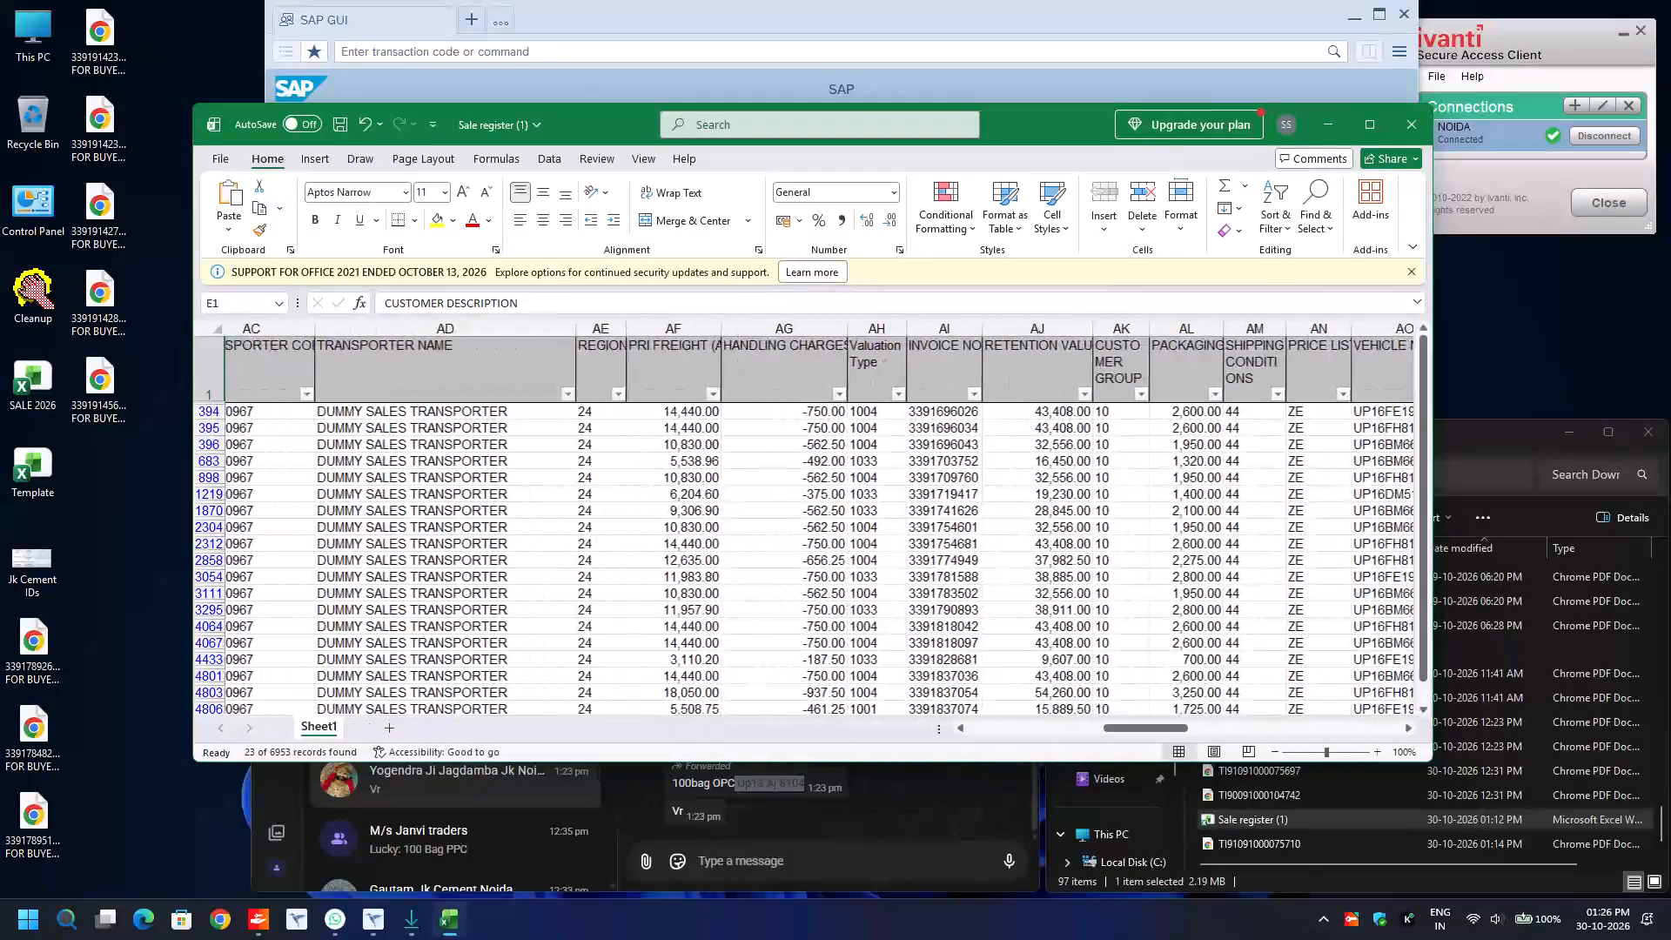
{"action": "scroll", "coordinate": [1267, 643], "scroll_direction": "left", "scroll_amount": 4}
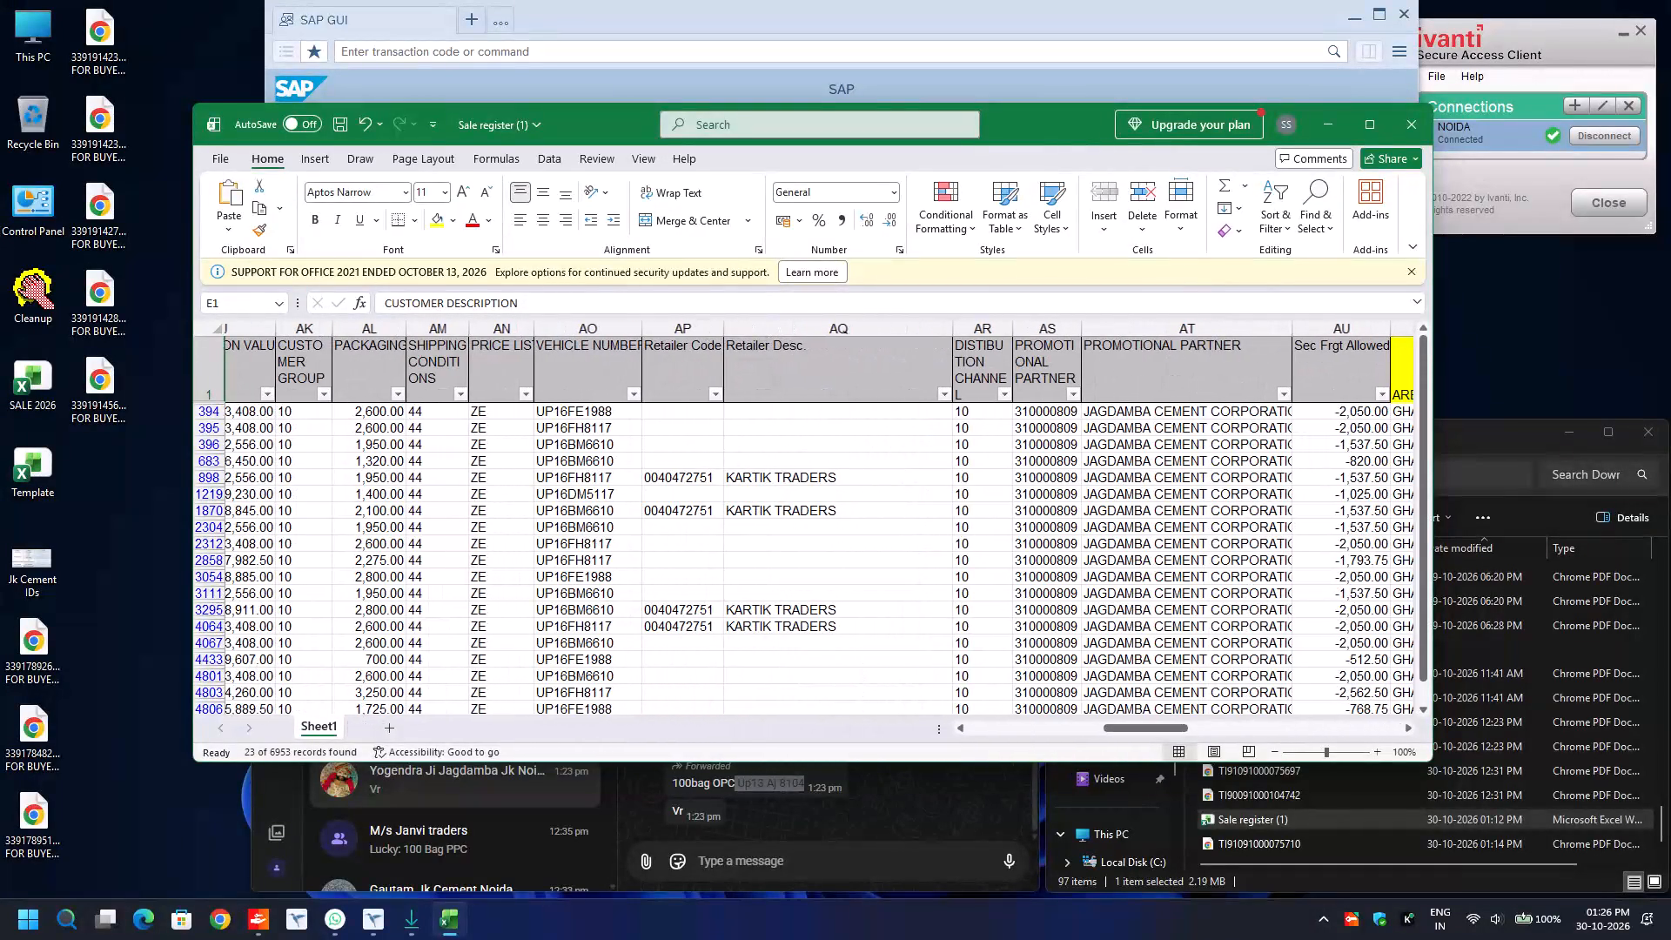
{"action": "scroll", "coordinate": [1267, 643], "scroll_direction": "left", "scroll_amount": 1}
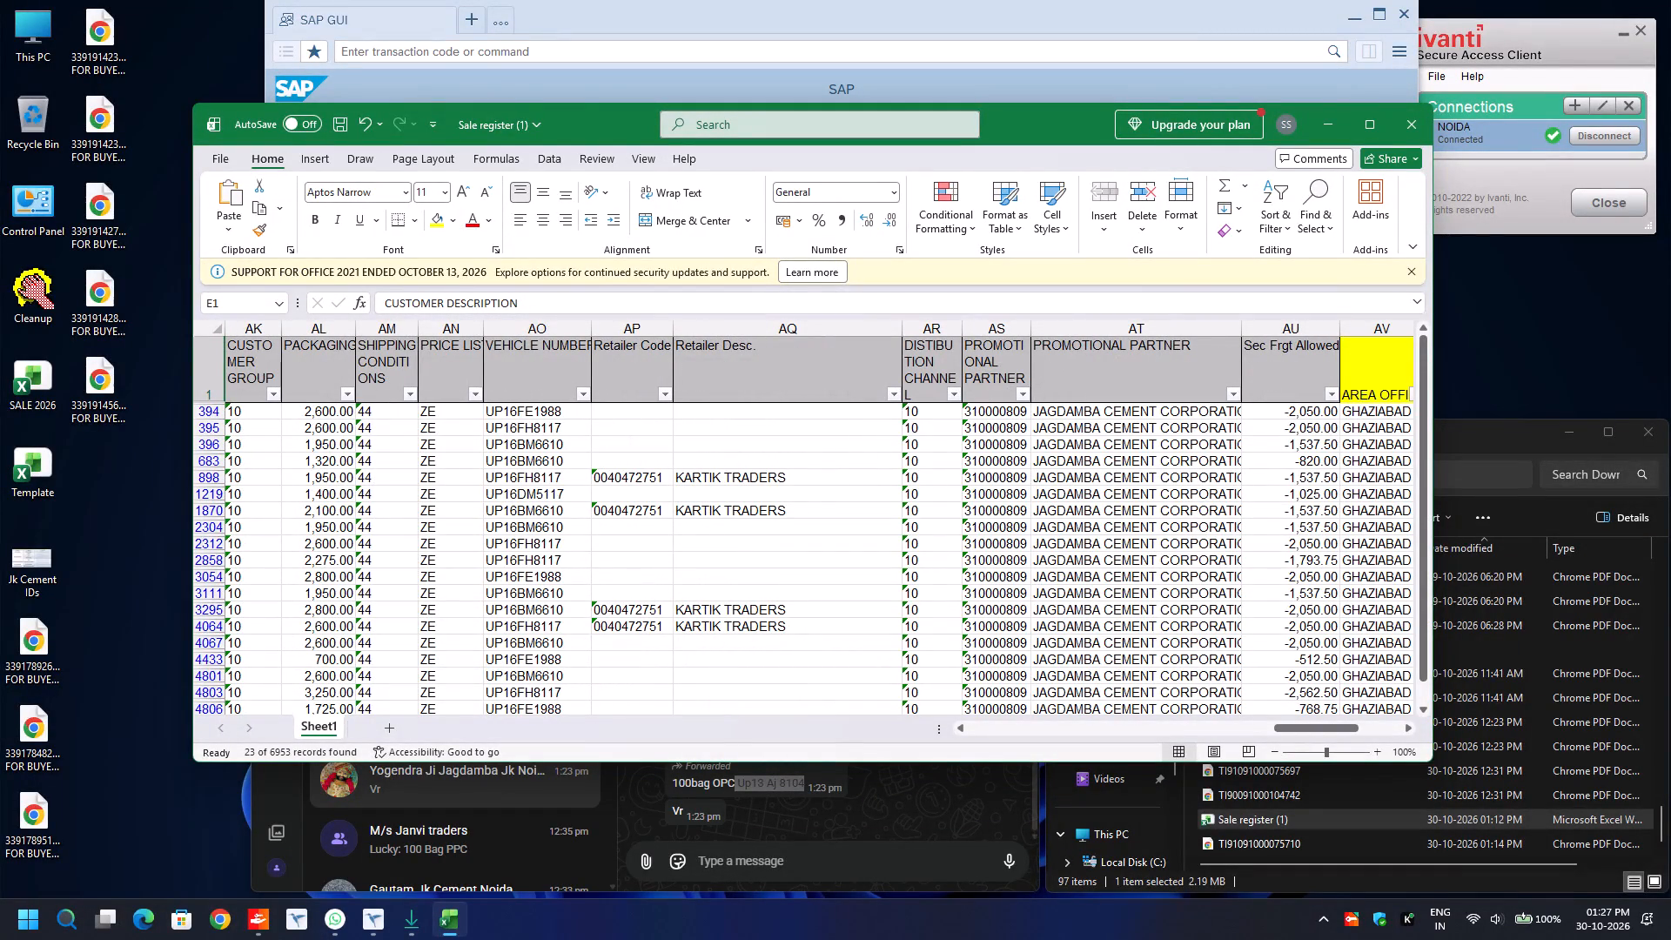
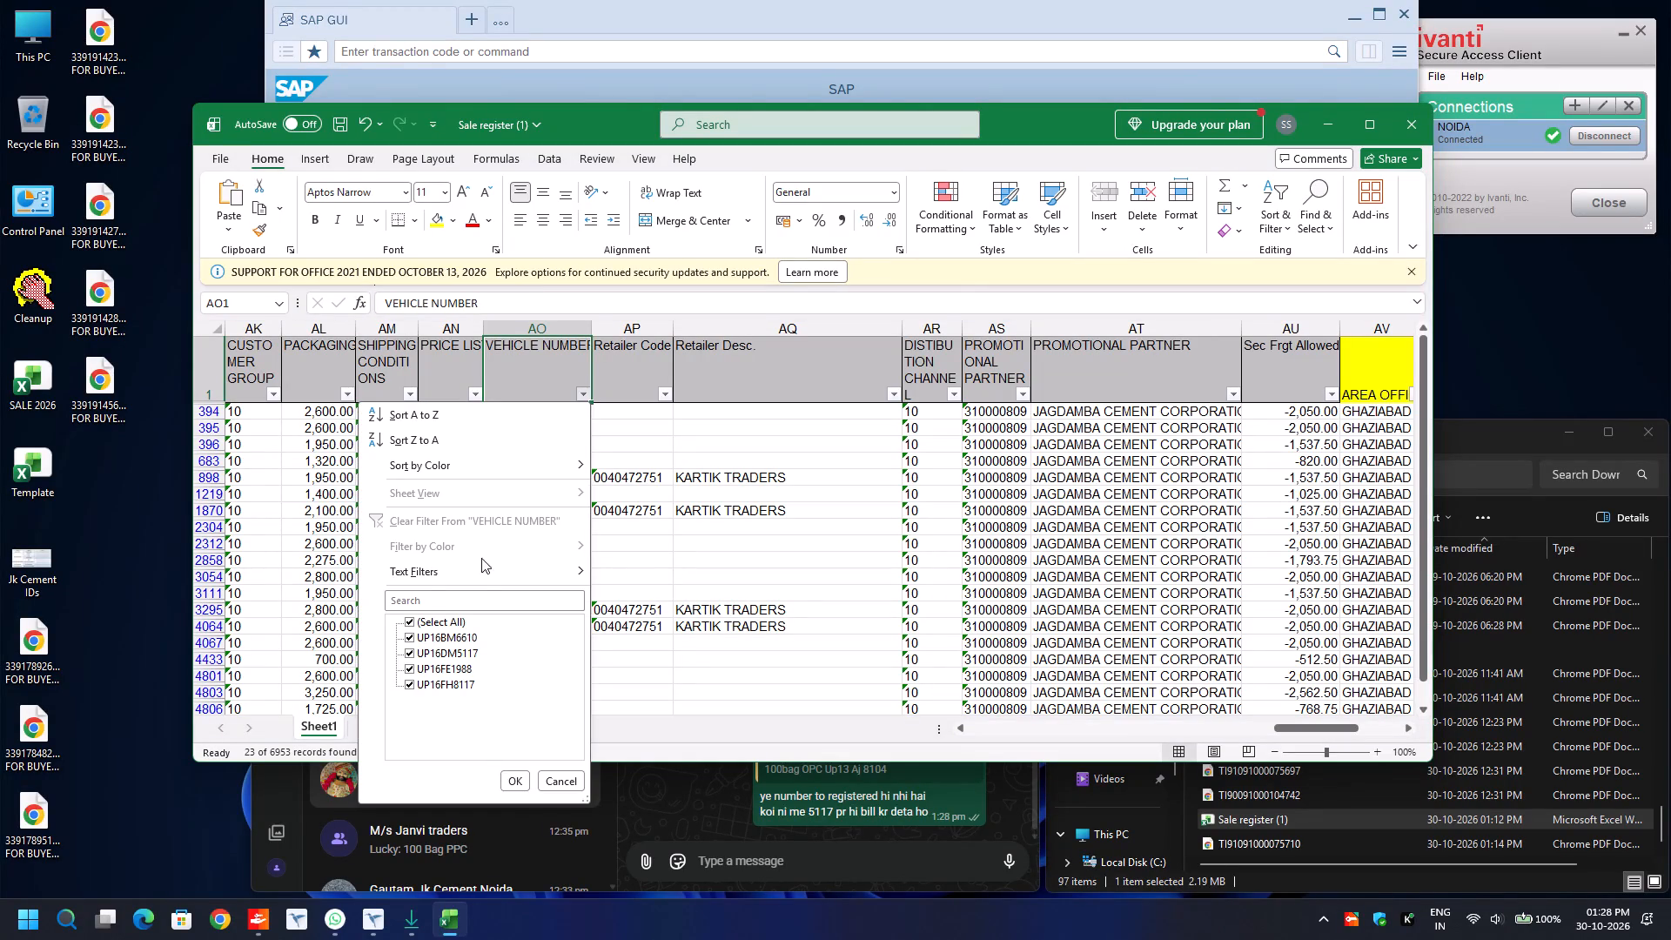
{"action": "left_click", "coordinate": [454, 630]}
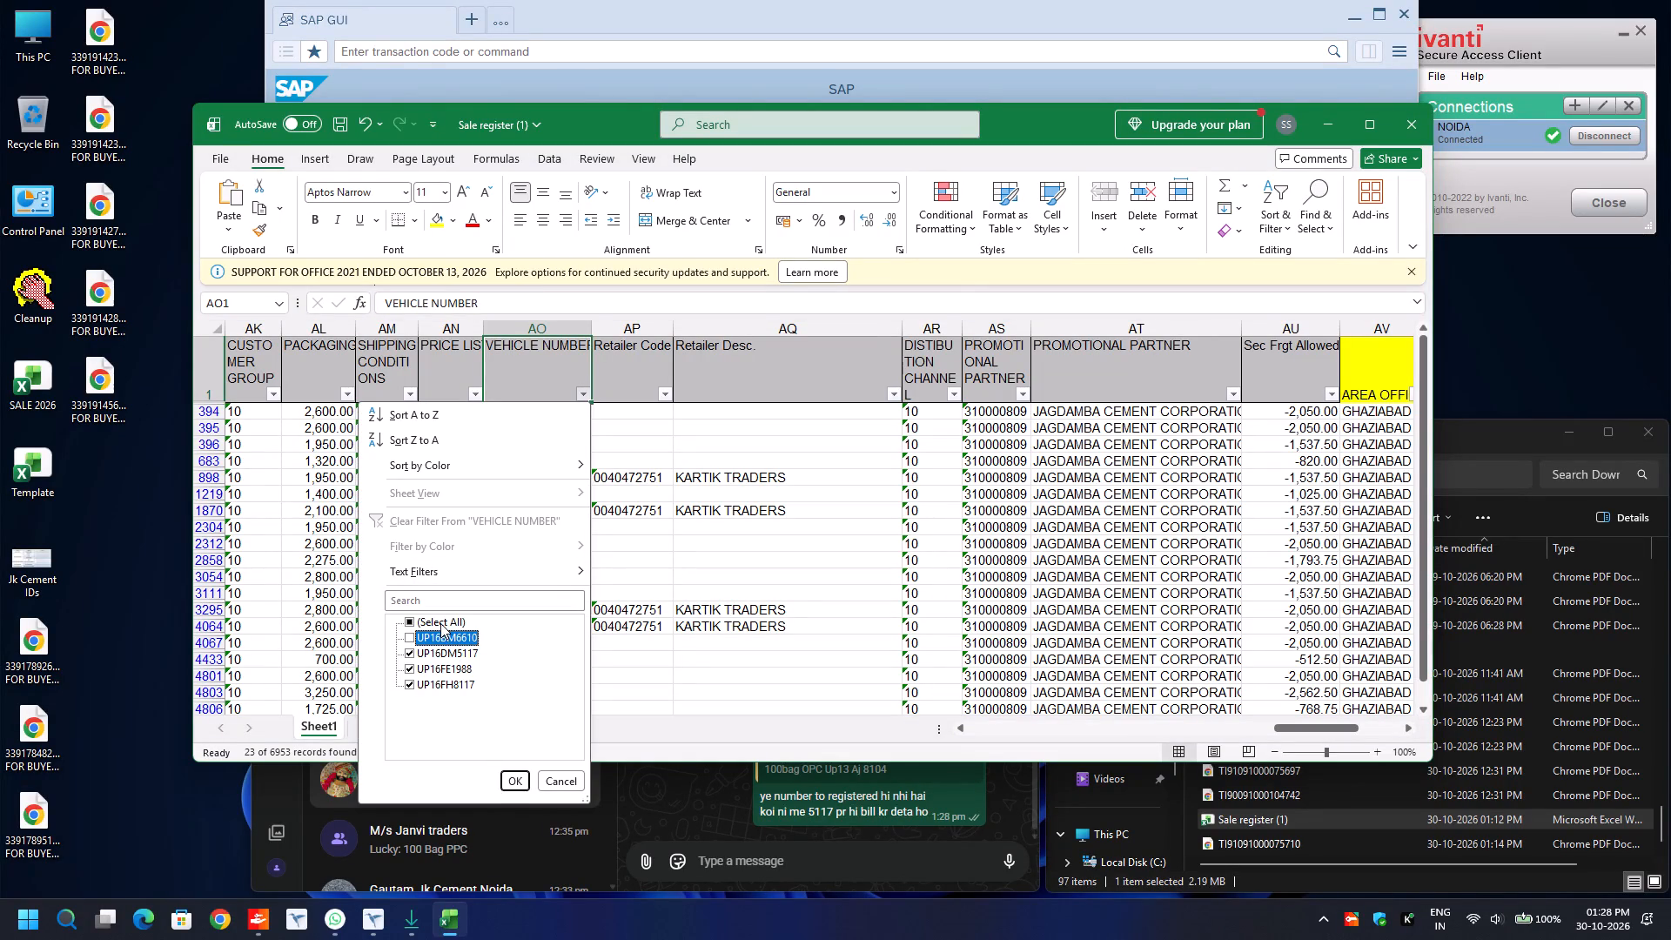
{"action": "left_click", "coordinate": [440, 622]}
{"action": "left_click", "coordinate": [440, 622]}
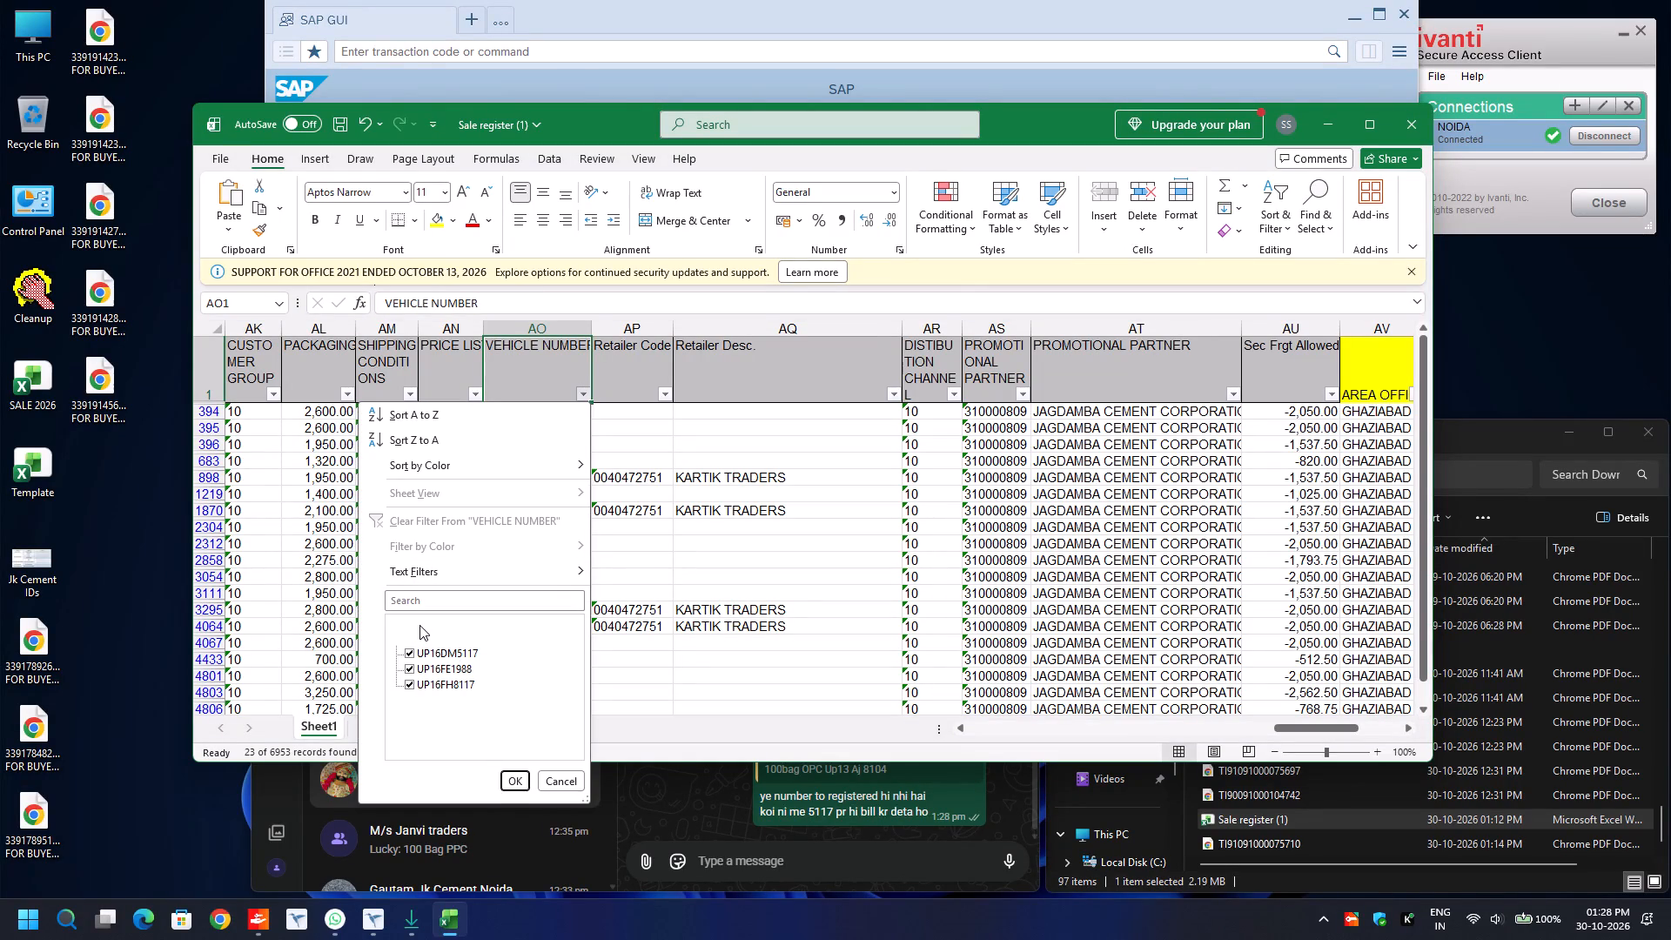
{"action": "left_click", "coordinate": [419, 624]}
{"action": "left_click", "coordinate": [433, 652]}
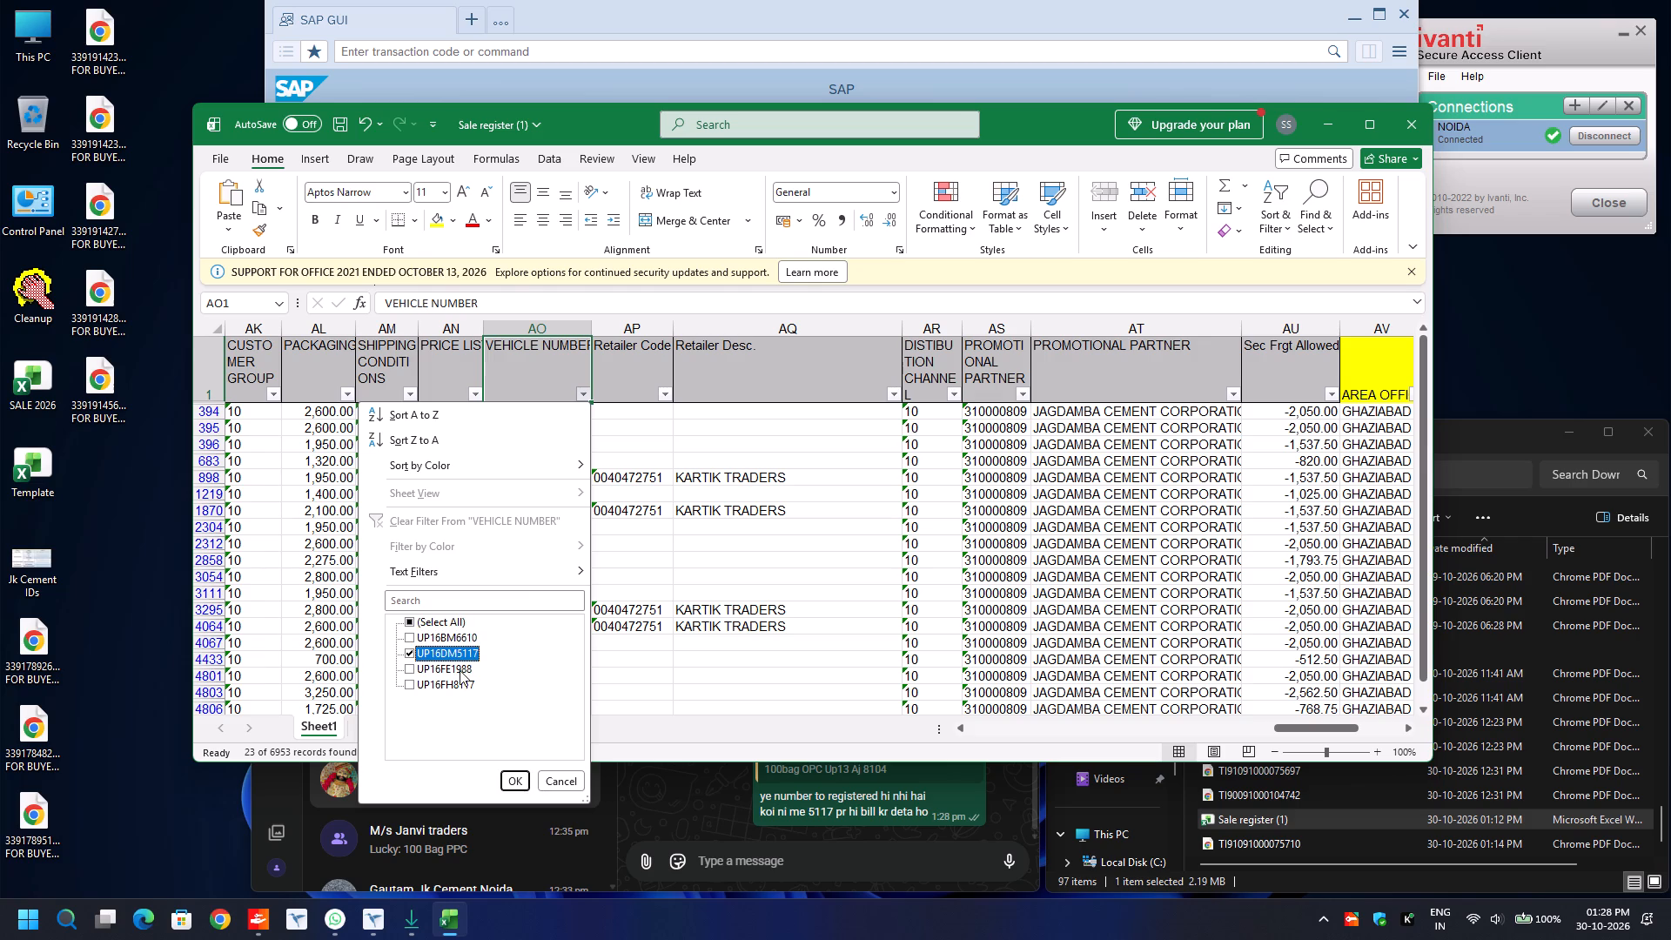
{"action": "left_click", "coordinate": [516, 780]}
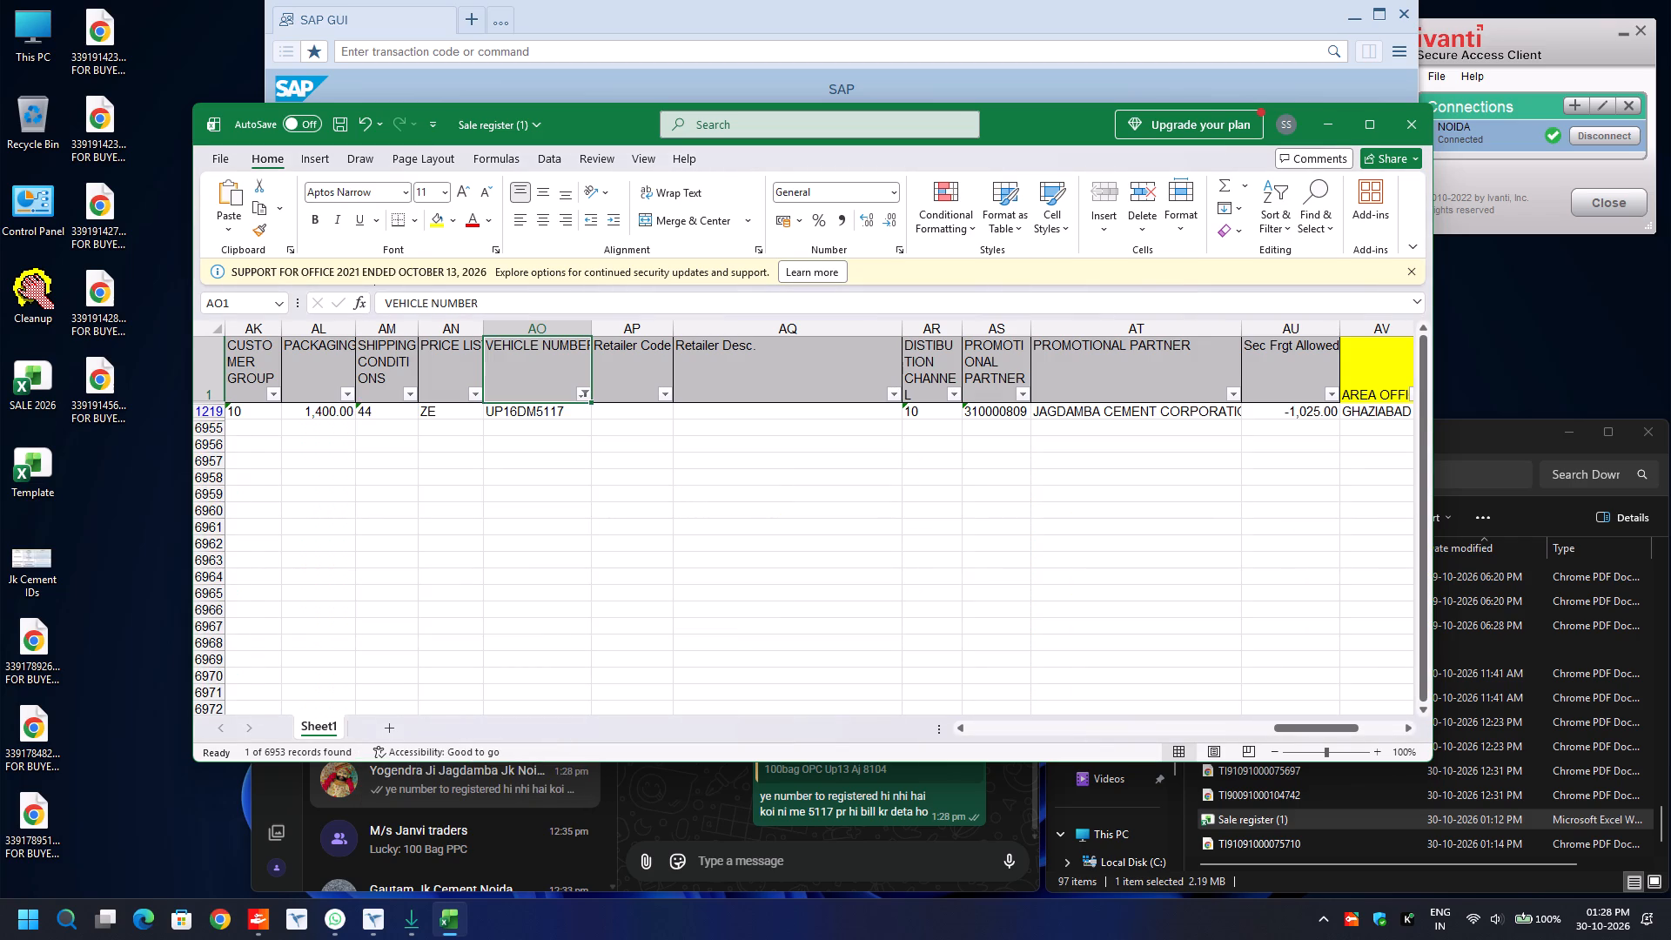
{"action": "left_click", "coordinate": [541, 411]}
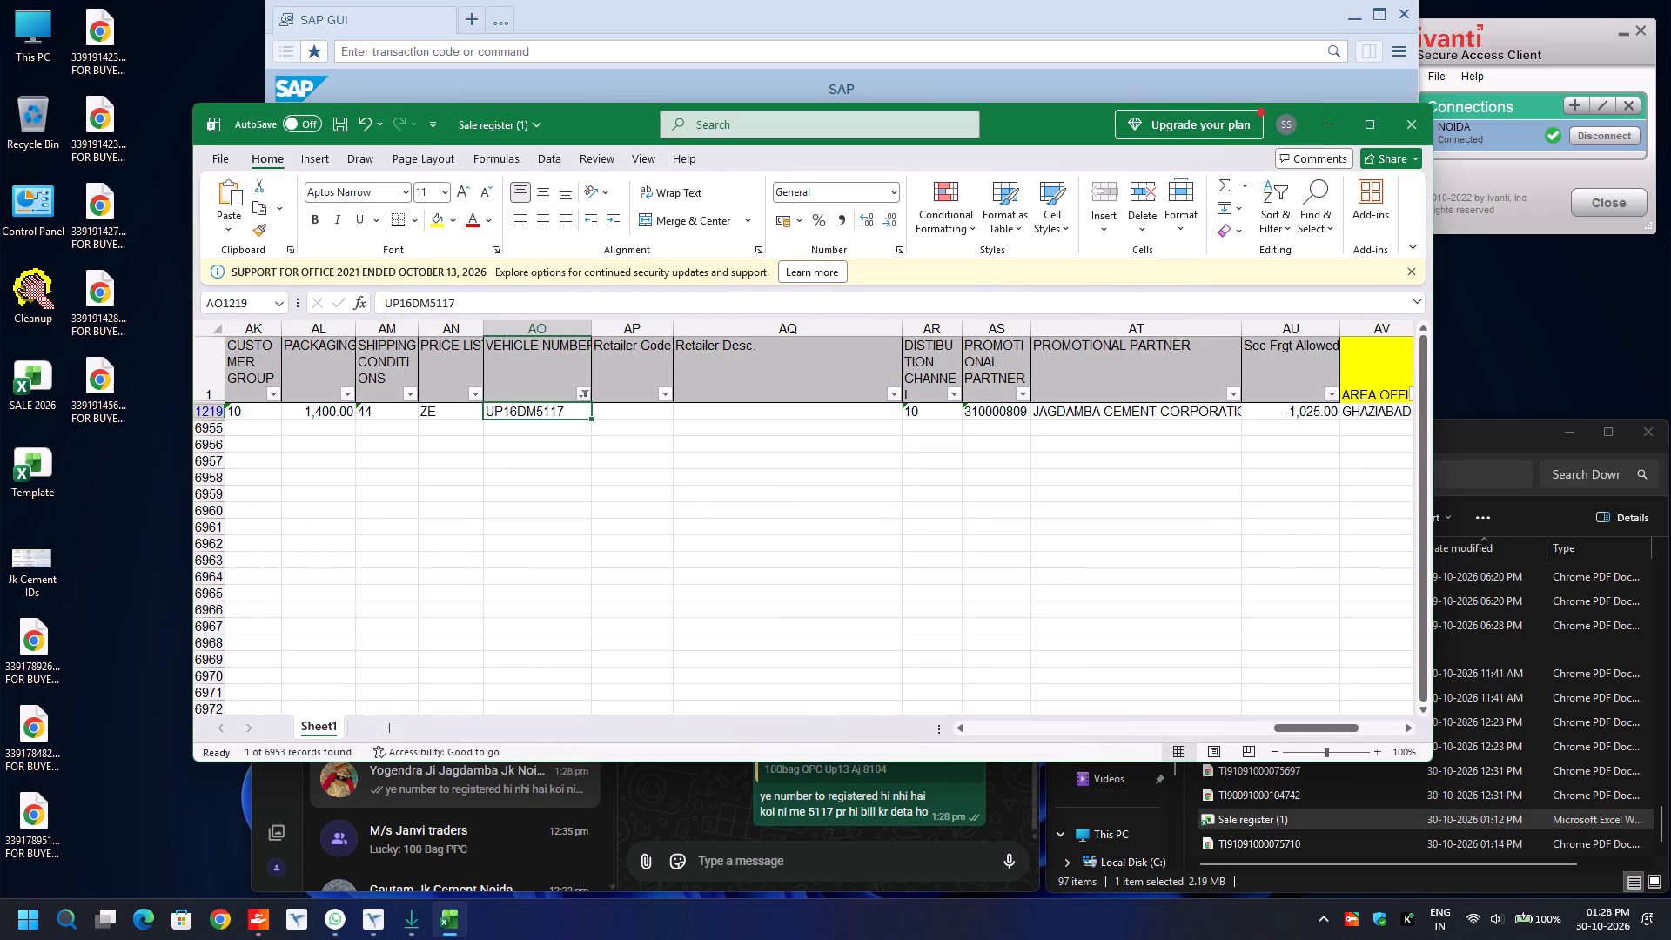
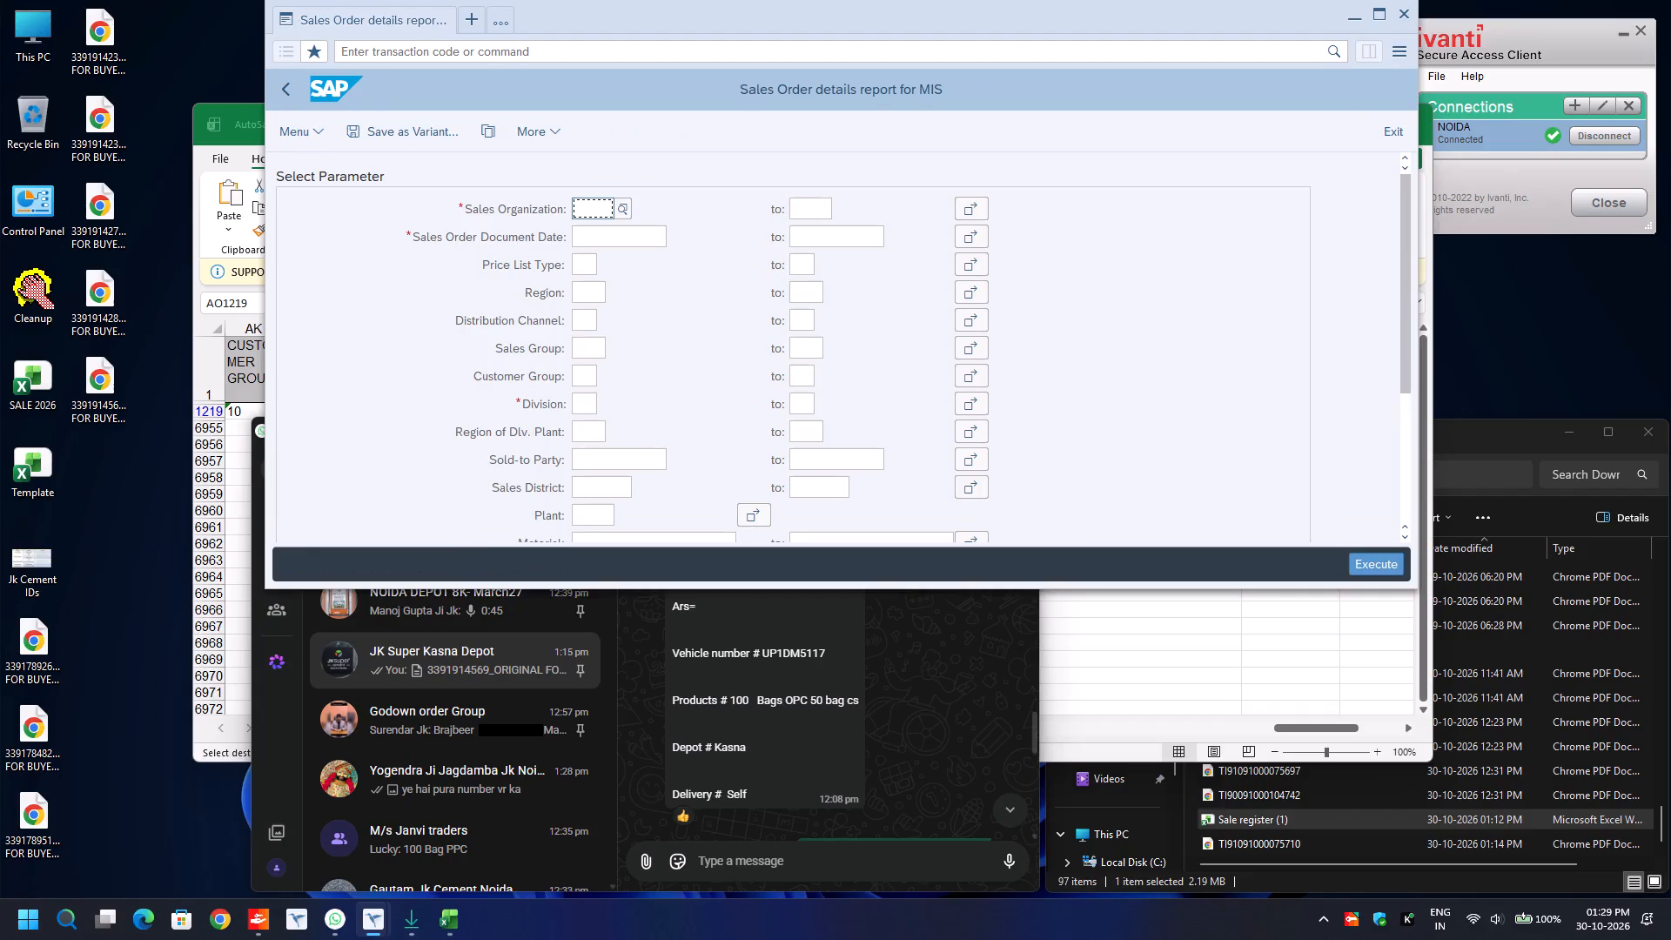
Set the report criteria to sales organization 1000, document dates 30.10.2026 to 31.10.2026 and divisions 00 to 99.
{"action": "key", "text": "BackSpace"}
{"action": "key", "text": "Down"}
{"action": "key", "text": "Return"}
{"action": "key", "text": "Down"}
{"action": "key", "text": "BackSpace"}
{"action": "key", "text": "Down"}
{"action": "key", "text": "Return"}
{"action": "key", "text": "Tab"}
{"action": "key", "text": "BackSpace"}
{"action": "key", "text": "Down"}
{"action": "key", "text": "Return"}
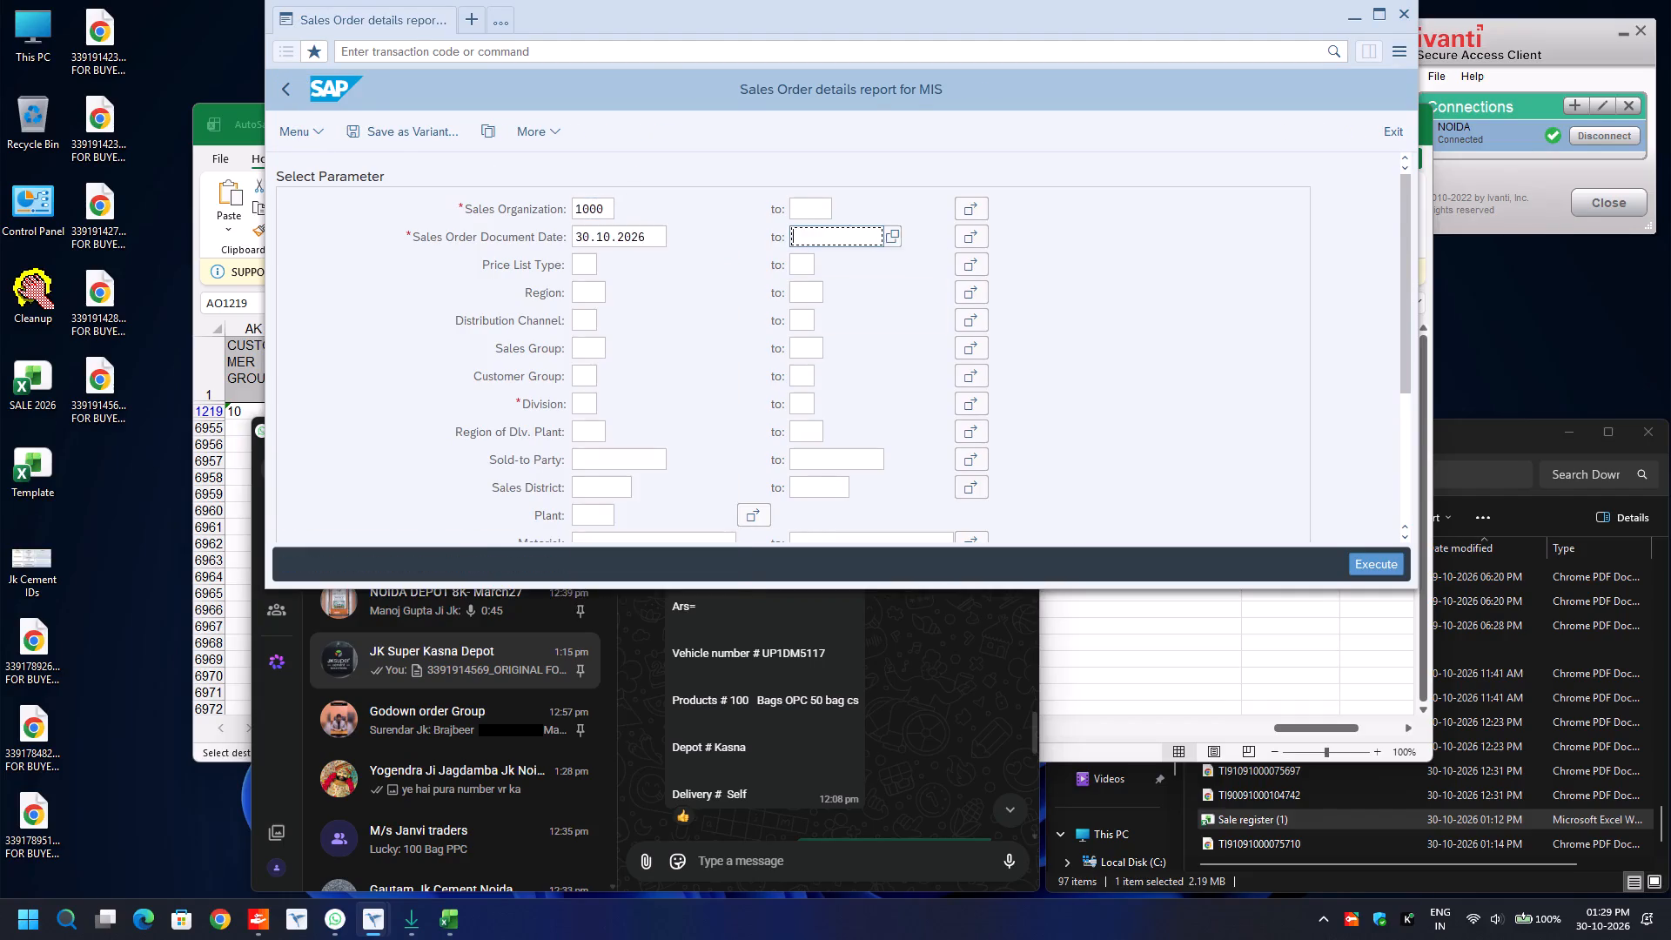
{"action": "key", "text": "Return"}
{"action": "key", "text": "BackSpace"}
{"action": "key", "text": "Down"}
{"action": "key", "text": "Return"}
{"action": "key", "text": "Tab"}
{"action": "key", "text": "BackSpace"}
{"action": "key", "text": "Down"}
{"action": "key", "text": "Return"}
Restrict the sales order report to plants 8134 and 8135 and execute it.
{"action": "key", "text": "Down"}
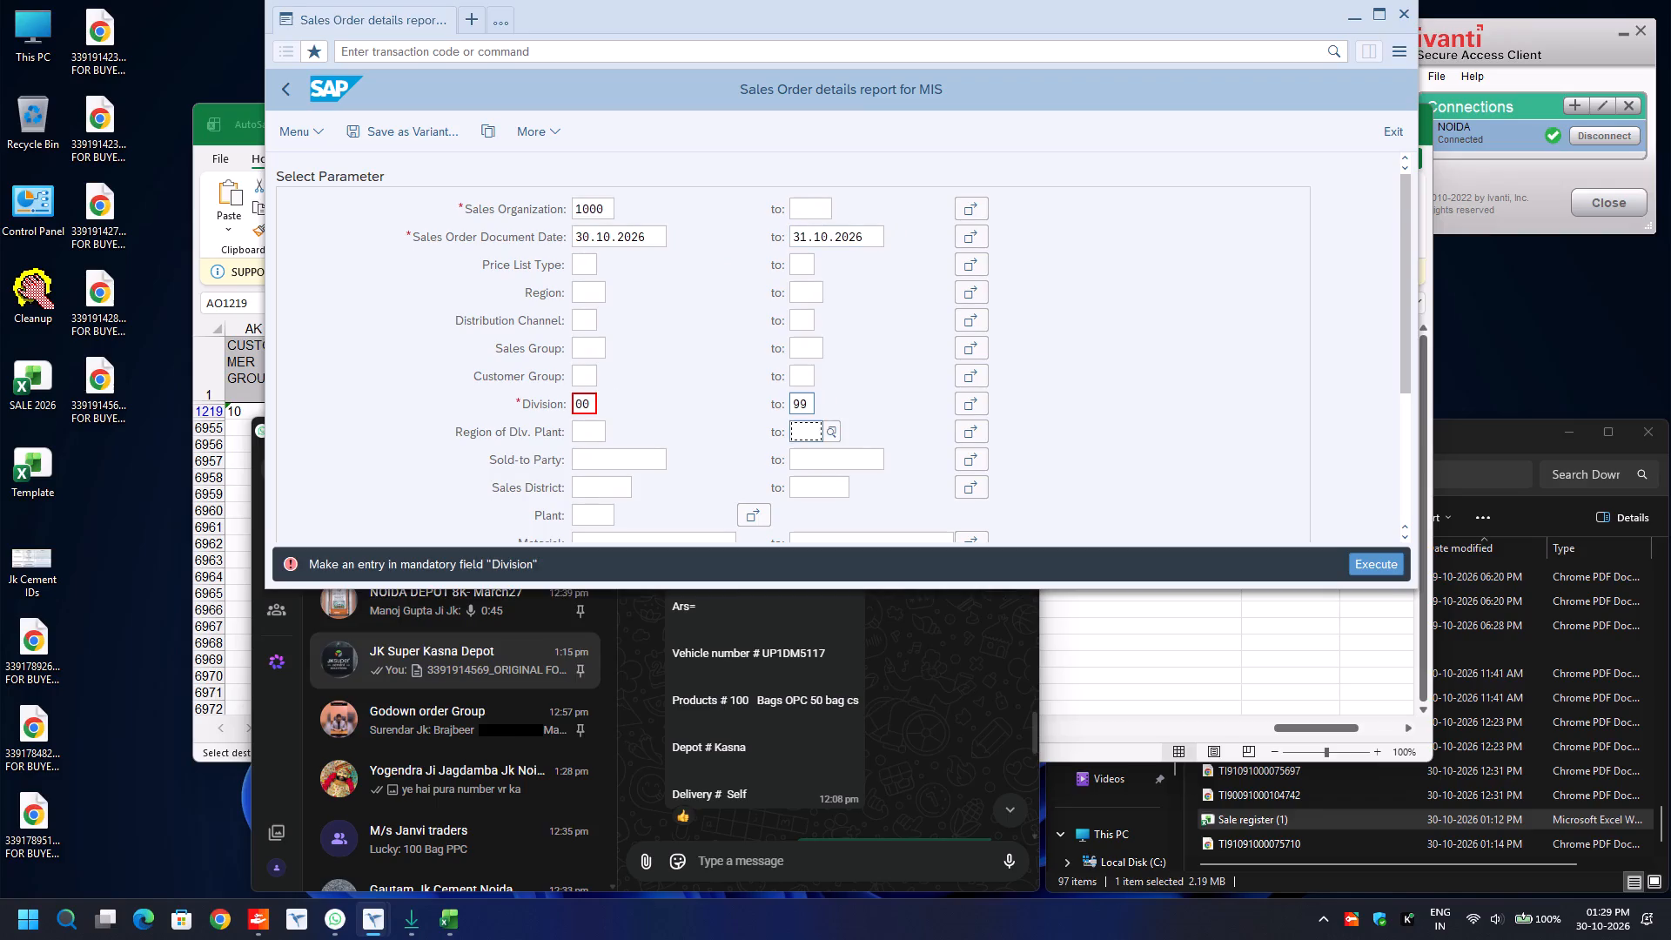
{"action": "key", "text": "Down"}
{"action": "key", "text": "Down"}
{"action": "key", "text": "Down"}
{"action": "key", "text": "Tab"}
{"action": "key", "text": "Return"}
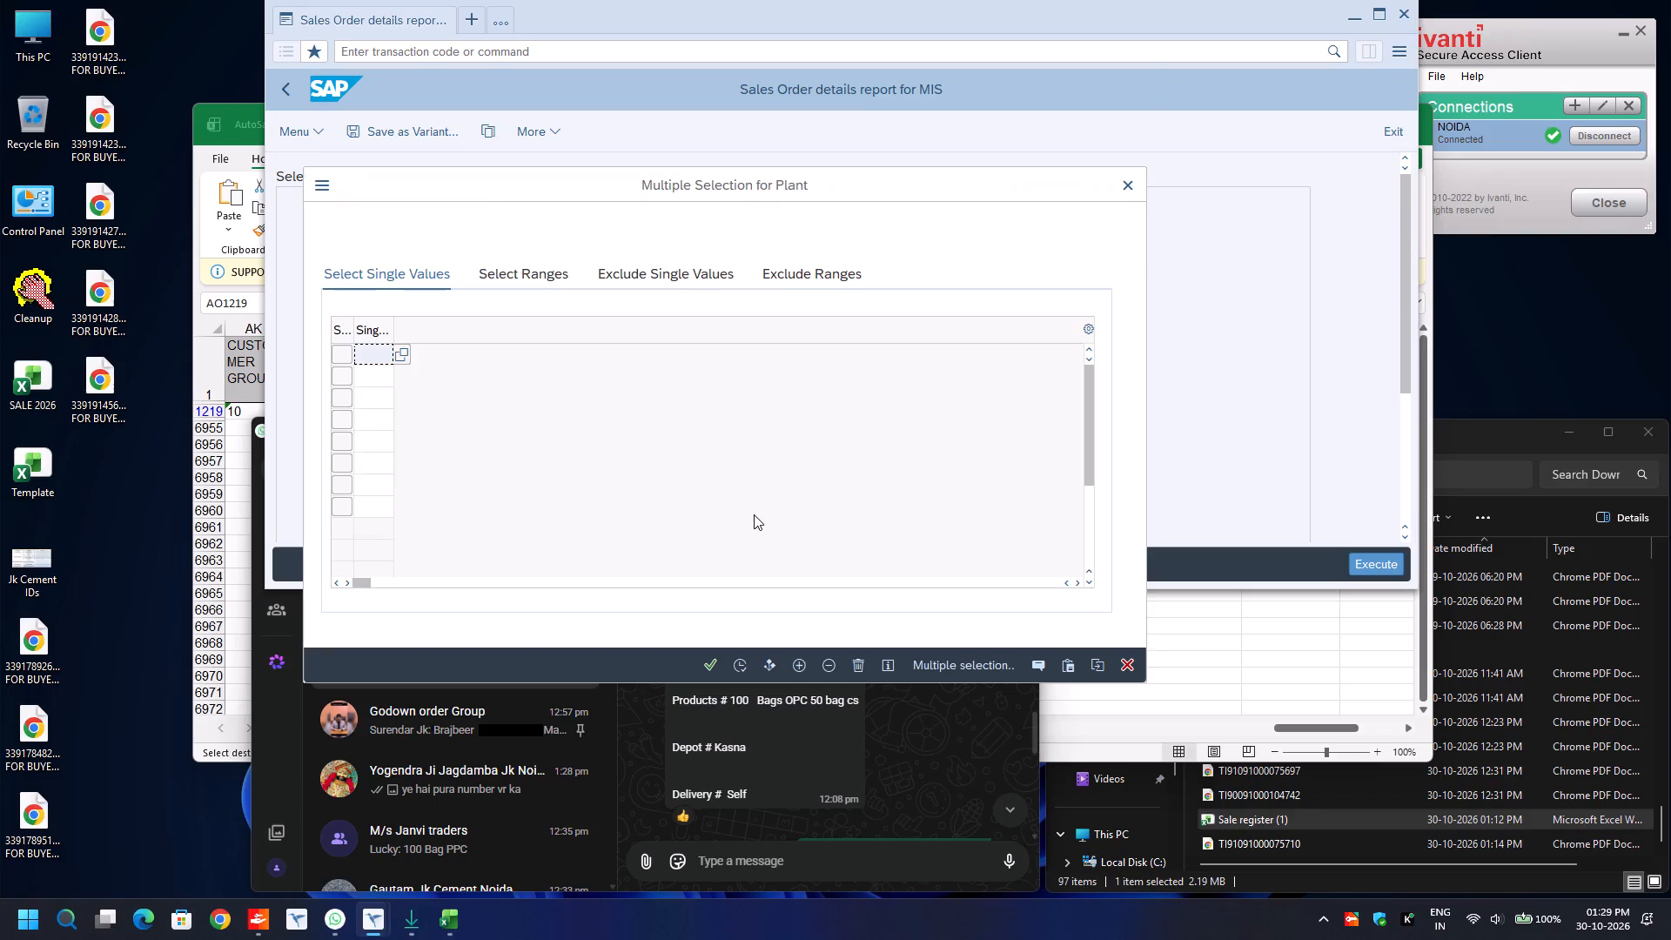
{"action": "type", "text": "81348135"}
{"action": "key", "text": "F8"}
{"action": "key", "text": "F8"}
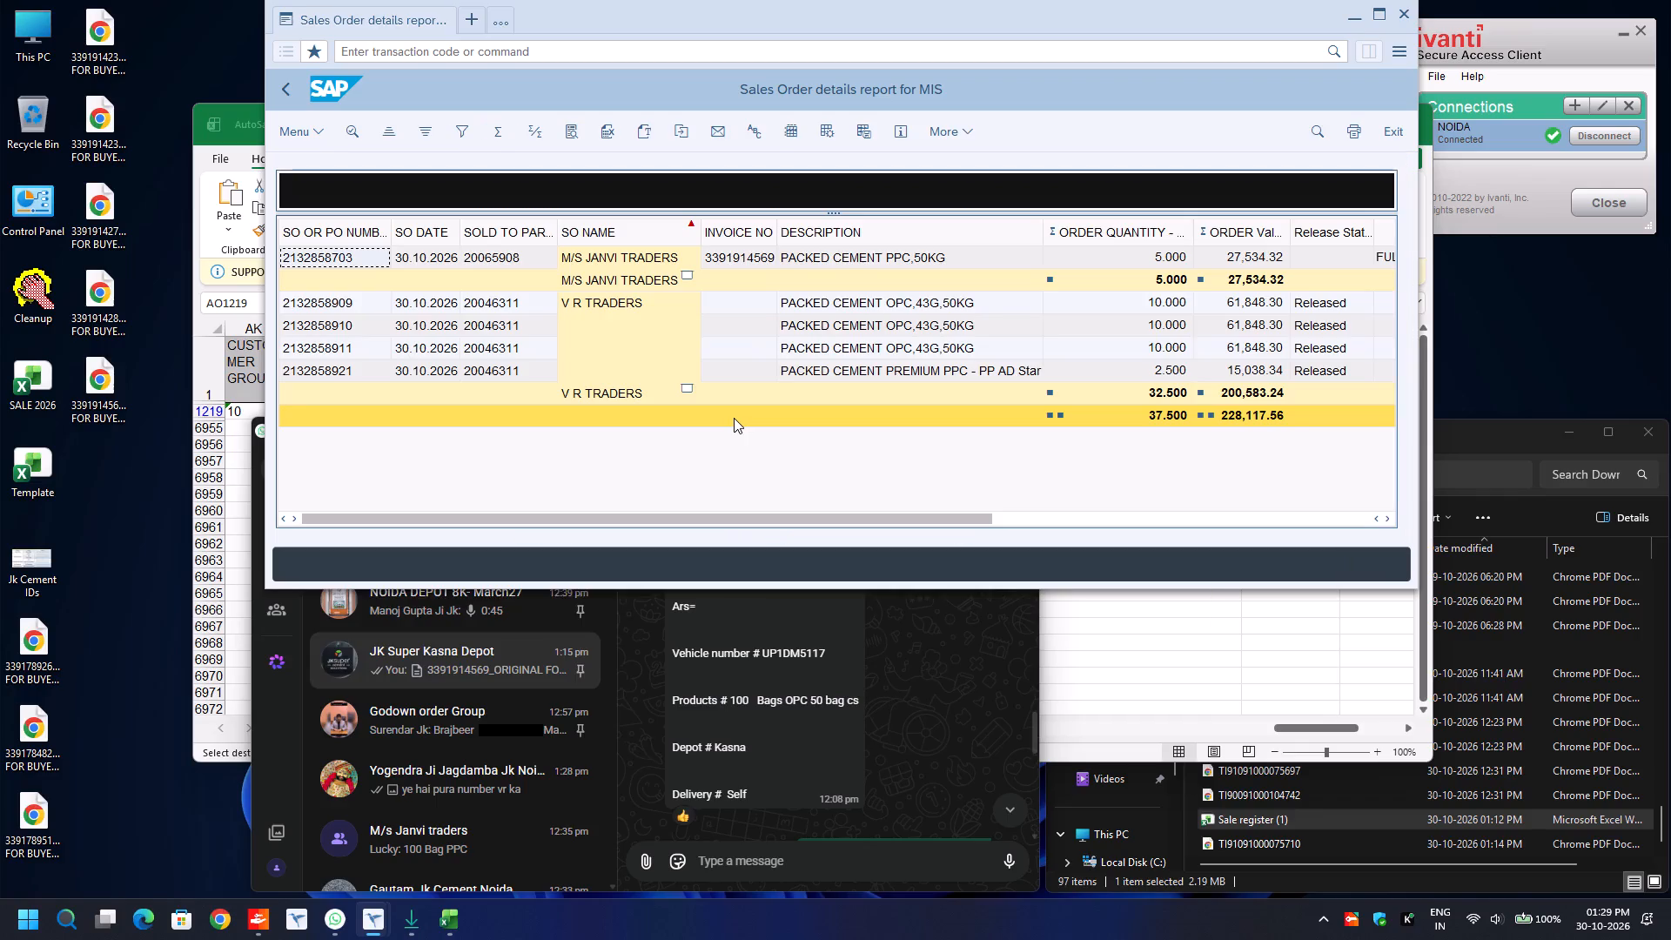
{"action": "left_click", "coordinate": [320, 367]}
{"action": "key", "text": "ctrl+y"}
{"action": "key", "text": "ctrl+c"}
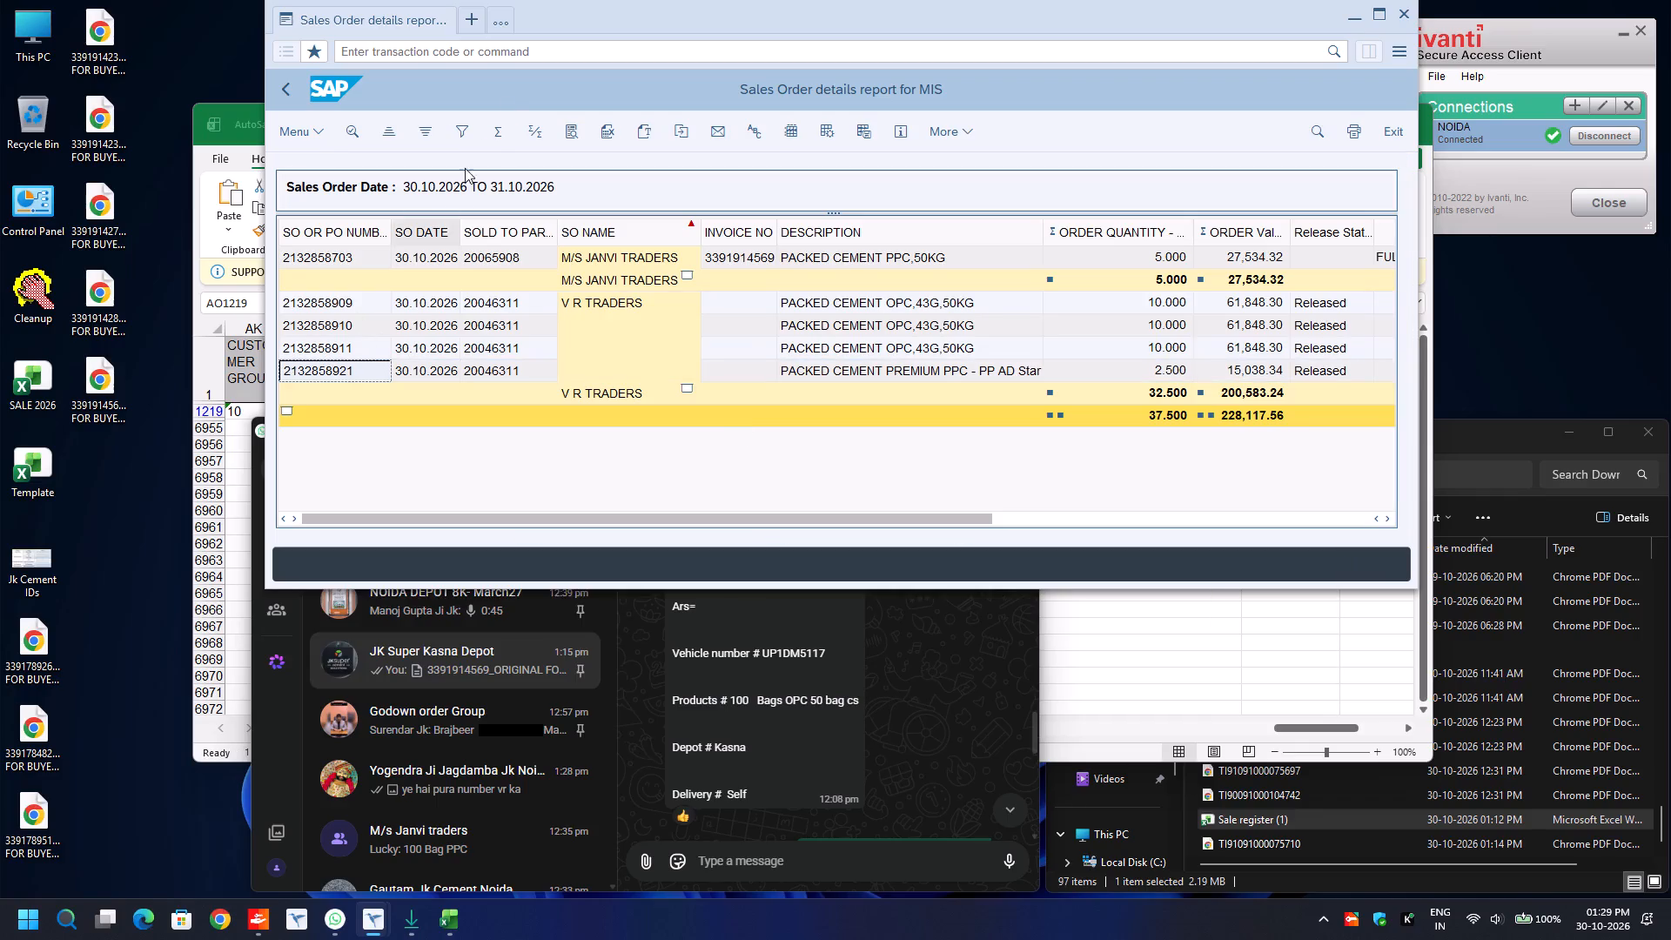
{"action": "left_click", "coordinate": [475, 20]}
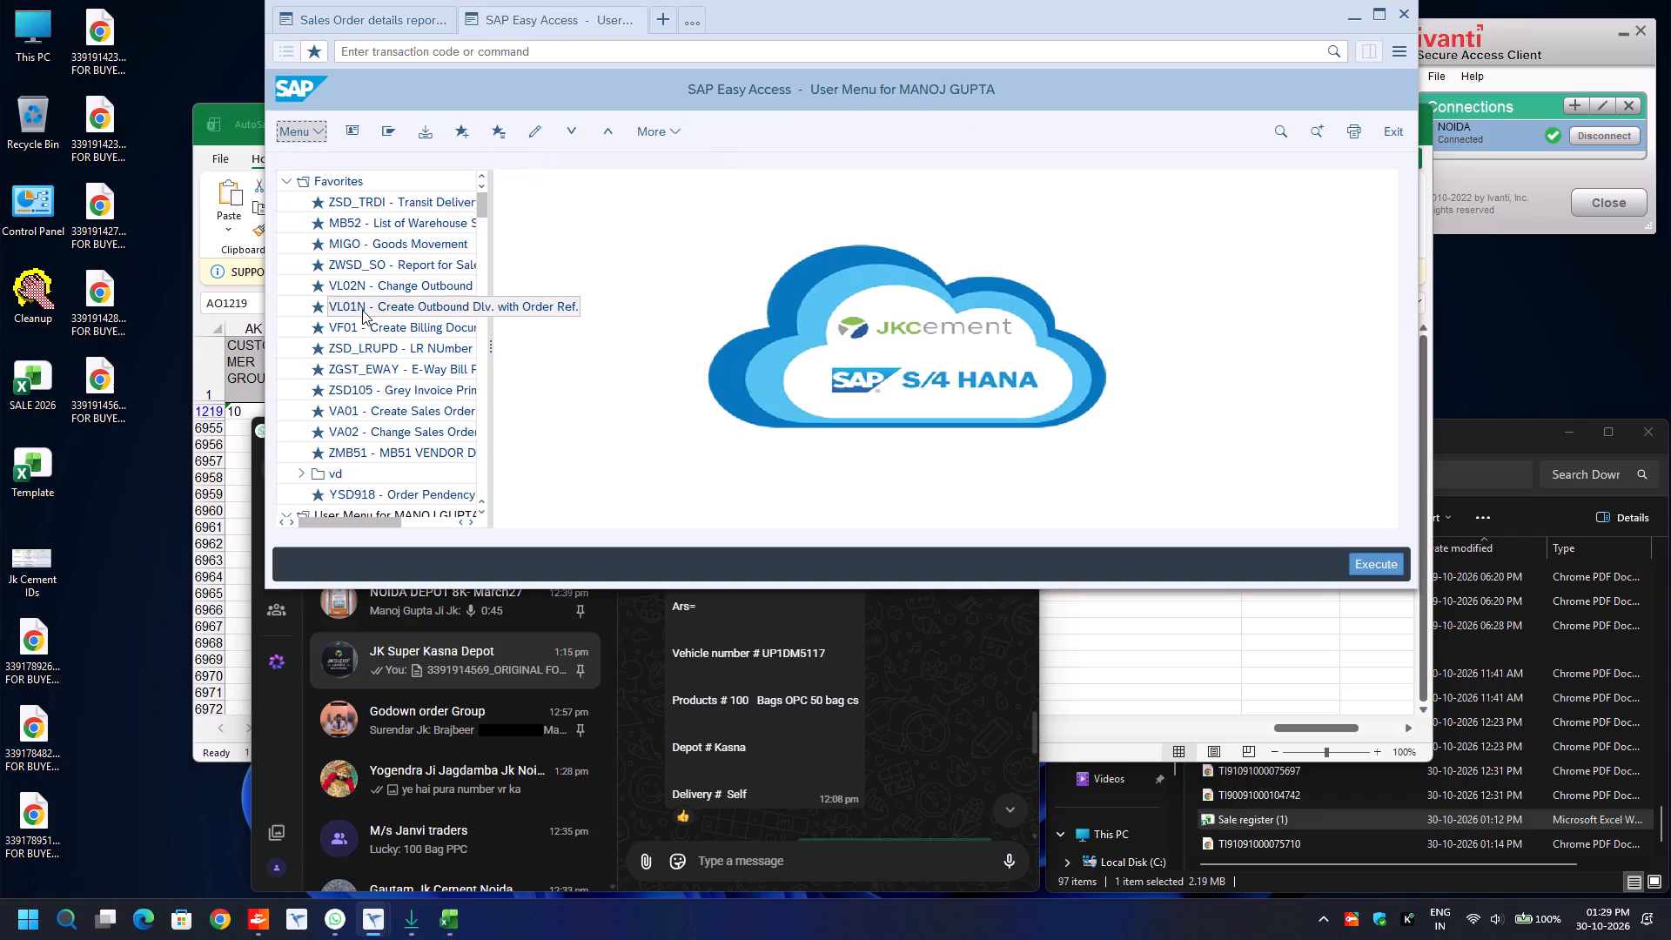
{"action": "double_click", "coordinate": [372, 305]}
{"action": "key", "text": "ctrl+v"}
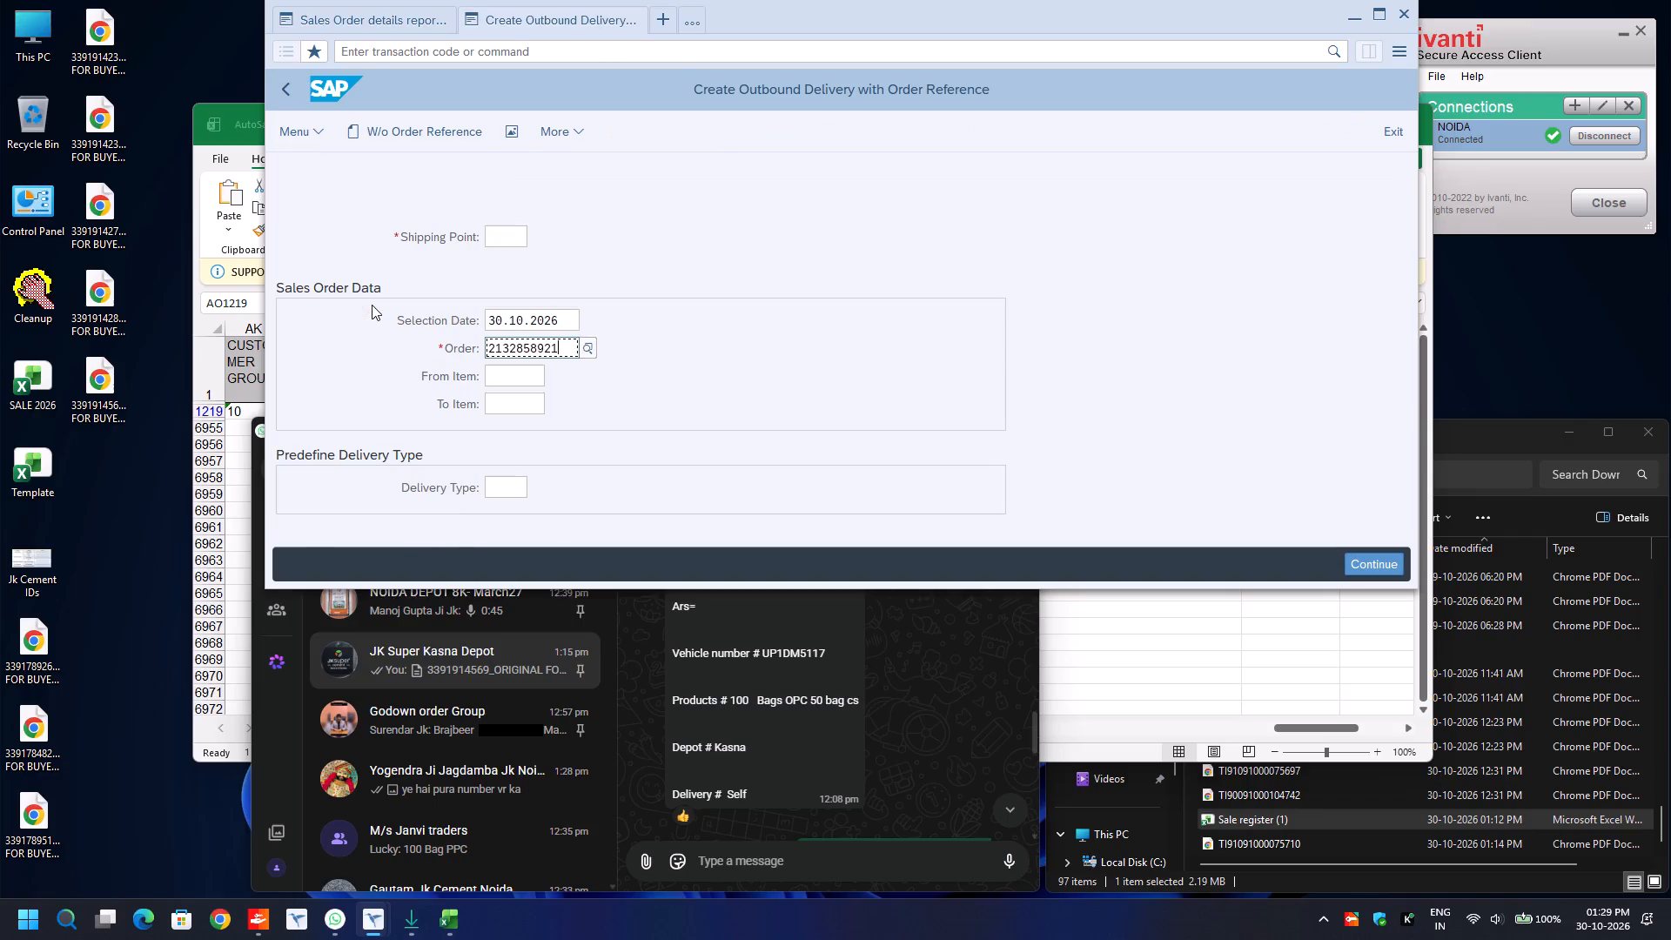
{"action": "key", "text": "Up"}
{"action": "key", "text": "Up"}
{"action": "type", "text": "81"}
{"action": "type", "text": "35"}
{"action": "key", "text": "Return"}
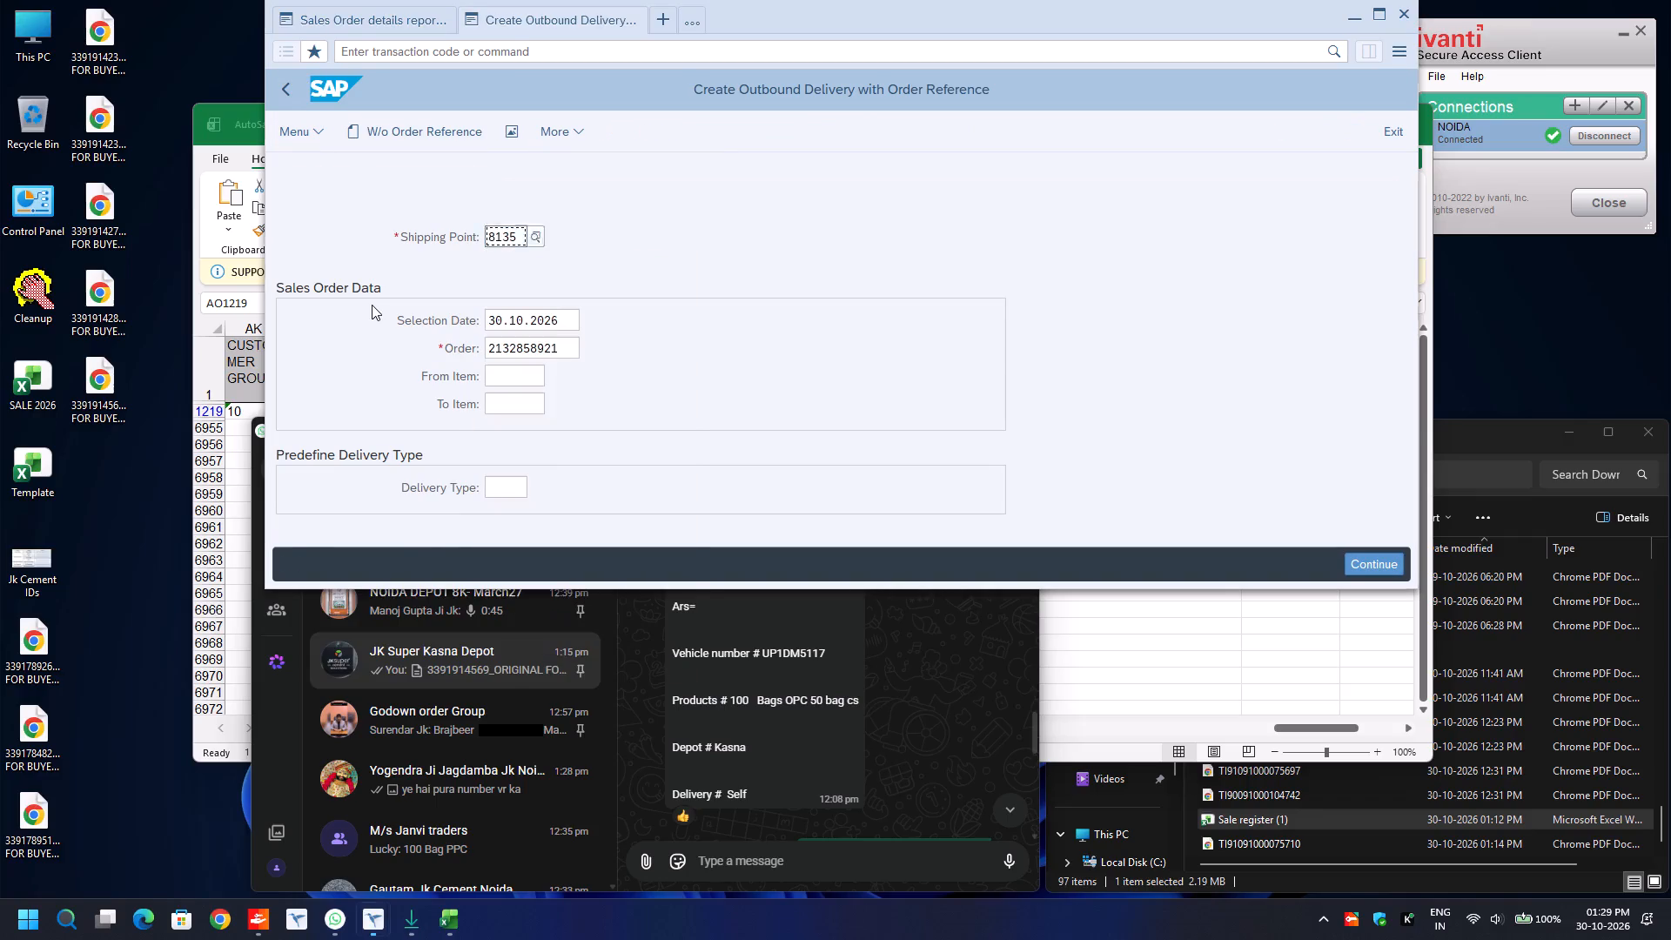
Enter a picked quantity of 2.500 and batch 1033-8135 for delivery item 10.
{"action": "left_click", "coordinate": [413, 265]}
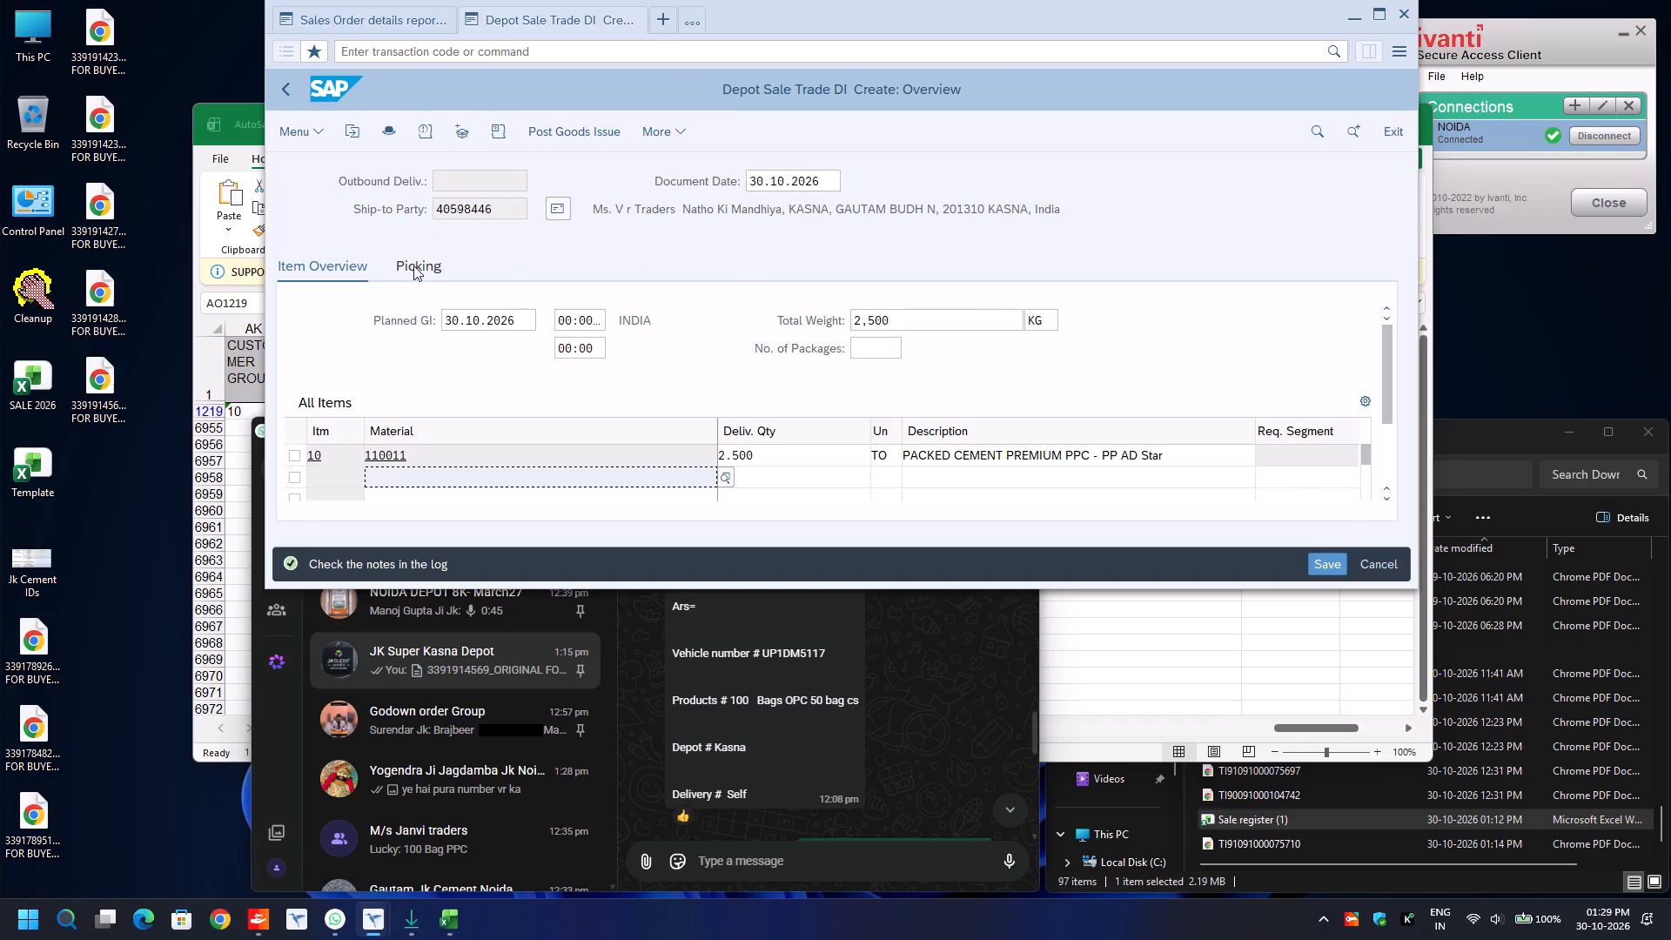
{"action": "left_click", "coordinate": [1145, 455]}
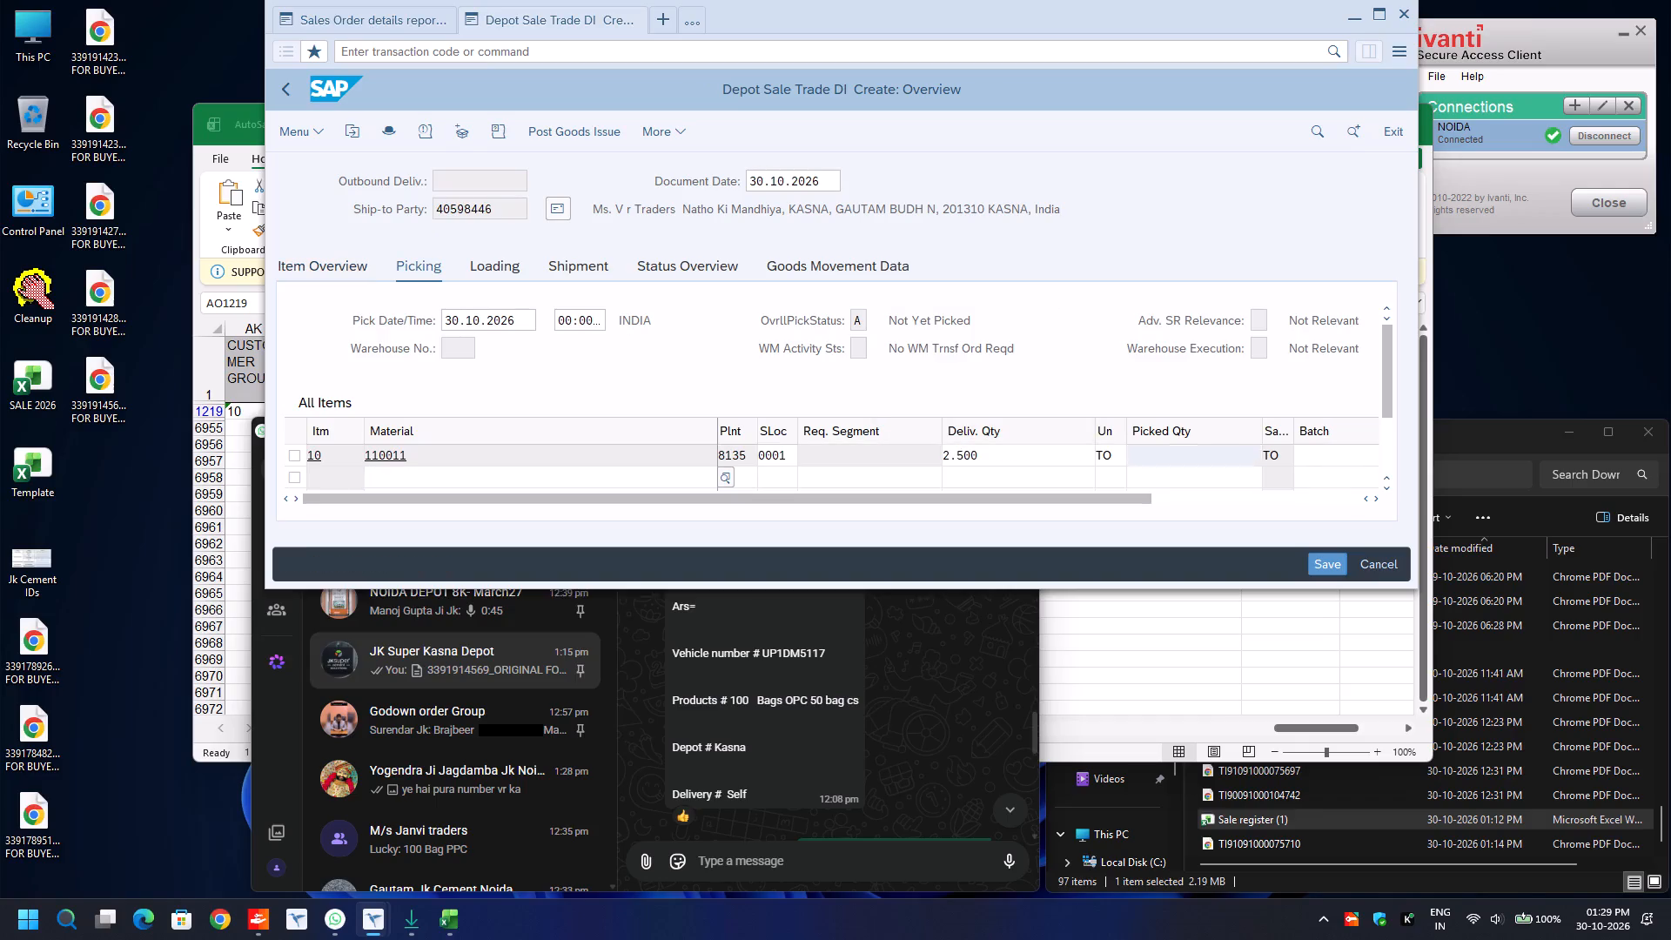
{"action": "type", "text": "2.500"}
{"action": "key", "text": "Tab"}
{"action": "type", "text": "1033"}
{"action": "key", "text": "Down"}
{"action": "key", "text": "Return"}
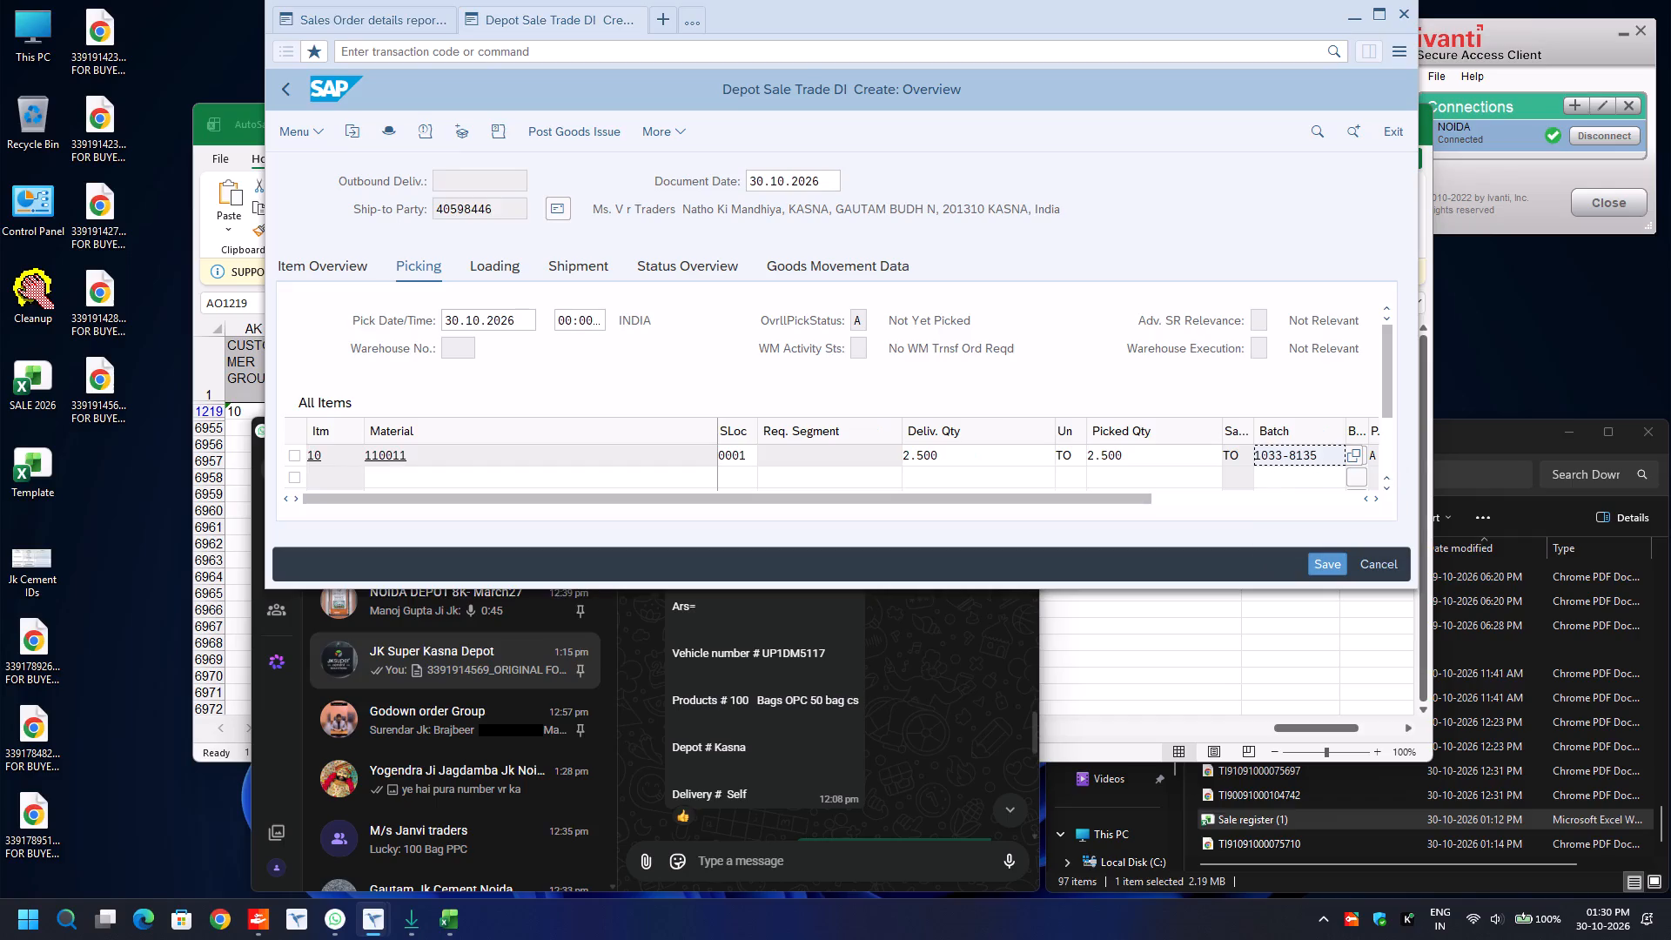
In the delivery header's additional data, set the transport mode to ROAD and Road Transporter1 to 220000967.
{"action": "key", "text": "F8"}
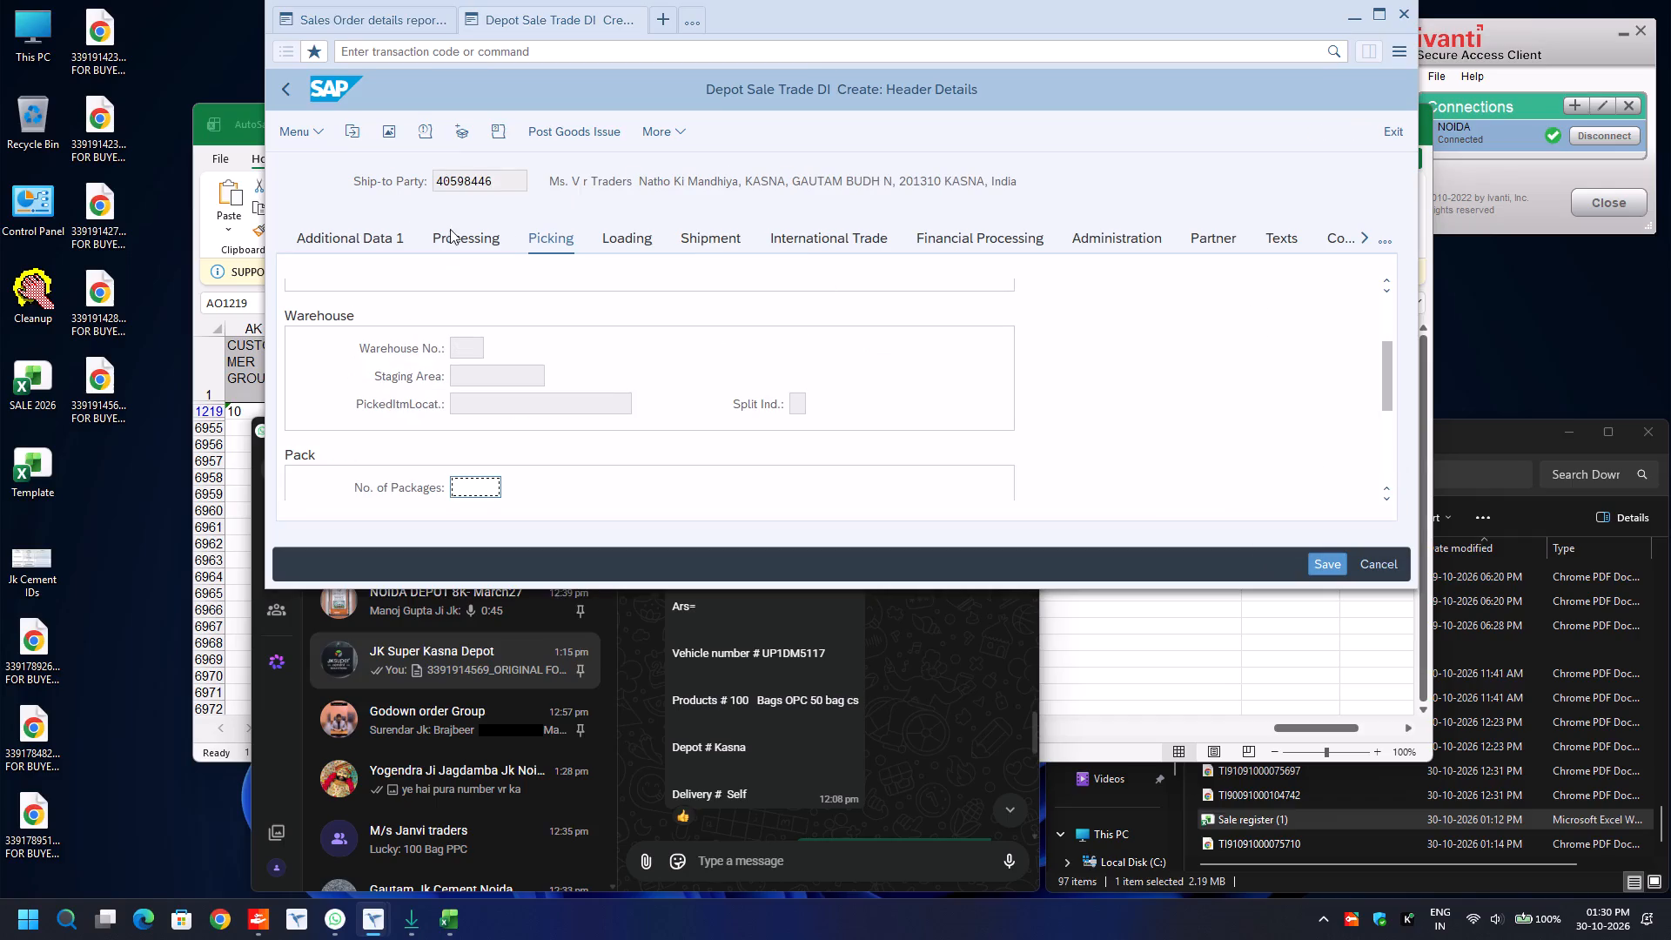
{"action": "left_click", "coordinate": [352, 243]}
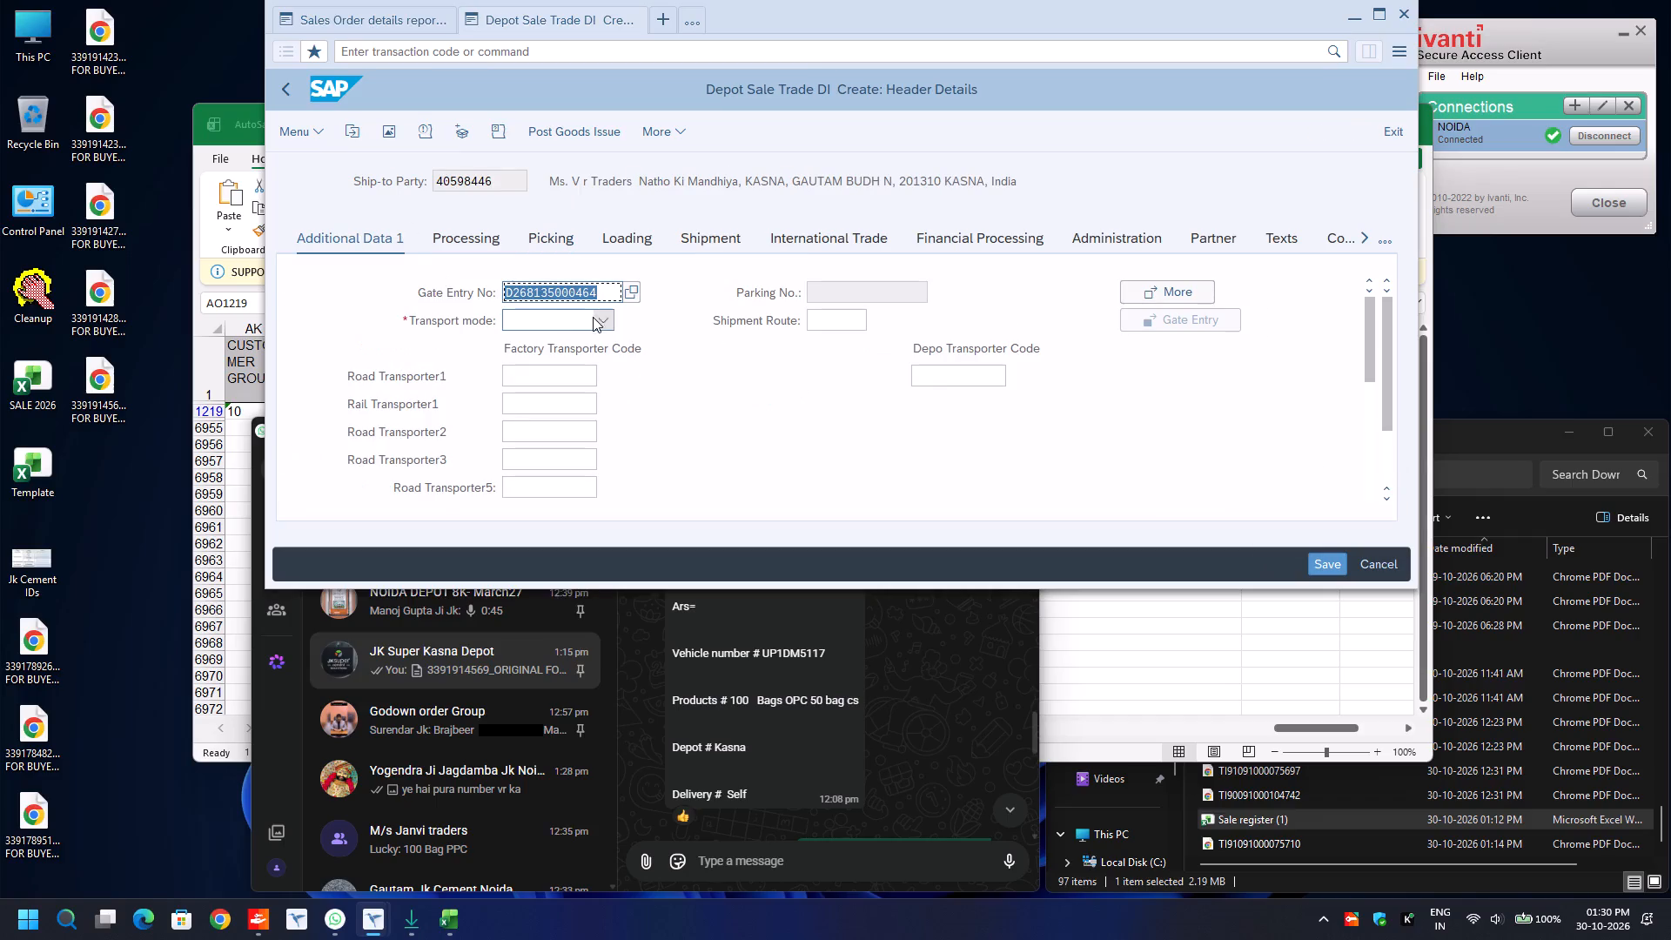
{"action": "left_click", "coordinate": [592, 316]}
{"action": "left_click", "coordinate": [516, 393]}
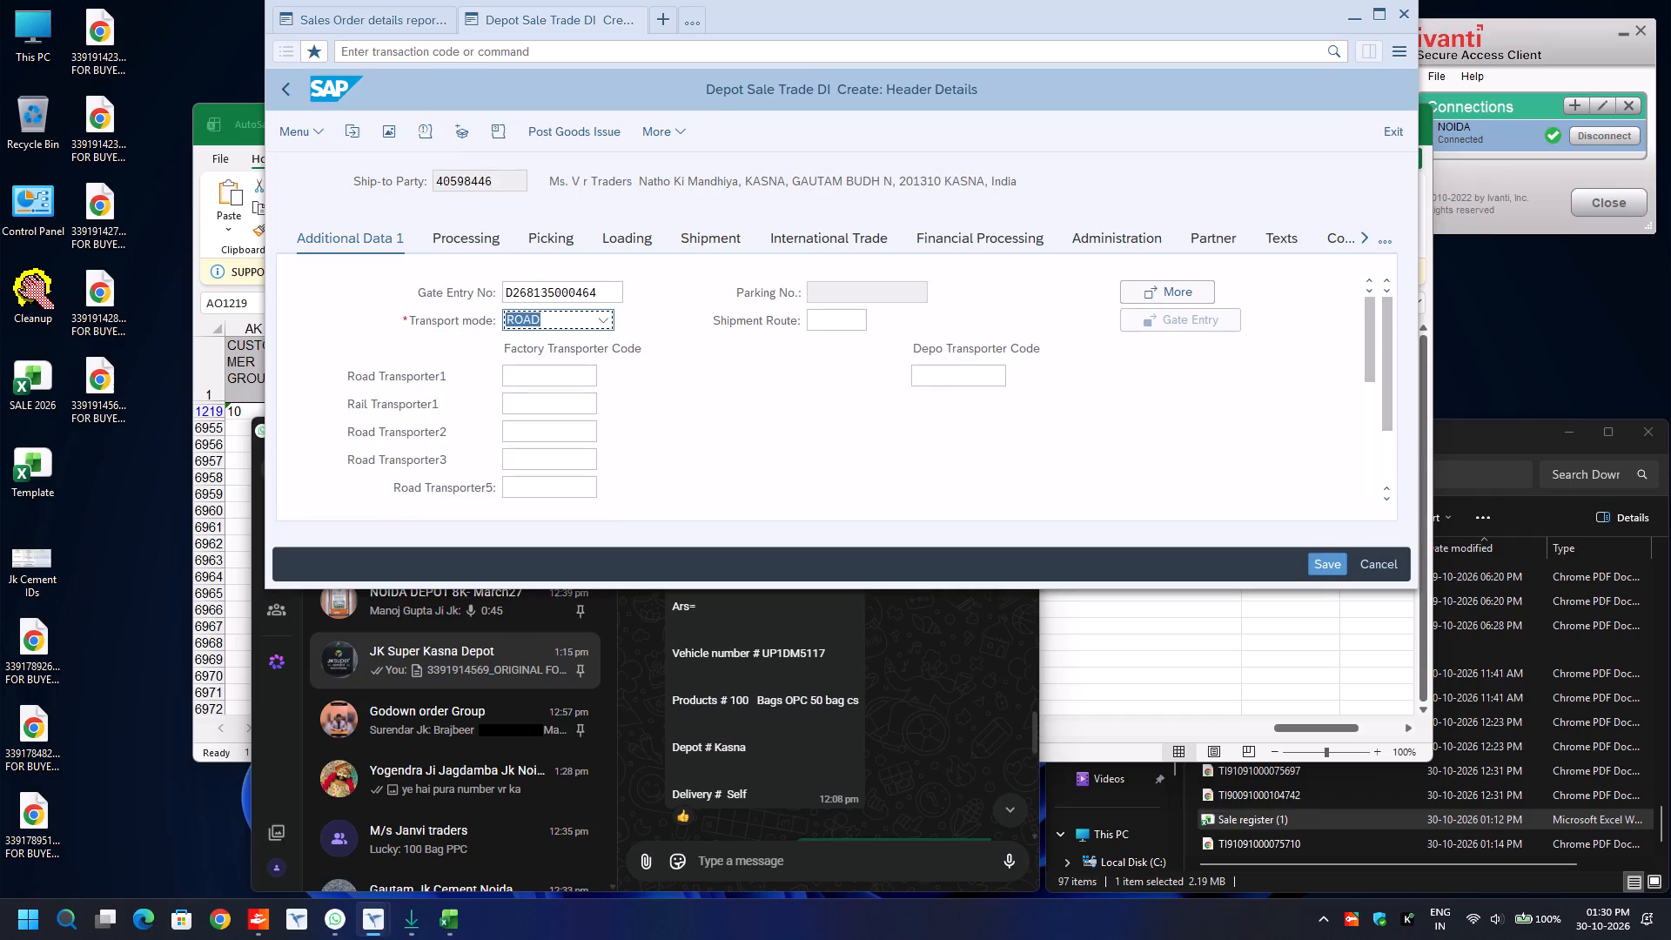
{"action": "left_click", "coordinate": [518, 378]}
{"action": "key", "text": "BackSpace"}
{"action": "key", "text": "Down"}
{"action": "key", "text": "Return"}
{"action": "key", "text": "Return"}
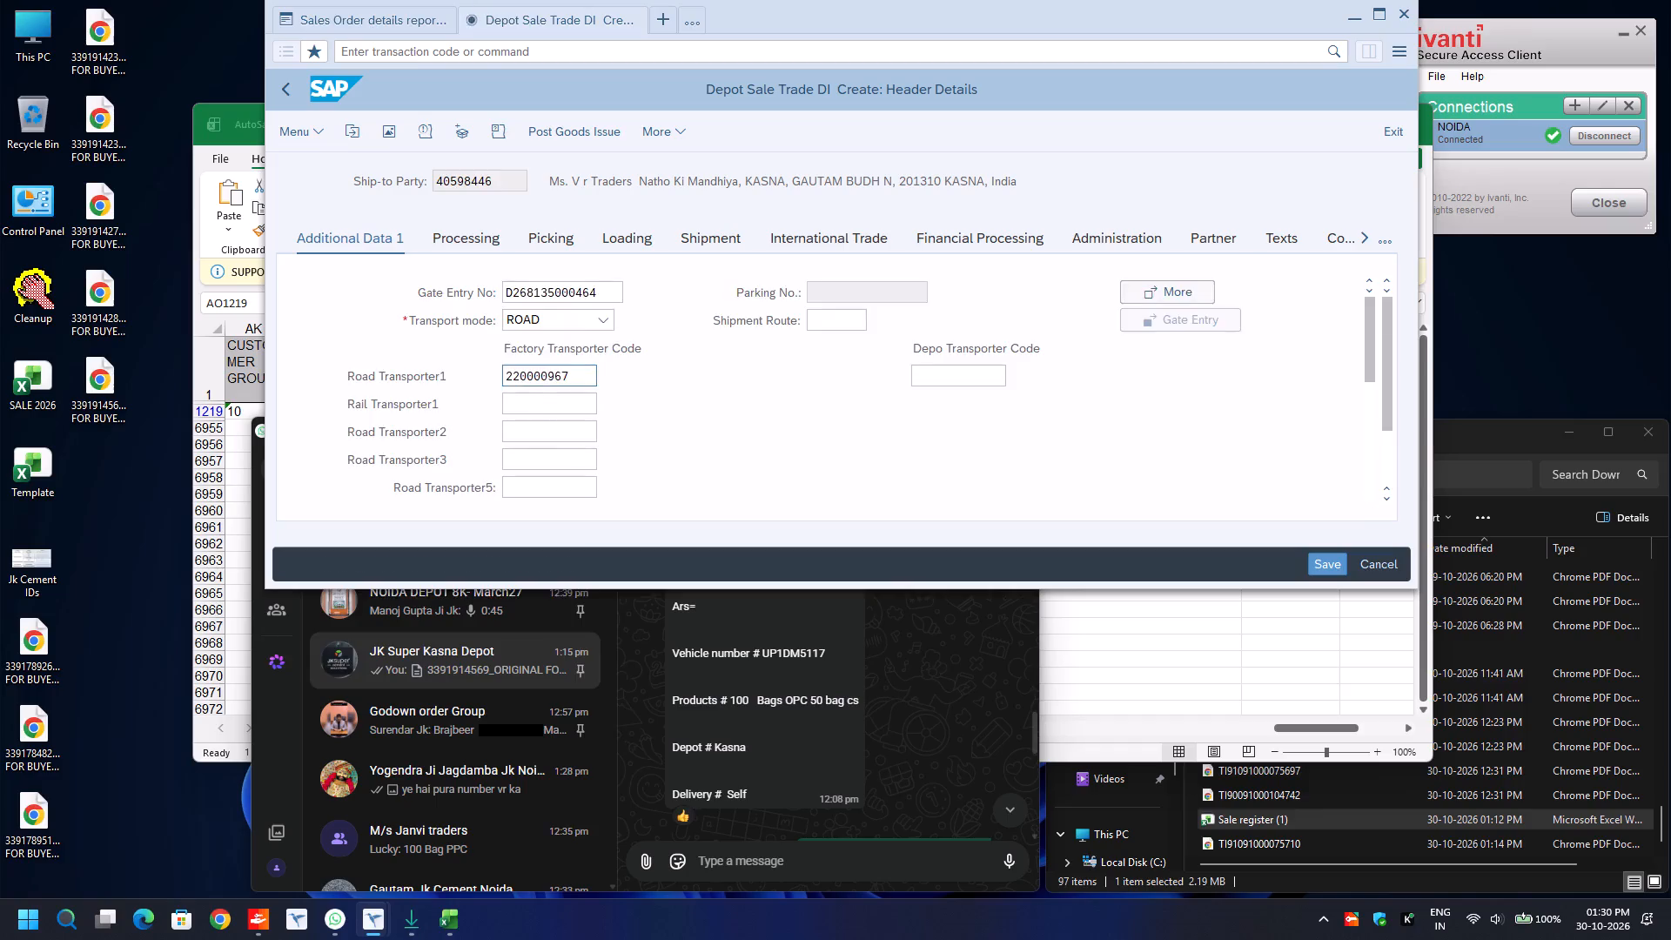
Set the e-way bill transport mode to Road and the distance to 30.
{"action": "type", "text": "ro"}
{"action": "key", "text": "Tab"}
{"action": "key", "text": "Tab"}
{"action": "key", "text": "BackSpace"}
{"action": "key", "text": "Down"}
{"action": "key", "text": "Return"}
{"action": "key", "text": "Down"}
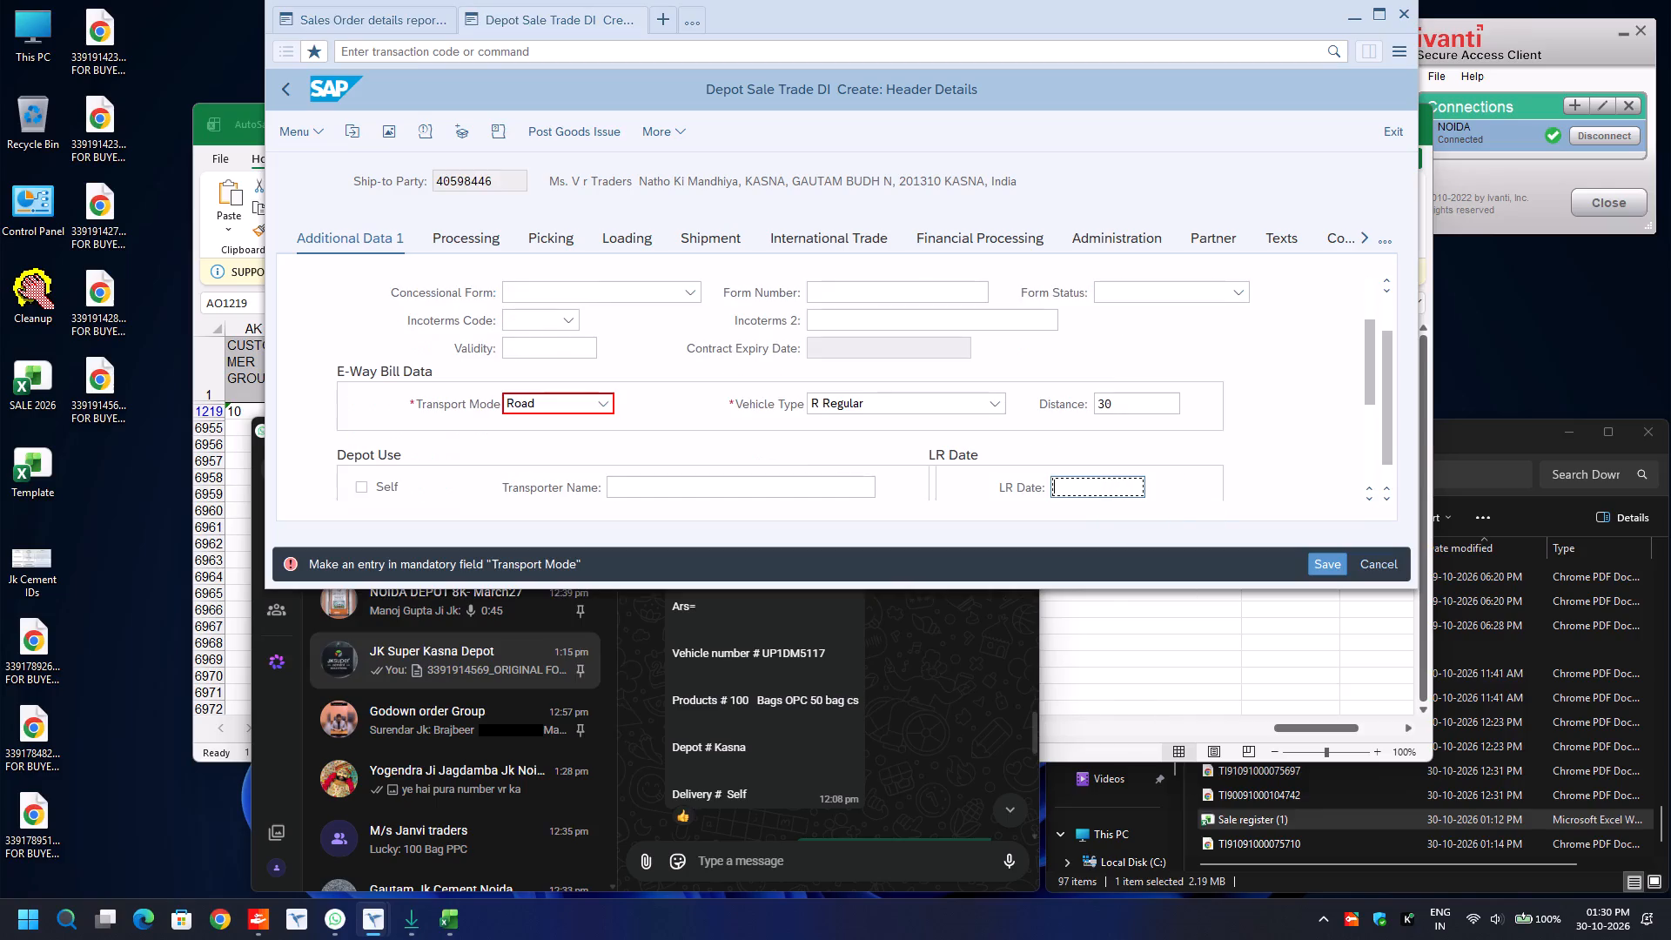
{"action": "key", "text": "Down"}
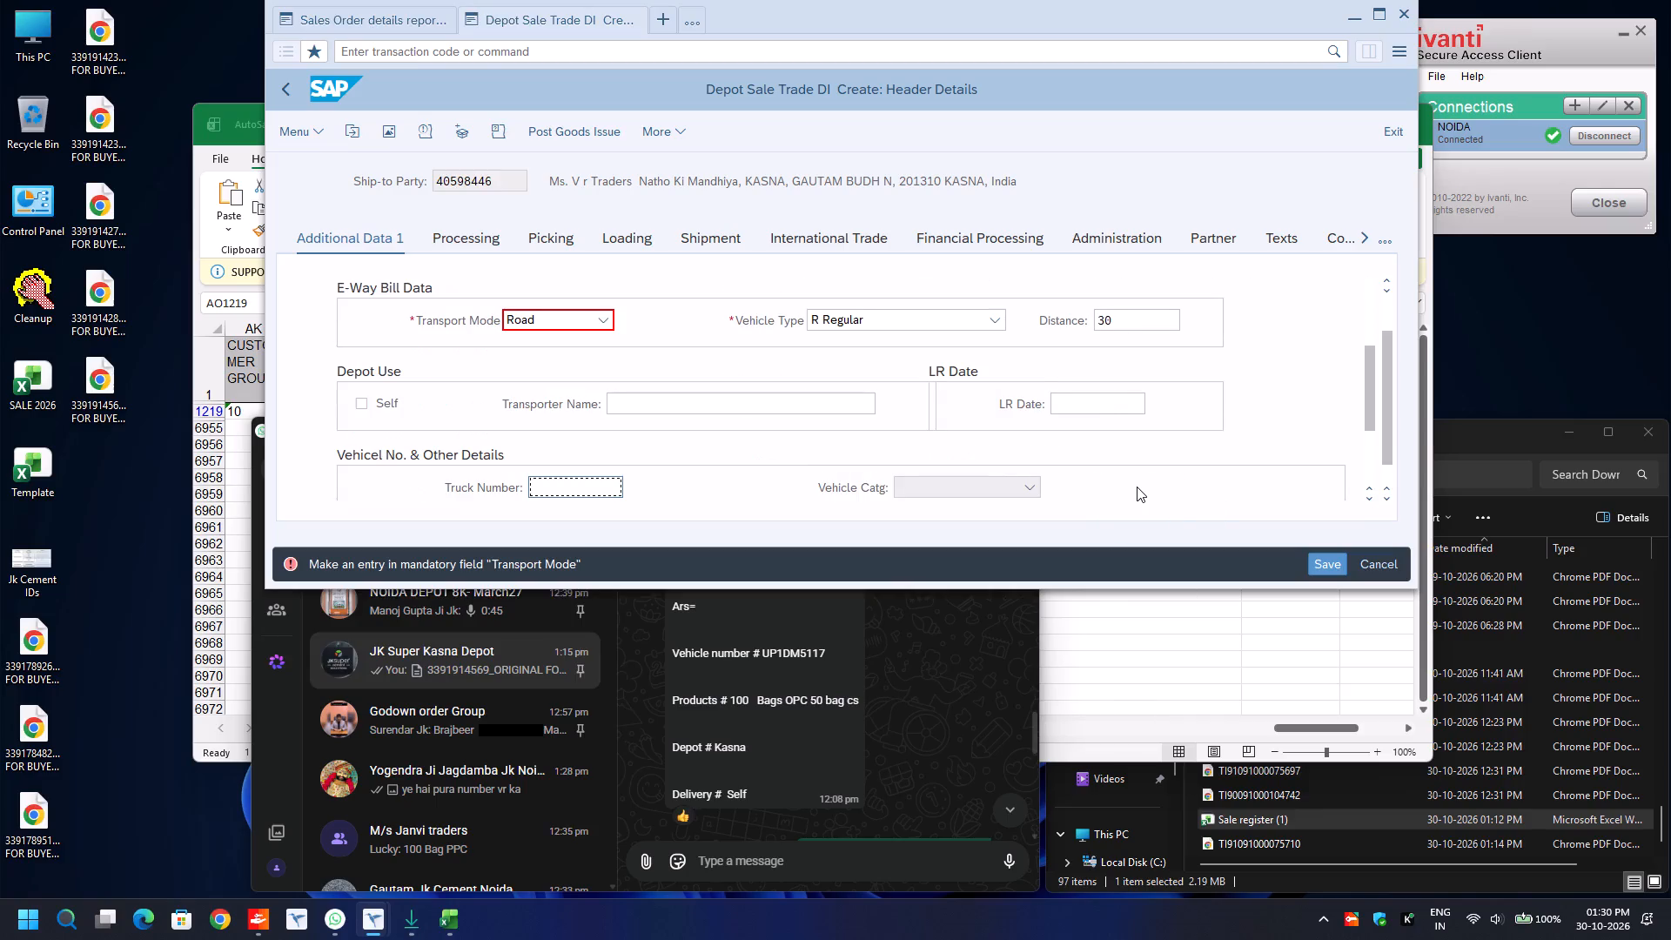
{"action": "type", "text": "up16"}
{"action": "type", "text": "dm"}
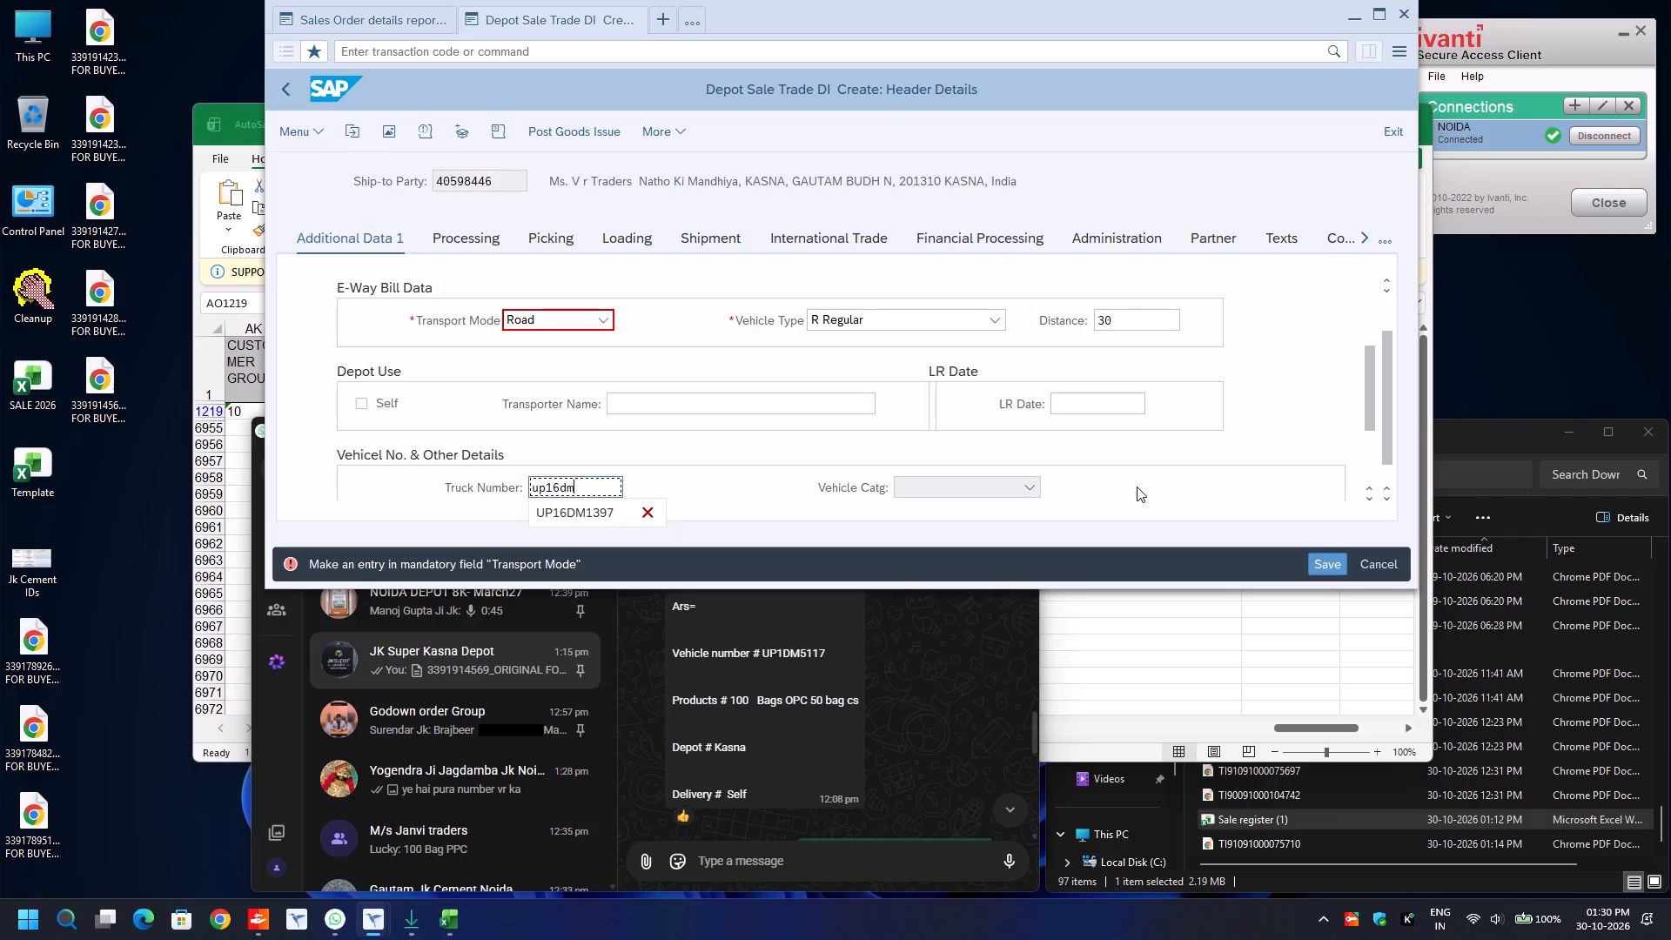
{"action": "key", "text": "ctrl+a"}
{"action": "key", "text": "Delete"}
{"action": "left_click", "coordinate": [1167, 638]}
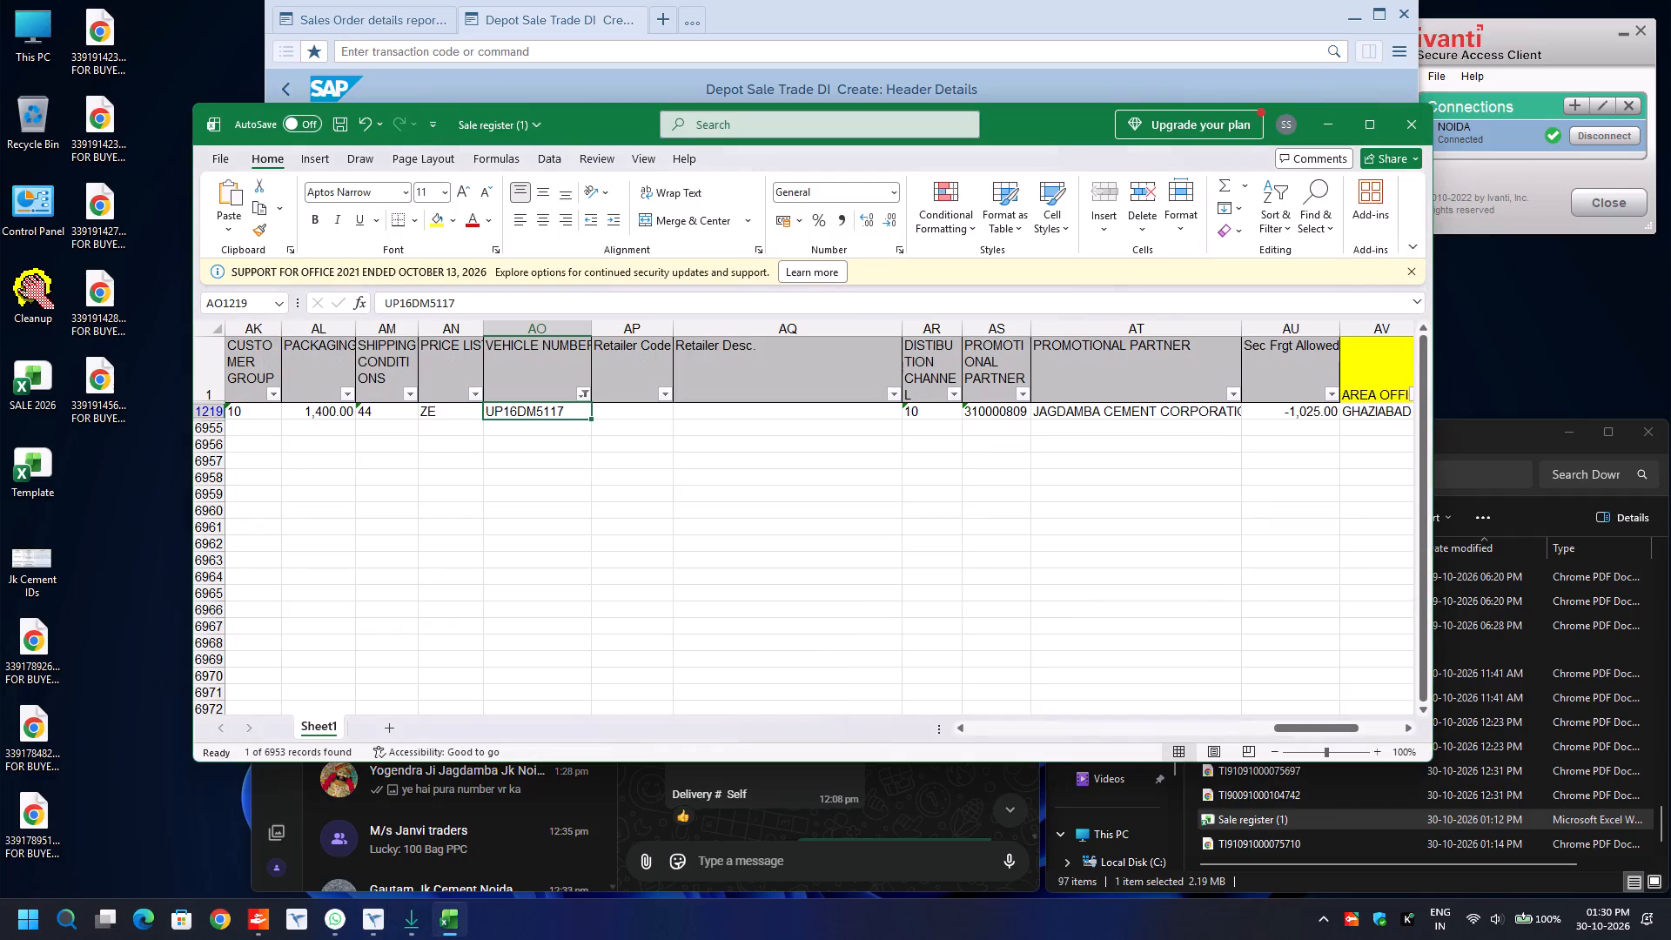
{"action": "left_click", "coordinate": [559, 413]}
{"action": "key", "text": "ctrl+c"}
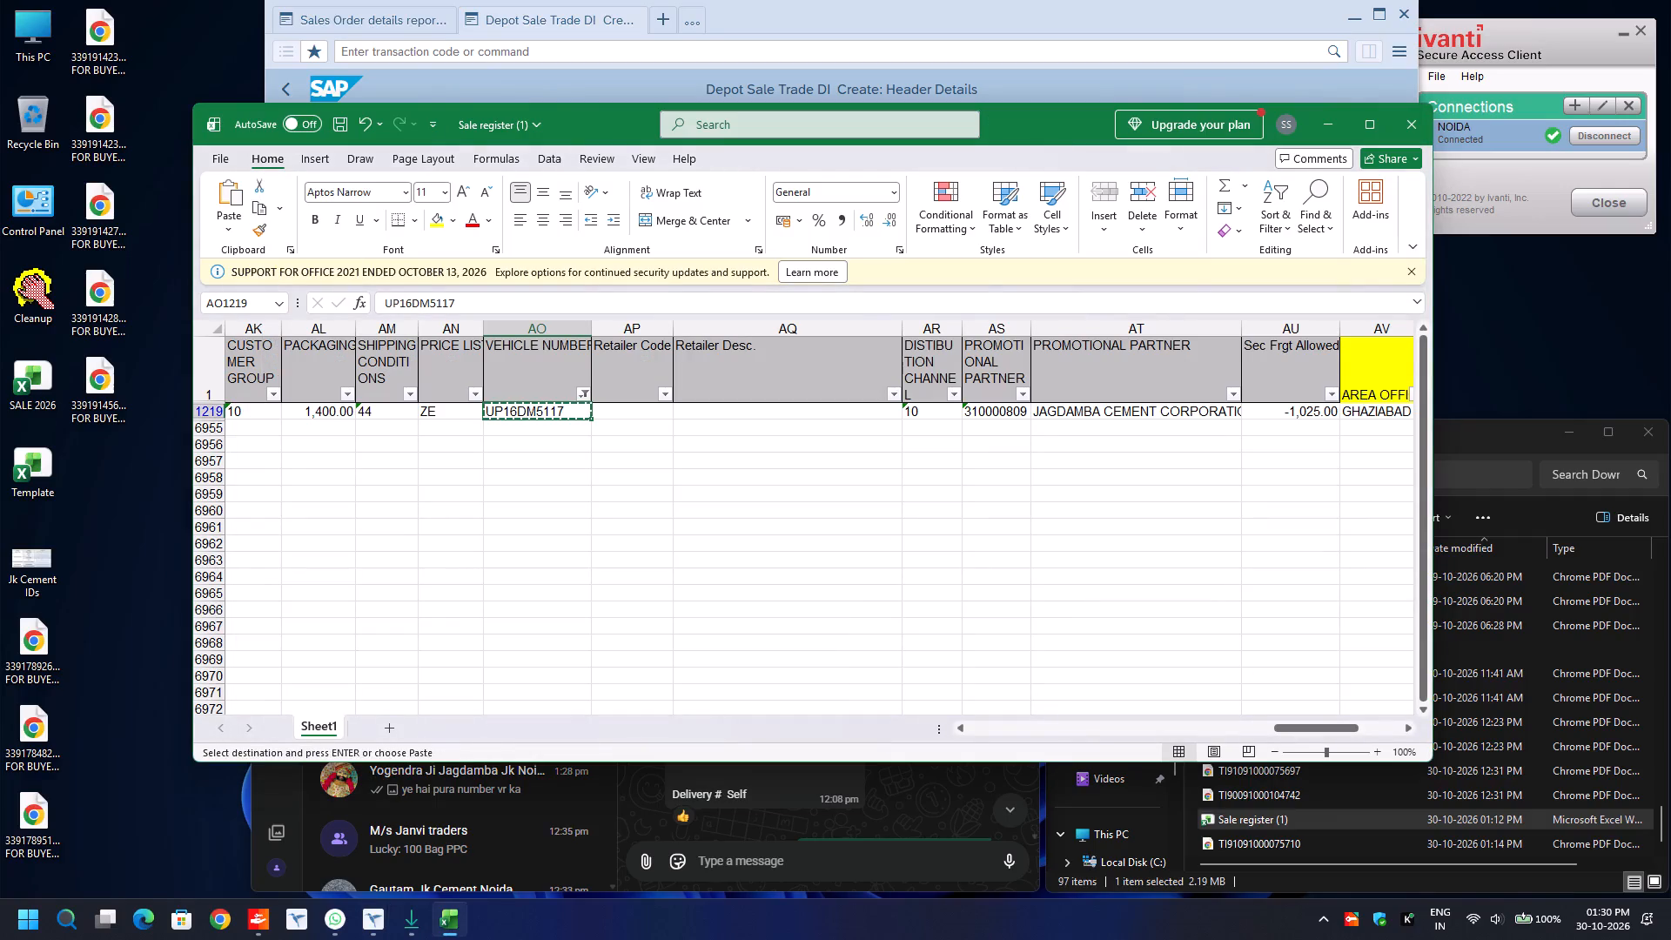
{"action": "key", "text": "alt+Tab"}
{"action": "key", "text": "ctrl+v"}
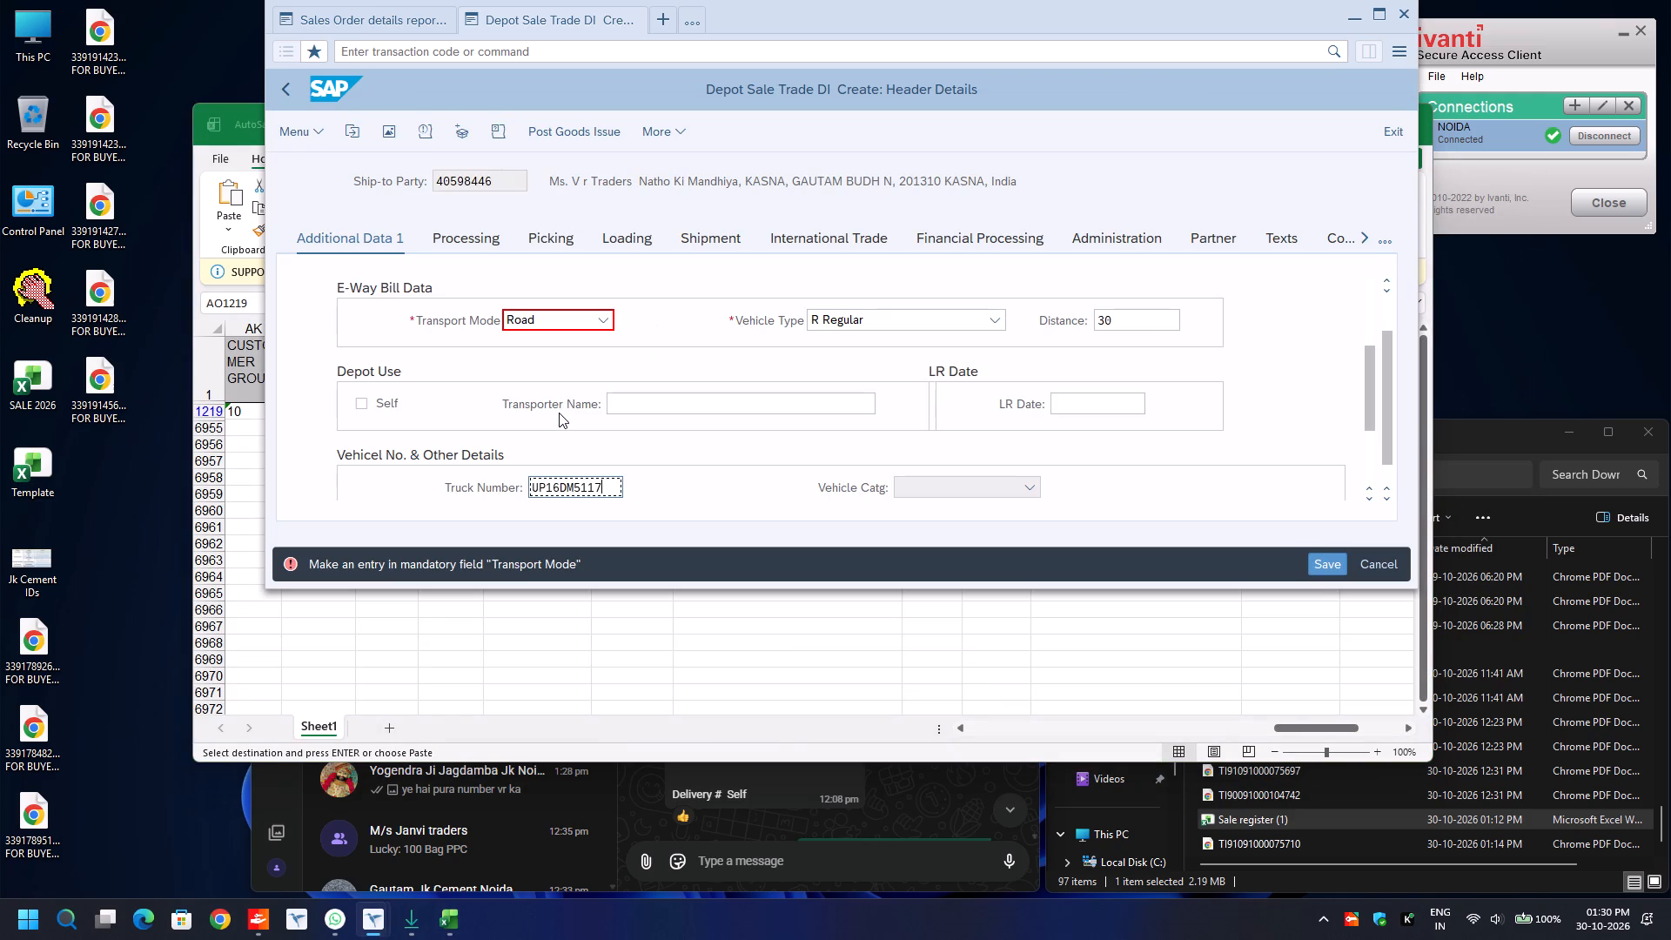
Set the delivery's LR/RR number to SELF.
{"action": "key", "text": "Tab"}
{"action": "key", "text": "Tab"}
{"action": "key", "text": "BackSpace"}
{"action": "key", "text": "Down"}
{"action": "key", "text": "Return"}
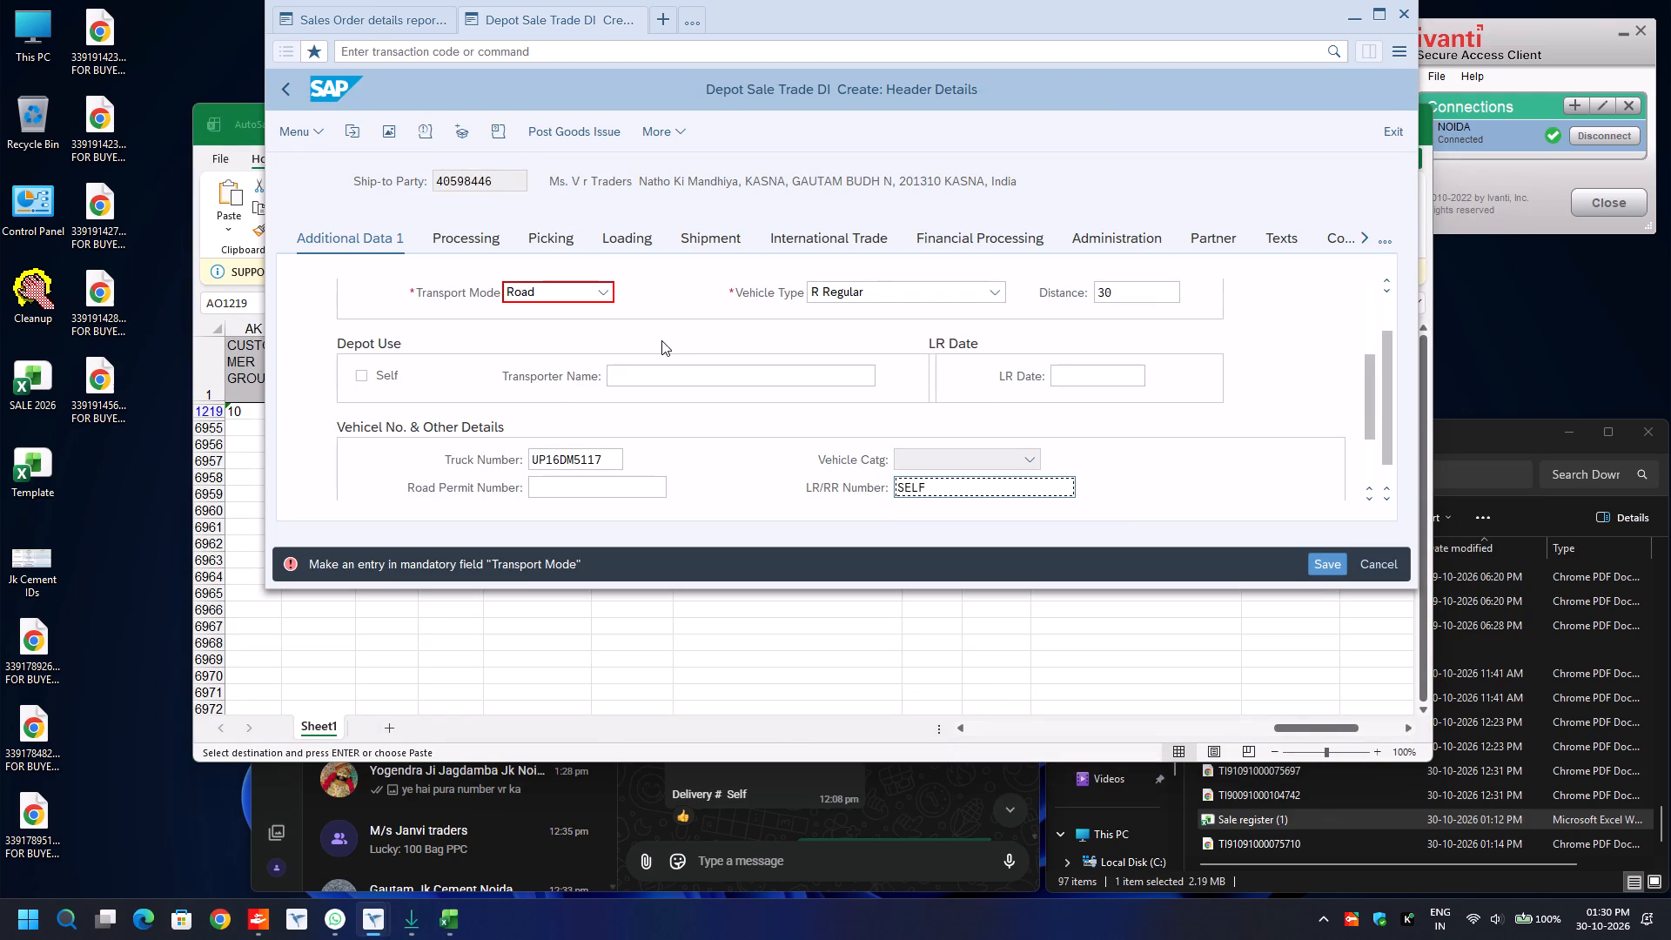
Set the delivery's shipment route to ROUTE and post the goods issue.
{"action": "left_click", "coordinate": [713, 232]}
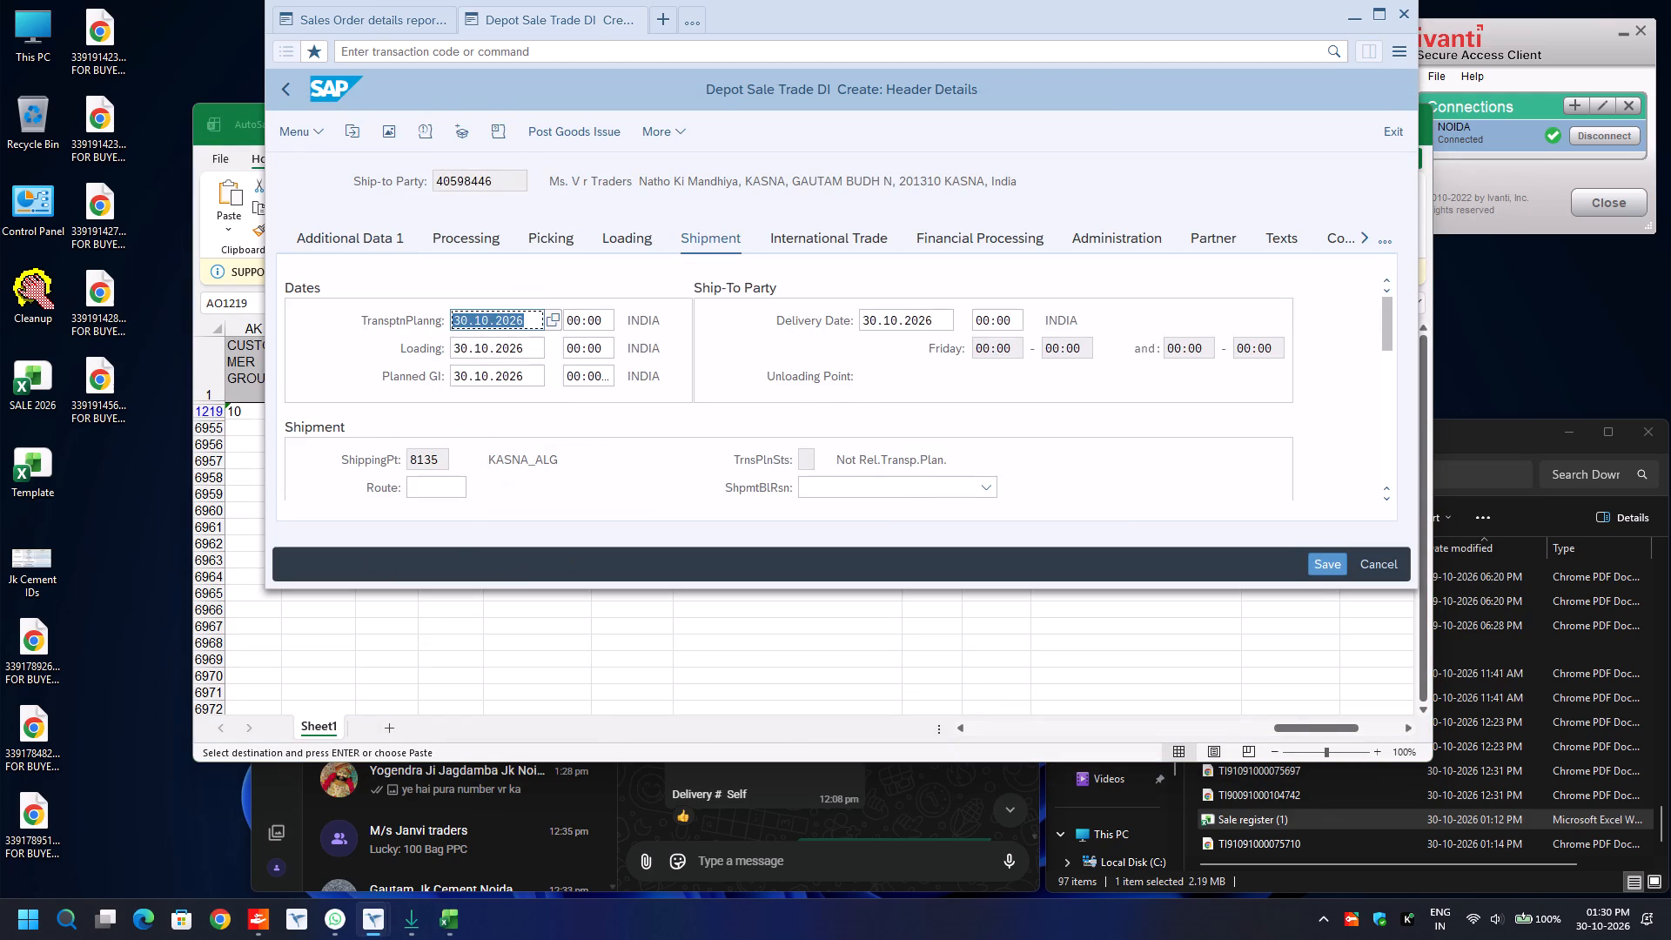
{"action": "left_click", "coordinate": [446, 485]}
{"action": "key", "text": "BackSpace"}
{"action": "key", "text": "Down"}
{"action": "key", "text": "Return"}
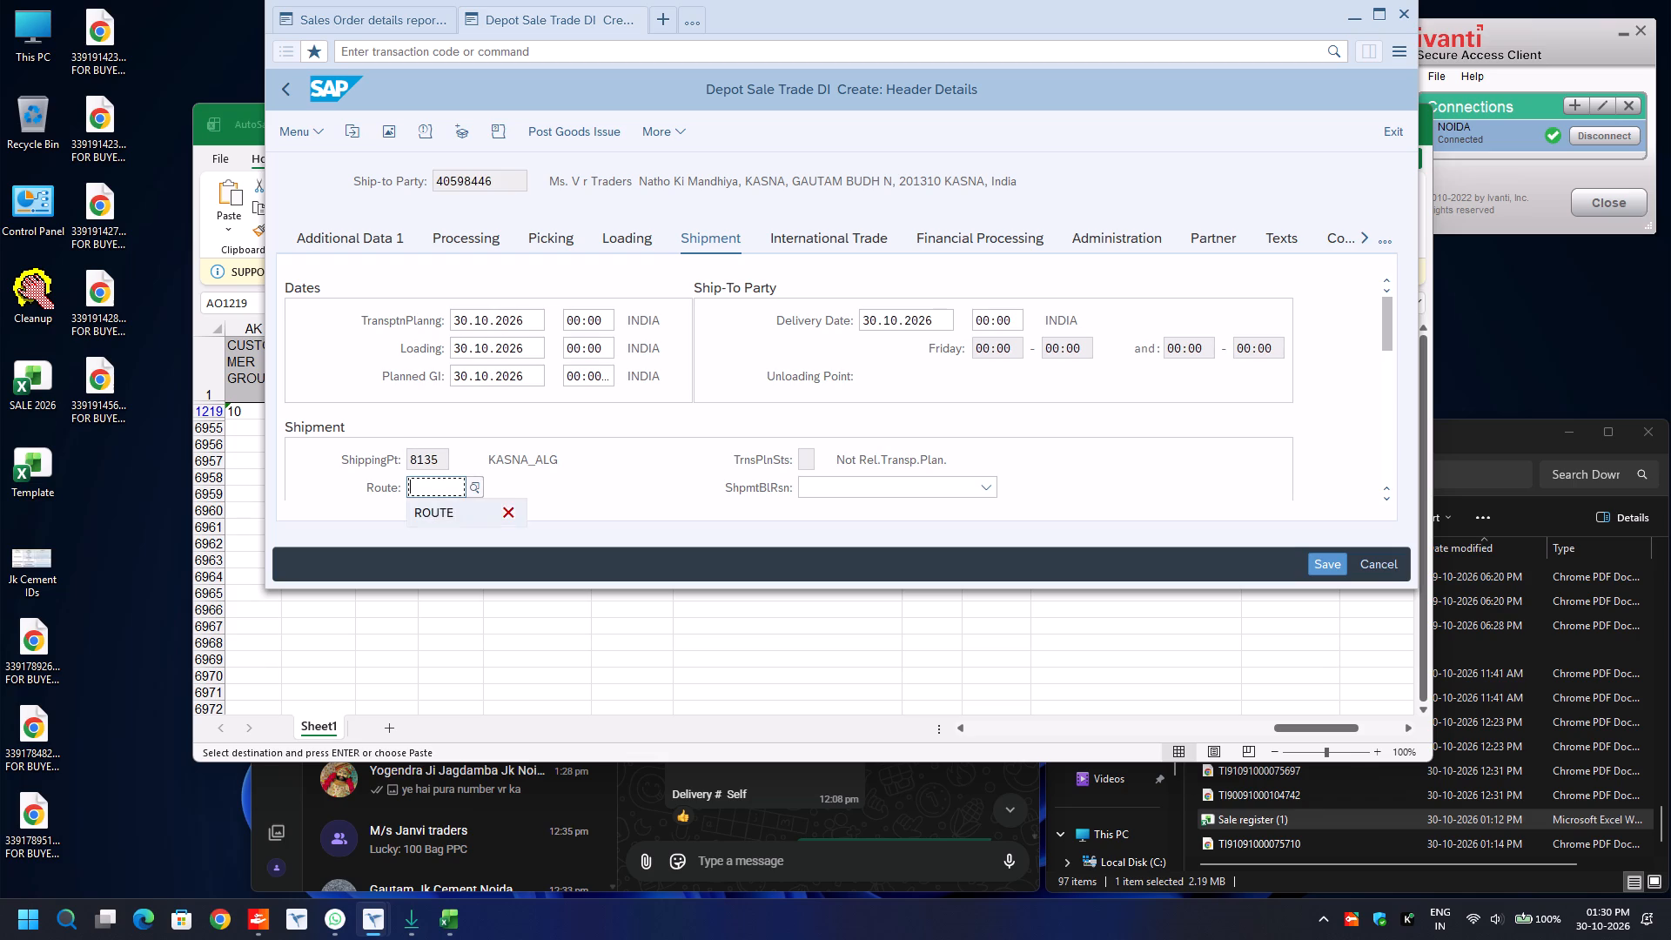
{"action": "left_click", "coordinate": [574, 130]}
{"action": "left_click", "coordinate": [406, 23]}
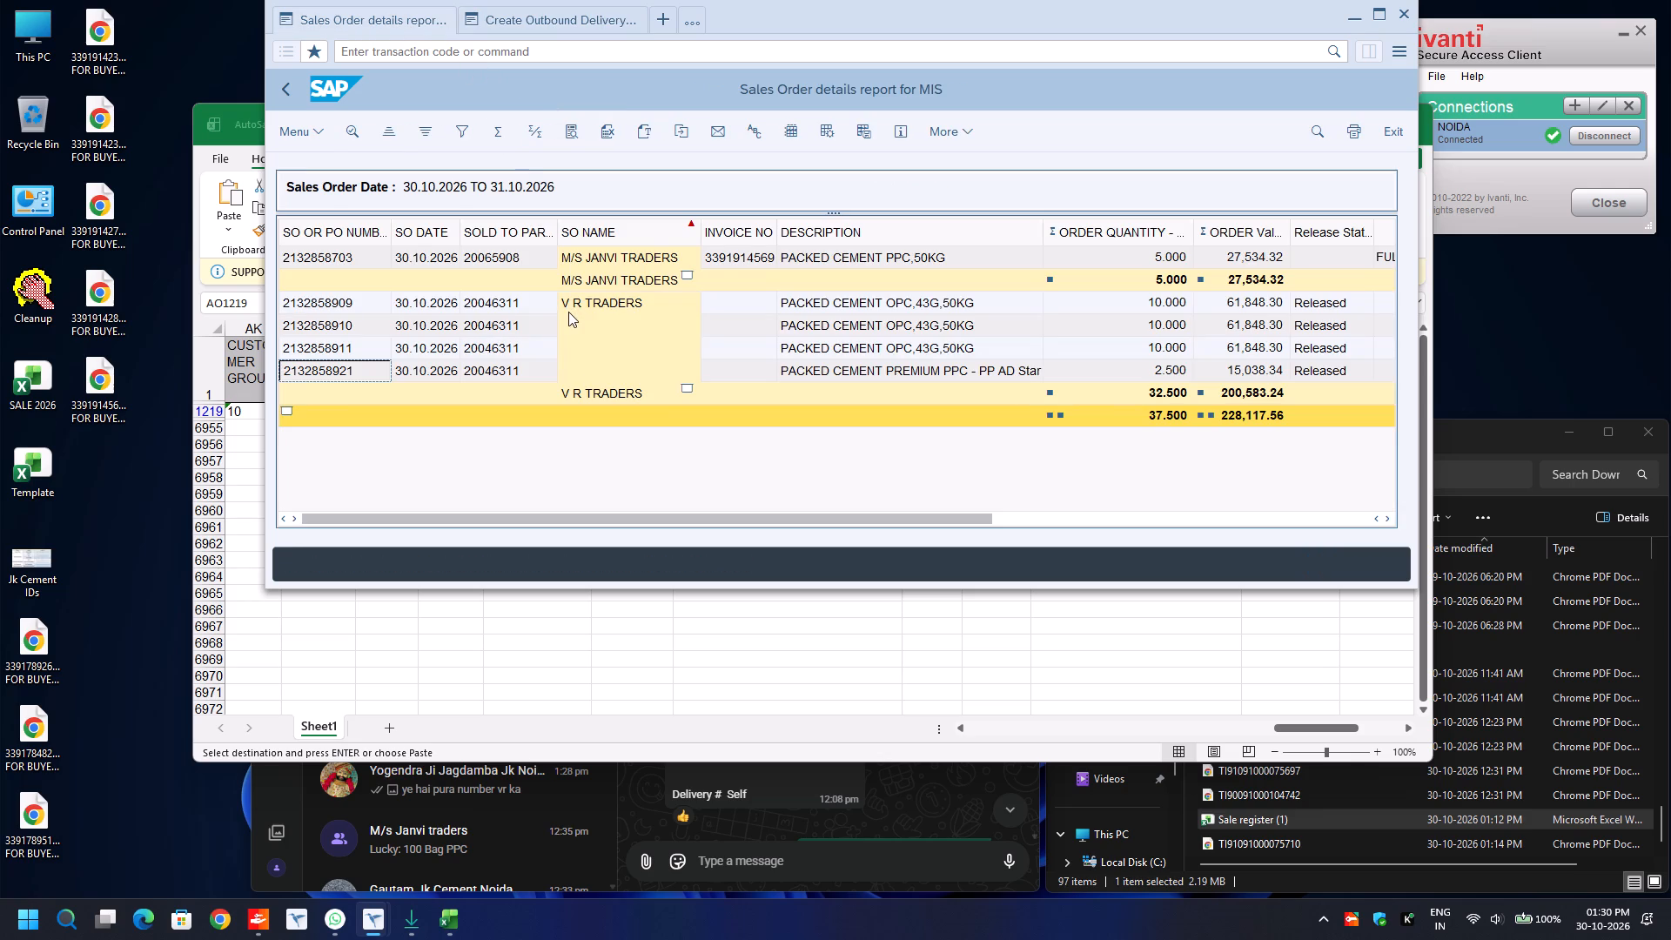
{"action": "left_click", "coordinate": [328, 350]}
{"action": "key", "text": "ctrl+c"}
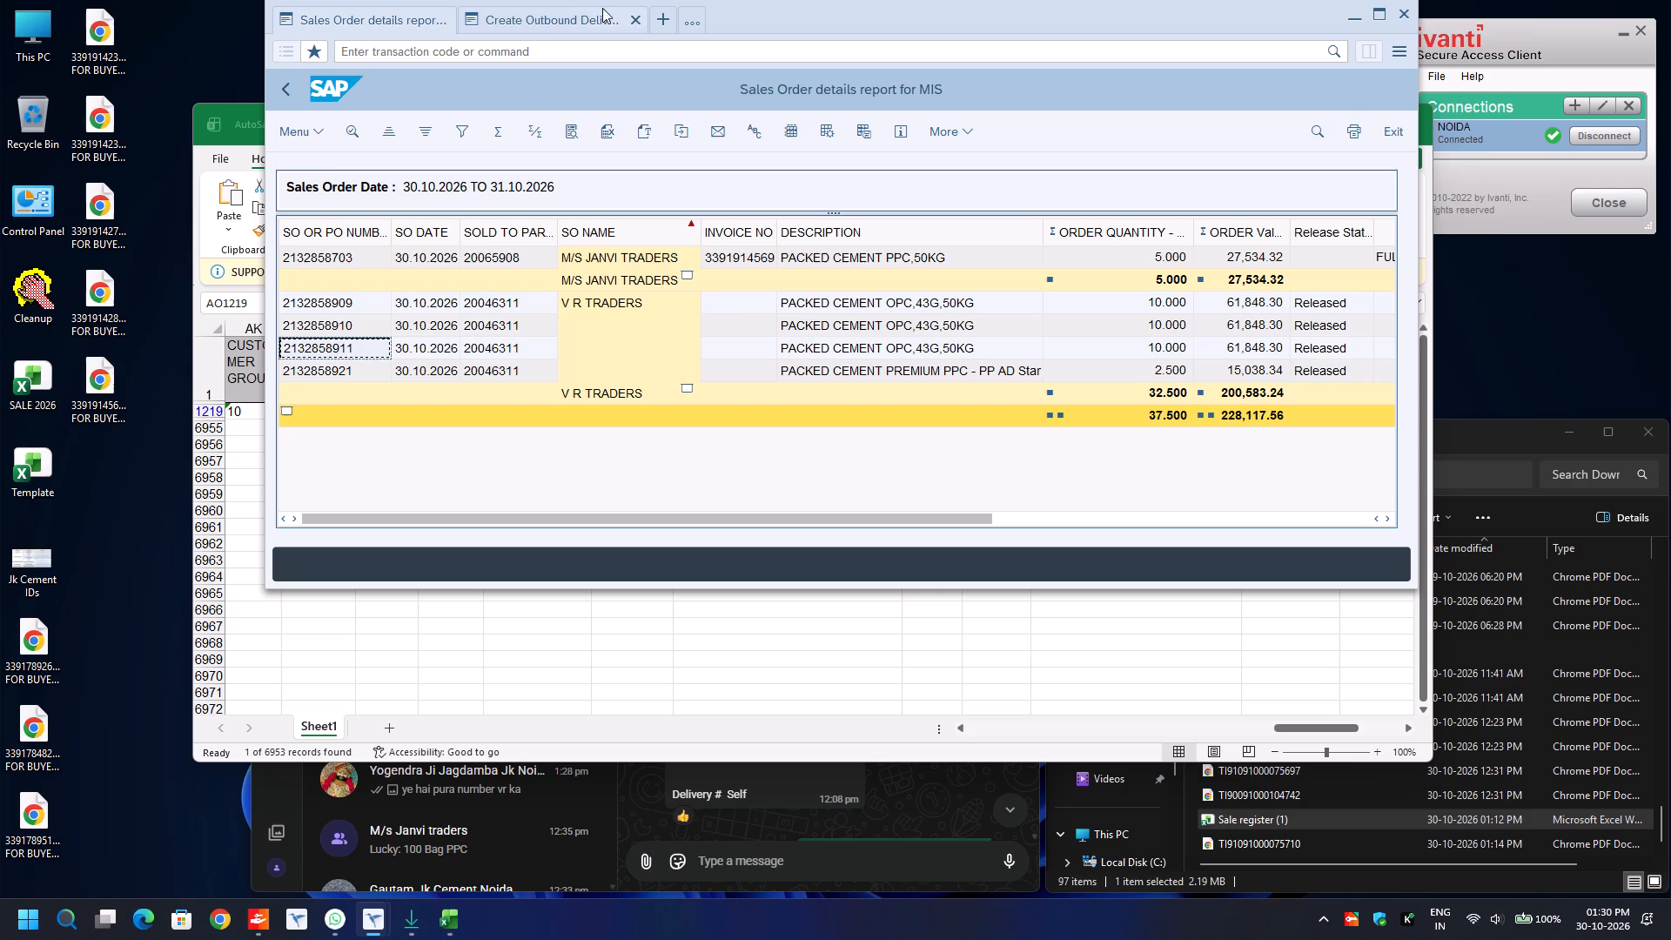
{"action": "left_click", "coordinate": [571, 15]}
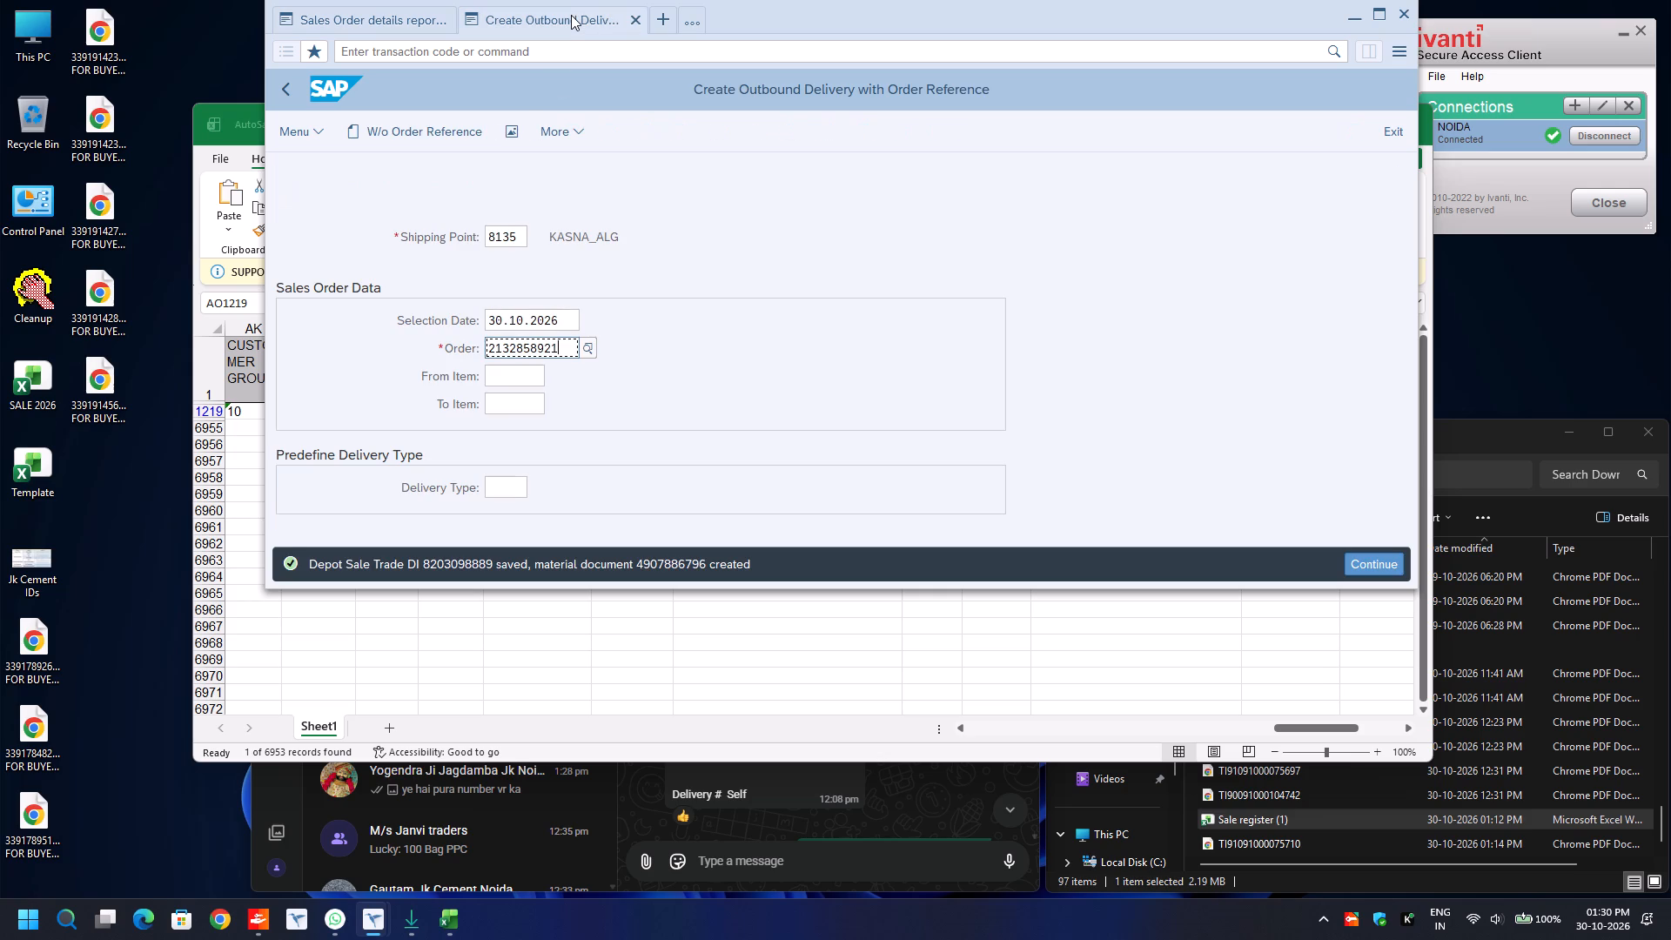
{"action": "key", "text": "ctrl+a"}
{"action": "key", "text": "ctrl+v"}
{"action": "key", "text": "Up"}
{"action": "key", "text": "Up"}
{"action": "key", "text": "BackSpace"}
{"action": "key", "text": "4"}
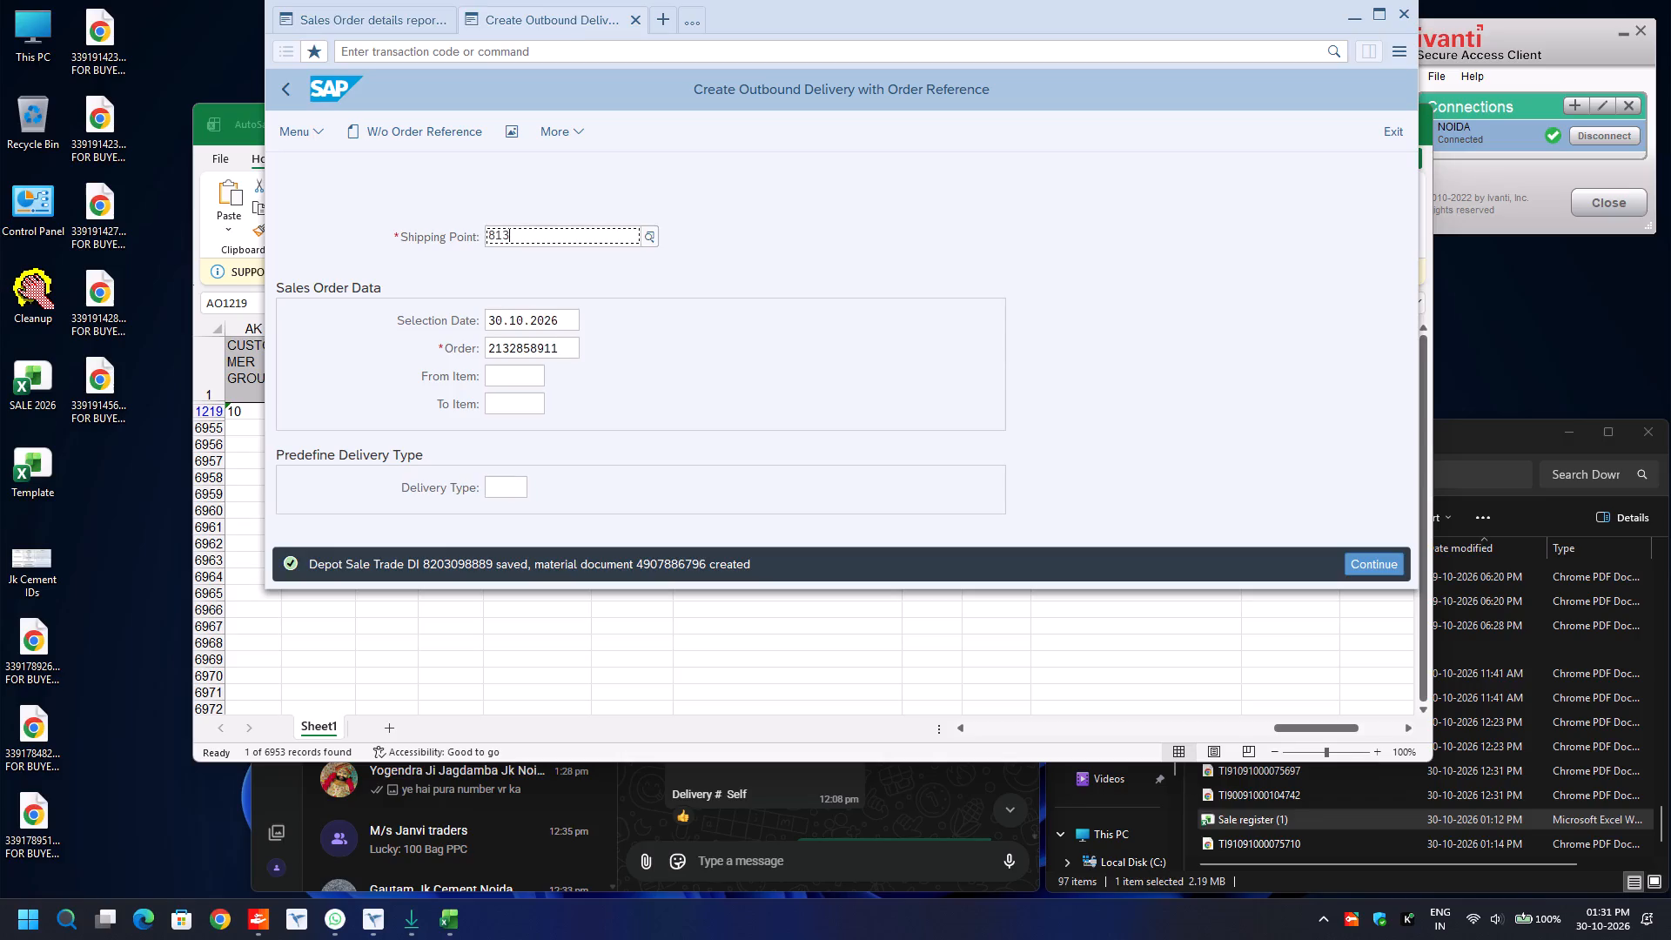
{"action": "key", "text": "Return"}
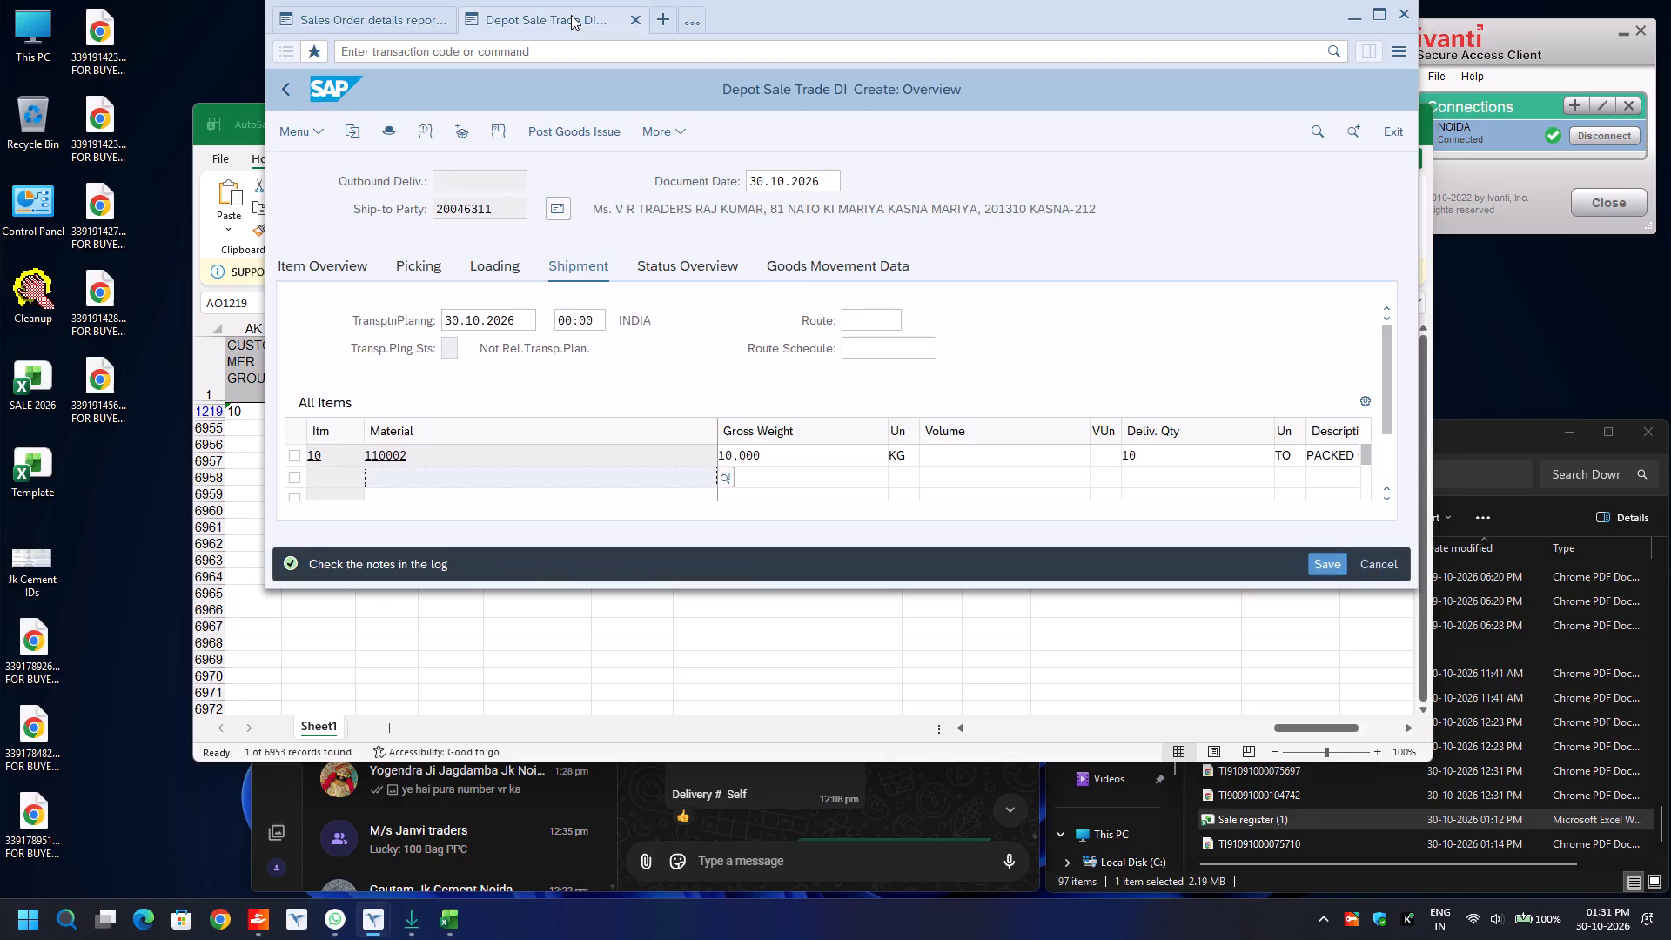
Close the Sale register workbook in Excel without saving its changes.
{"action": "left_click", "coordinate": [705, 648]}
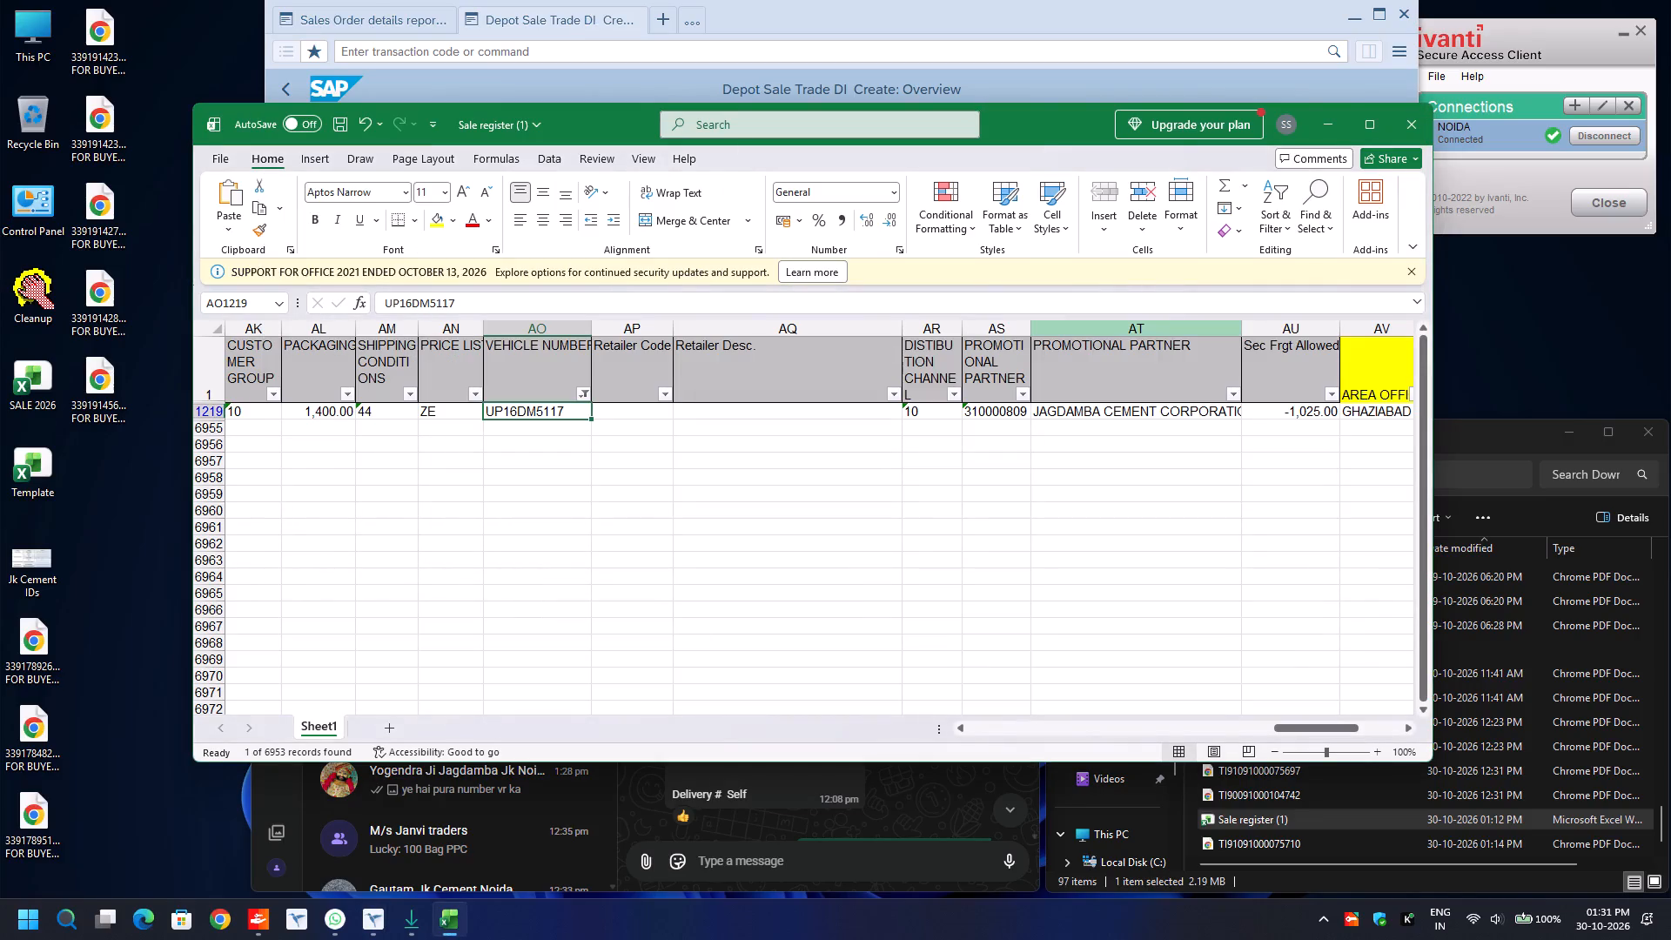
{"action": "left_click", "coordinate": [1410, 130]}
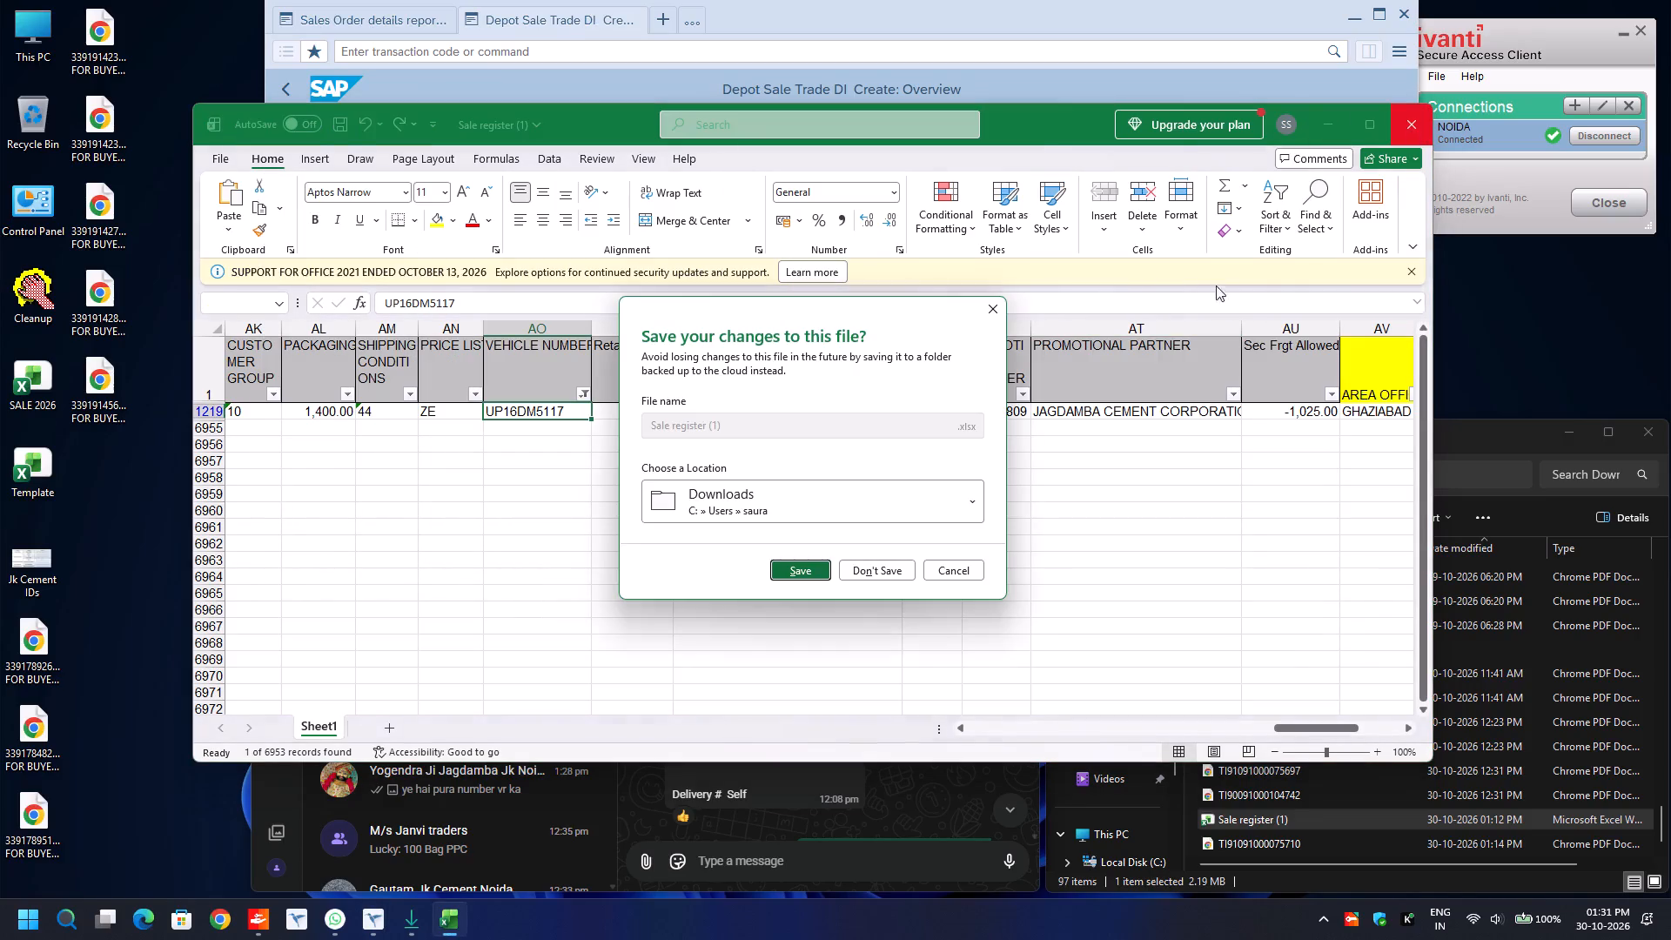
{"action": "left_click", "coordinate": [864, 573]}
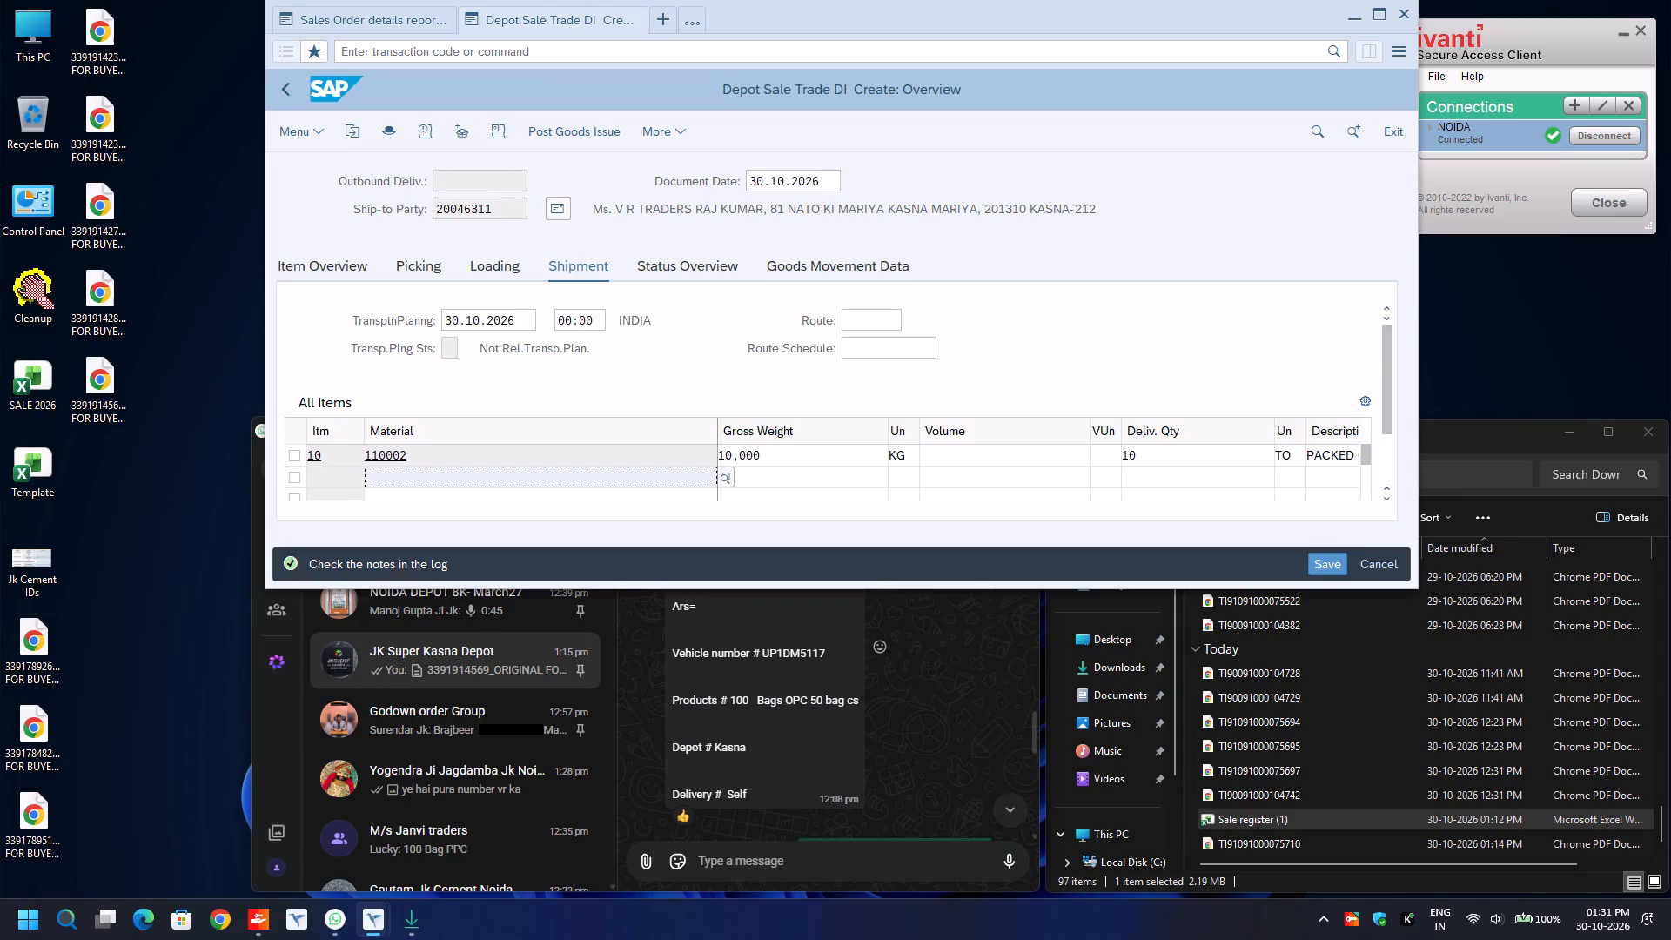
Back in SAP, set the new delivery's shipment route to ROUTE.
{"action": "left_click", "coordinate": [874, 316]}
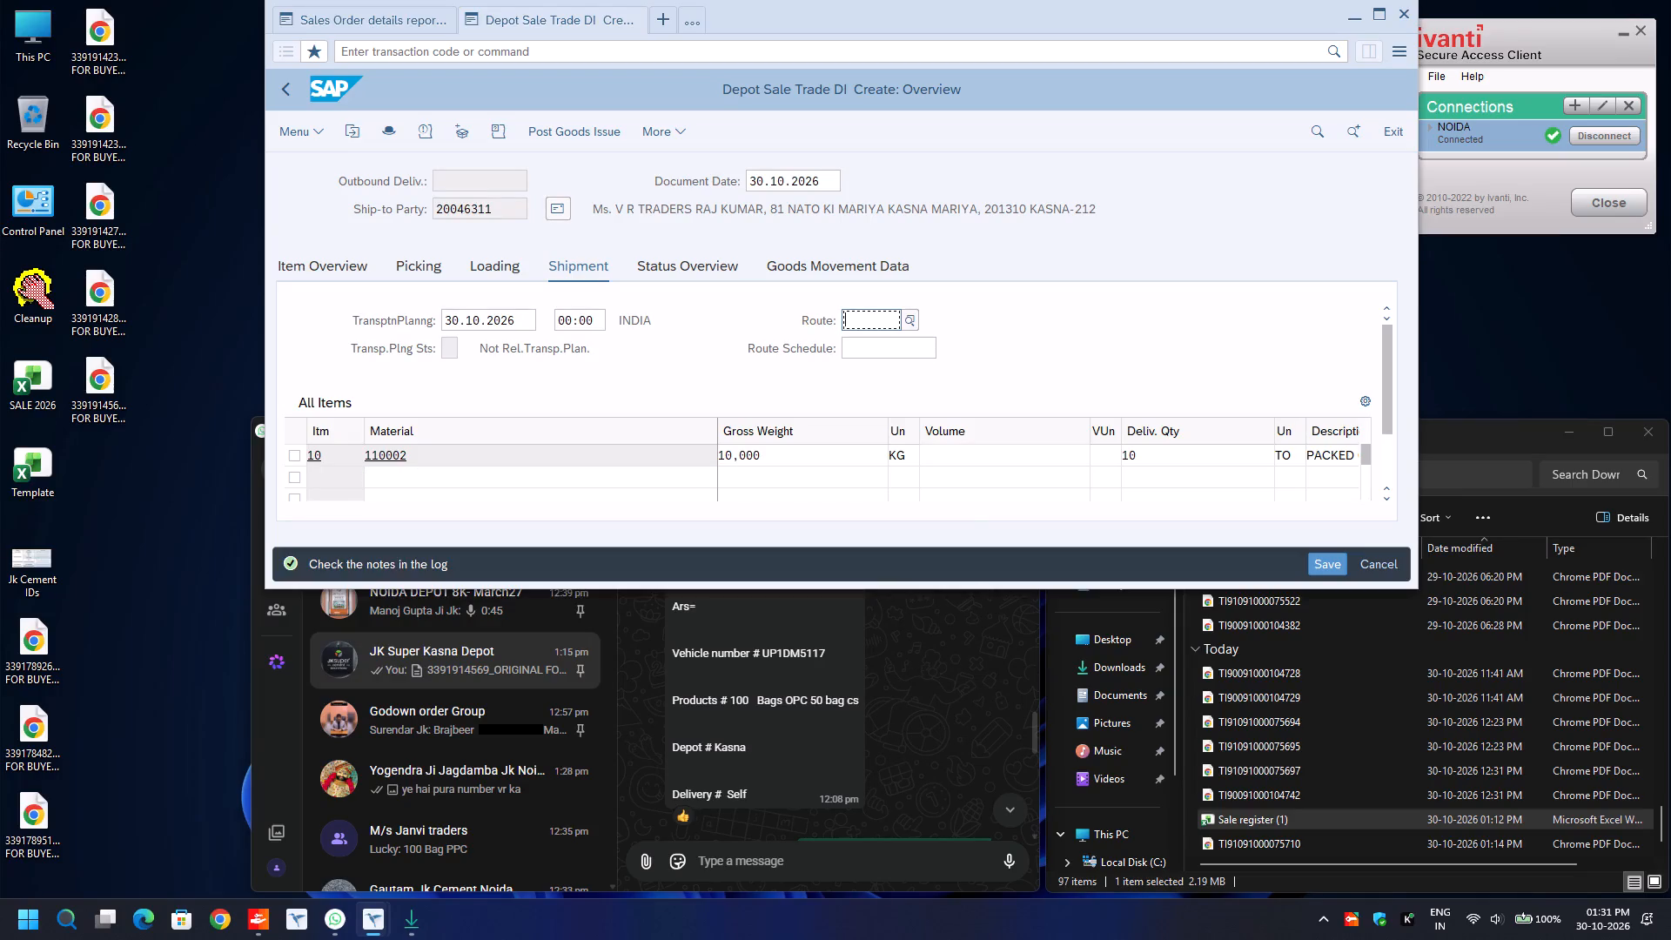
{"action": "key", "text": "BackSpace"}
{"action": "key", "text": "Down"}
{"action": "key", "text": "Return"}
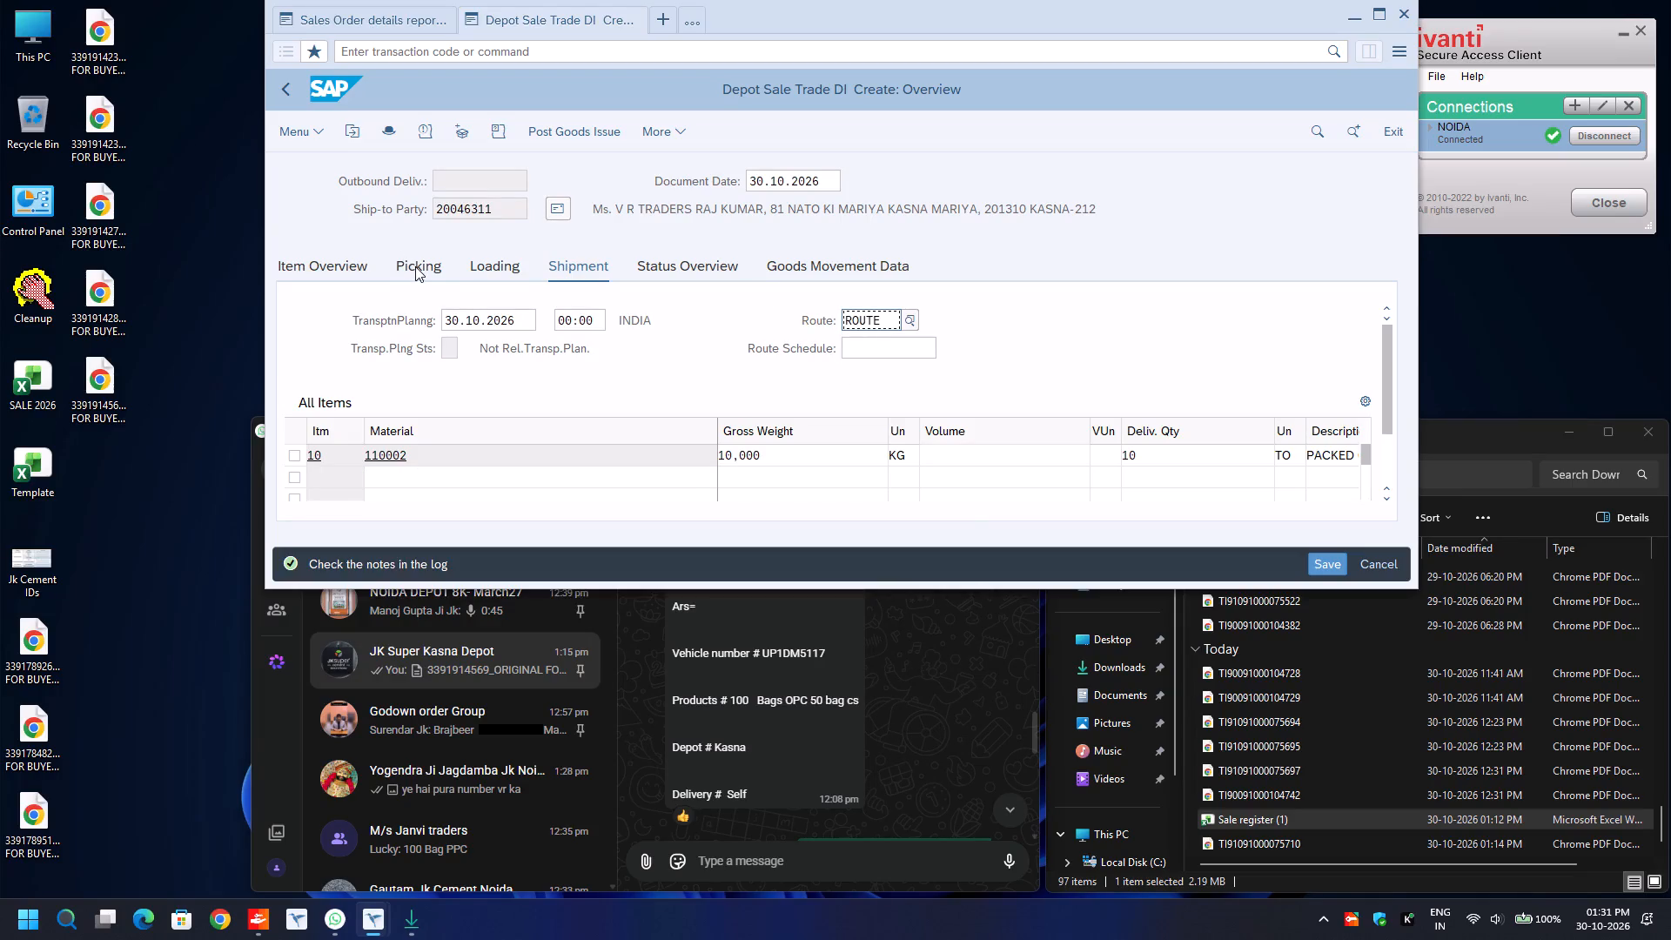
In the picking data of item 10, set delivery quantity 5, picked quantity 5 and batch 1004-8134.
{"action": "left_click", "coordinate": [415, 267]}
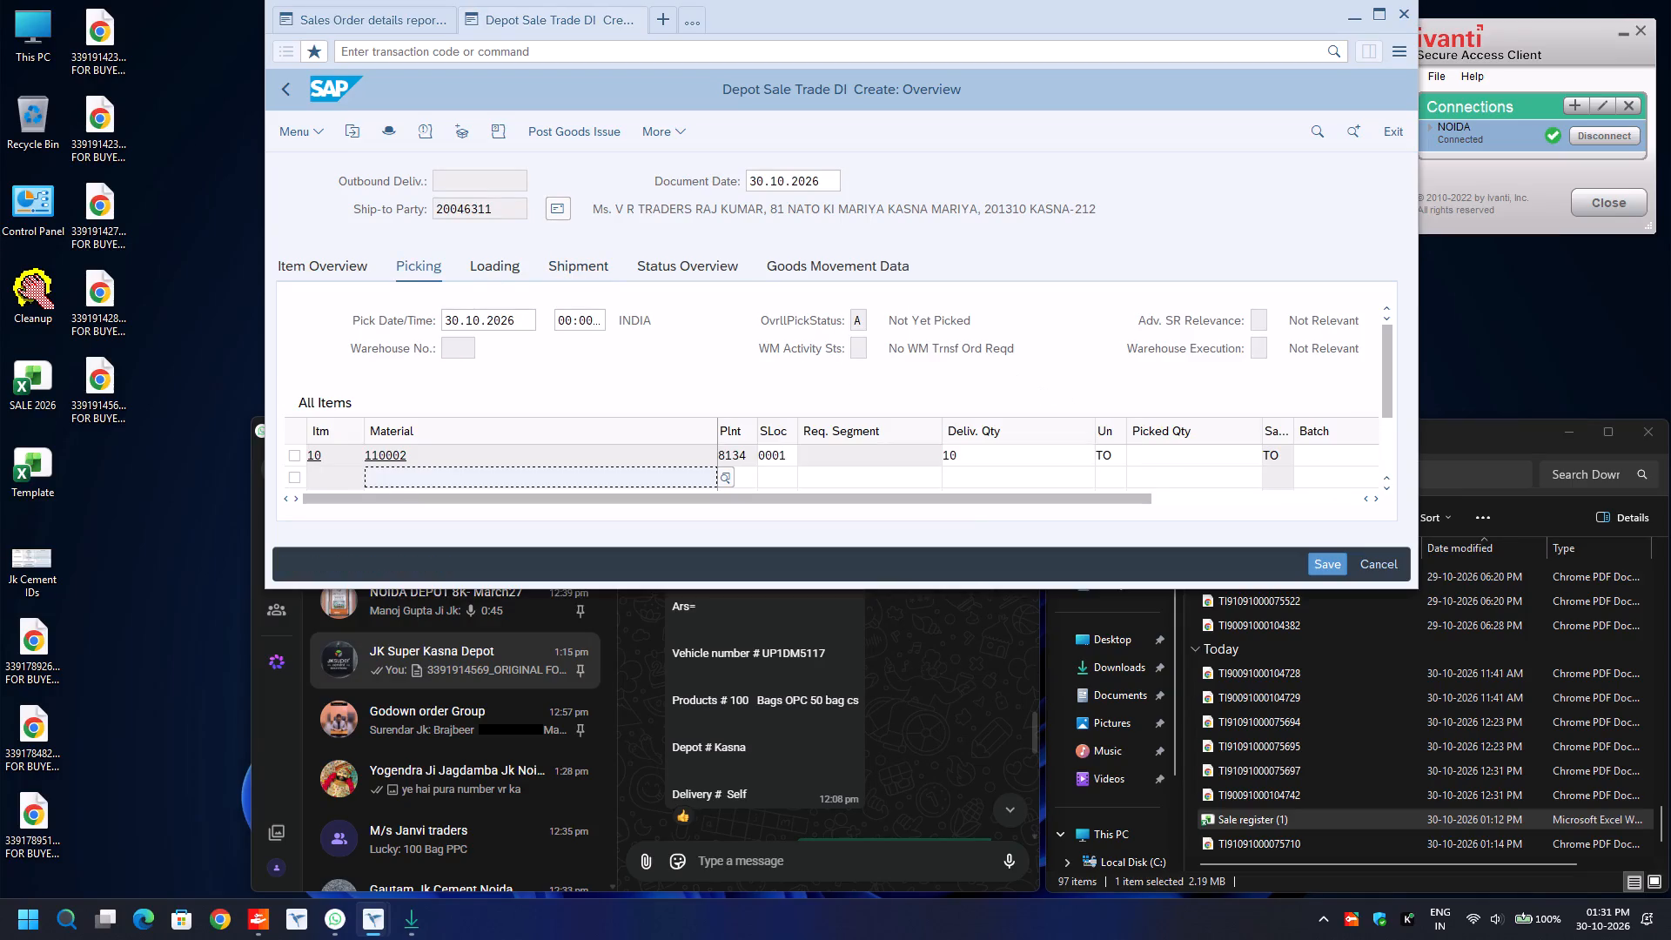
{"action": "left_click", "coordinate": [1033, 451]}
{"action": "key", "text": "BackSpace"}
{"action": "key", "text": "BackSpace"}
{"action": "key", "text": "5"}
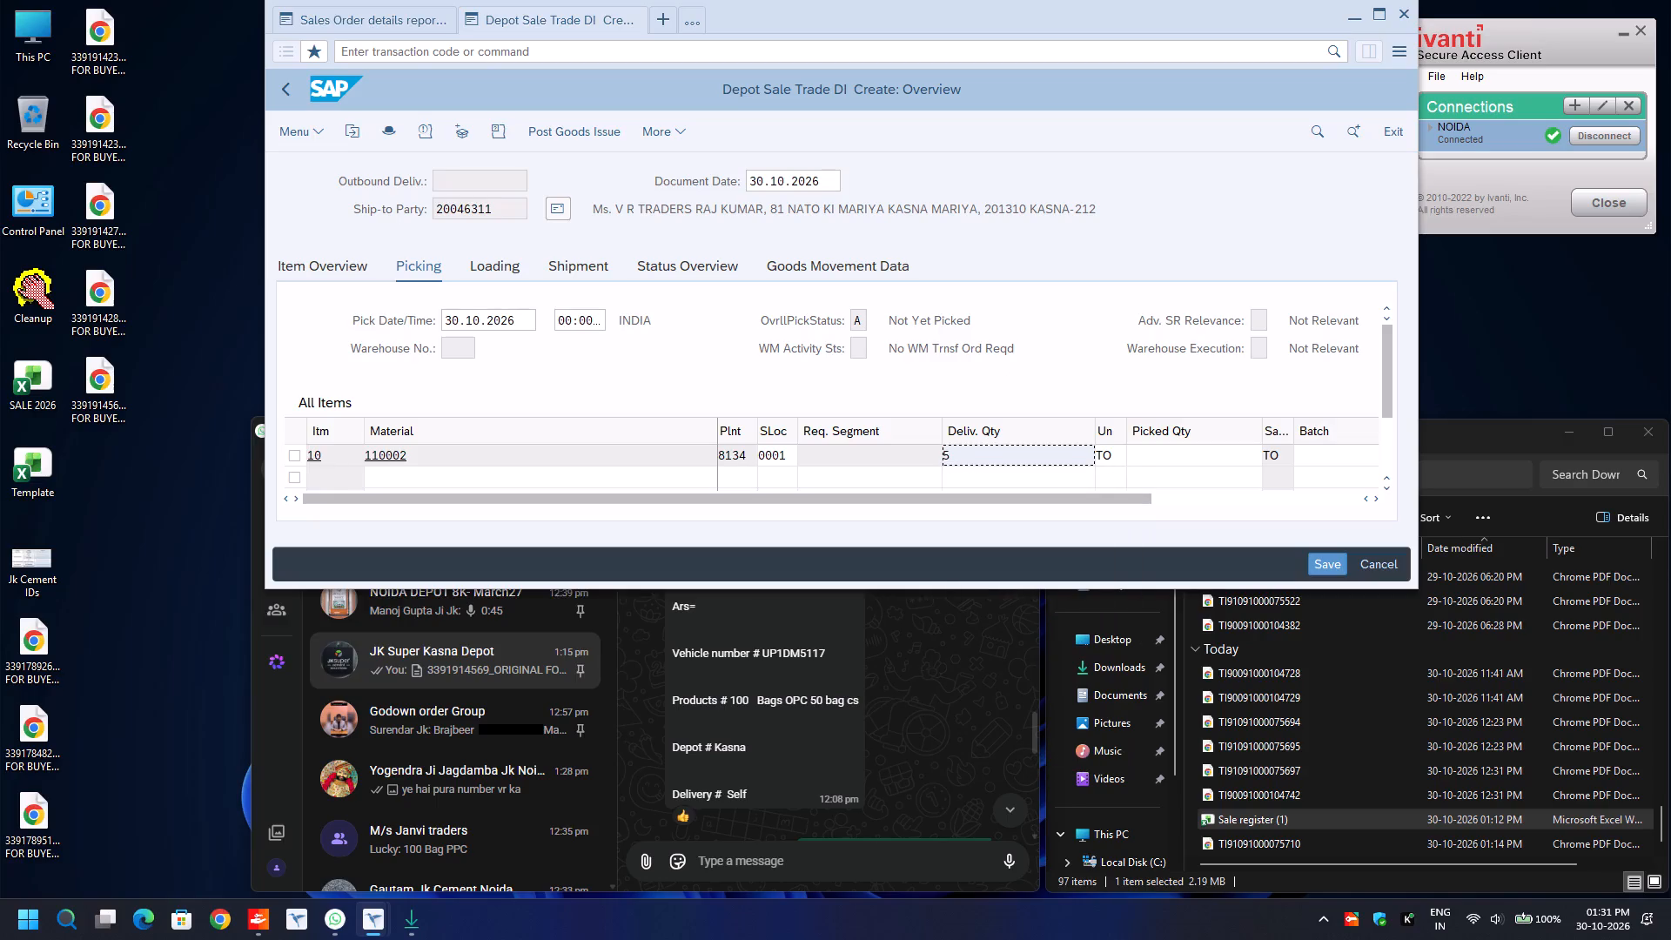
{"action": "key", "text": "Tab"}
{"action": "key", "text": "Tab"}
{"action": "key", "text": "5"}
{"action": "key", "text": "Tab"}
{"action": "type", "text": "1004"}
{"action": "key", "text": "Down"}
{"action": "key", "text": "Down"}
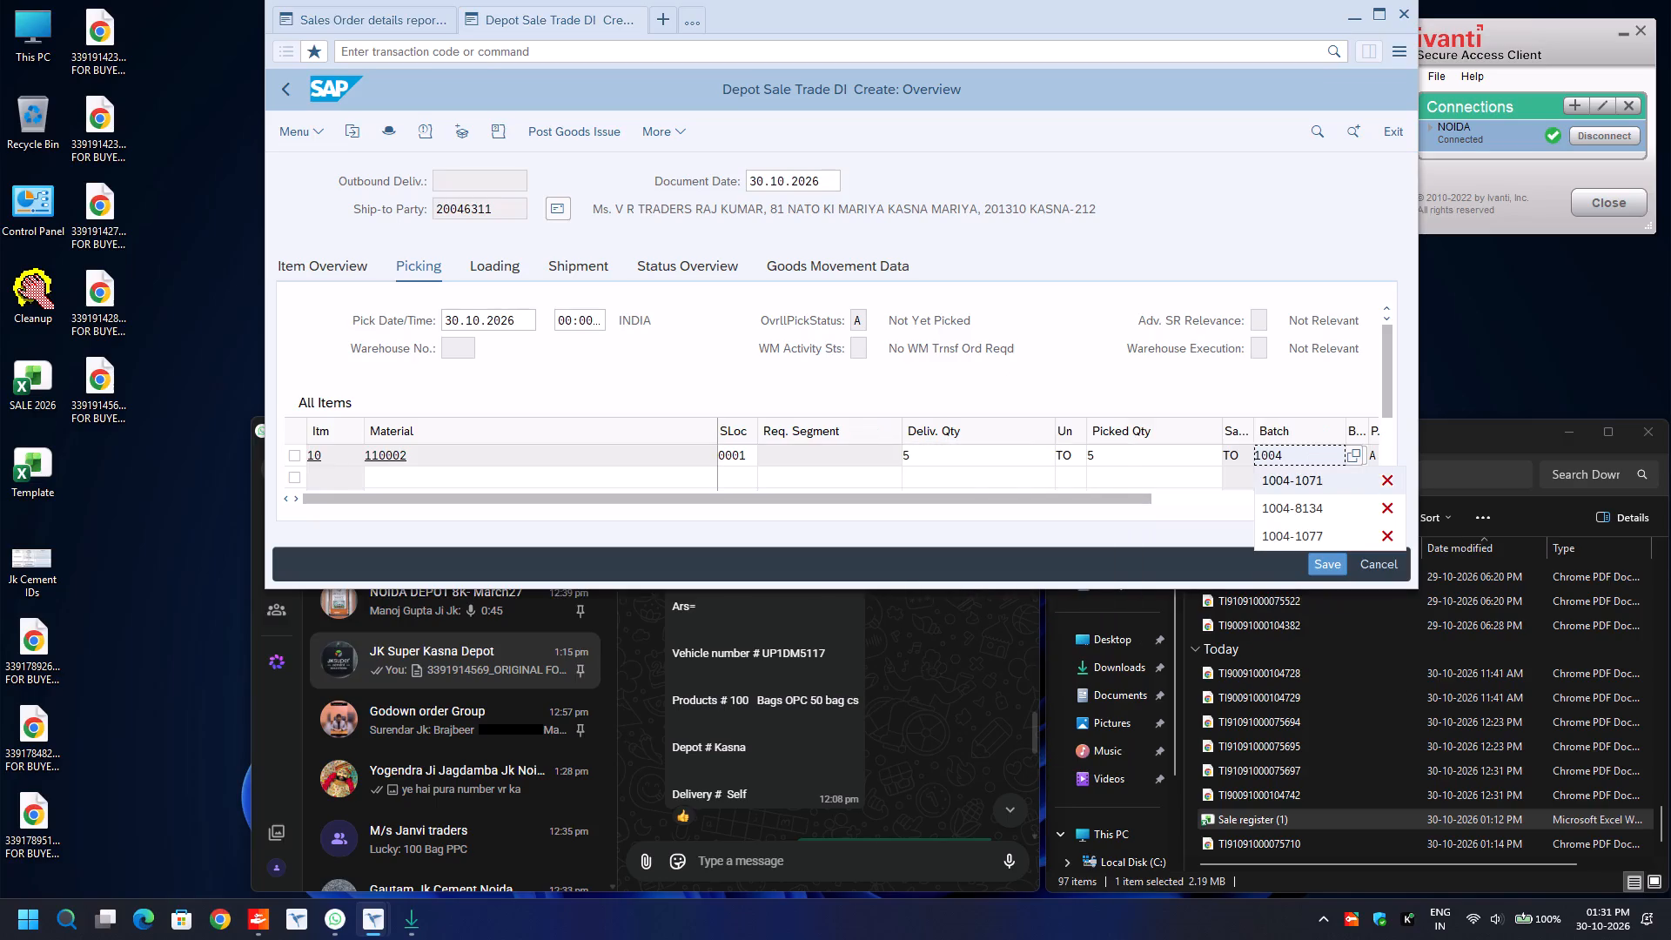
{"action": "key", "text": "Return"}
{"action": "key", "text": "F8"}
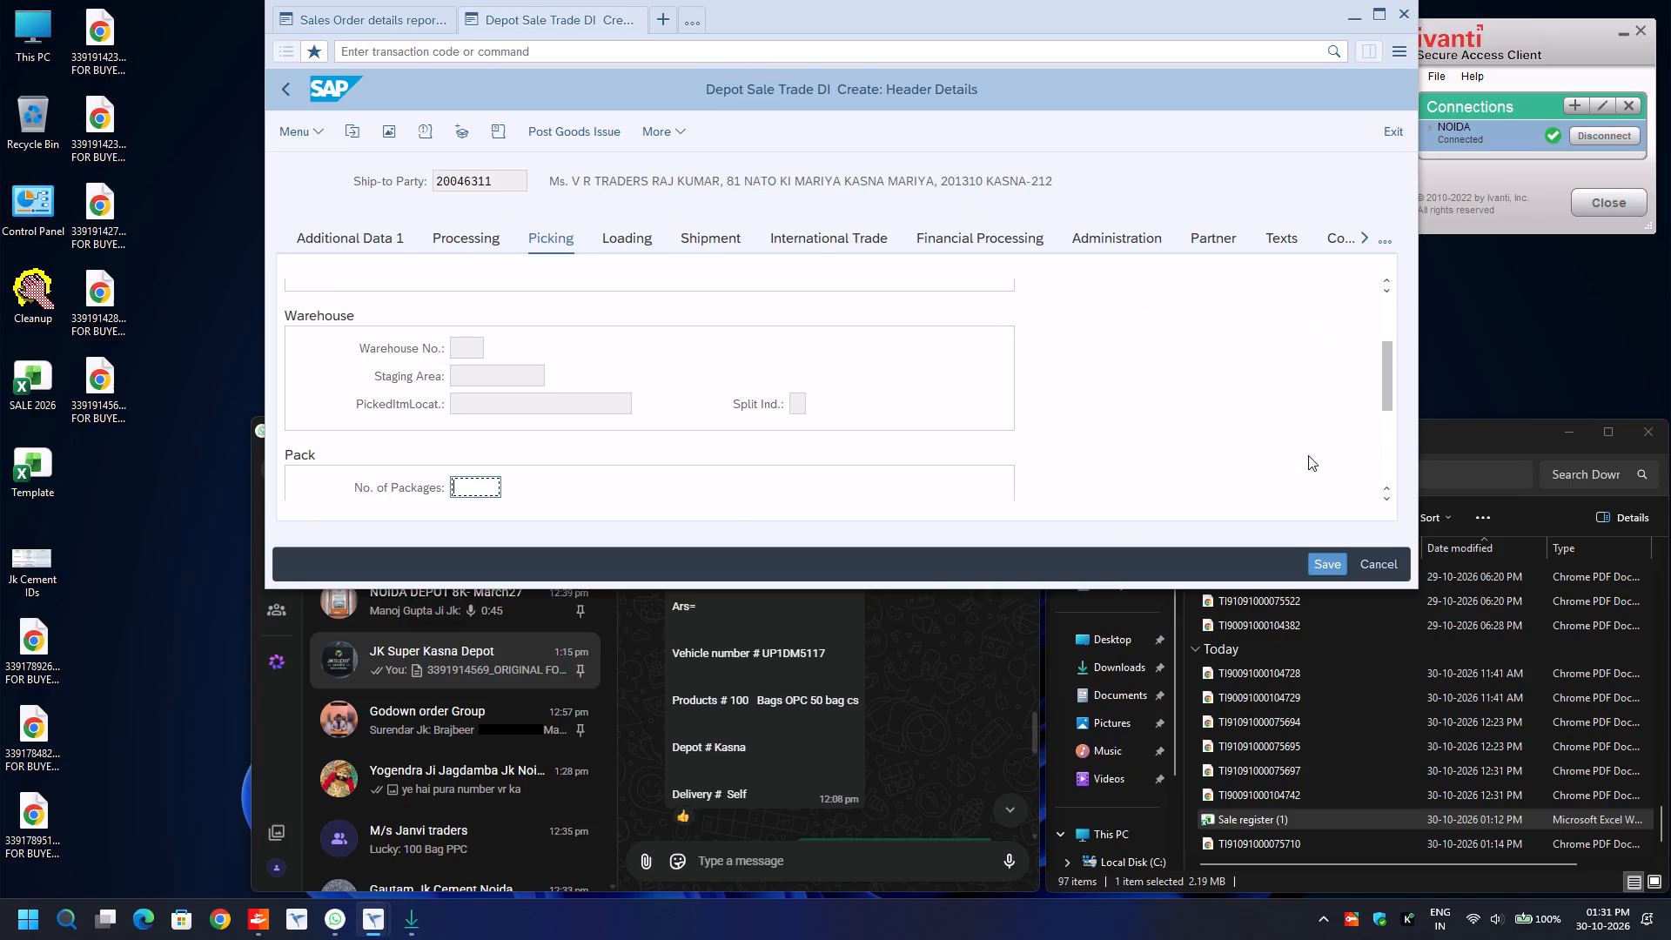
{"action": "left_click", "coordinate": [374, 238]}
{"action": "left_click", "coordinate": [594, 318]}
{"action": "left_click", "coordinate": [547, 396]}
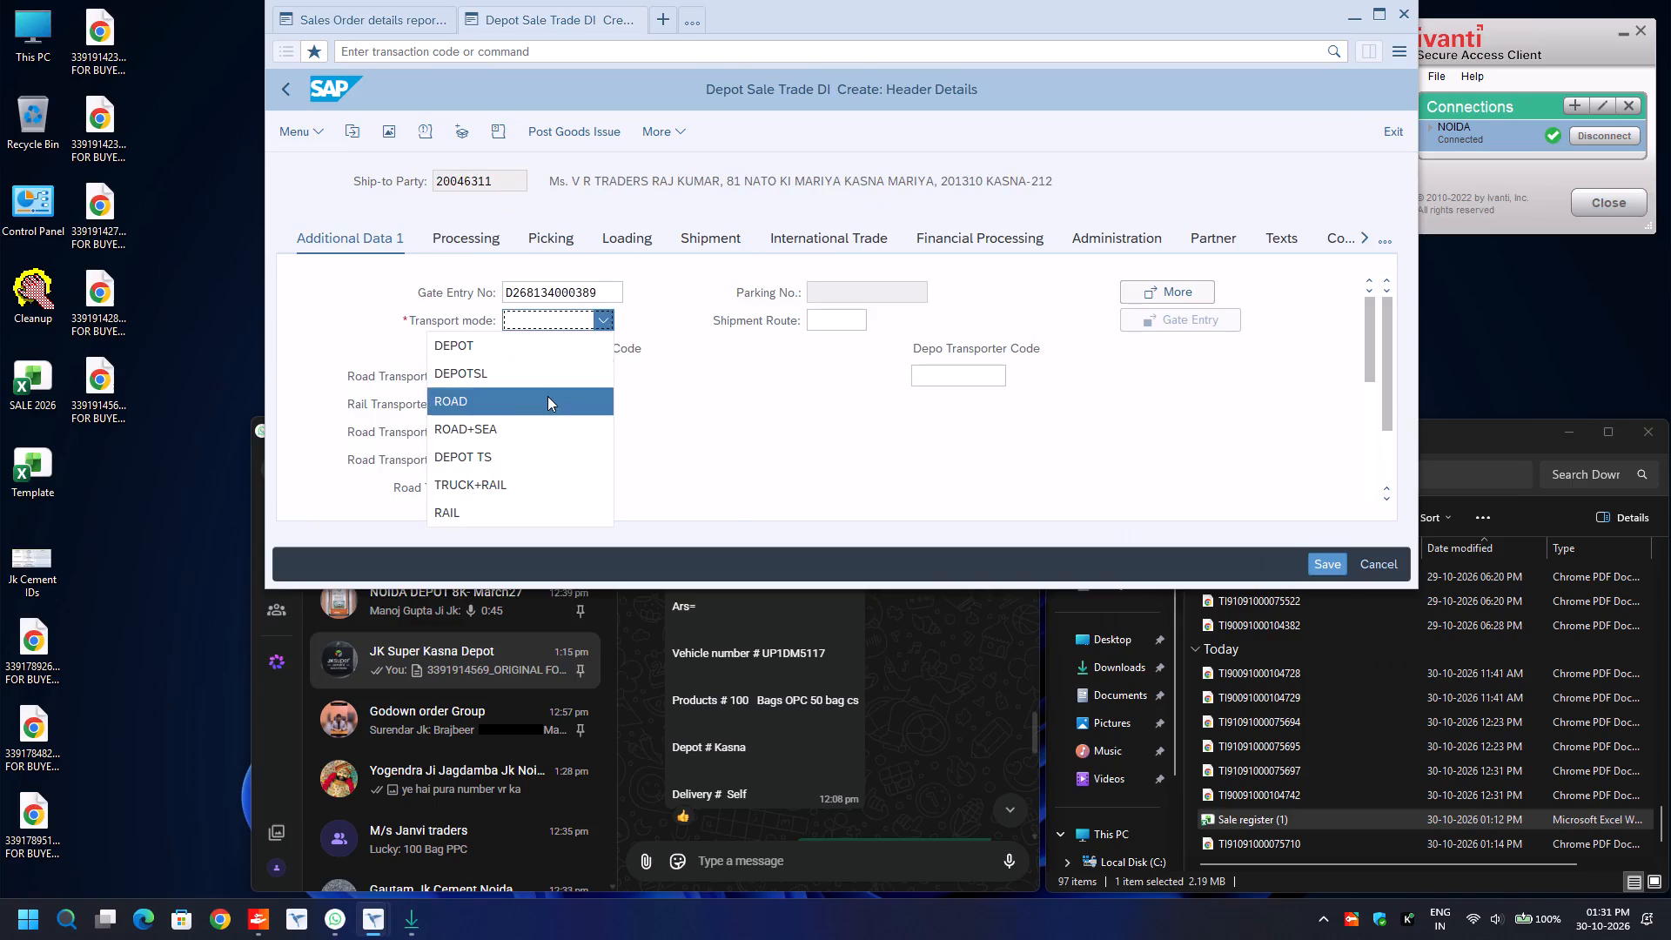
{"action": "left_click", "coordinate": [544, 381]}
{"action": "key", "text": "BackSpace"}
{"action": "key", "text": "Down"}
{"action": "key", "text": "Return"}
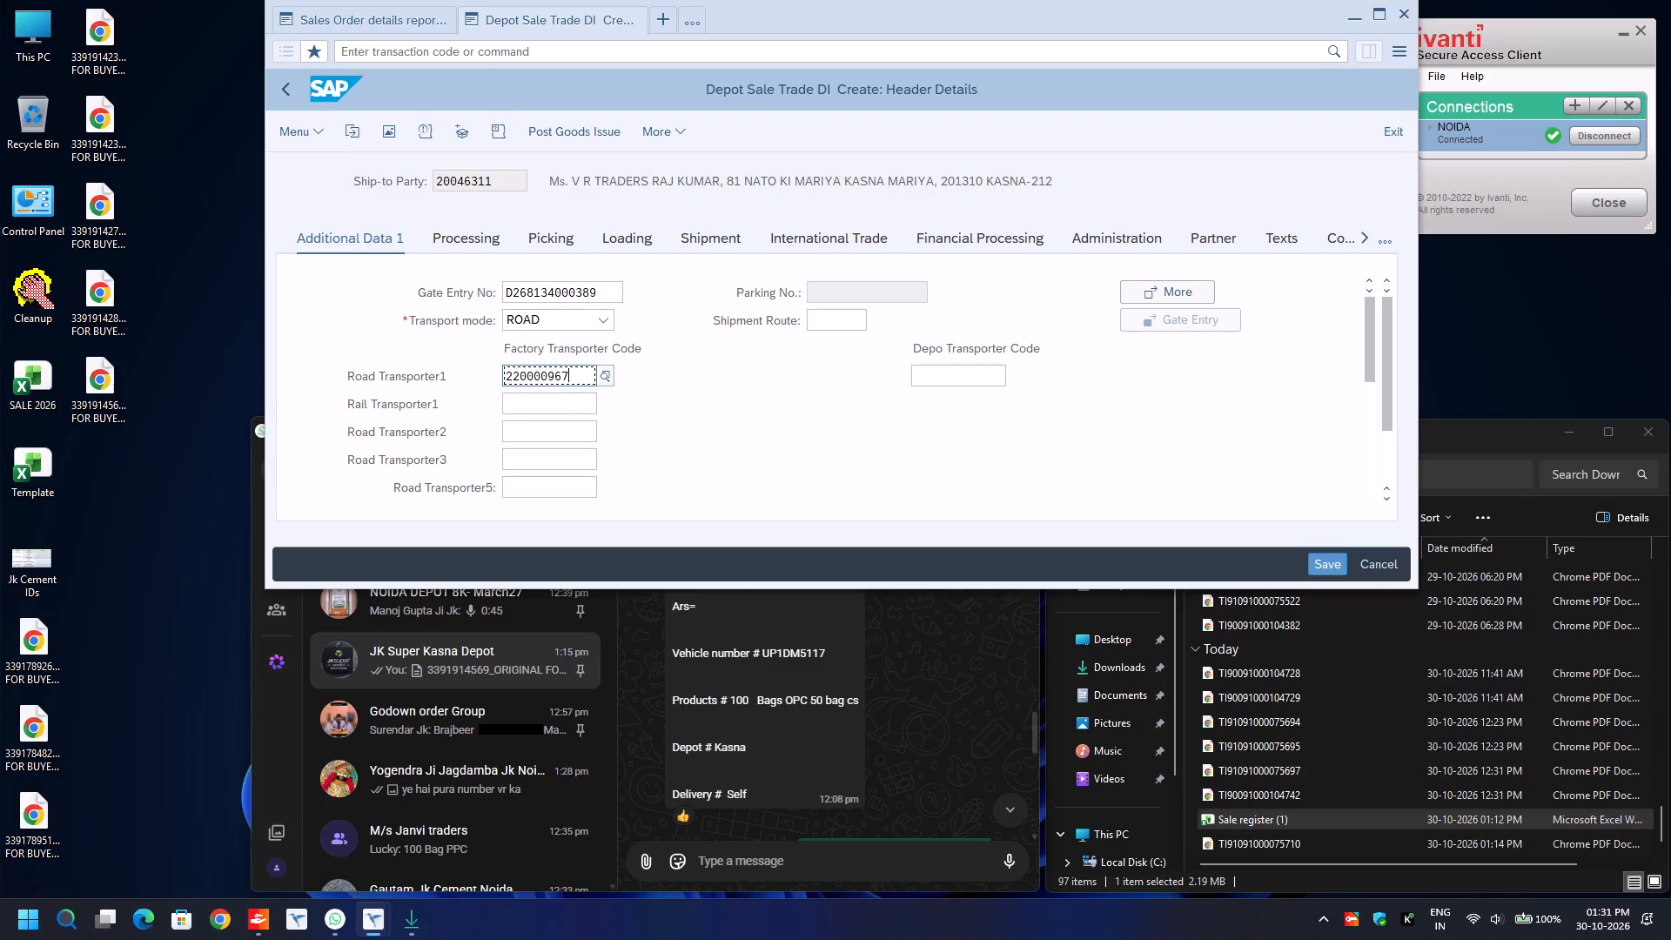
Fill in the e-way bill data with transport mode Road and distance 30, keeping vehicle type R Regular.
{"action": "key", "text": "Return"}
{"action": "type", "text": "ro"}
{"action": "key", "text": "Tab"}
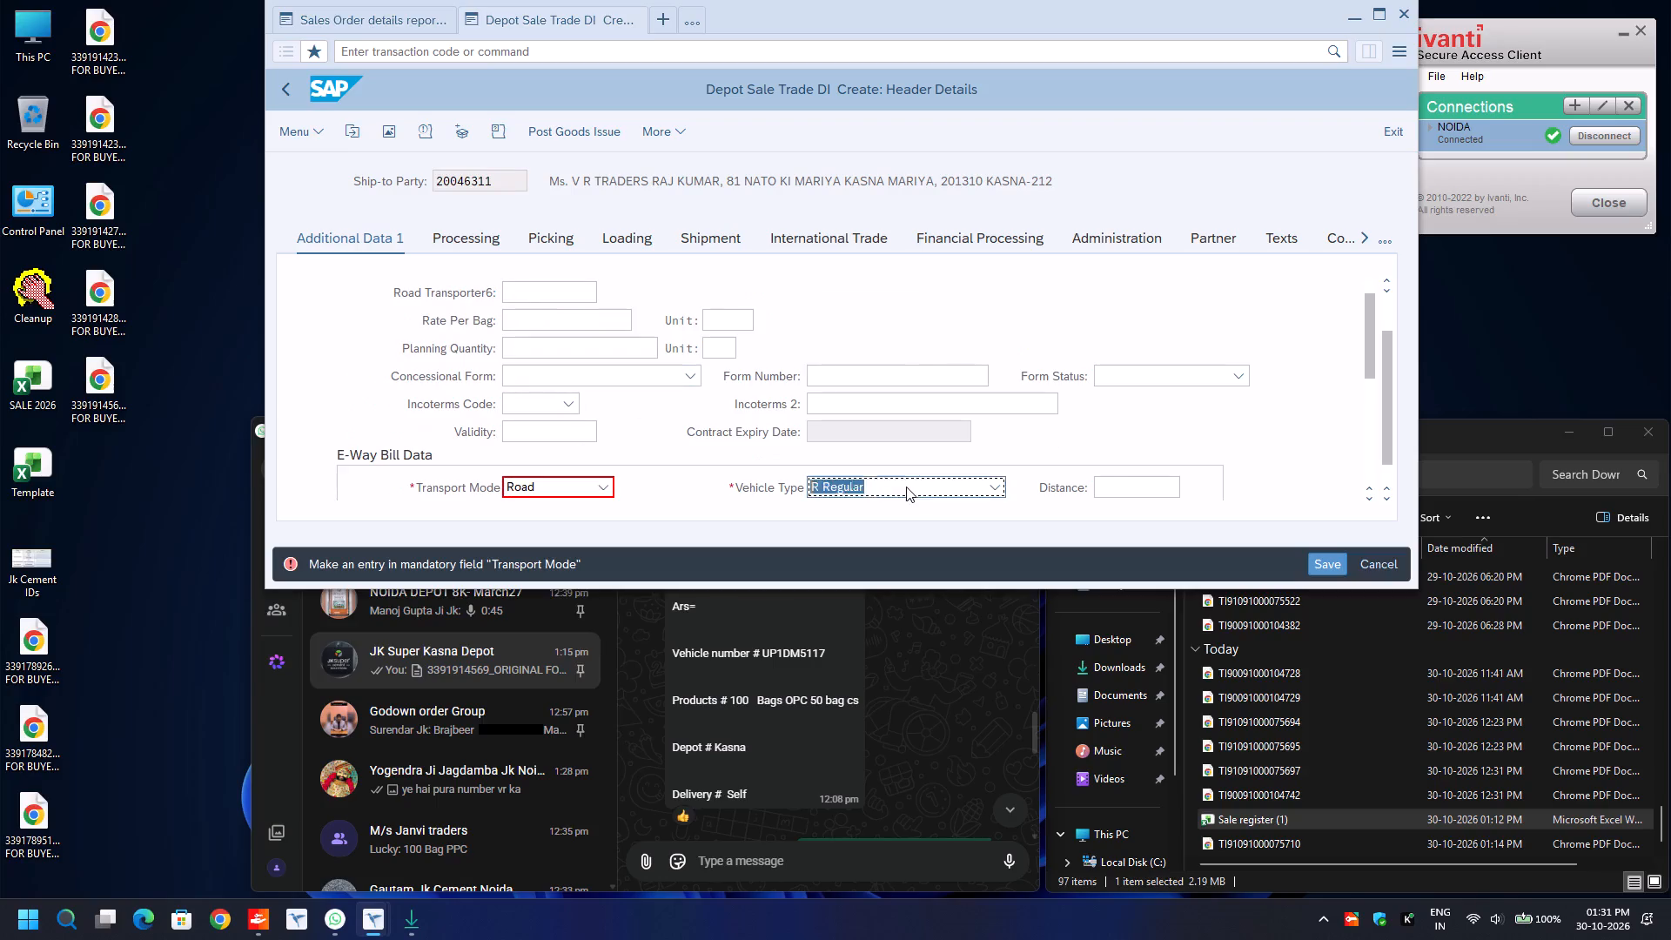
{"action": "key", "text": "Tab"}
{"action": "key", "text": "BackSpace"}
{"action": "key", "text": "Down"}
{"action": "key", "text": "Return"}
{"action": "key", "text": "Down"}
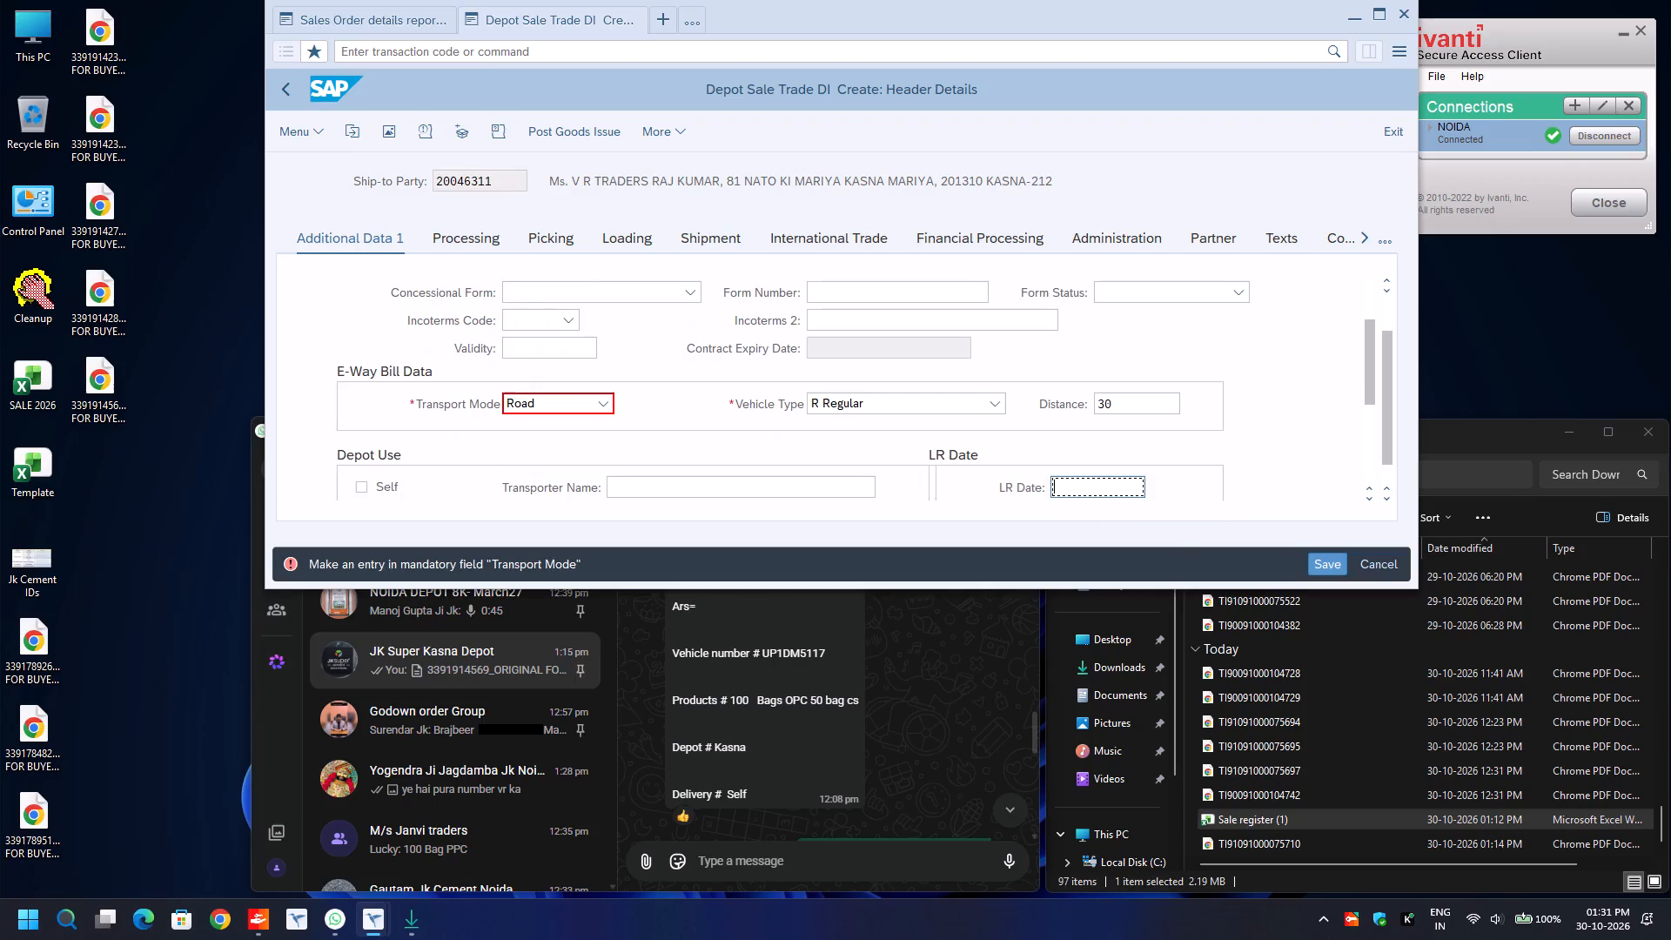
{"action": "key", "text": "Down"}
{"action": "key", "text": "BackSpace"}
{"action": "key", "text": "Down"}
{"action": "key", "text": "Return"}
{"action": "key", "text": "Tab"}
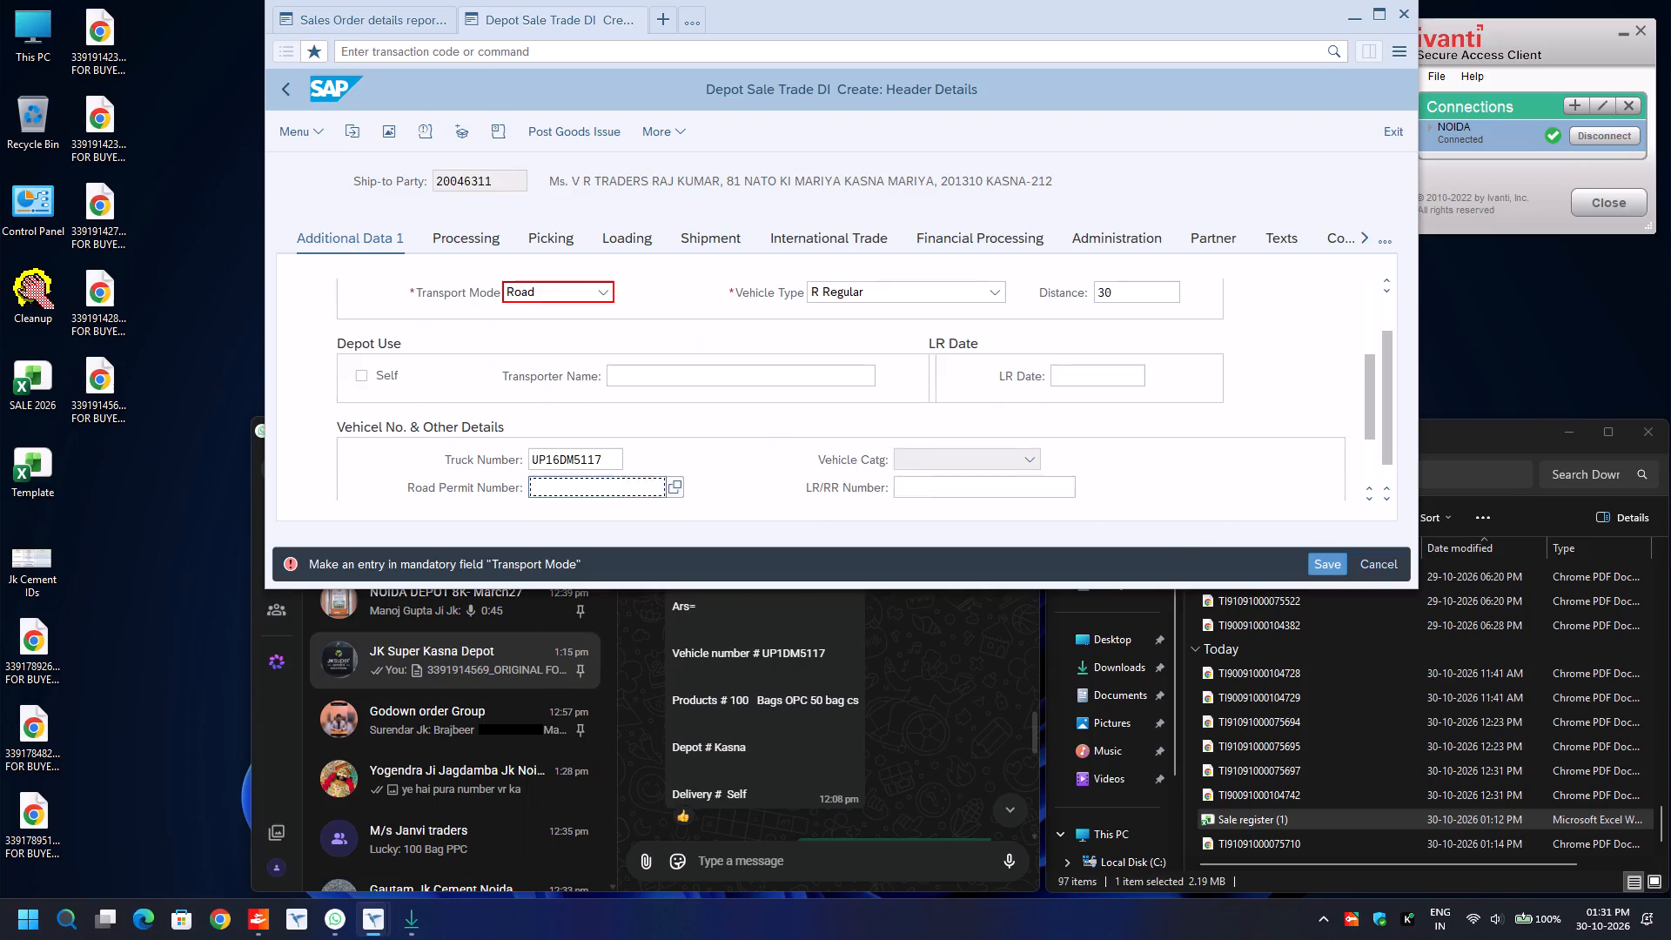
{"action": "key", "text": "Tab"}
{"action": "key", "text": "BackSpace"}
{"action": "key", "text": "Down"}
{"action": "key", "text": "Up"}
{"action": "key", "text": "Return"}
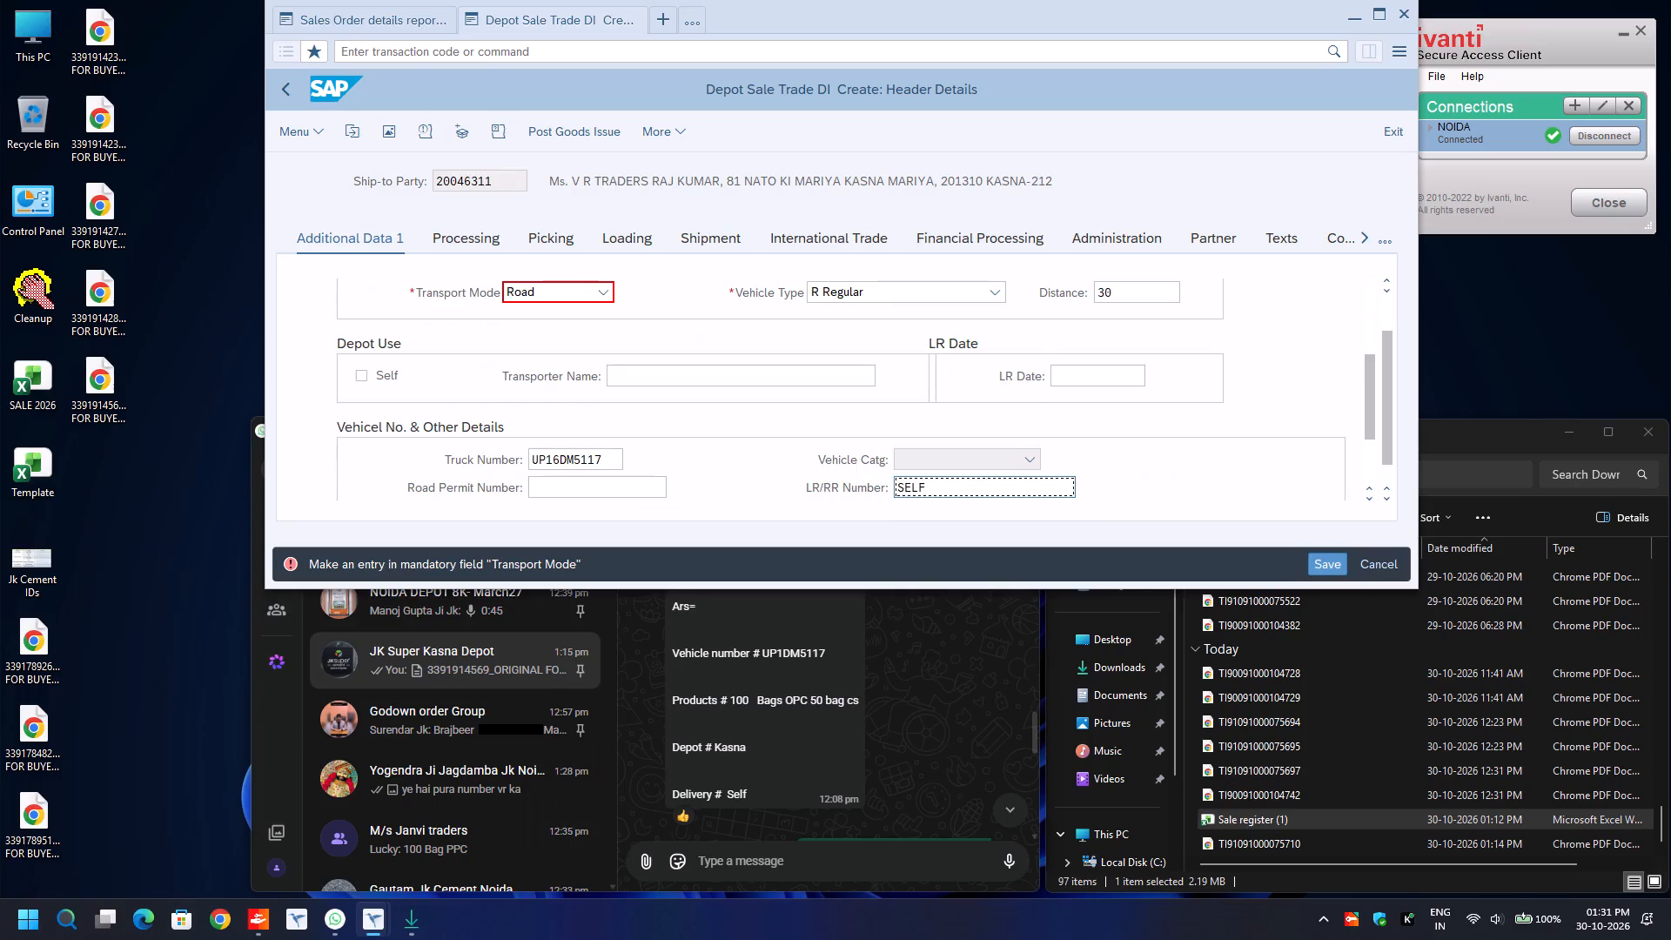
Check the header's shipment data and post the goods issue for the delivery.
{"action": "left_click", "coordinate": [711, 238]}
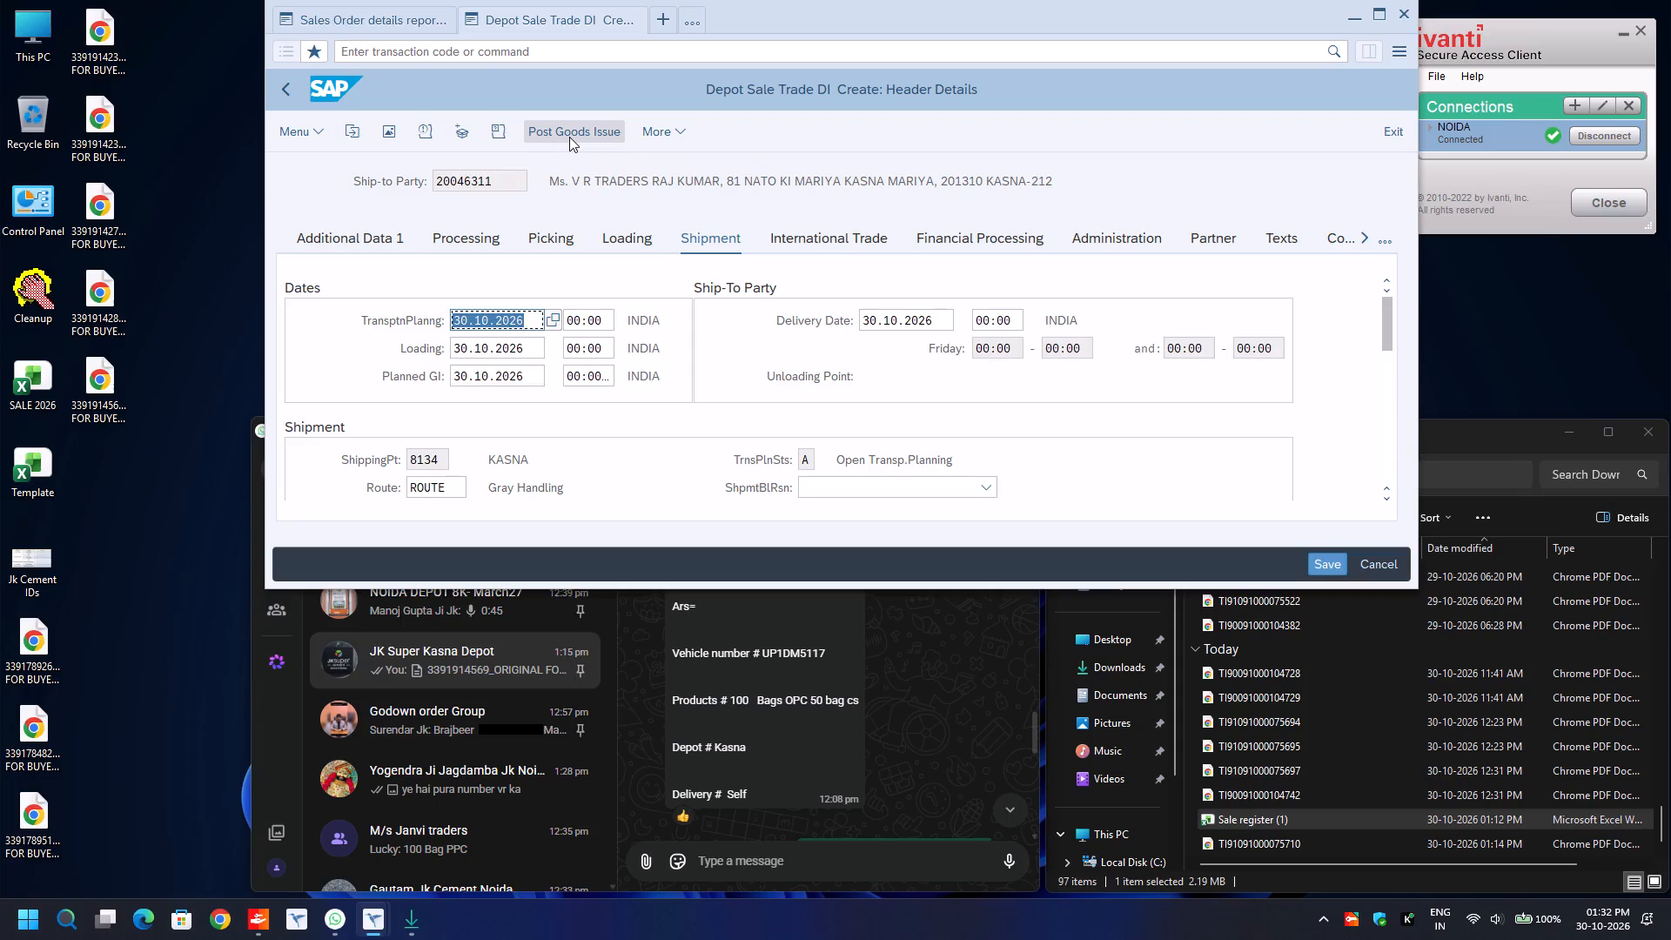
{"action": "left_click", "coordinate": [569, 137]}
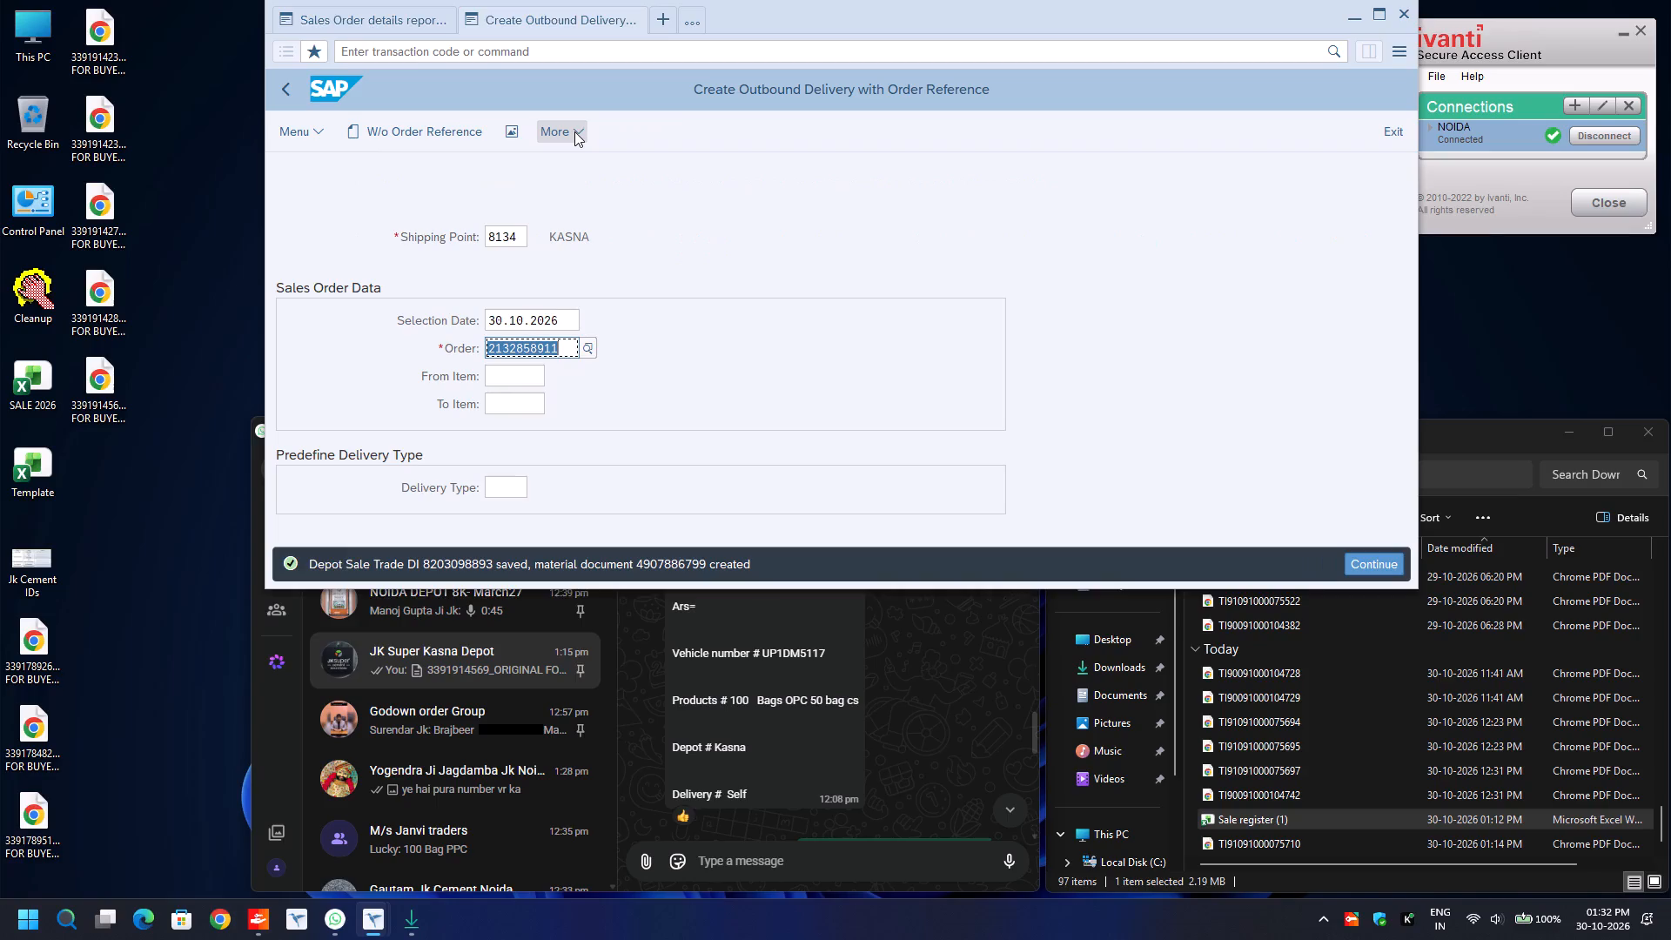
Open the e-Document Cockpit in a new session for e-Invoice, with process Sales and Distribution and sales organization 1000.
{"action": "left_click", "coordinate": [661, 15]}
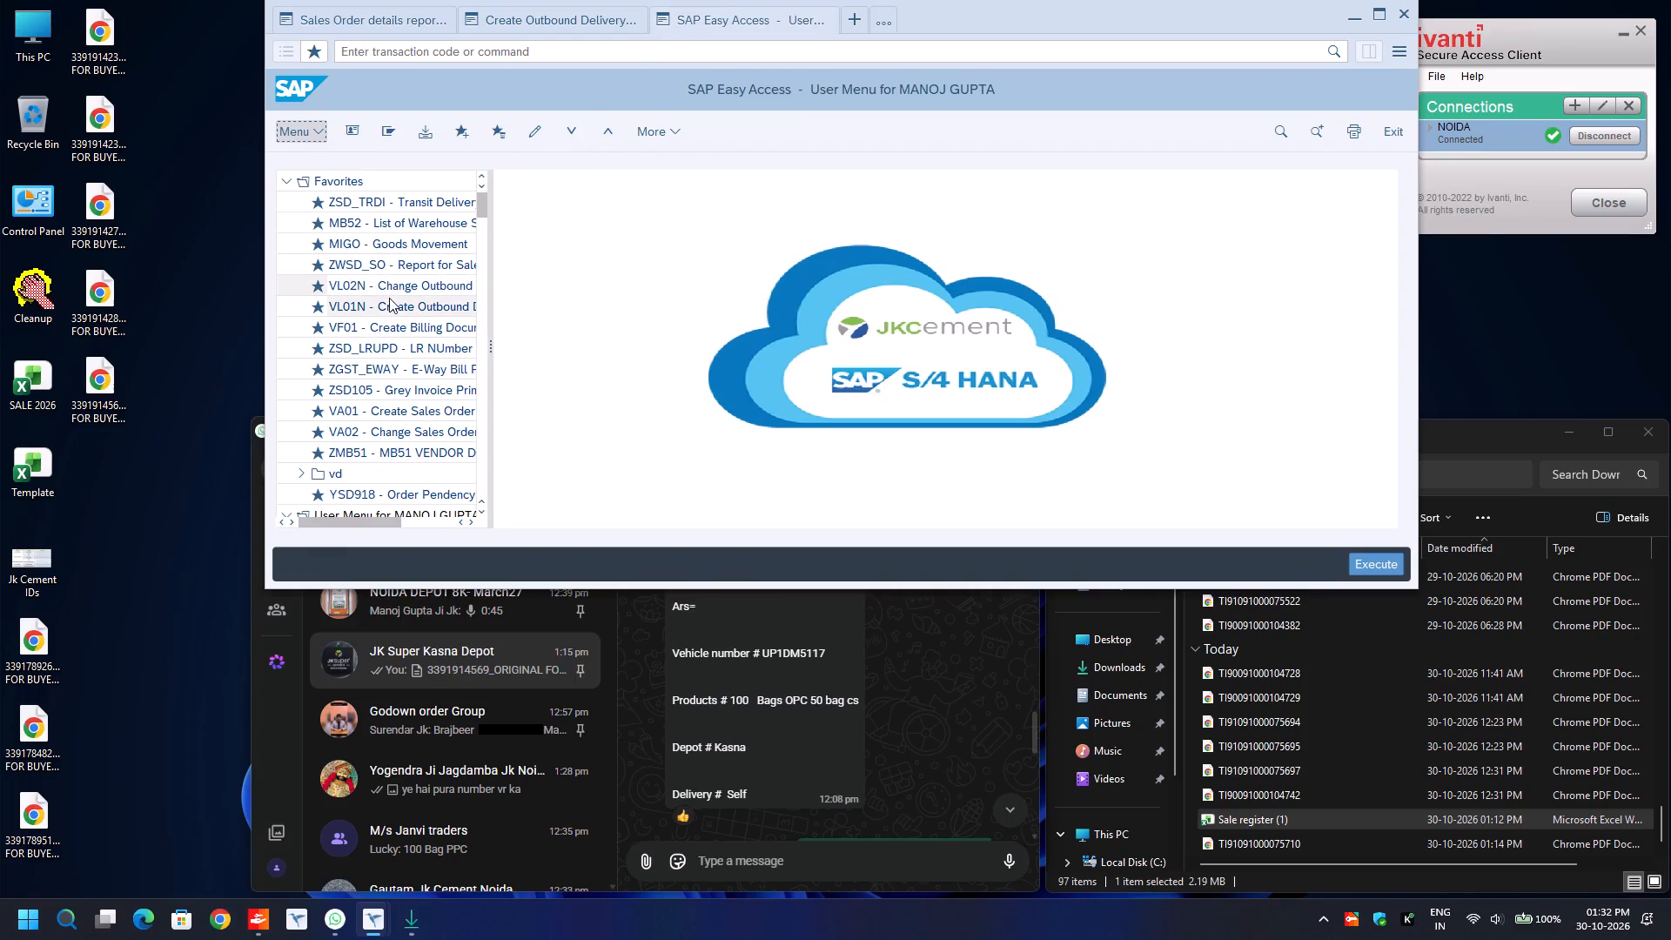
{"action": "double_click", "coordinate": [399, 375]}
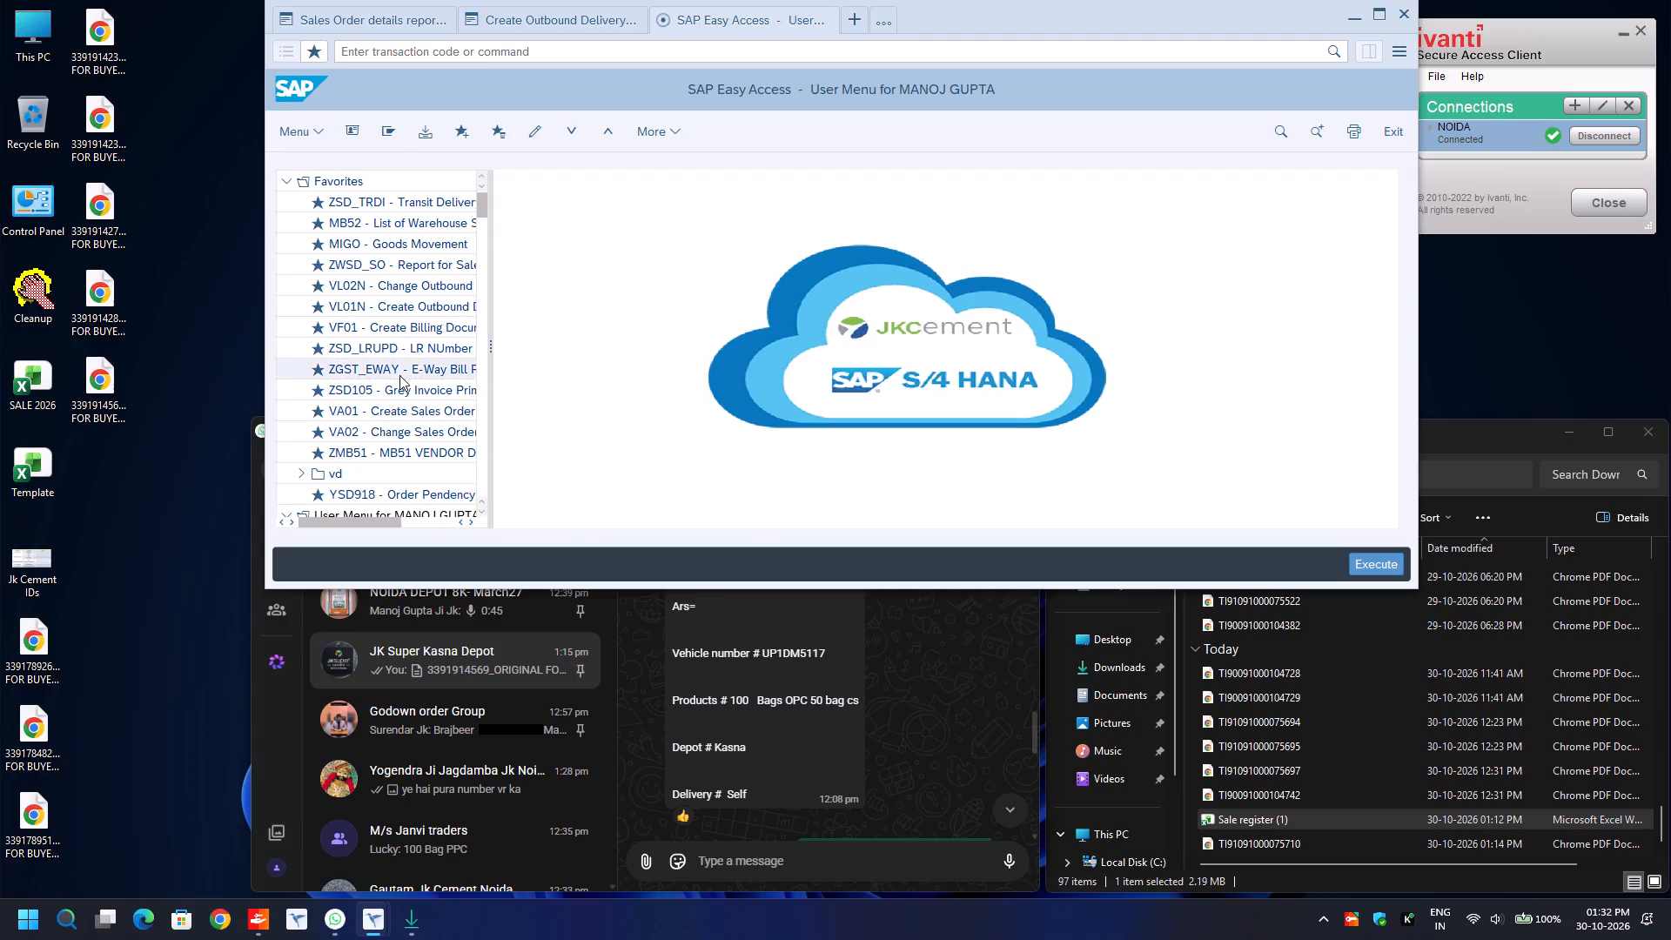
{"action": "left_click", "coordinate": [575, 238]}
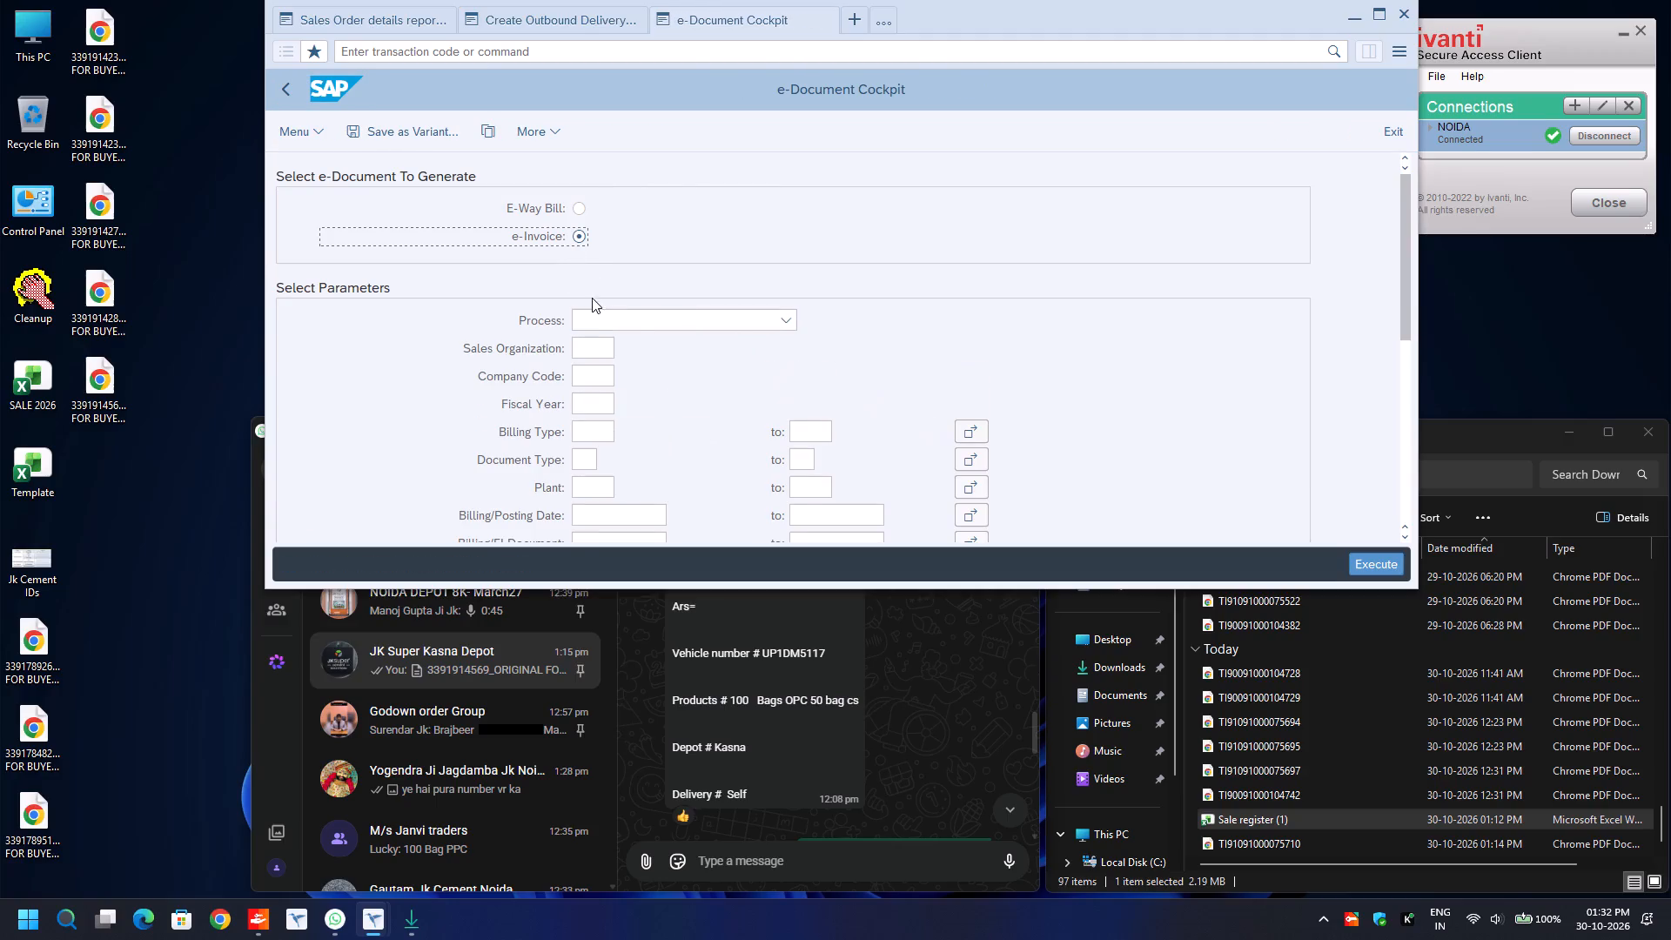
{"action": "left_click", "coordinate": [590, 314]}
{"action": "left_click", "coordinate": [590, 347]}
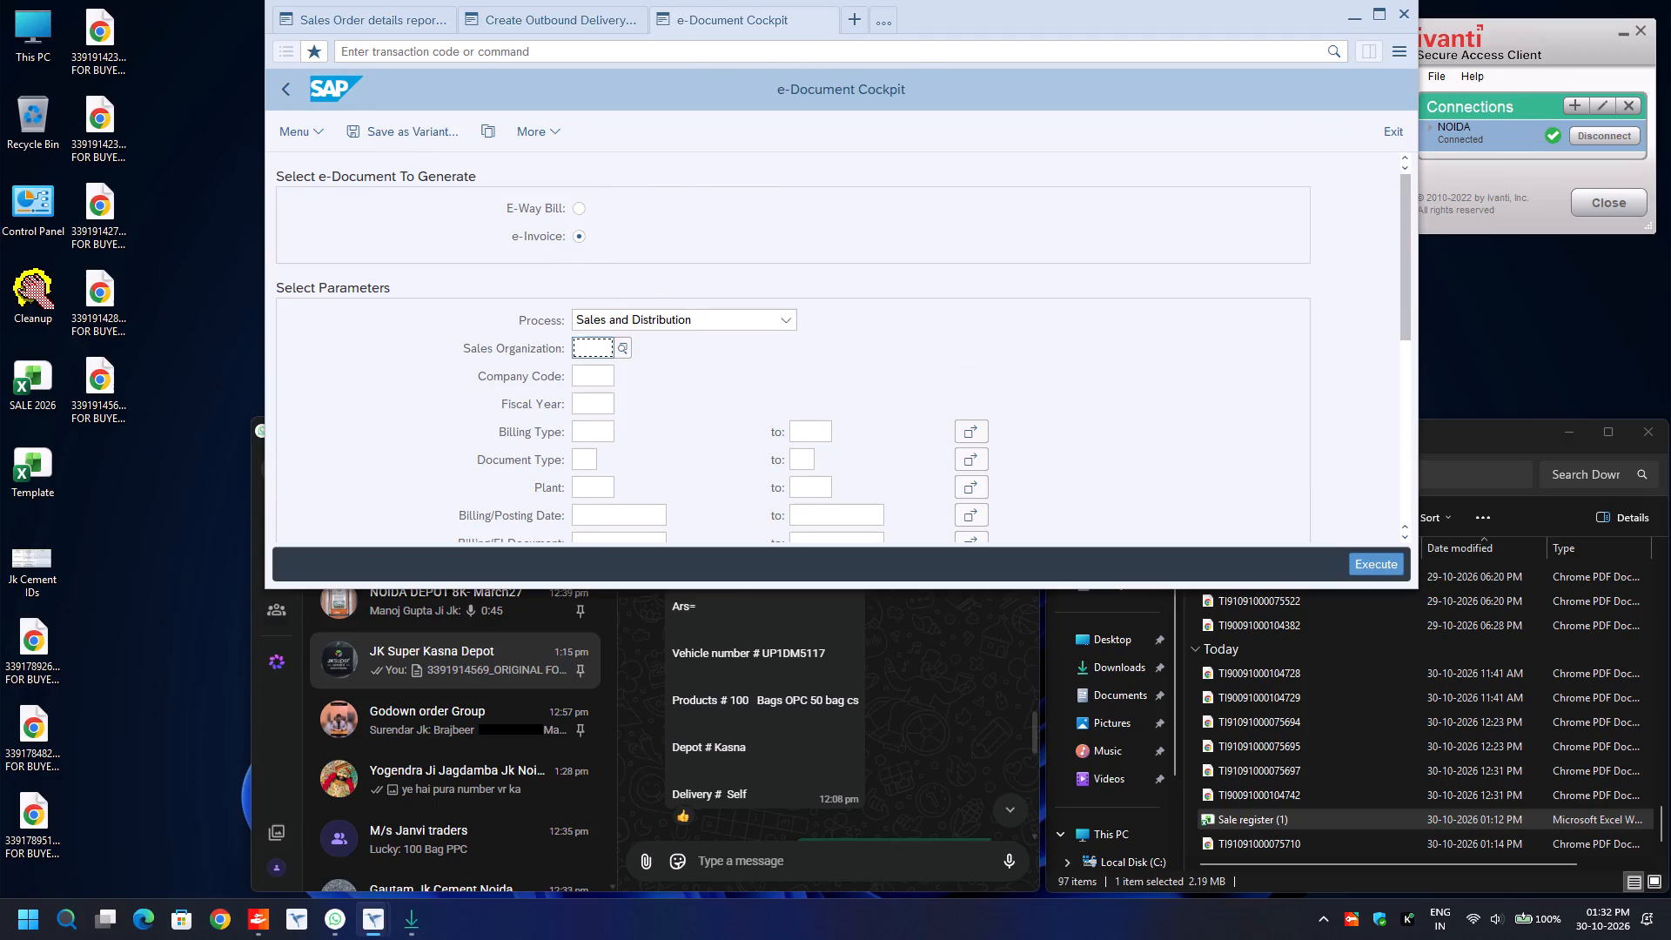
{"action": "left_click", "coordinate": [590, 347]}
{"action": "key", "text": "BackSpace"}
{"action": "key", "text": "Down"}
{"action": "key", "text": "Return"}
Restrict the e-invoice selection to plants 8134 and 8135 and billing date 30.10.2026.
{"action": "left_click", "coordinate": [965, 487]}
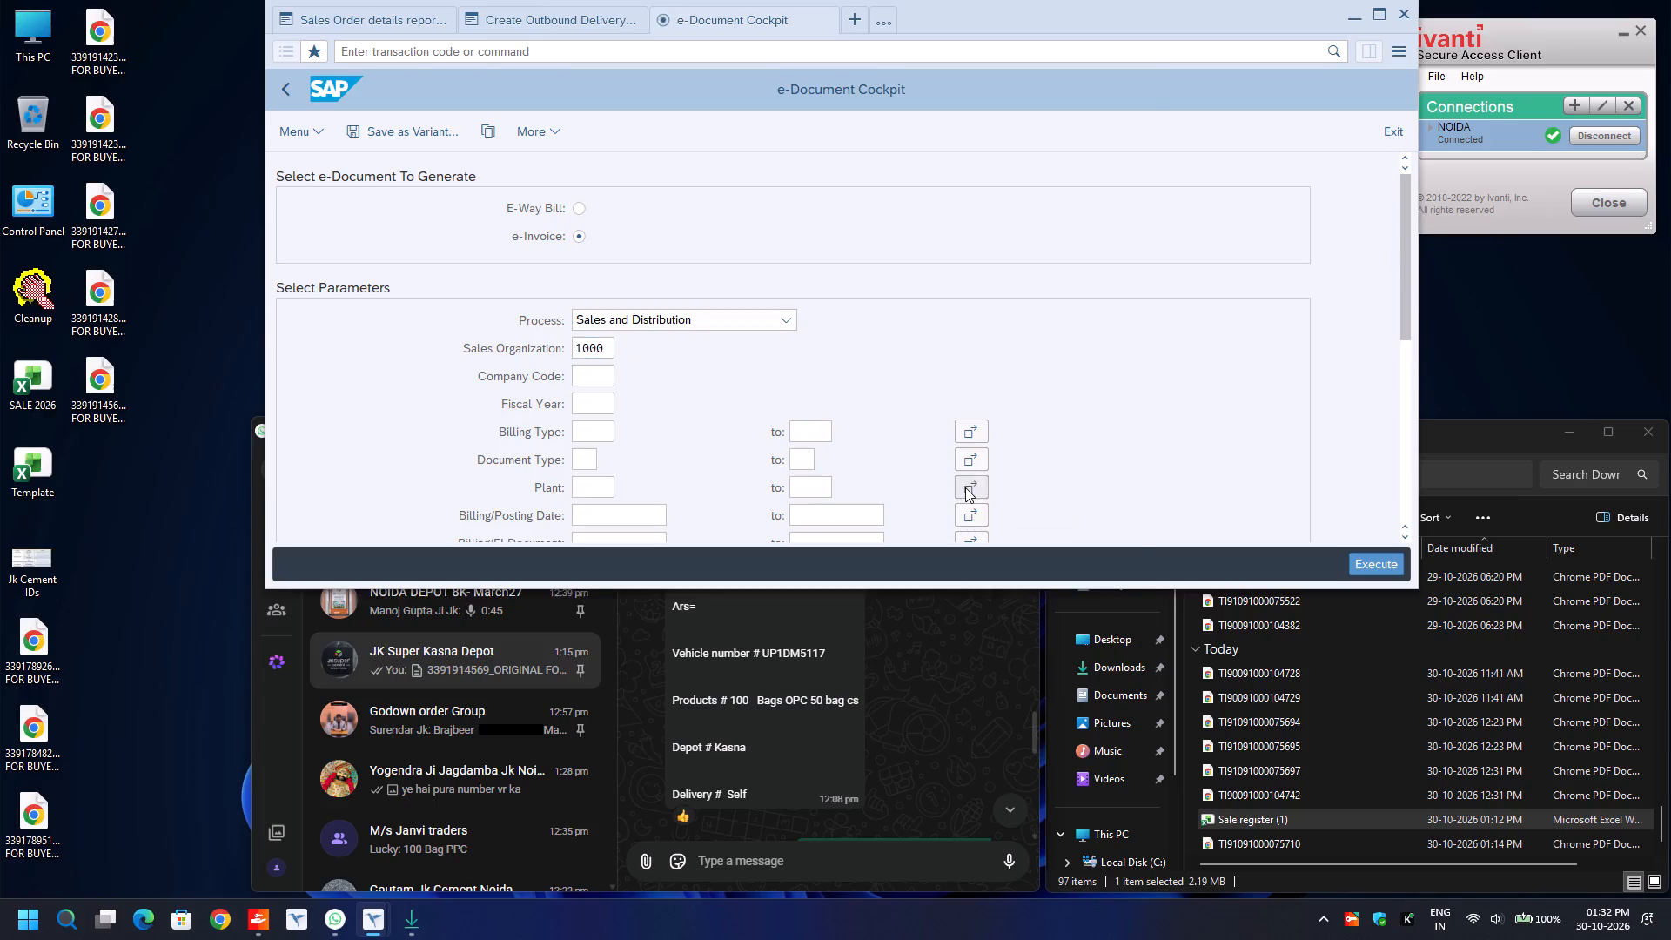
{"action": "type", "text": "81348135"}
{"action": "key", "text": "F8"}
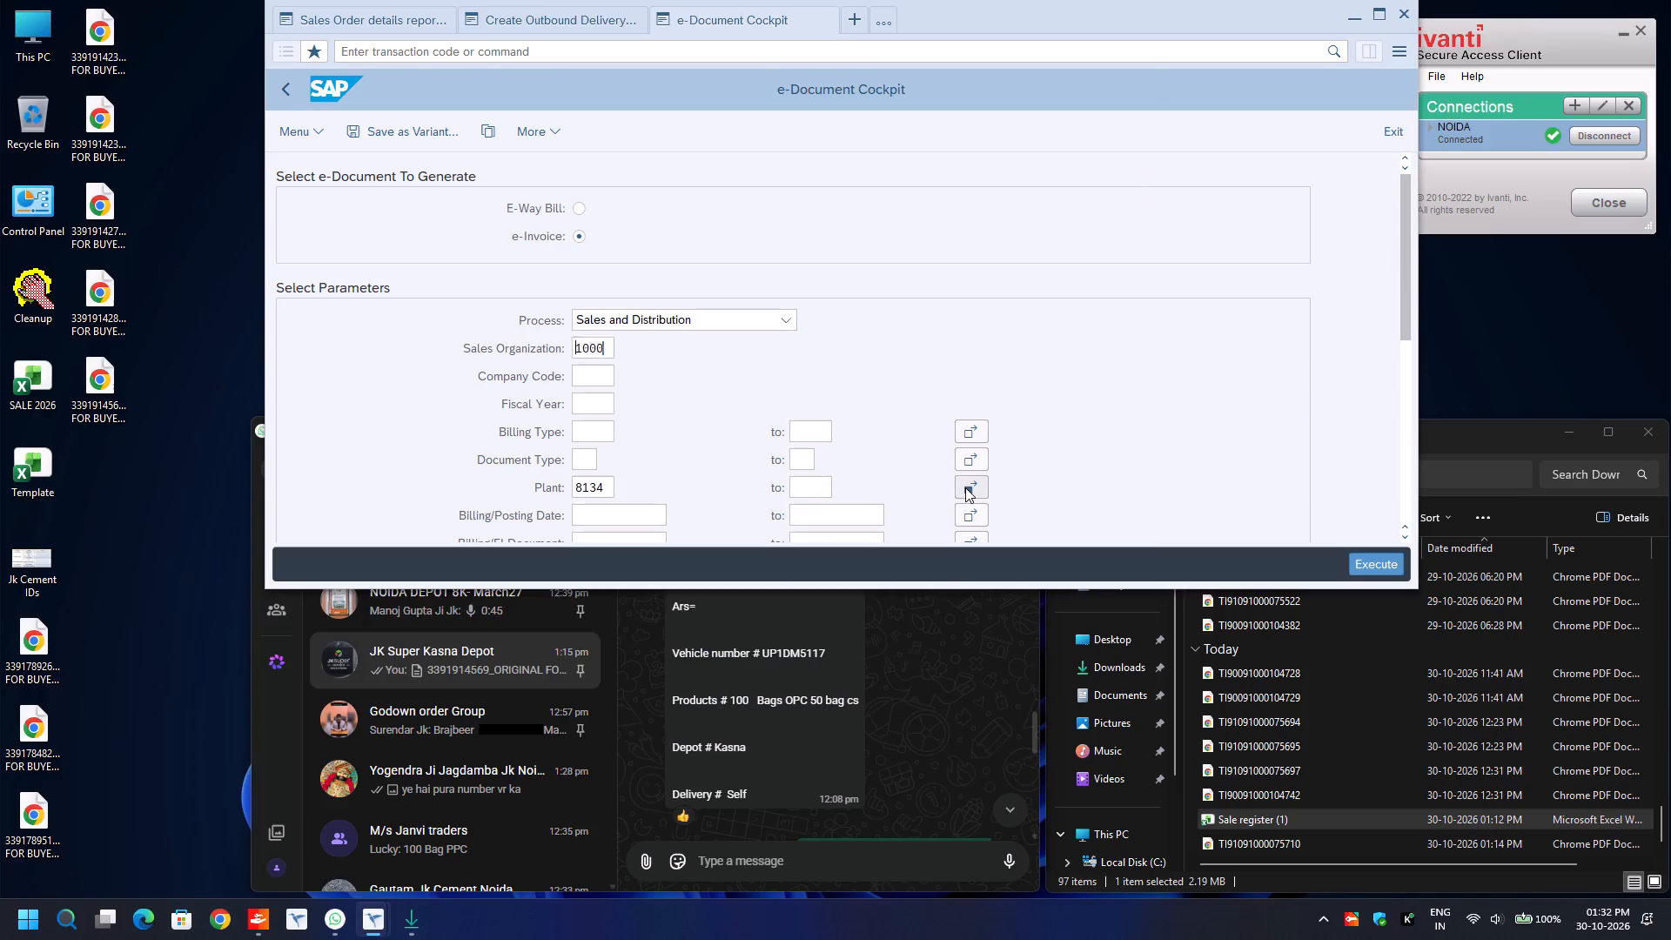
{"action": "left_click", "coordinate": [636, 518]}
{"action": "key", "text": "BackSpace"}
{"action": "key", "text": "Down"}
{"action": "key", "text": "Return"}
{"action": "scroll", "coordinate": [636, 518], "scroll_direction": "down", "scroll_amount": 8}
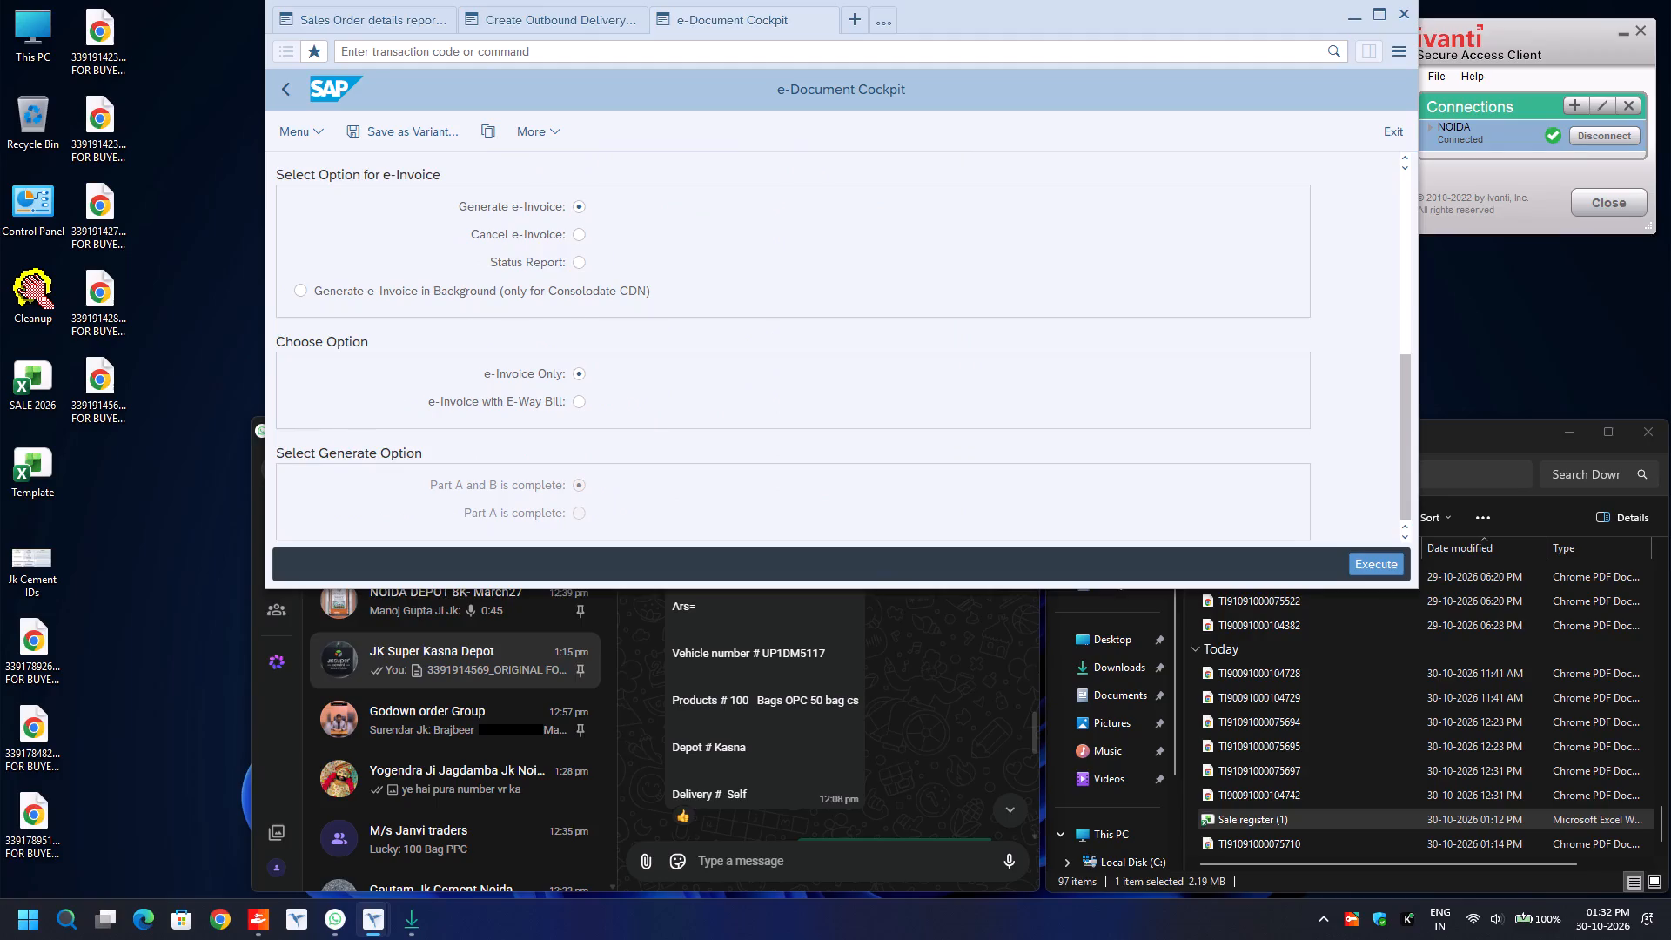
Run the e-invoice Status Report with the e-Invoice with E-Way Bill option.
{"action": "left_click", "coordinate": [568, 264]}
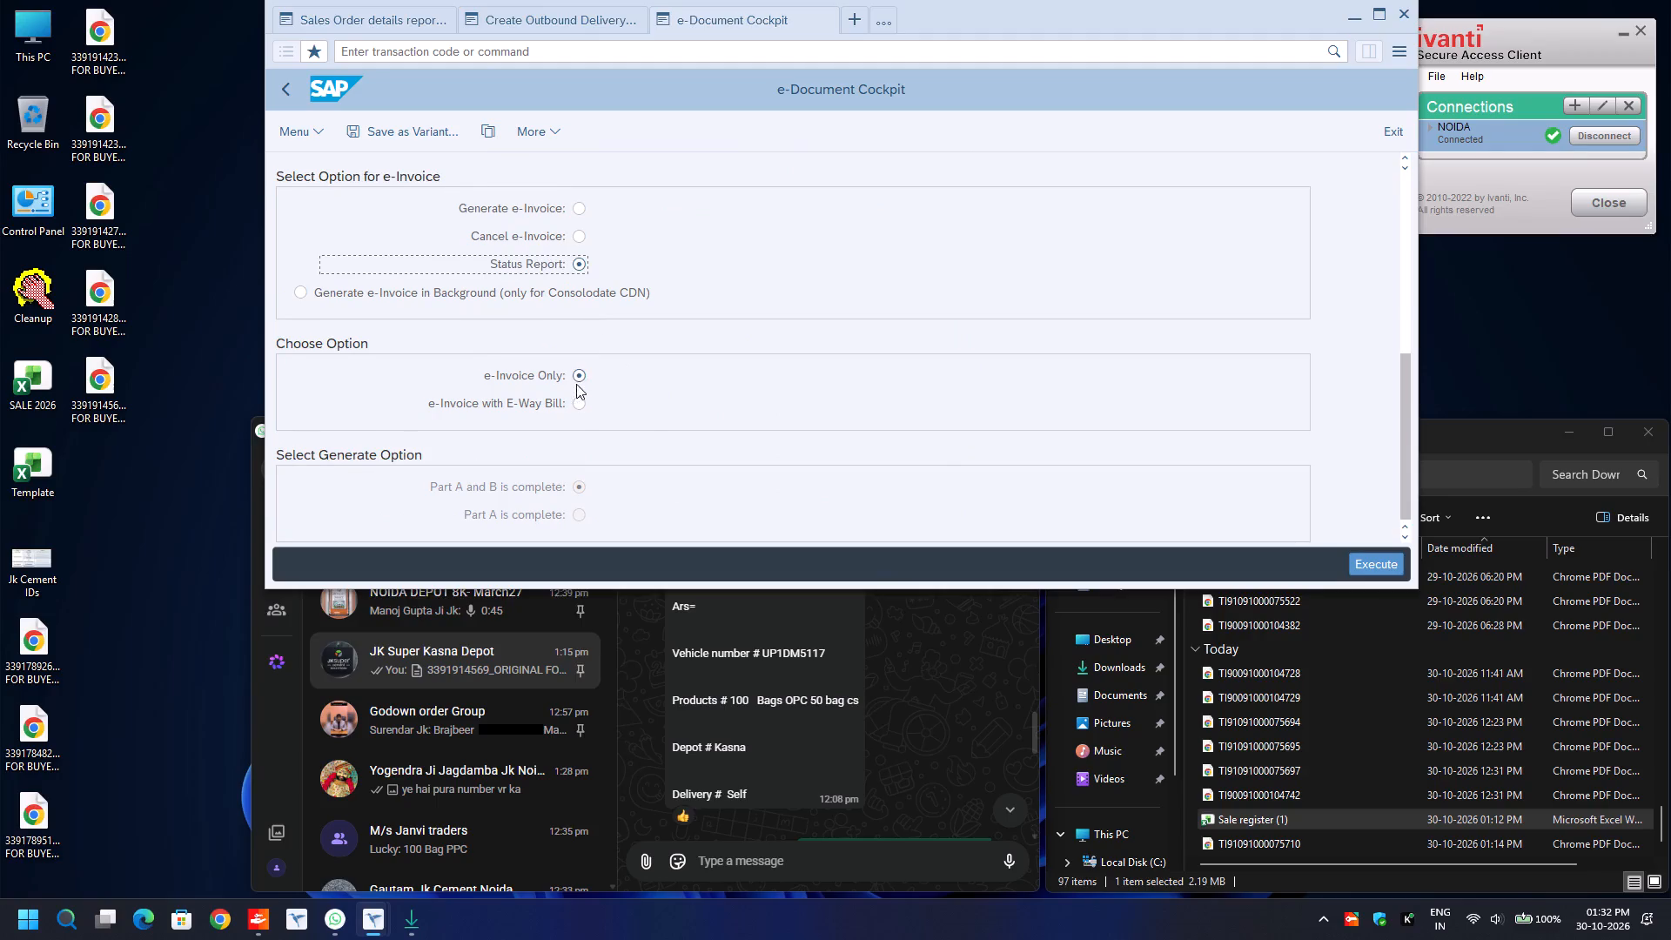
{"action": "left_click", "coordinate": [576, 403]}
{"action": "key", "text": "F8"}
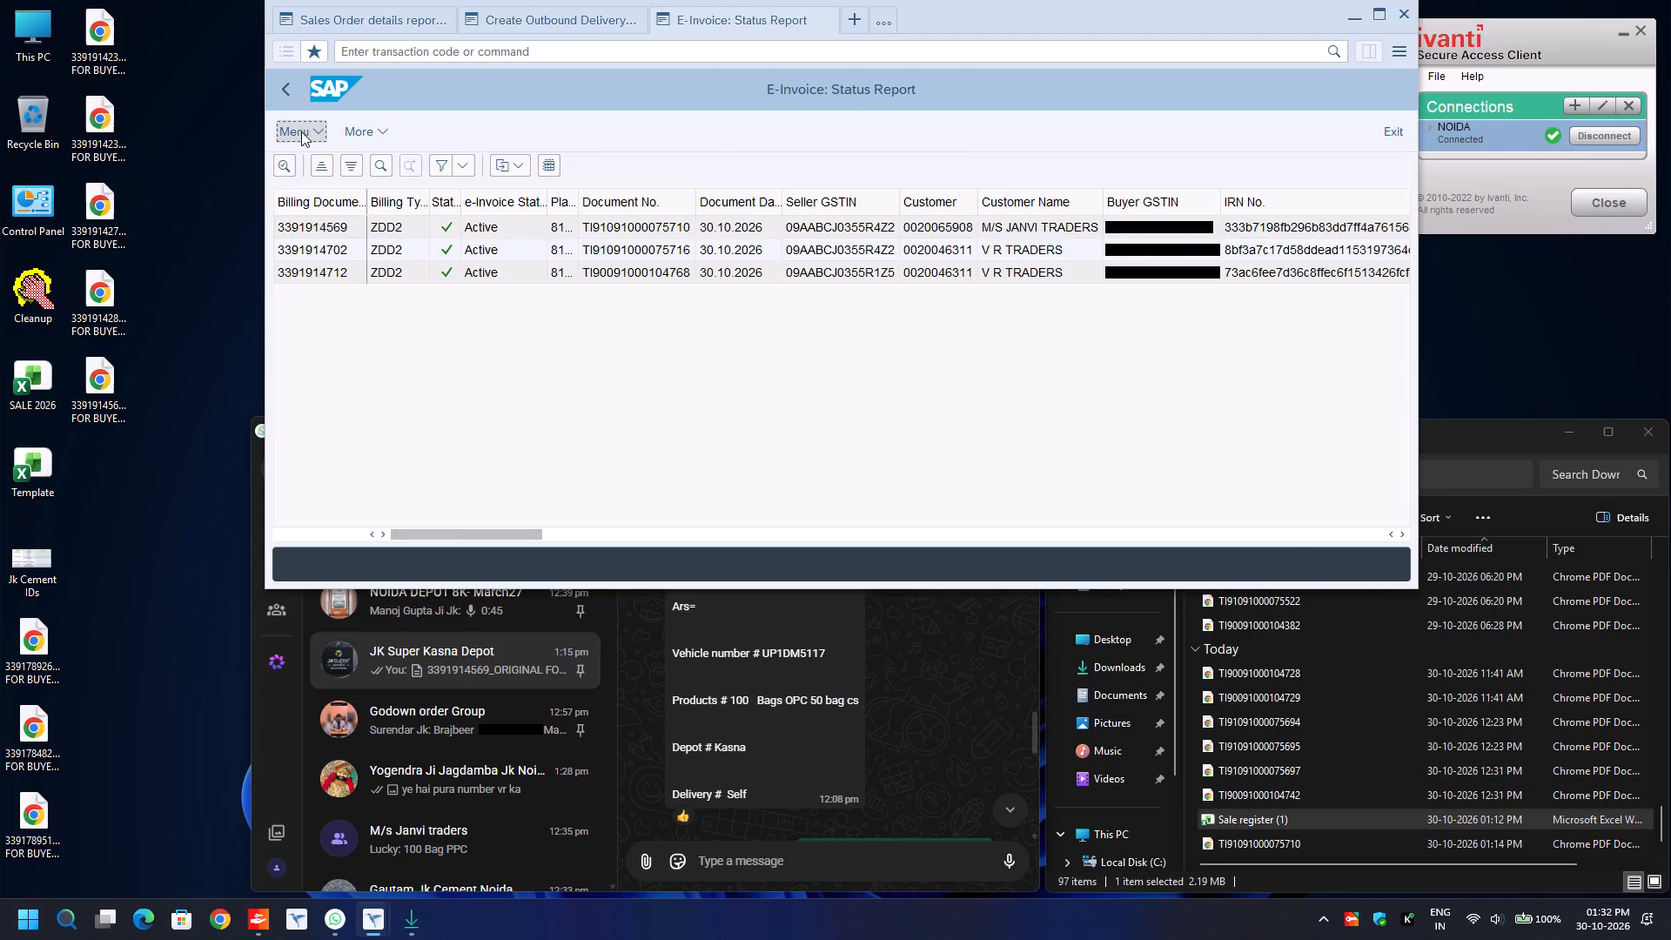
{"action": "scroll", "coordinate": [460, 365], "scroll_direction": "down", "scroll_amount": 9}
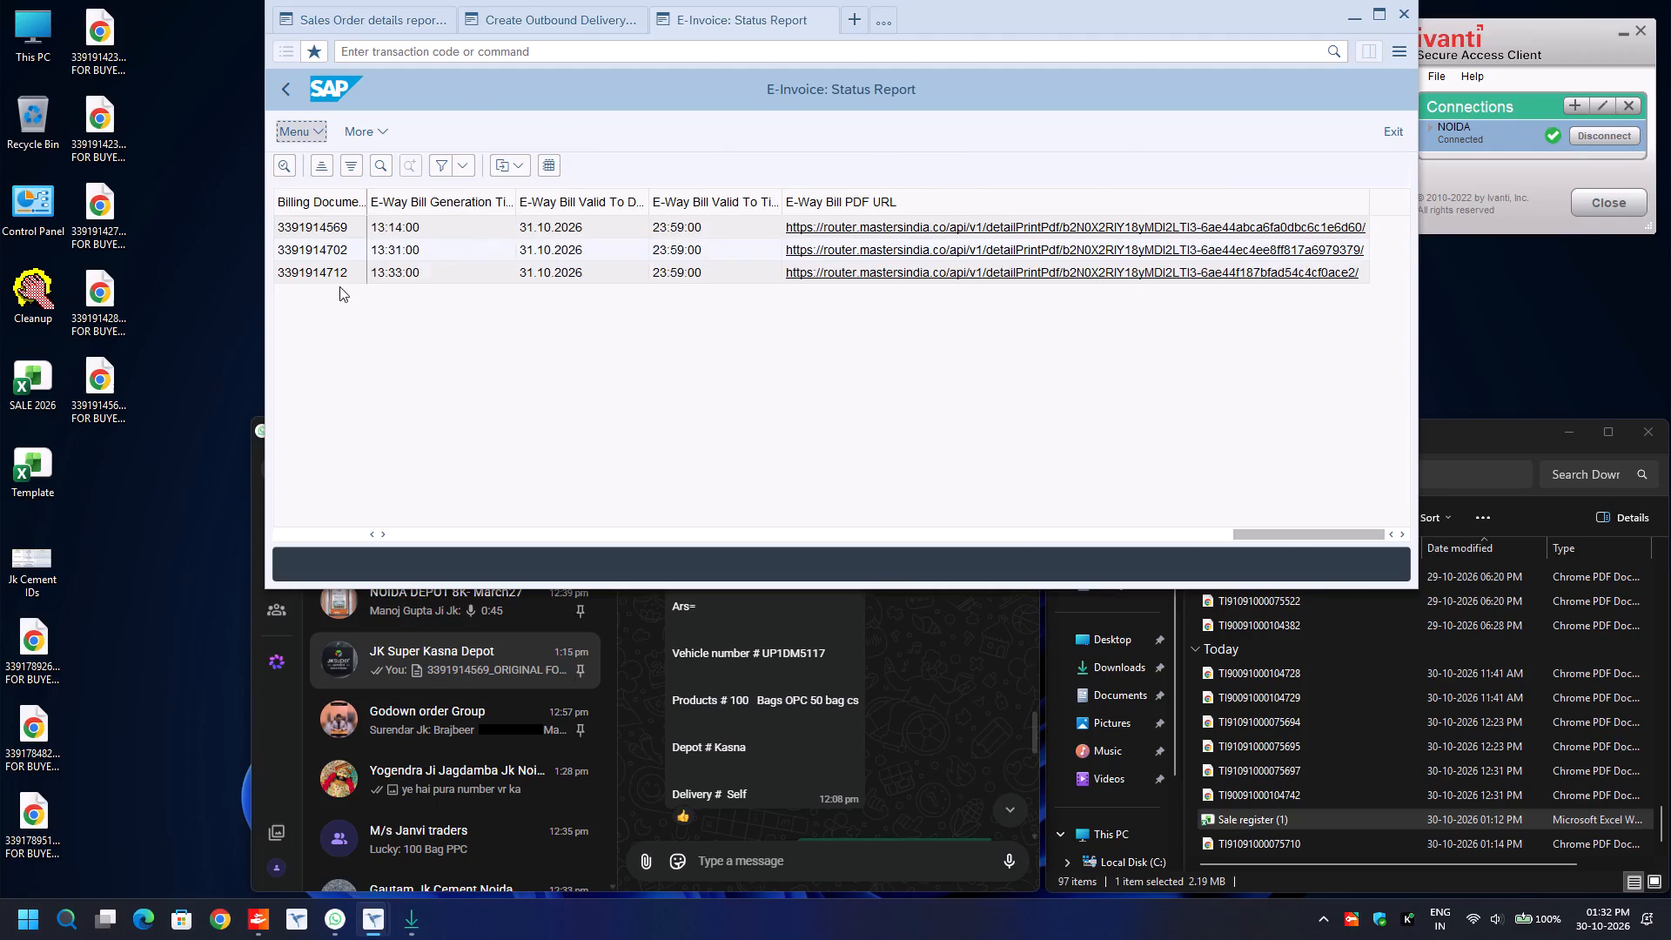
{"action": "left_click", "coordinate": [324, 248]}
{"action": "key", "text": "ctrl+y"}
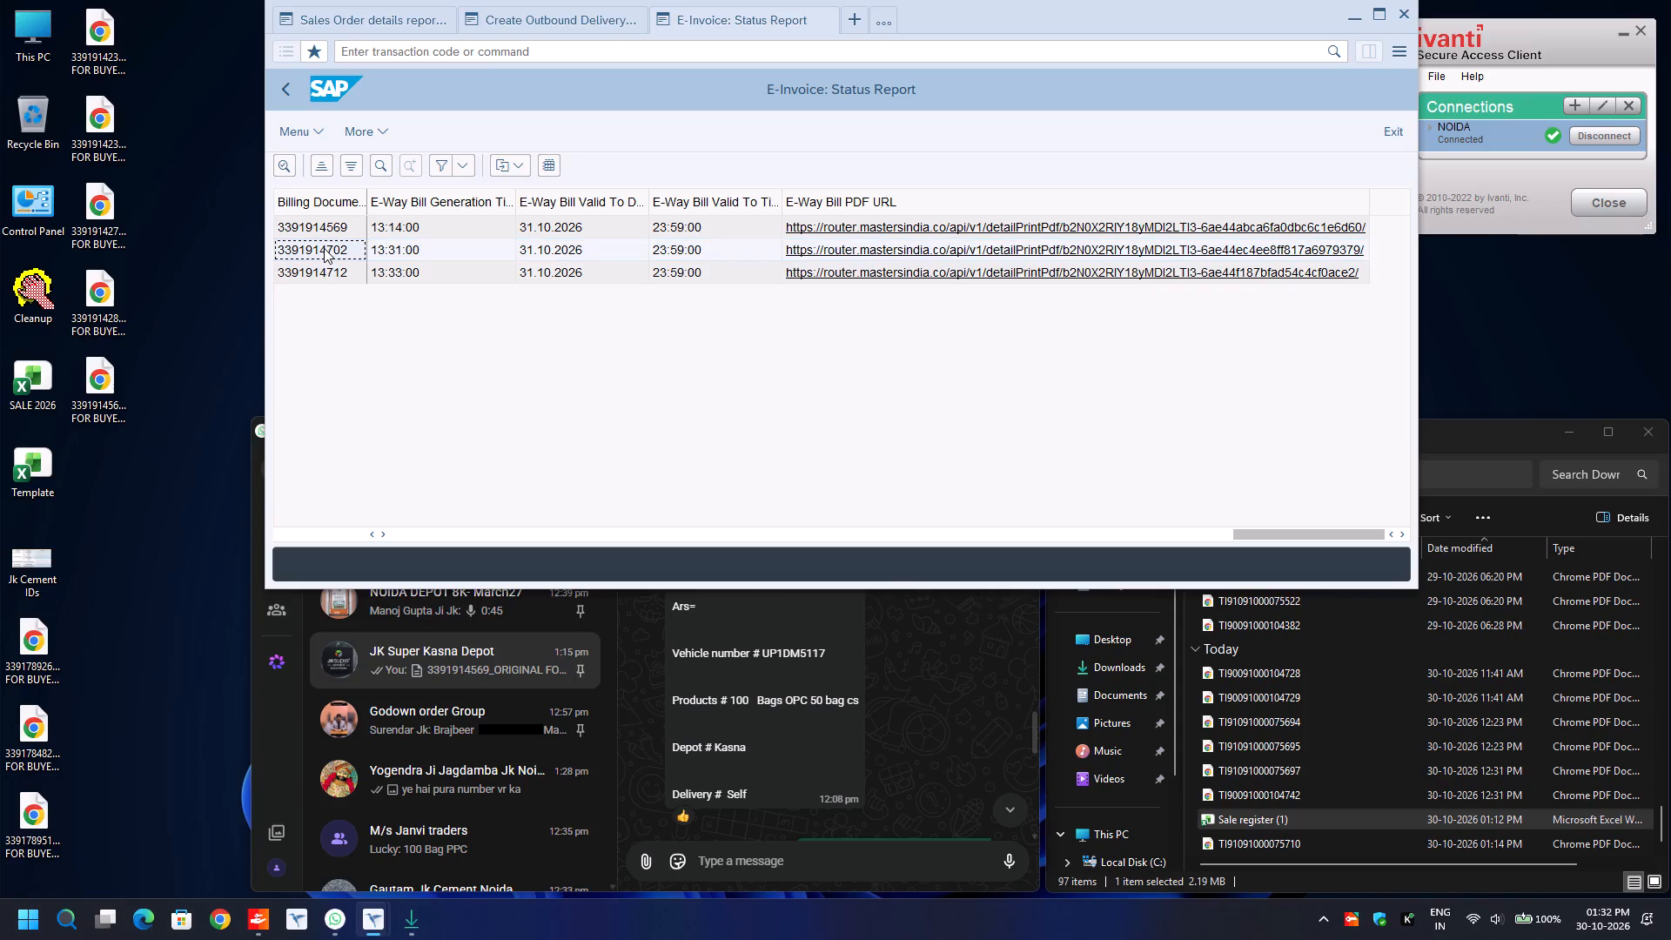
{"action": "key", "text": "shift+Down"}
{"action": "key", "text": "ctrl+c"}
{"action": "key", "text": "ctrl+n"}
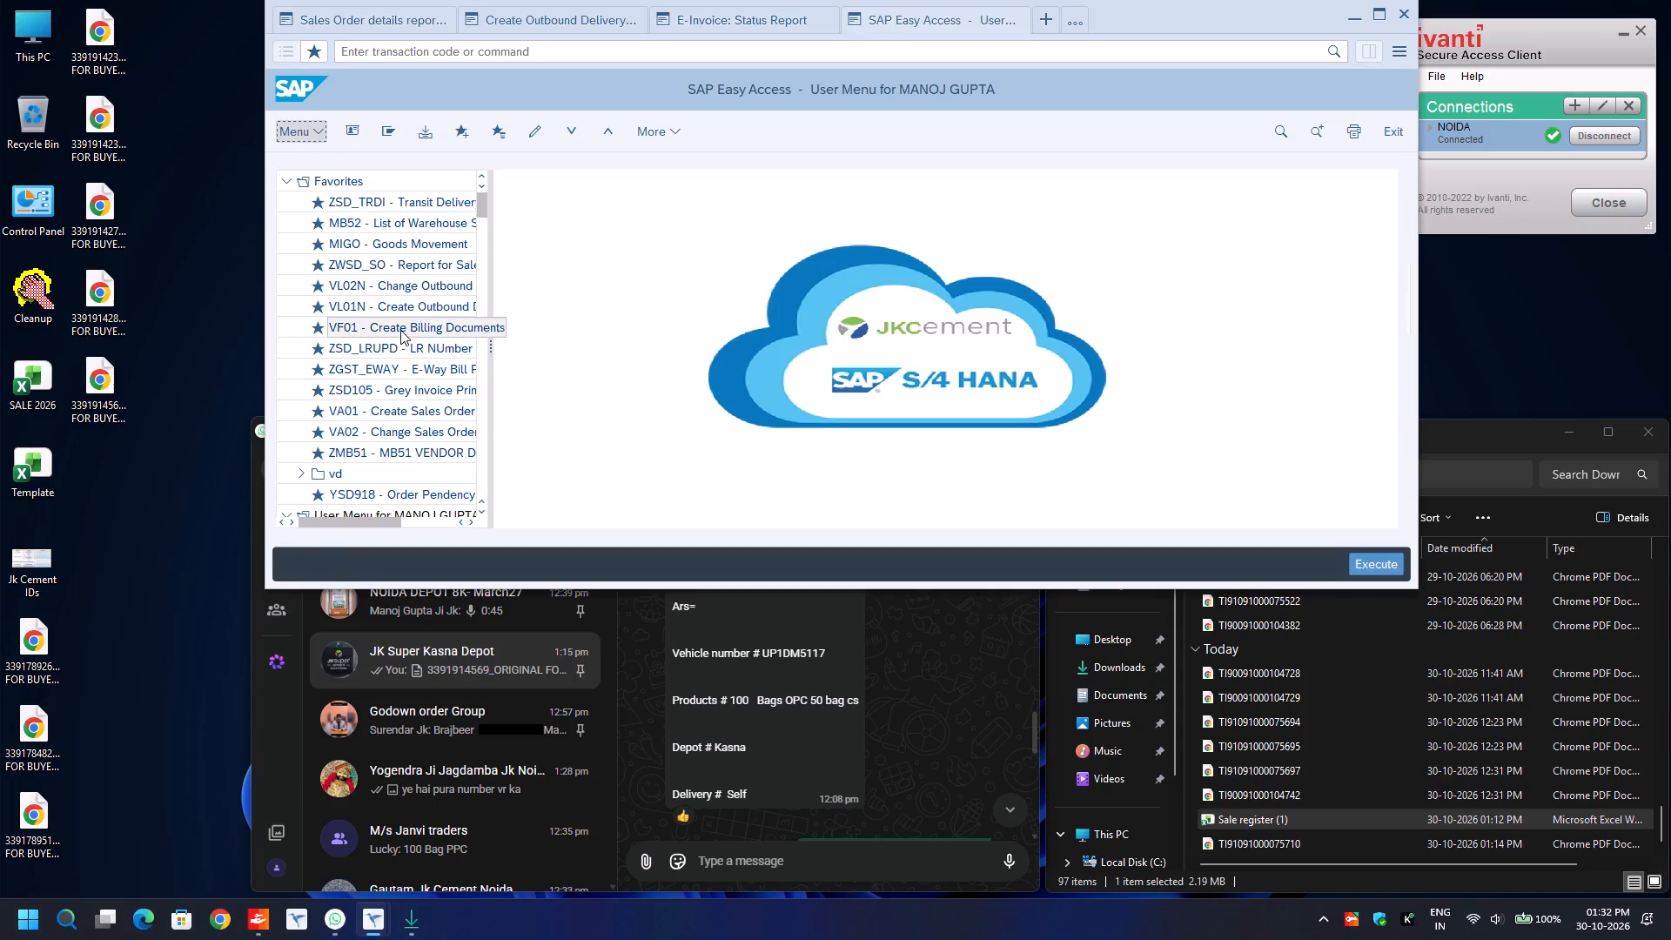
{"action": "double_click", "coordinate": [402, 392]}
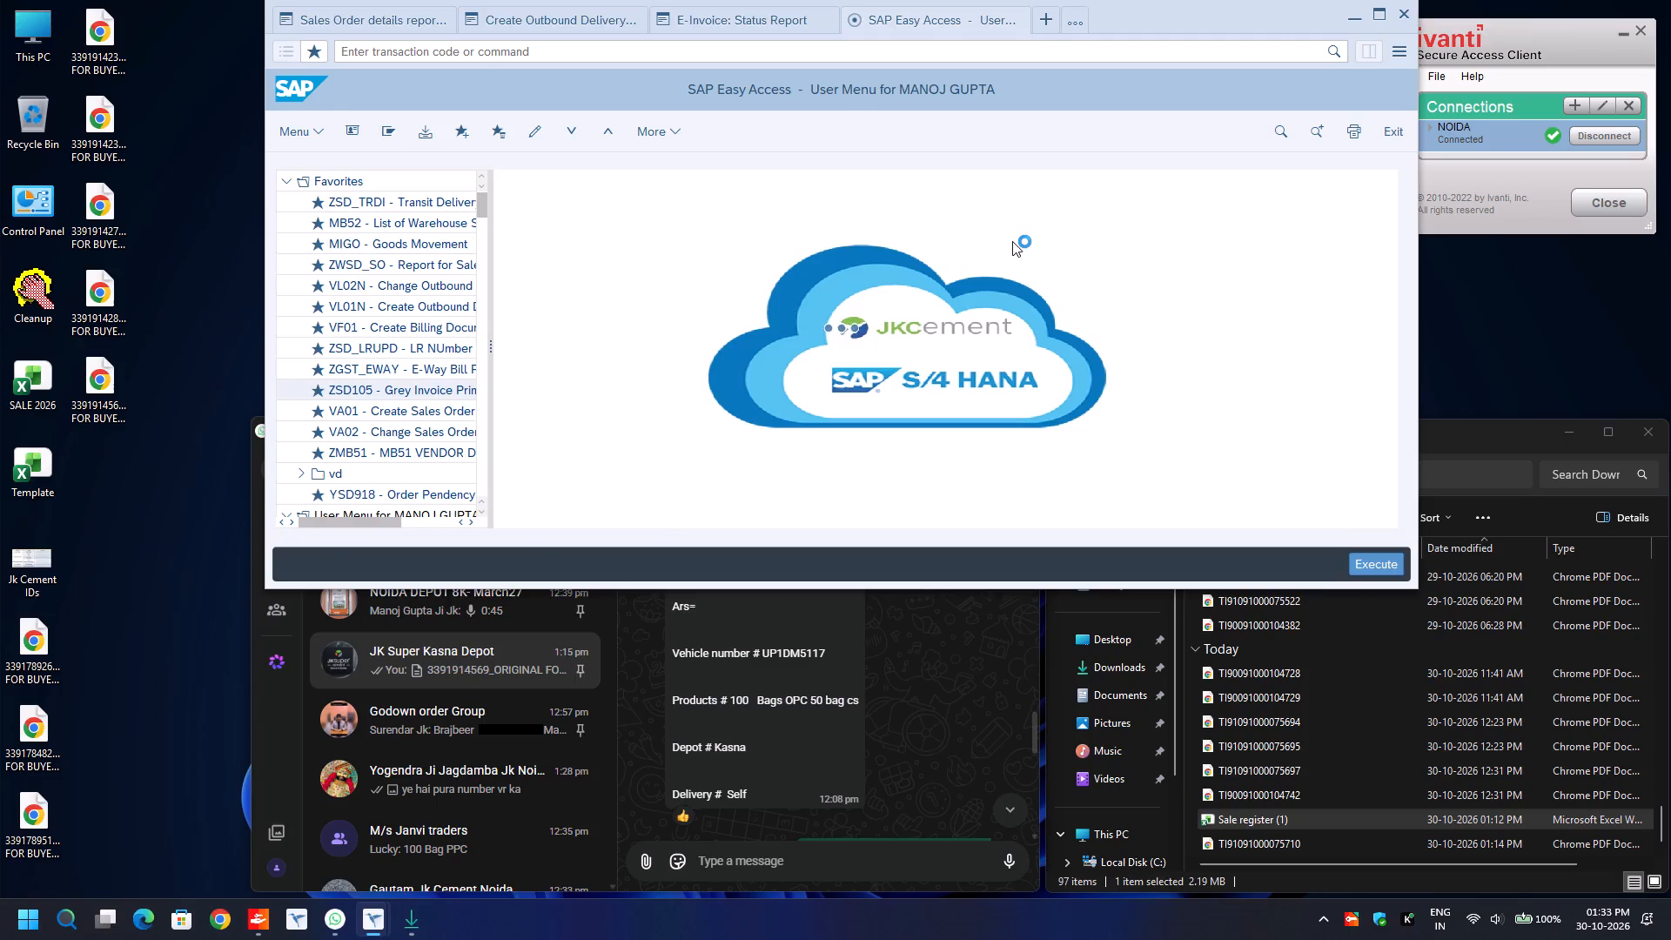
{"action": "key", "text": "Tab"}
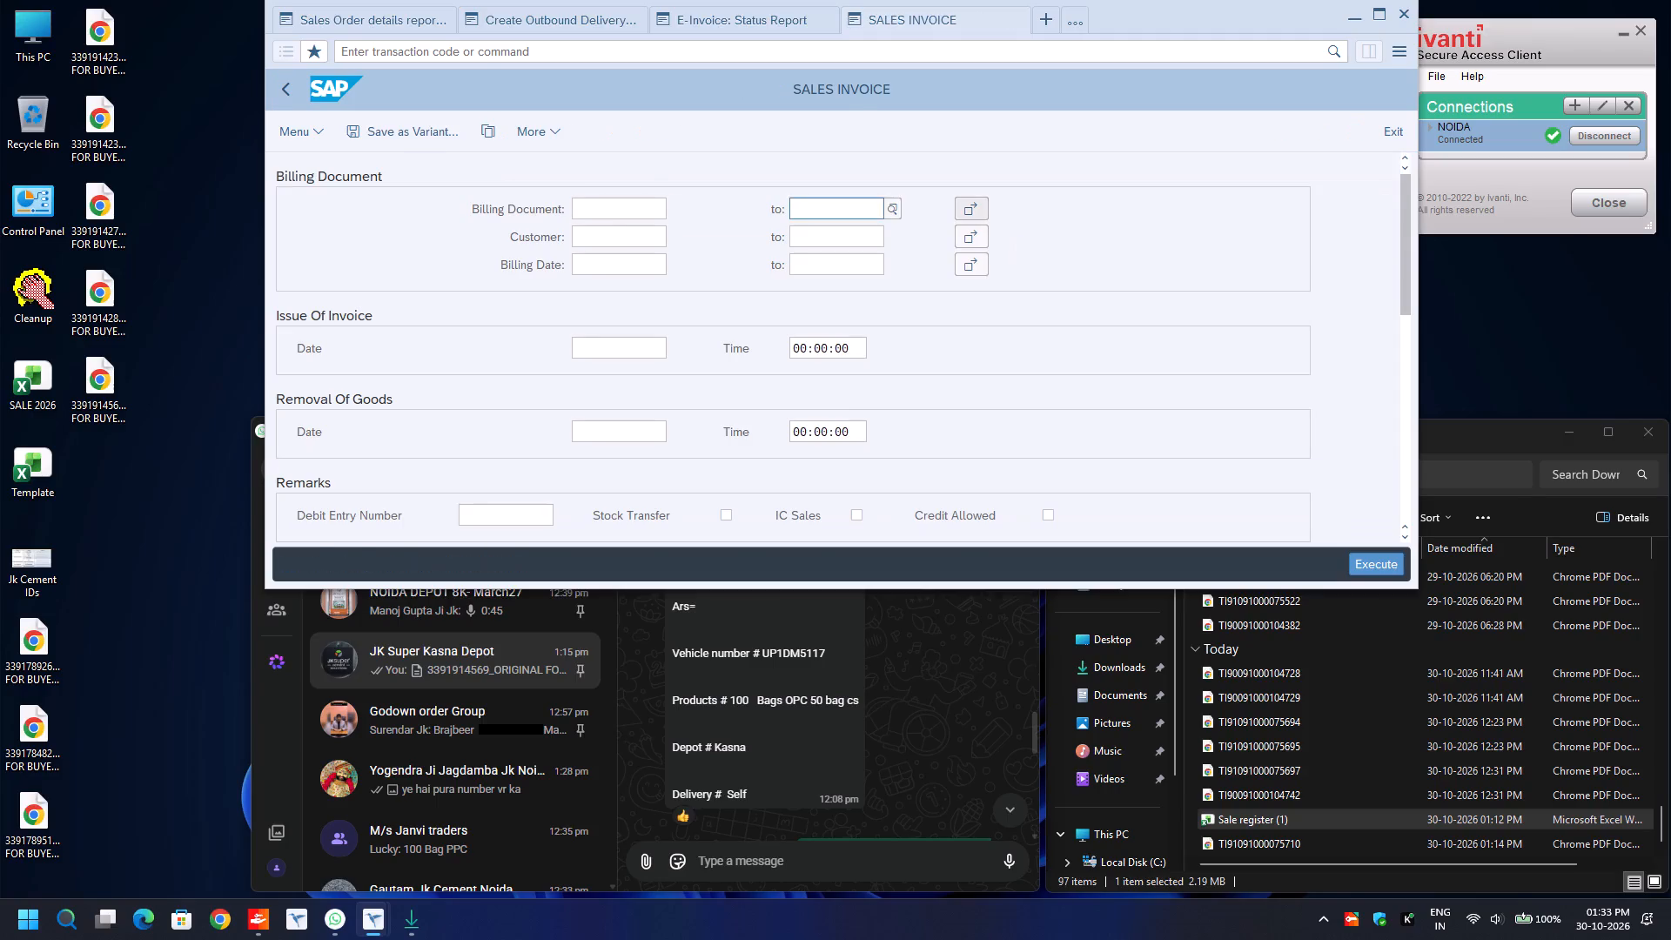
{"action": "key", "text": "Tab"}
{"action": "key", "text": "space"}
{"action": "key", "text": "ctrl+v"}
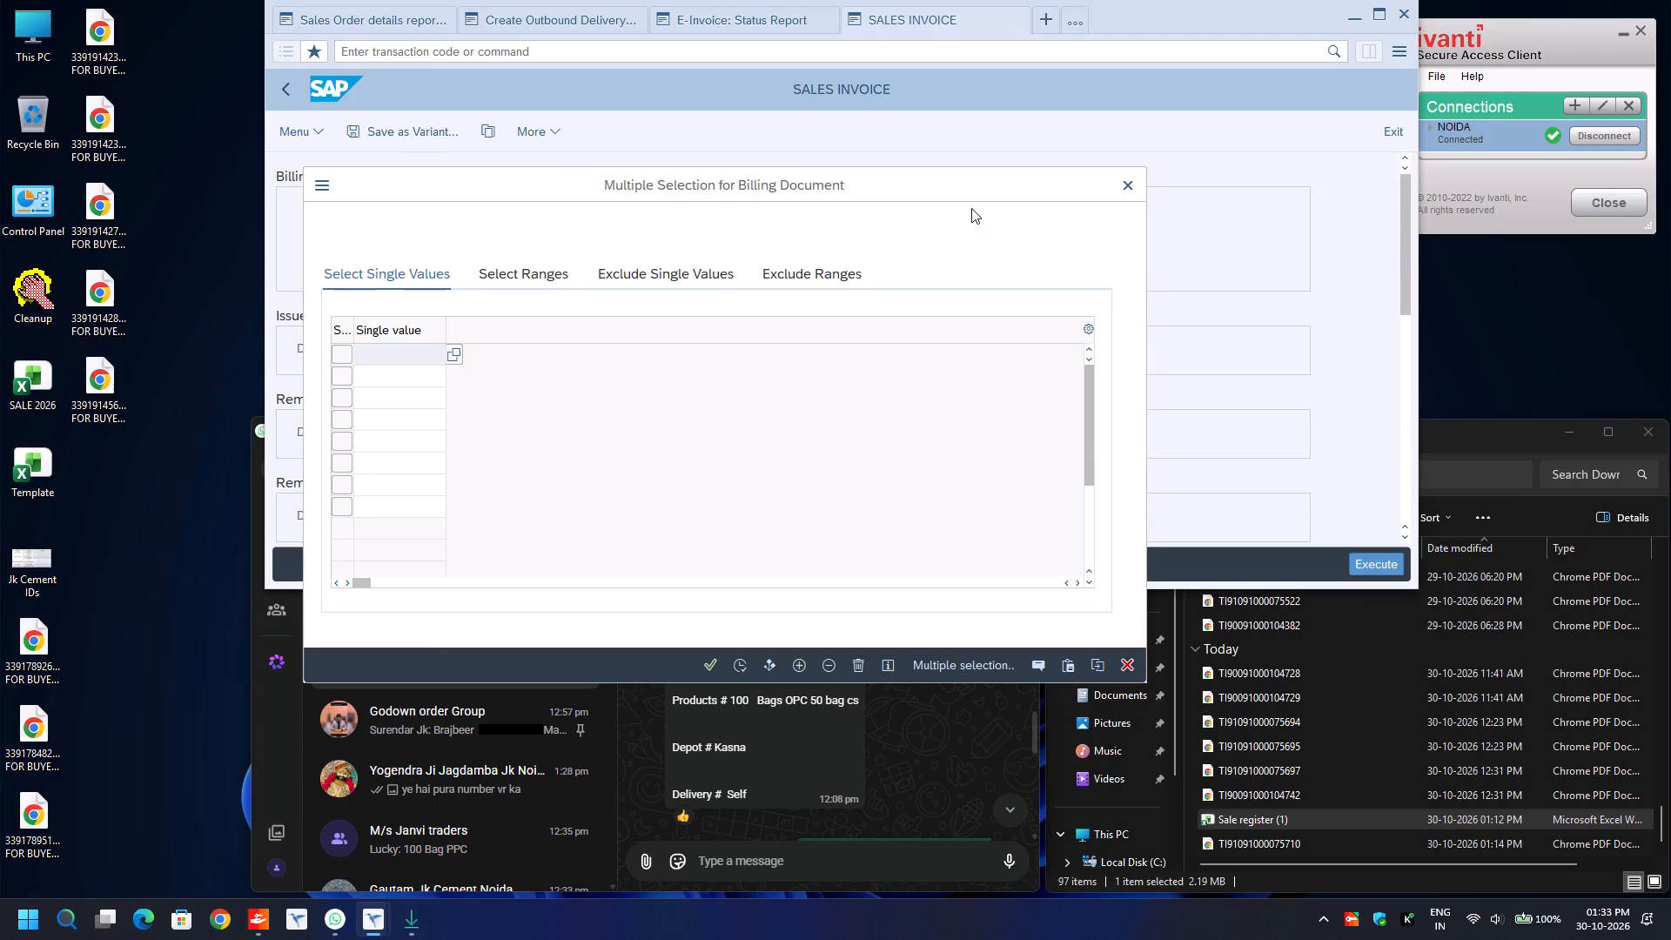
{"action": "key", "text": "F8"}
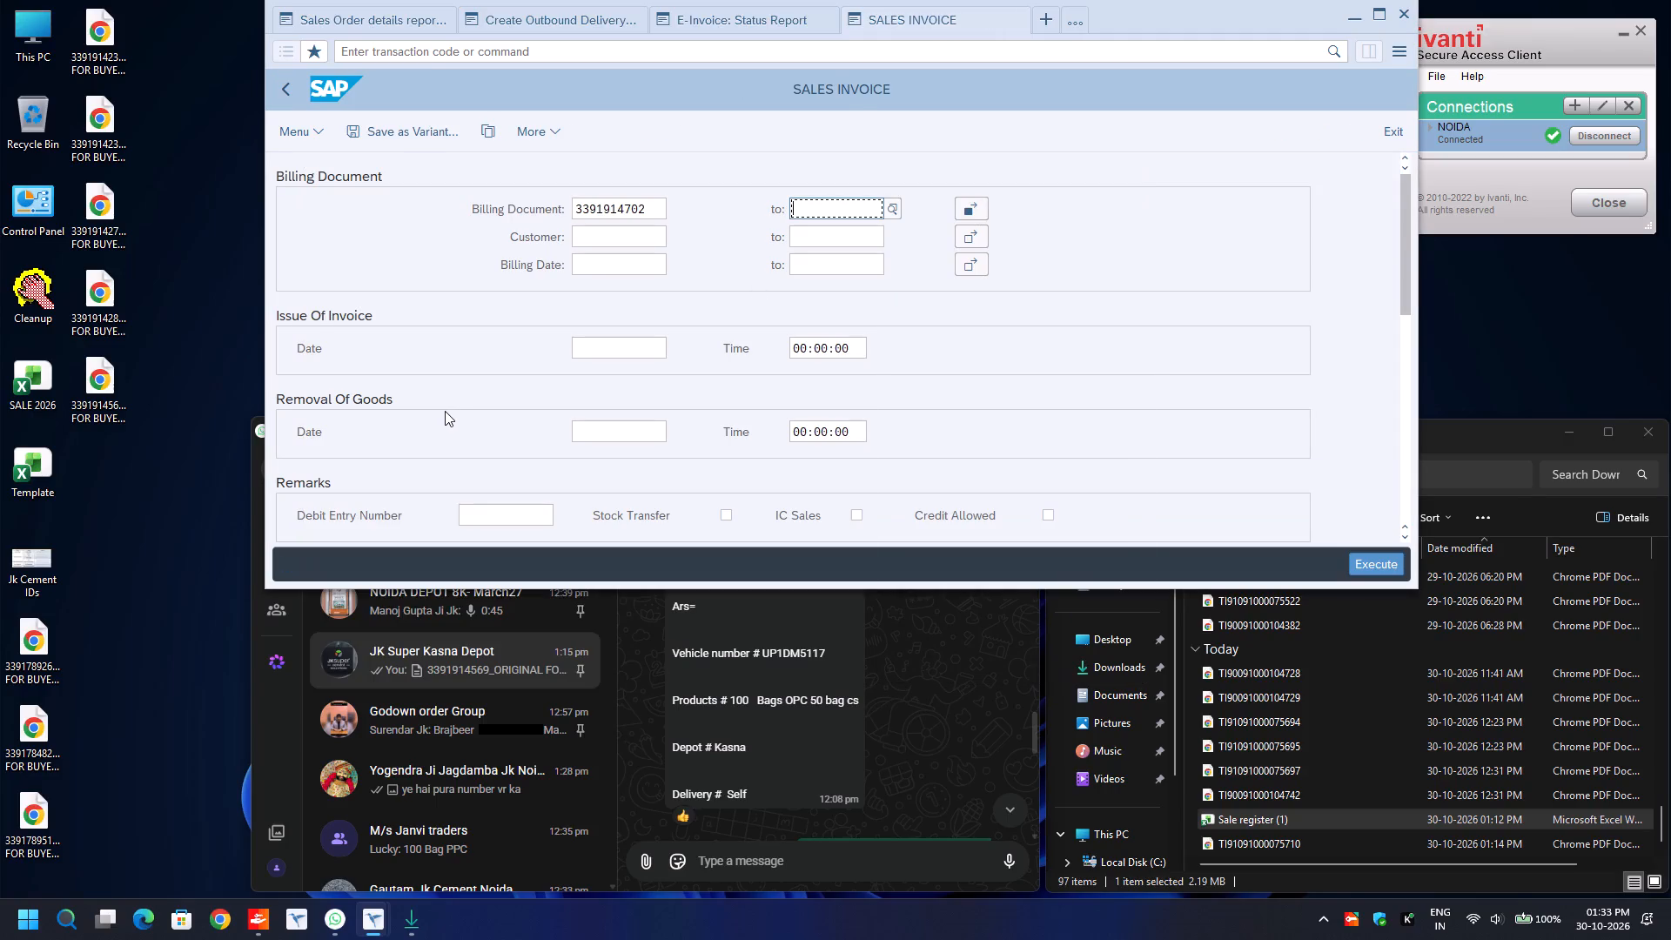
Set the invoice output to A4 Page Print and Digitally Signed, with Add New Signature and the Download option.
{"action": "scroll", "coordinate": [446, 411], "scroll_direction": "down", "scroll_amount": 10}
{"action": "left_click", "coordinate": [296, 396]}
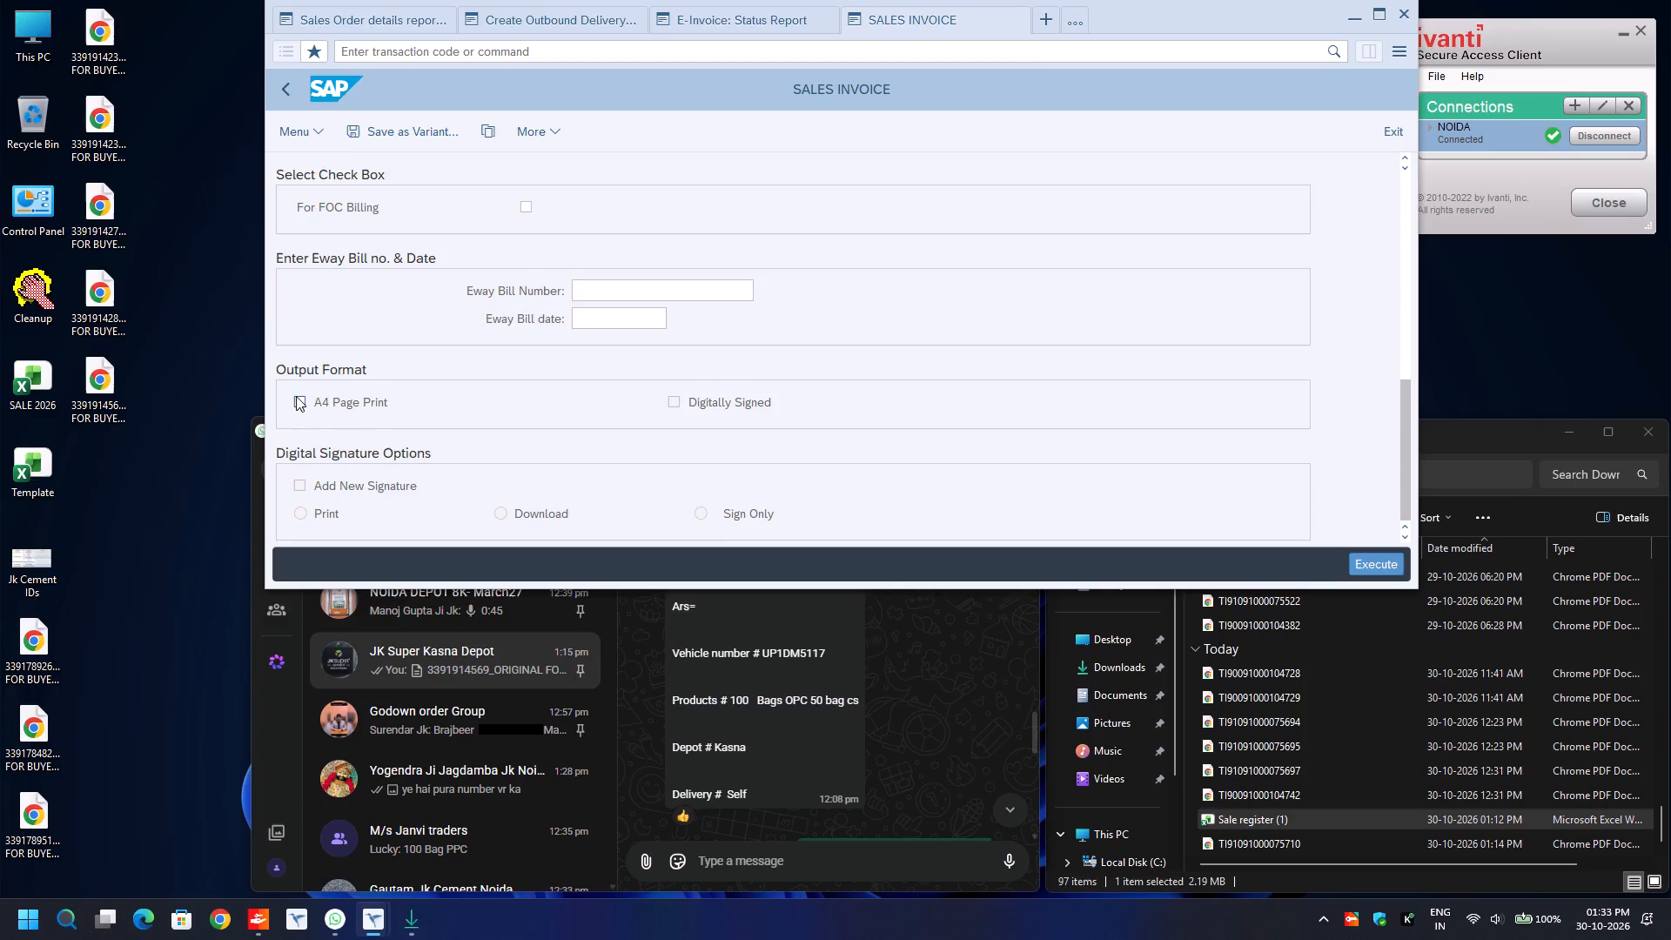
{"action": "key", "text": "Tab"}
{"action": "key", "text": "space"}
{"action": "key", "text": "Tab"}
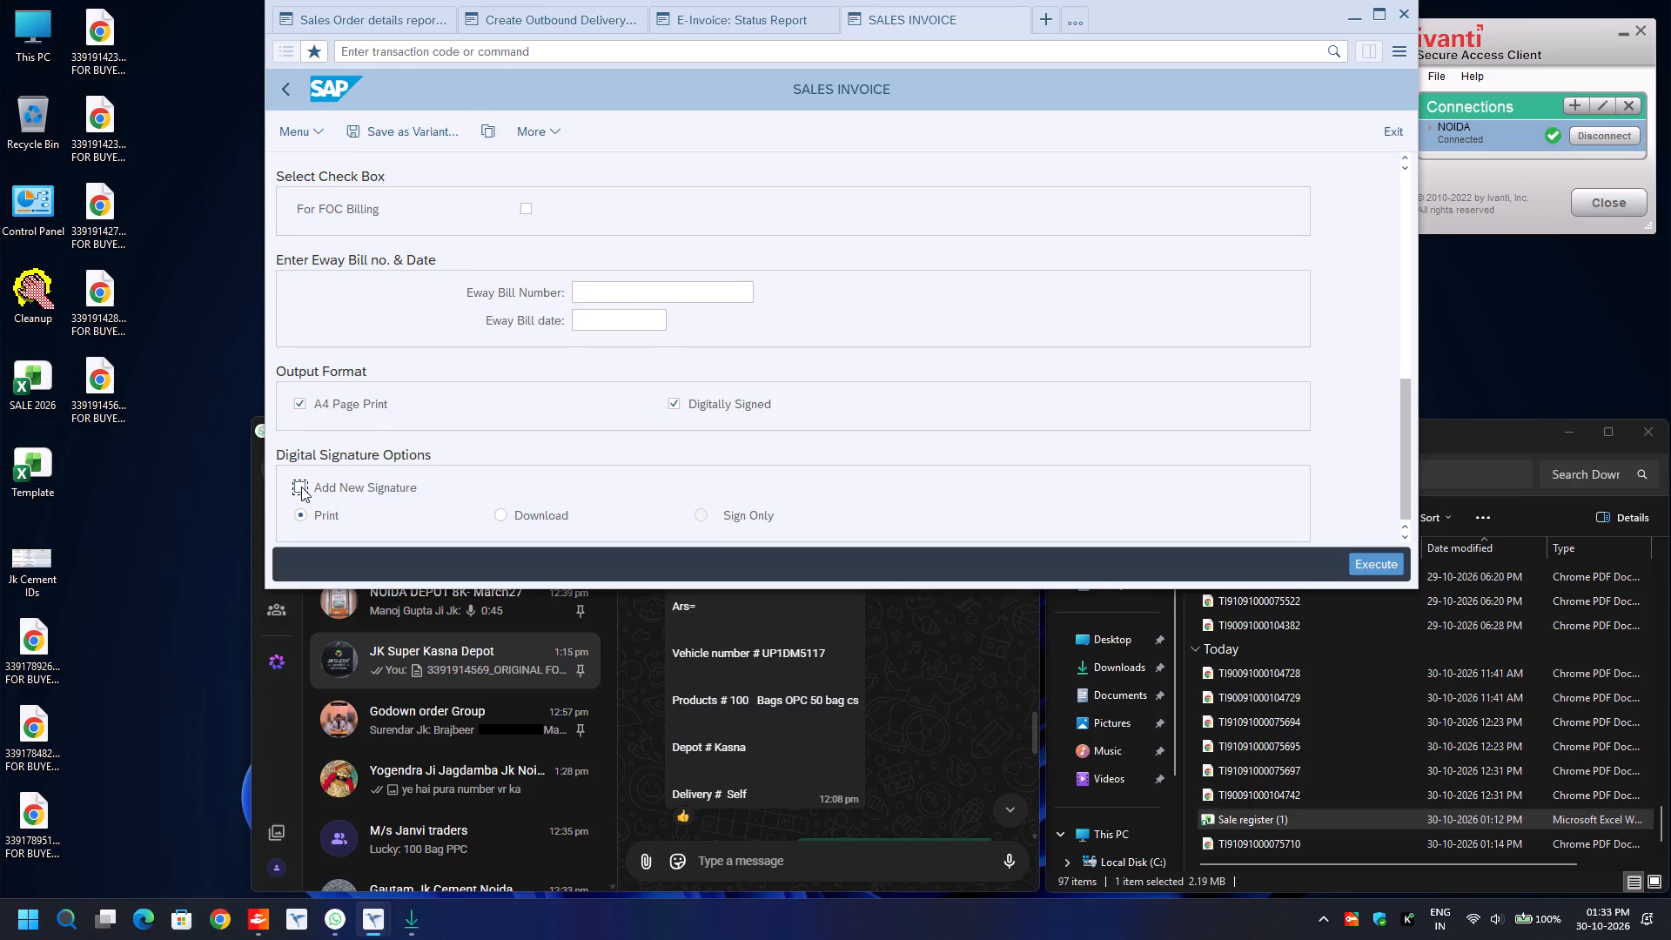
{"action": "key", "text": "space"}
{"action": "key", "text": "Tab"}
{"action": "key", "text": "Right"}
Execute the sales invoice output with only the Original For Buyer copy.
{"action": "key", "text": "F8"}
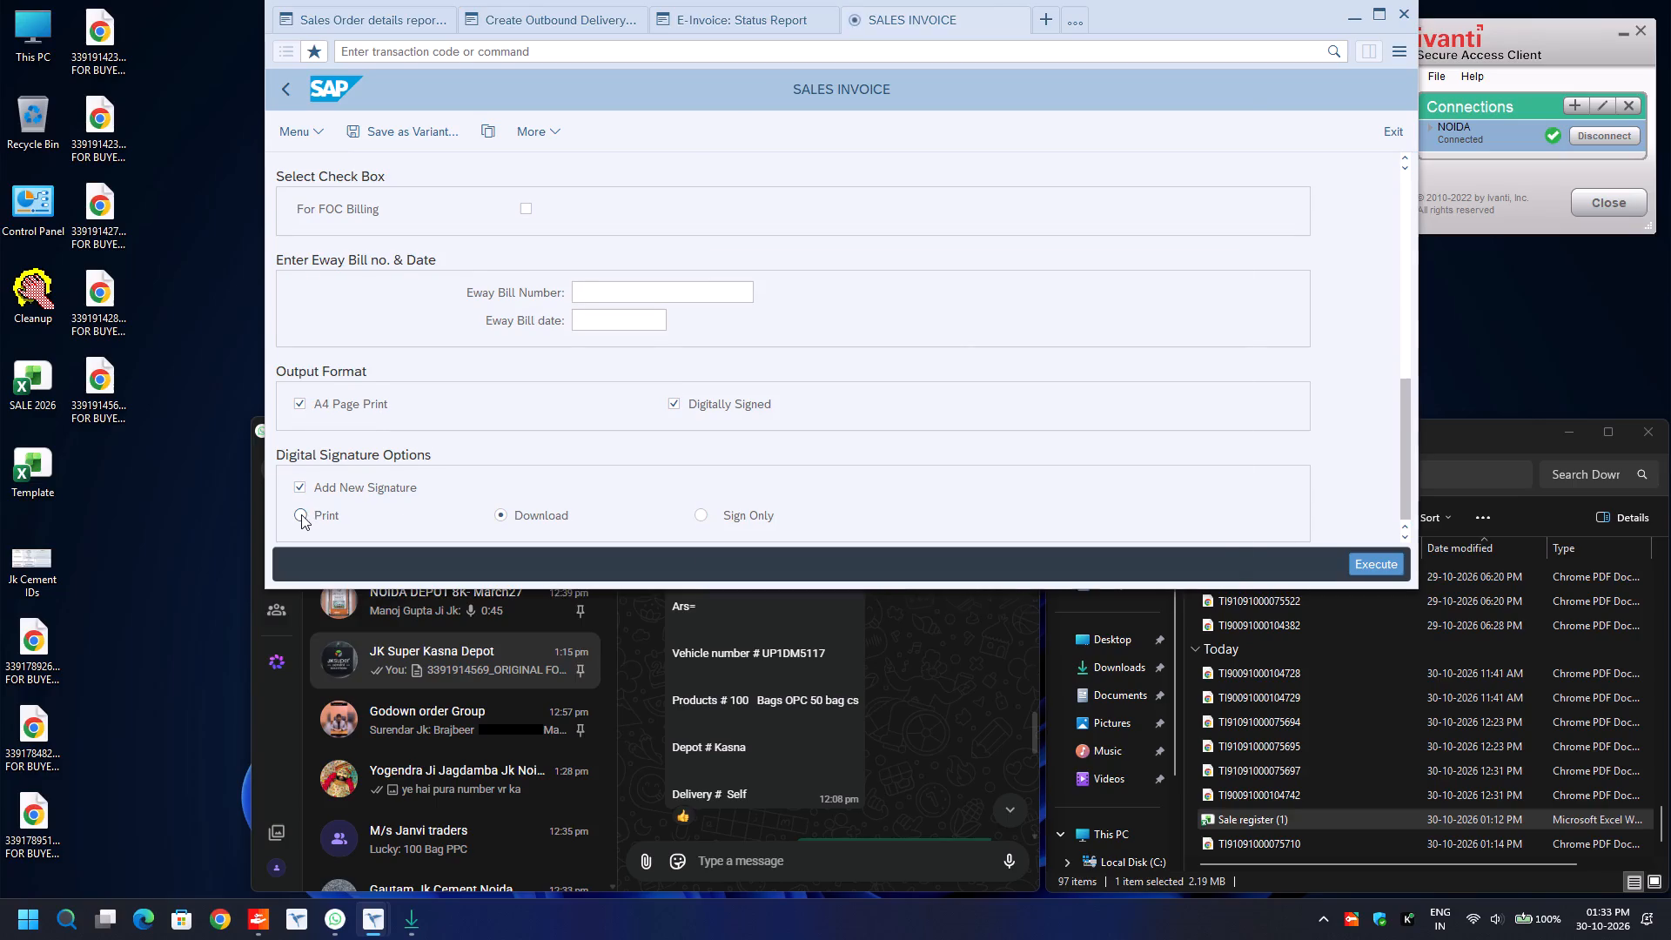
{"action": "key", "text": "space"}
{"action": "key", "text": "Return"}
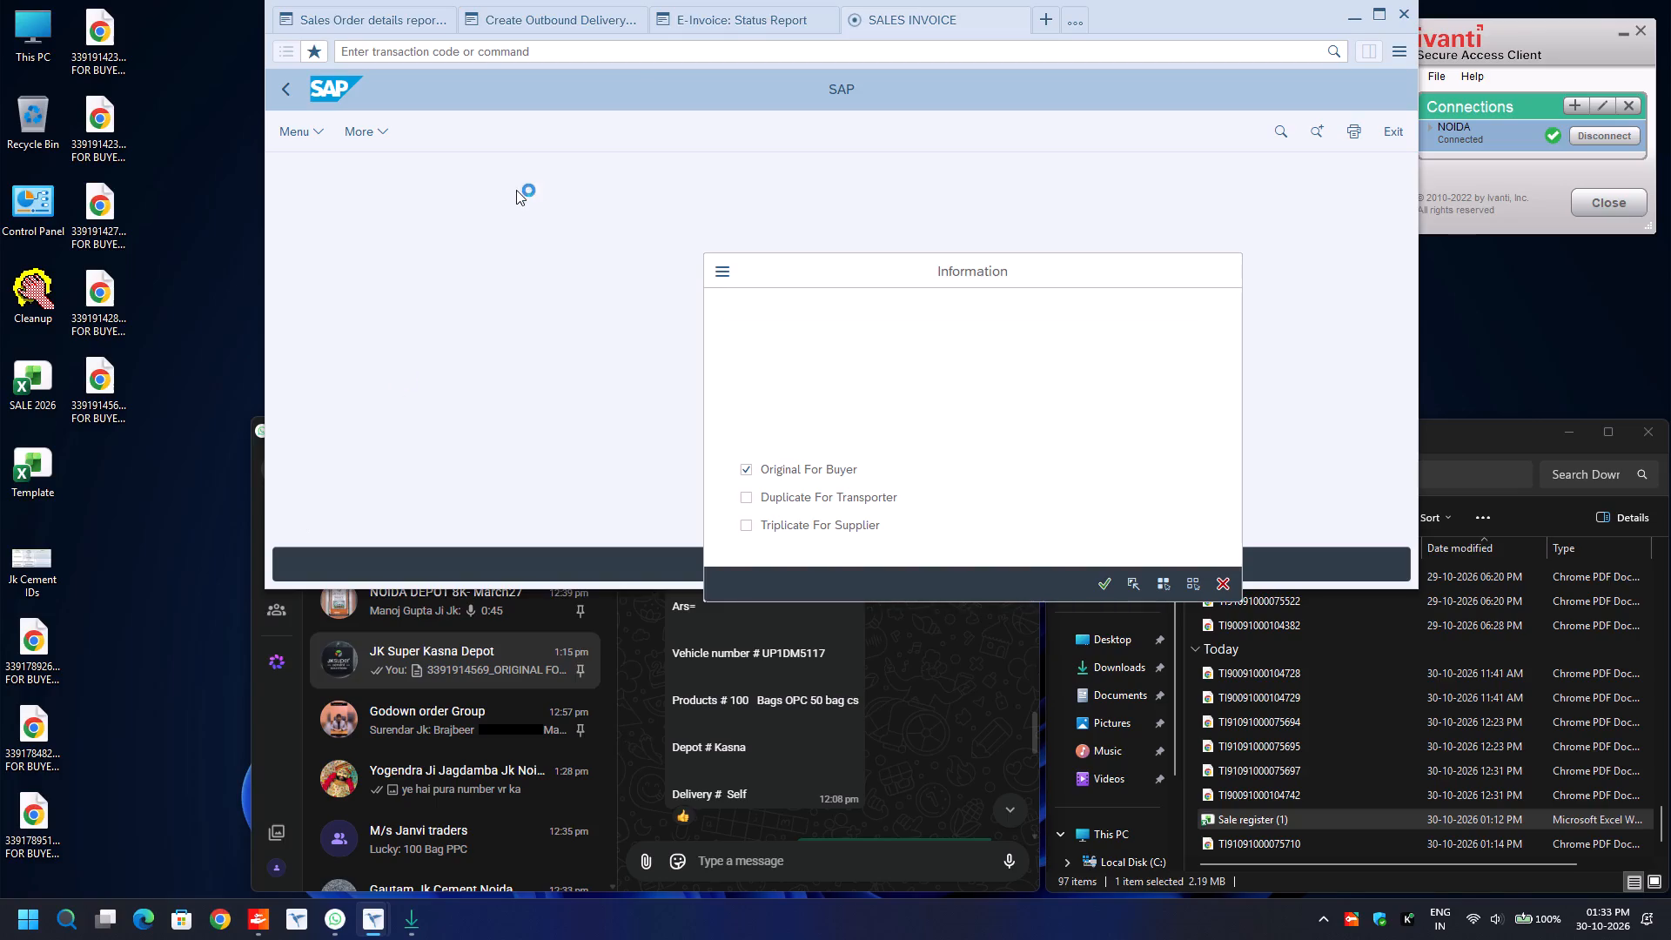
{"action": "left_click", "coordinate": [754, 14]}
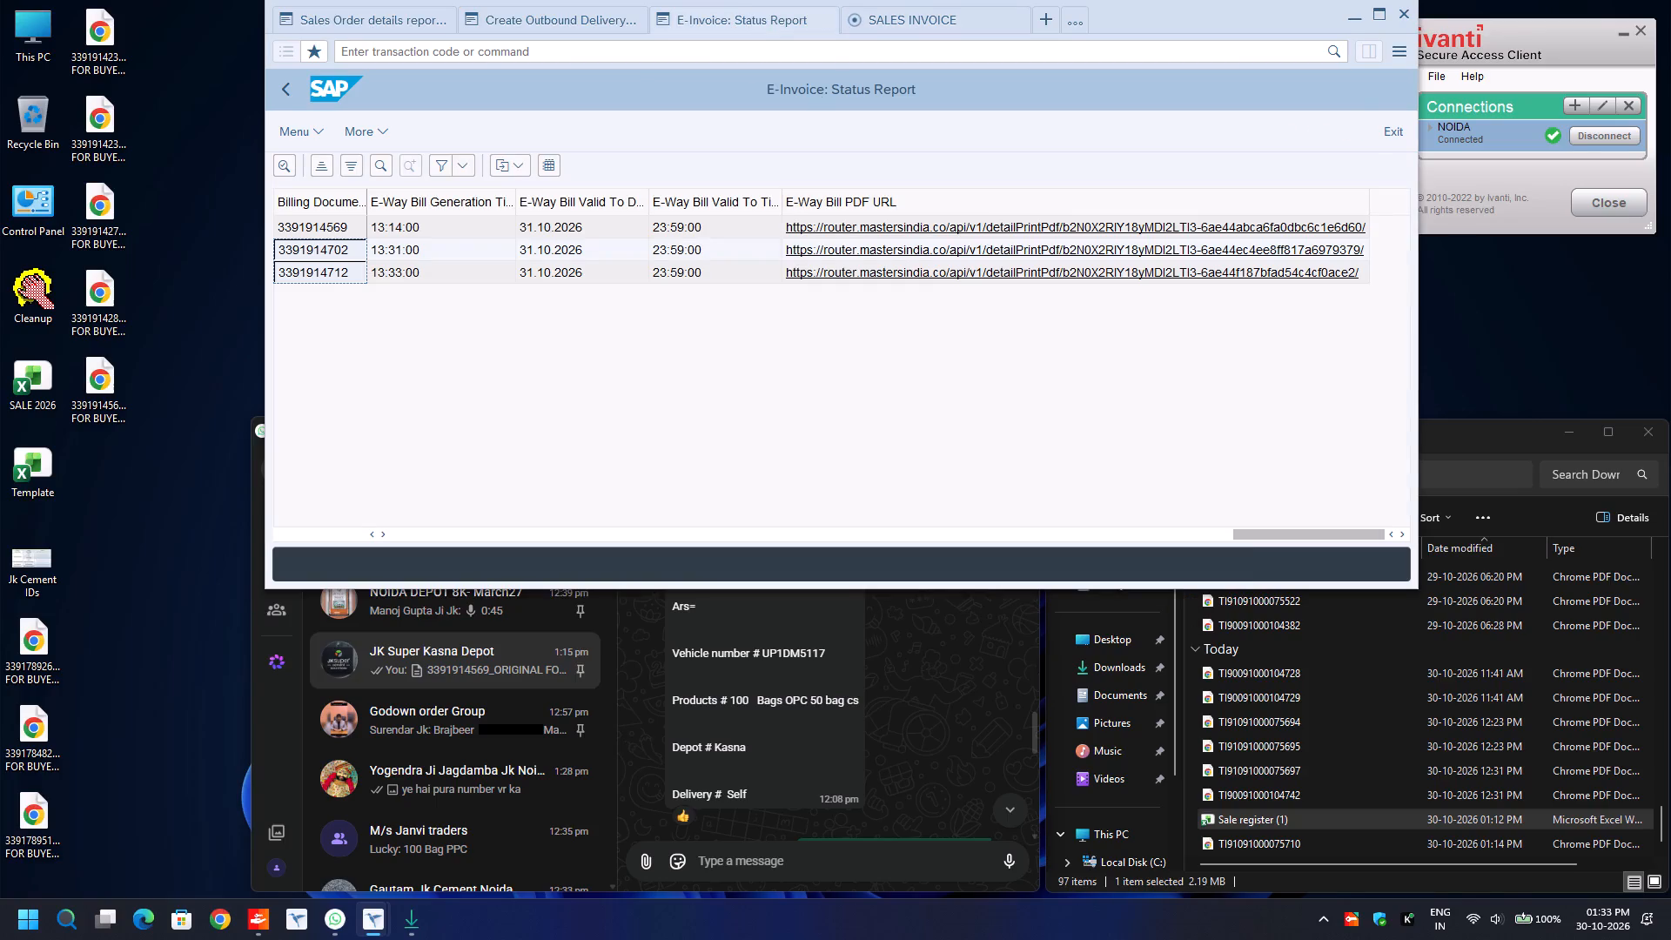
{"action": "left_click", "coordinate": [931, 245]}
{"action": "key", "text": "Left"}
{"action": "key", "text": "Return"}
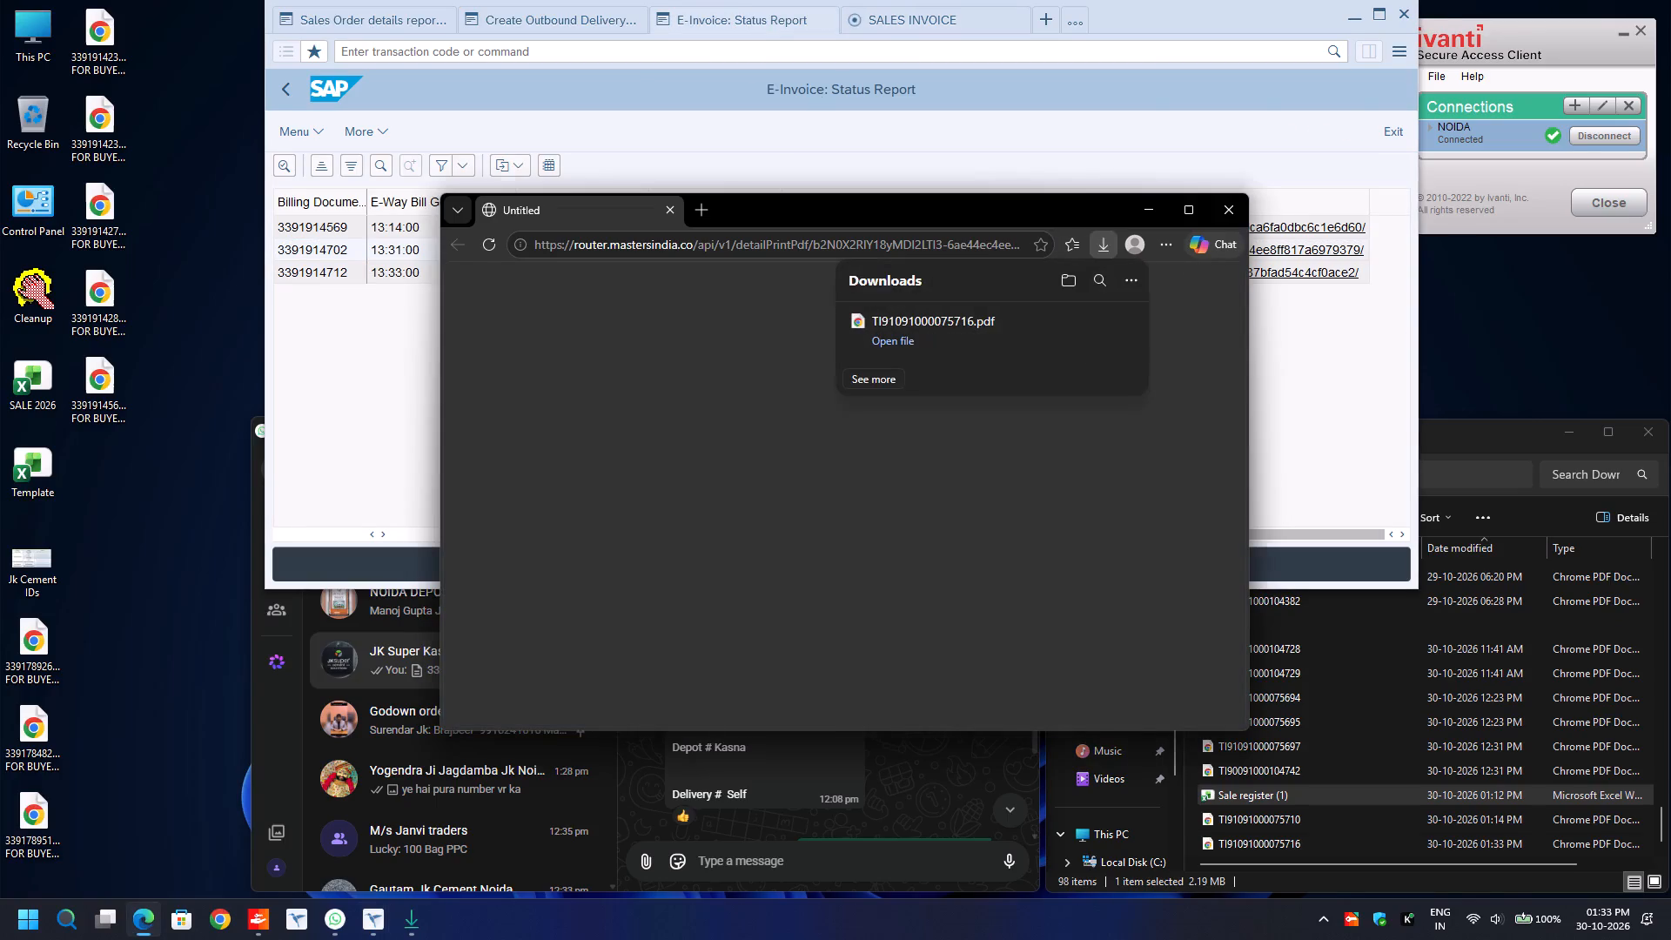
{"action": "left_click", "coordinate": [1271, 270]}
{"action": "key", "text": "Left"}
{"action": "key", "text": "Return"}
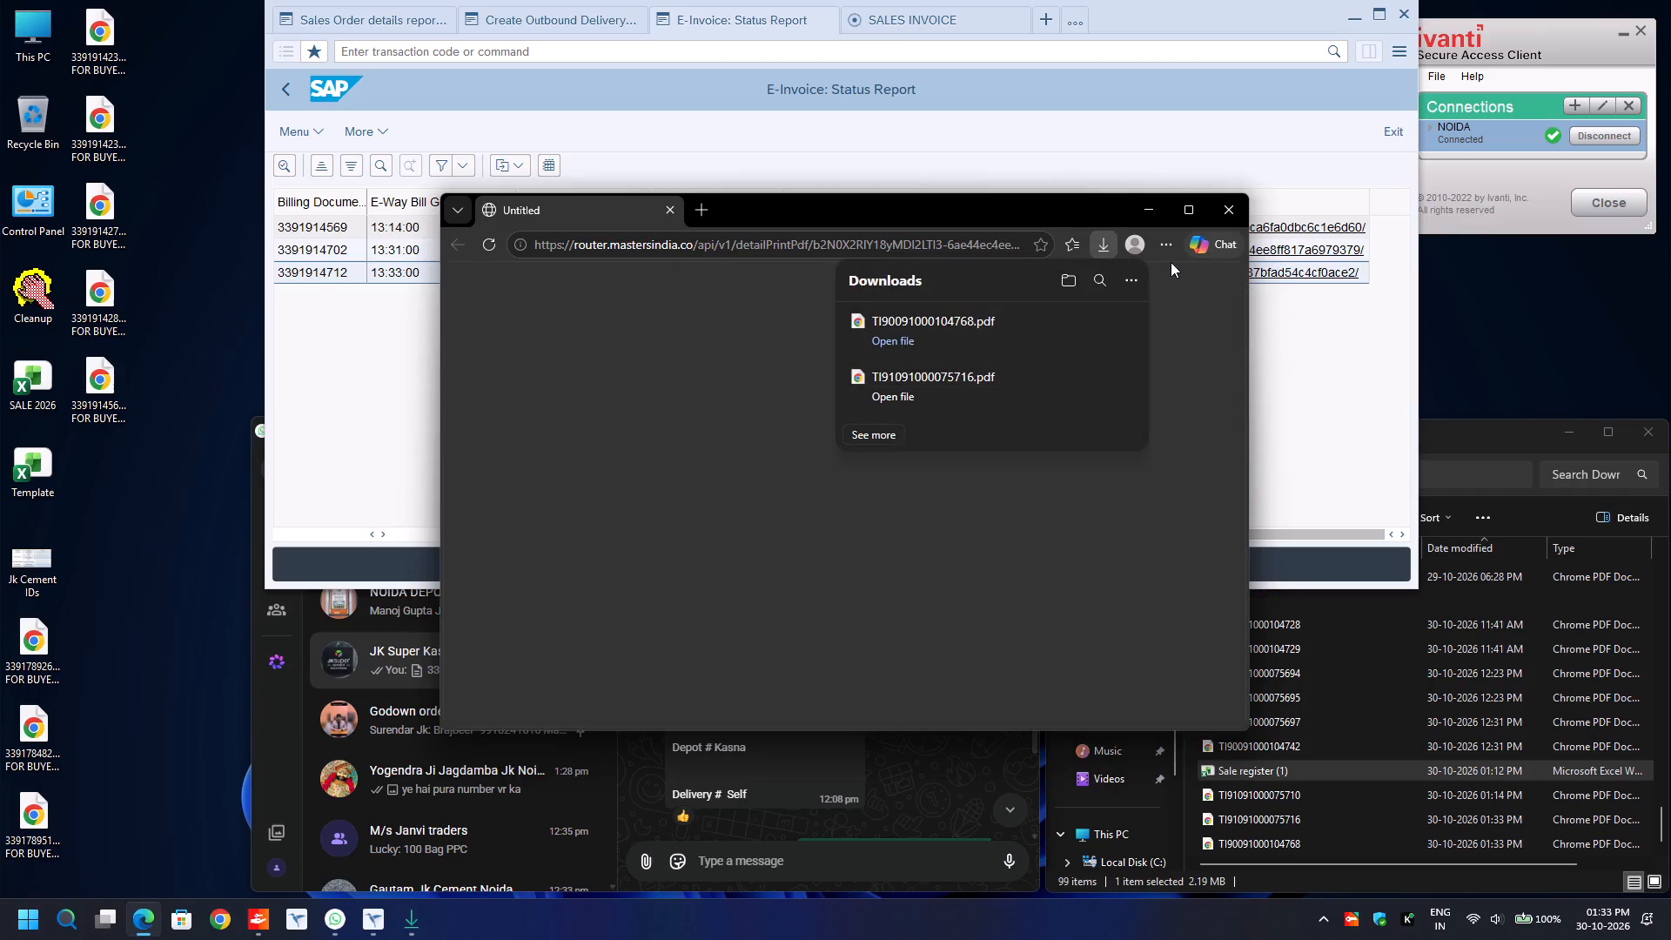
{"action": "left_click", "coordinate": [1238, 202]}
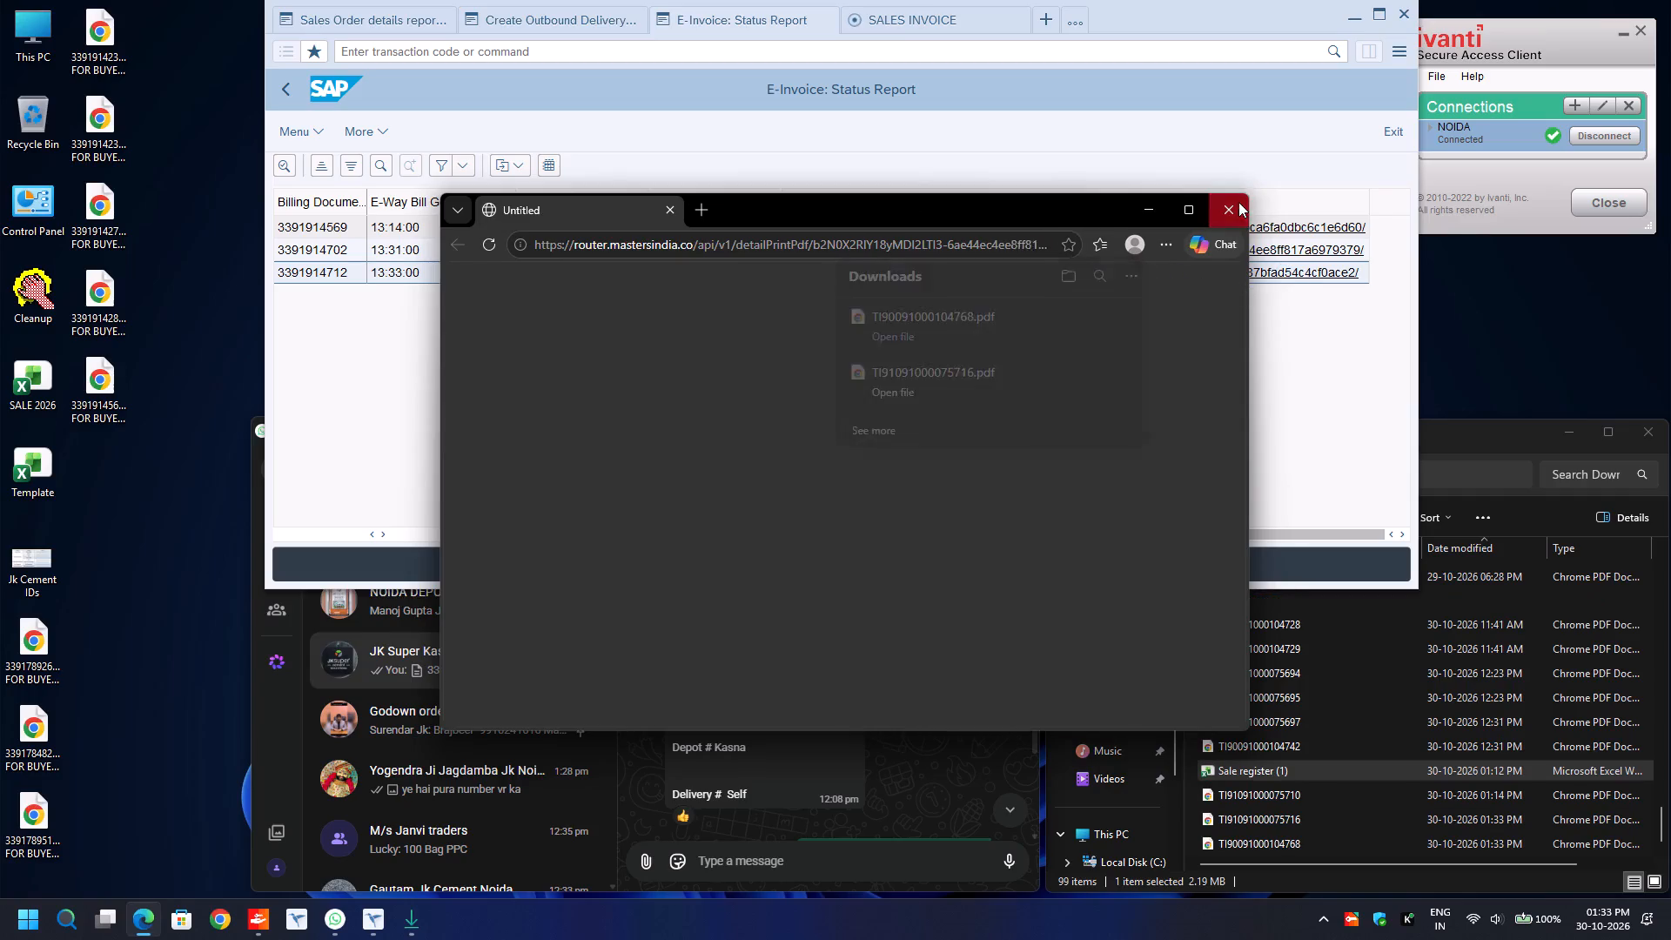
{"action": "scroll", "coordinate": [1392, 778], "scroll_direction": "down", "scroll_amount": 7}
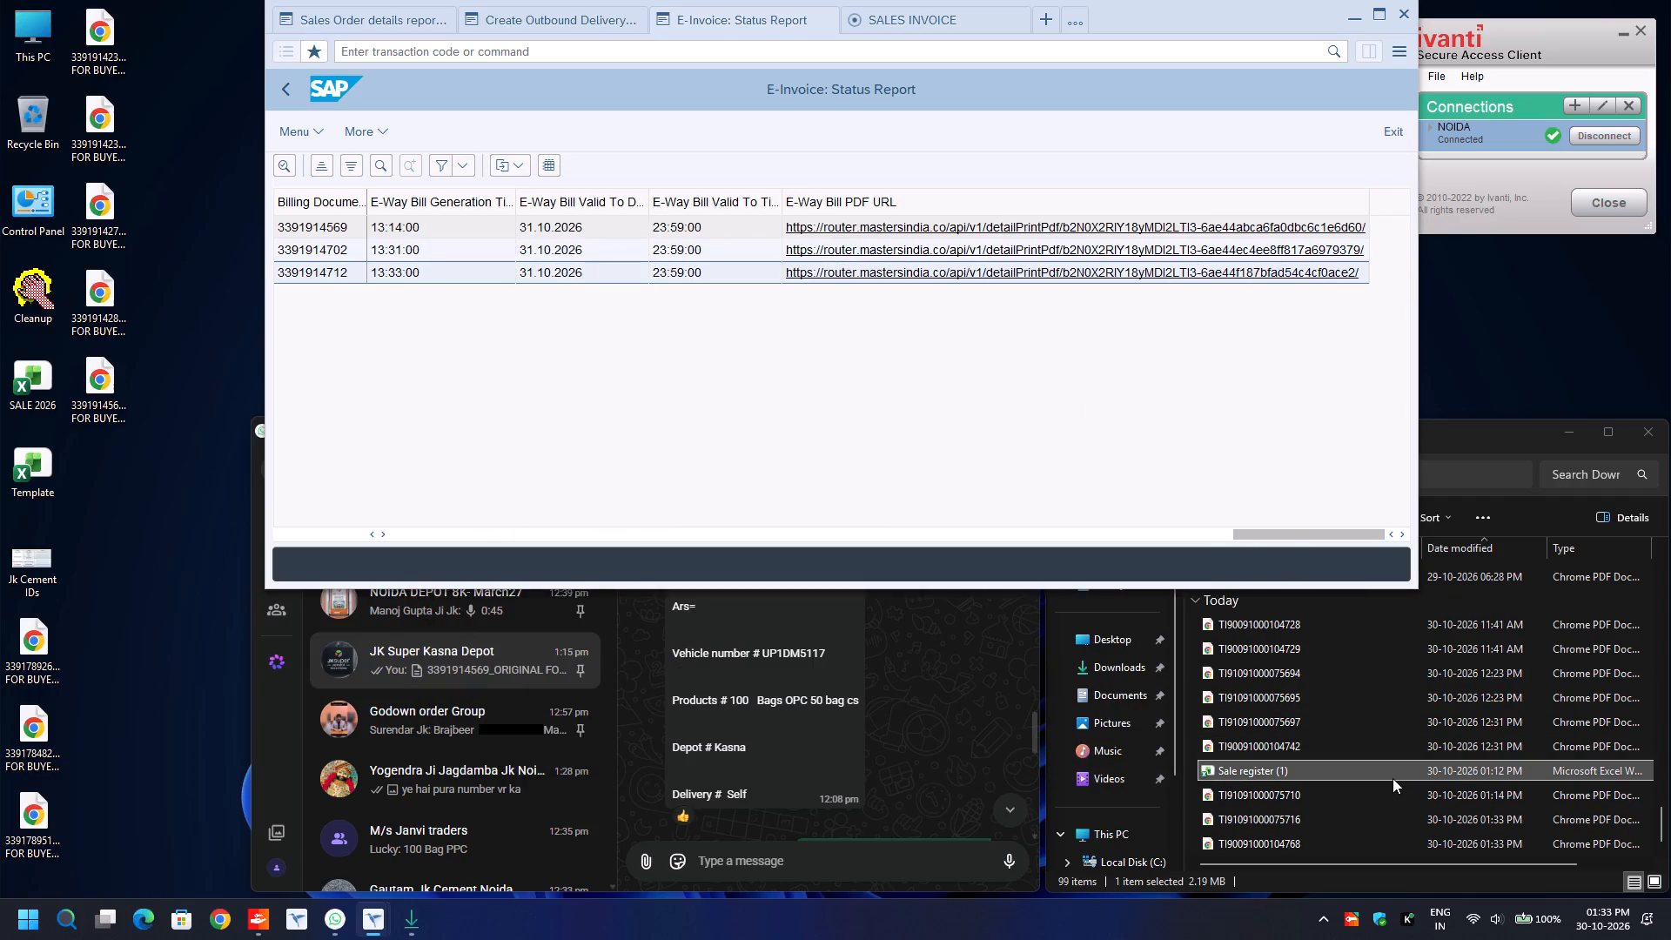
{"action": "left_click", "coordinate": [1375, 816]}
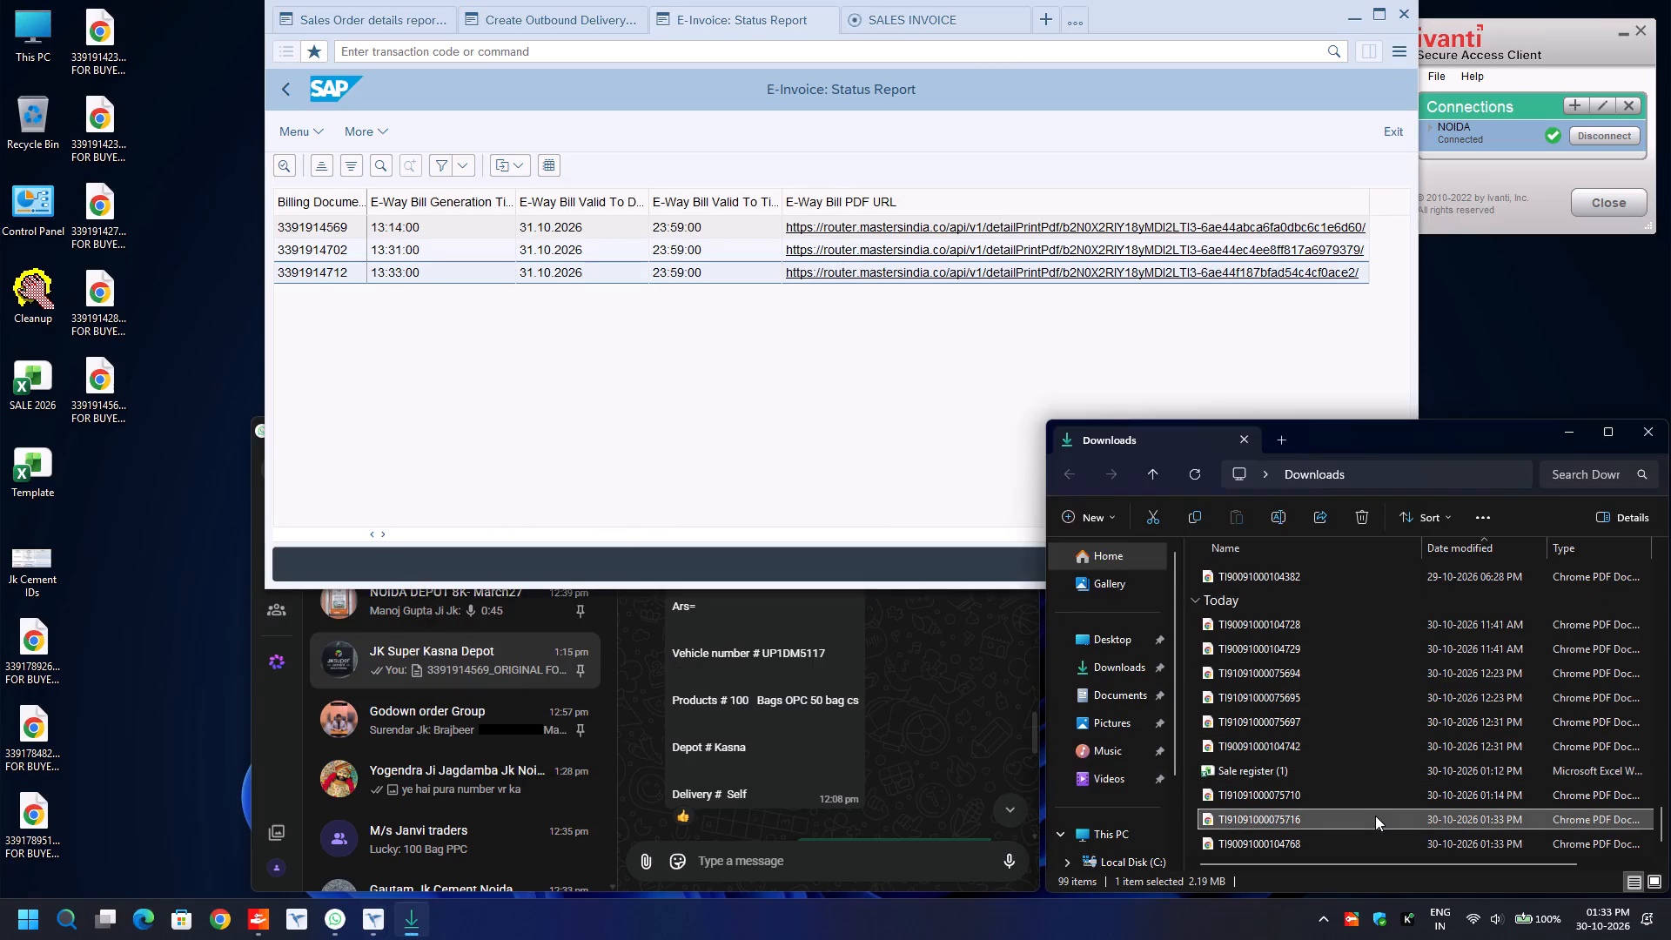